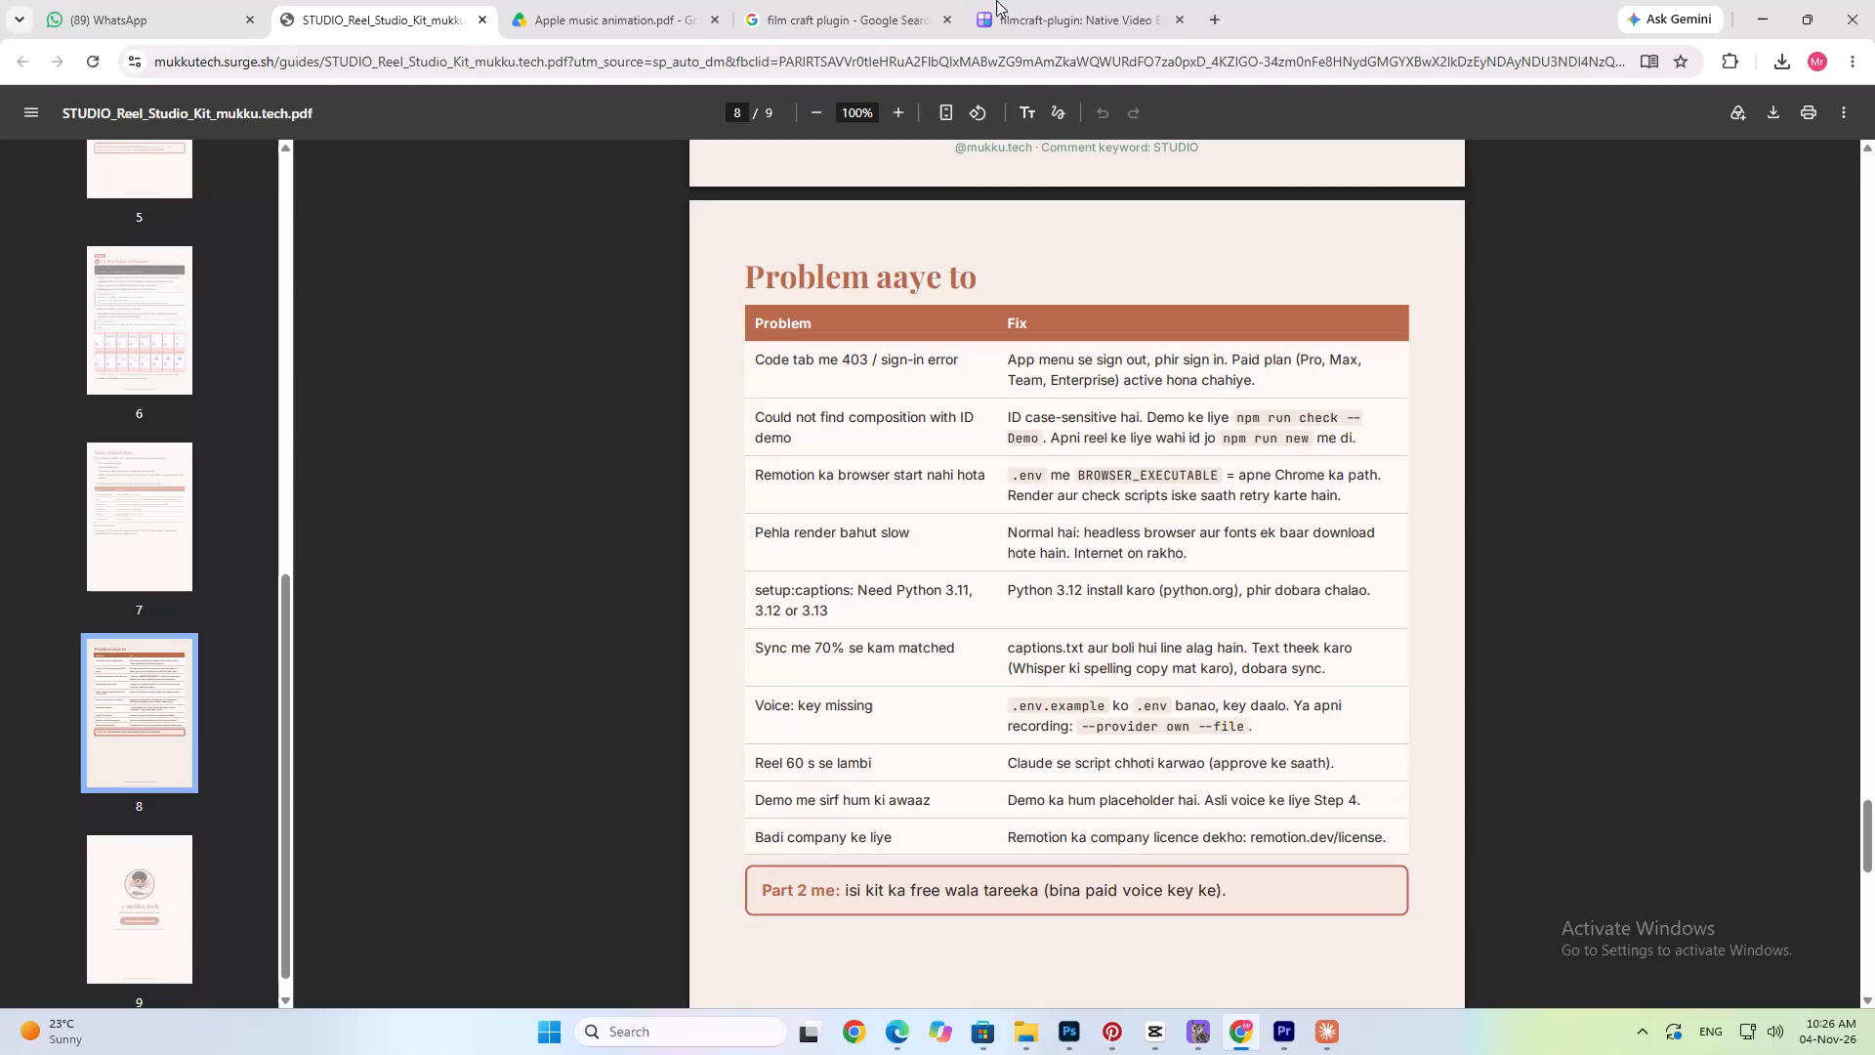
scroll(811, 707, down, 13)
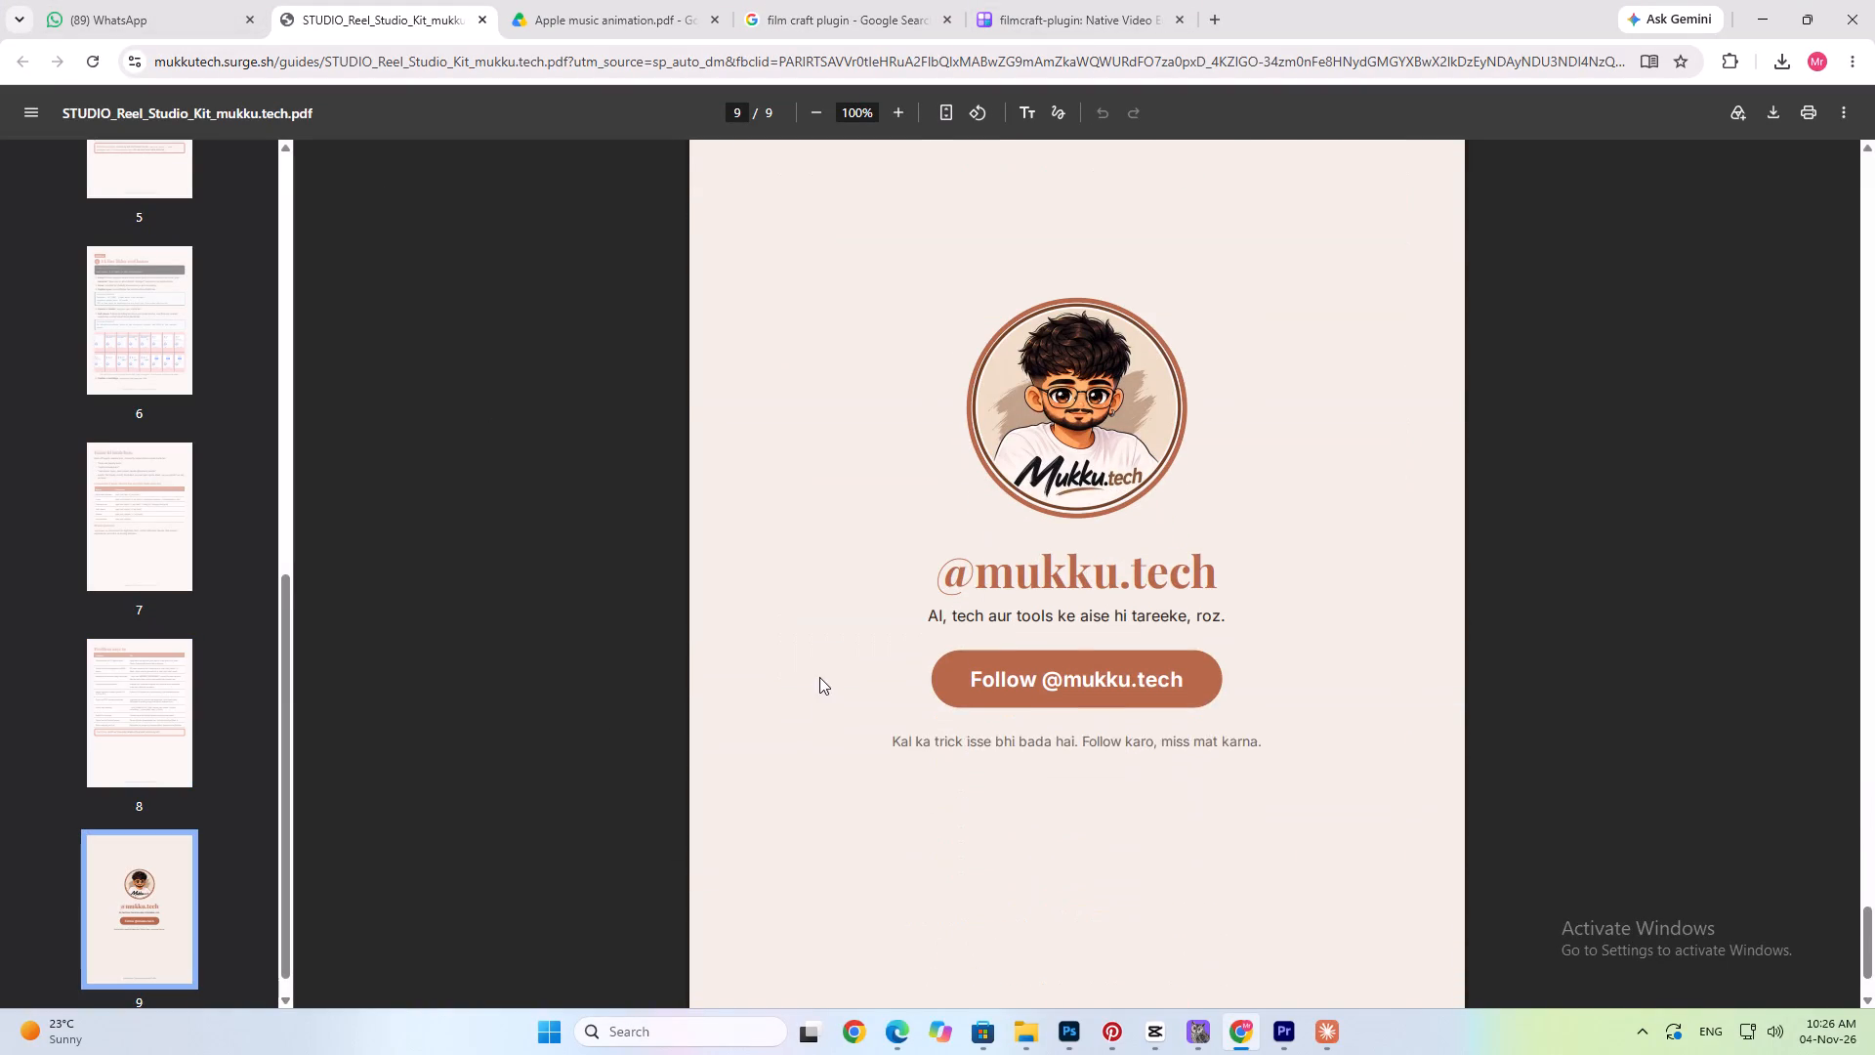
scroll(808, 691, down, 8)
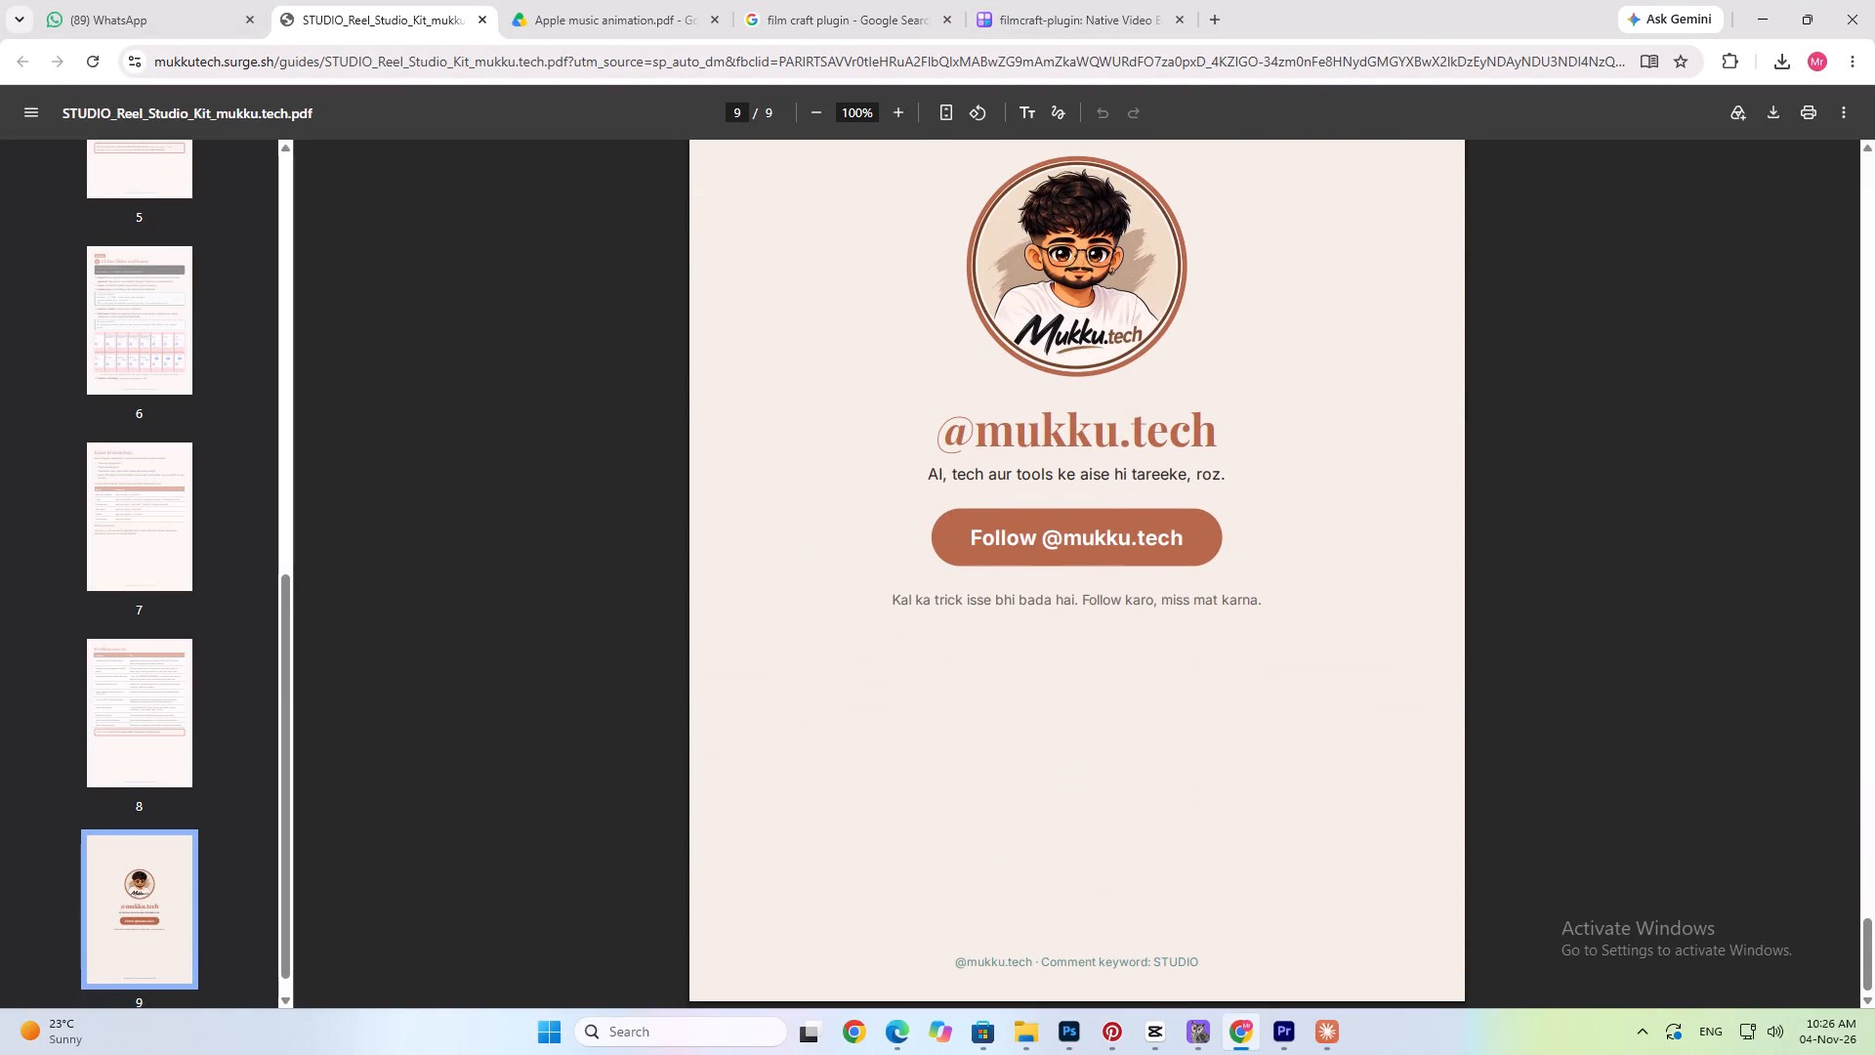
Switch to FilmCraft, place the timeline playhead at 00:00:11:00 and select the C1886.MP4 clip on V1.
click(1193, 1021)
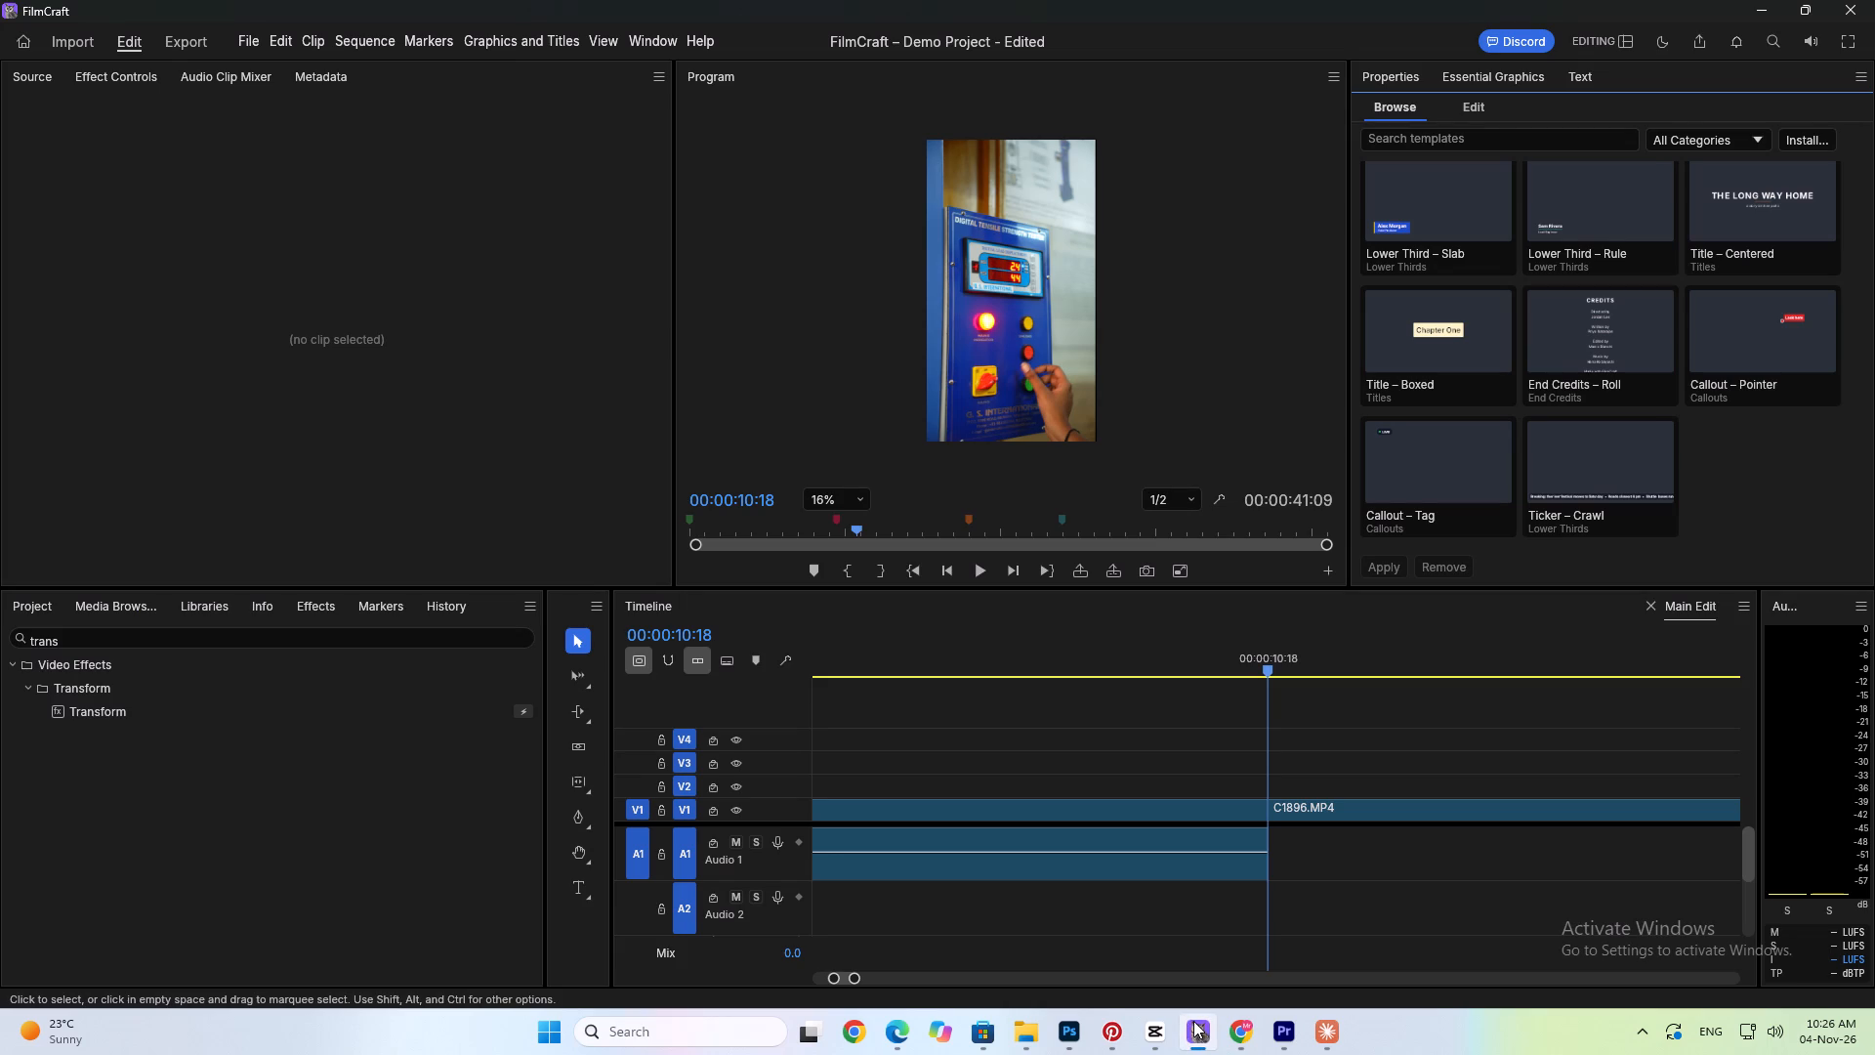
click(584, 715)
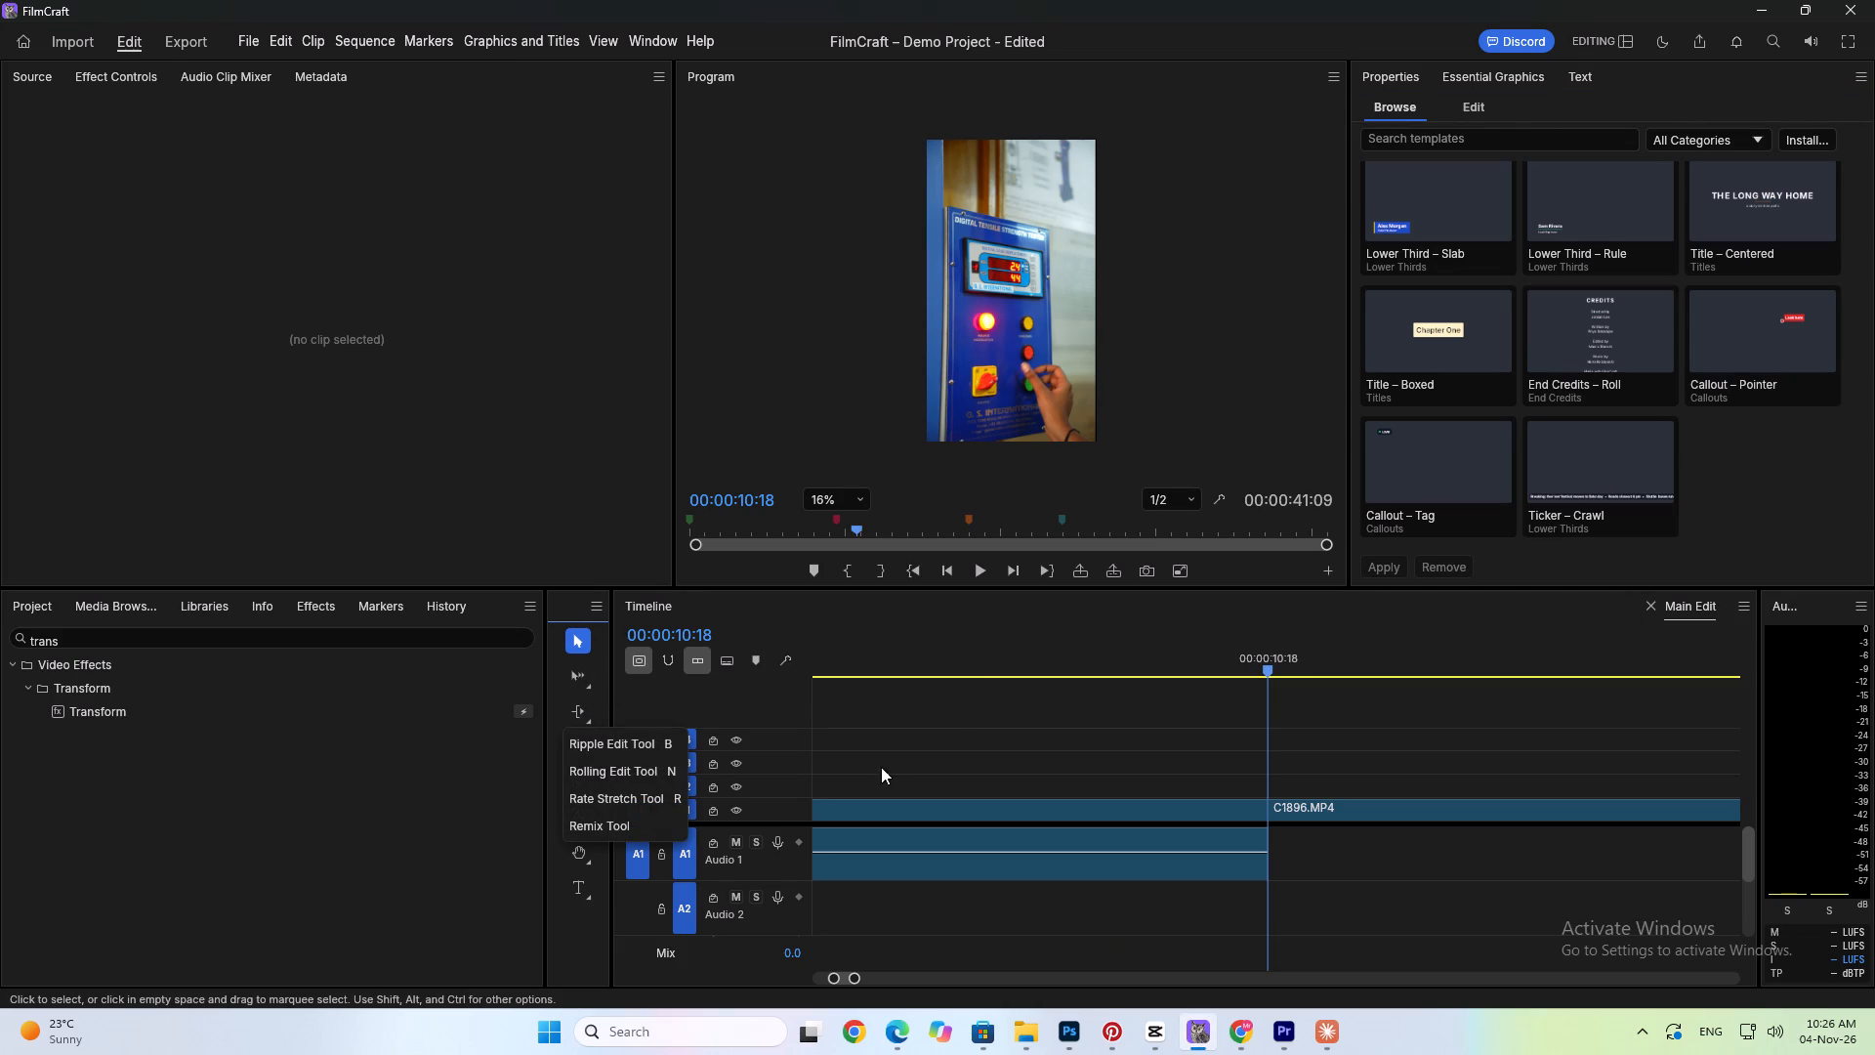
drag(970, 646, 967, 656)
drag(963, 660, 934, 670)
scroll(940, 678, up, 5)
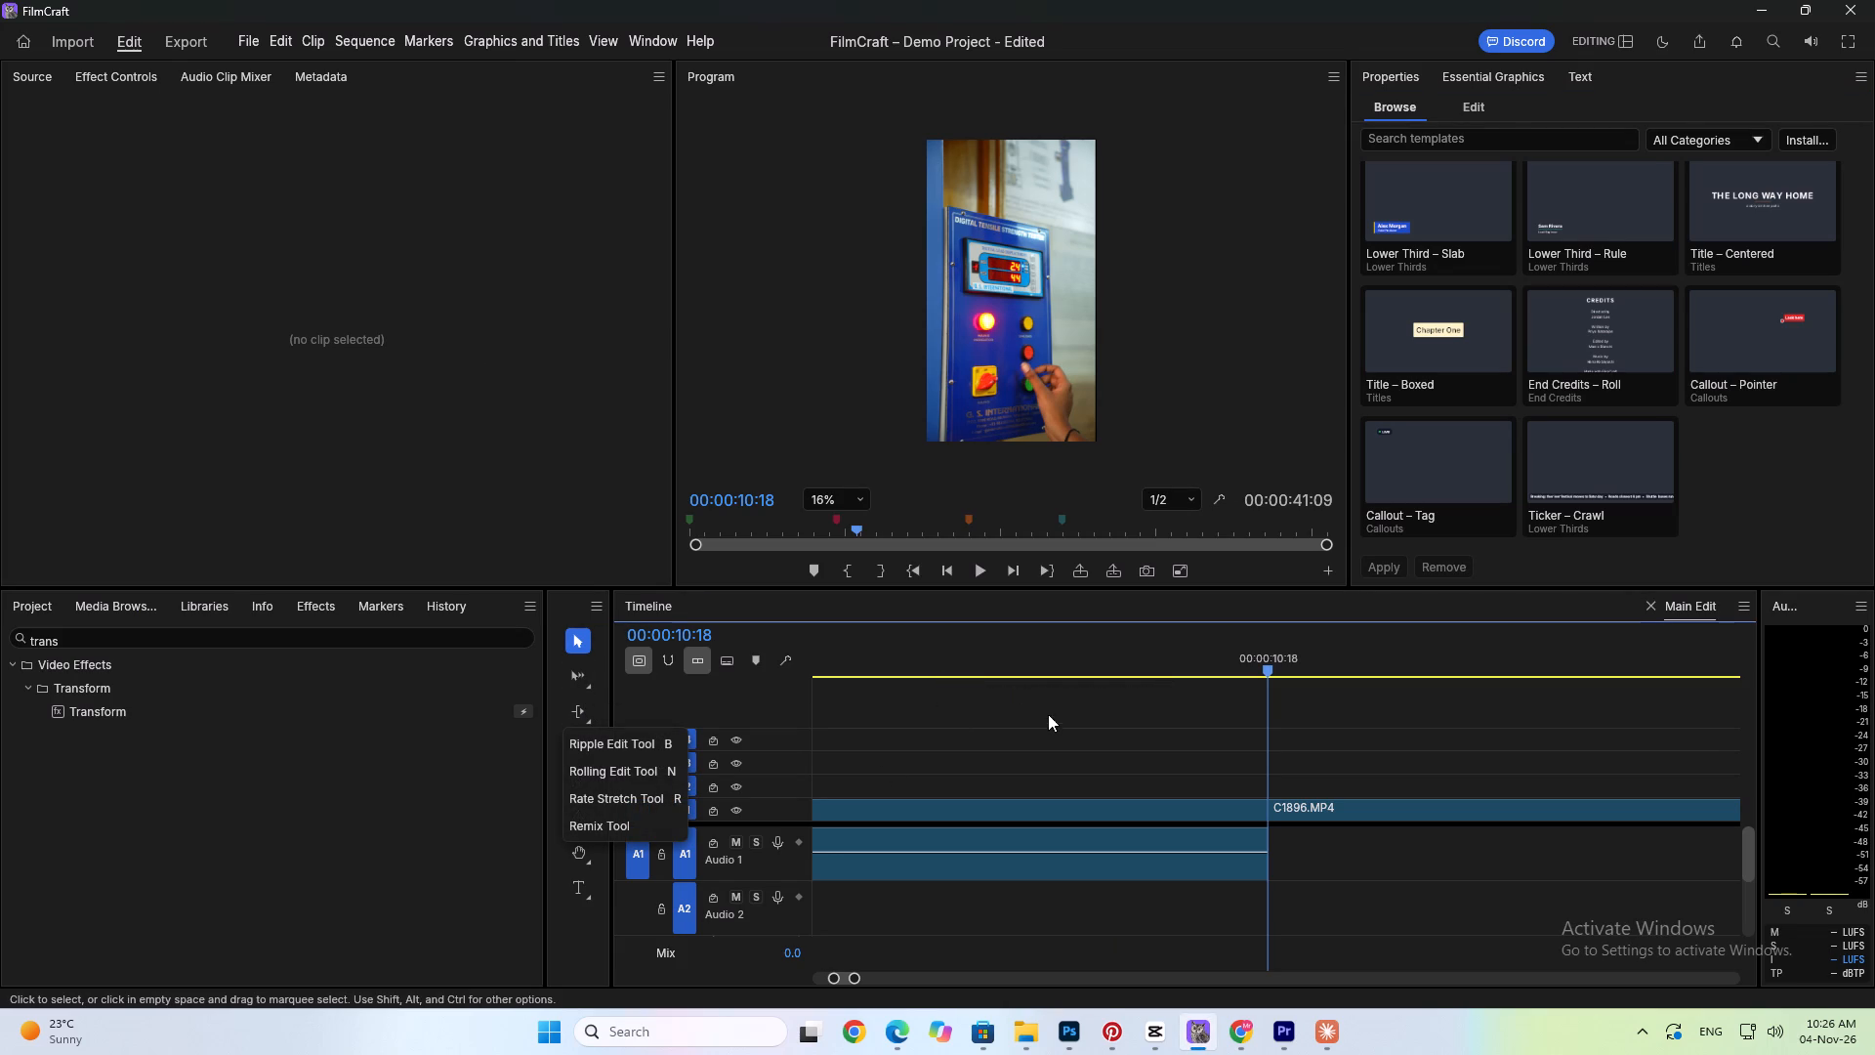
click(1059, 723)
alt+scroll(1018, 744, down, 9)
scroll(1016, 742, up, 8)
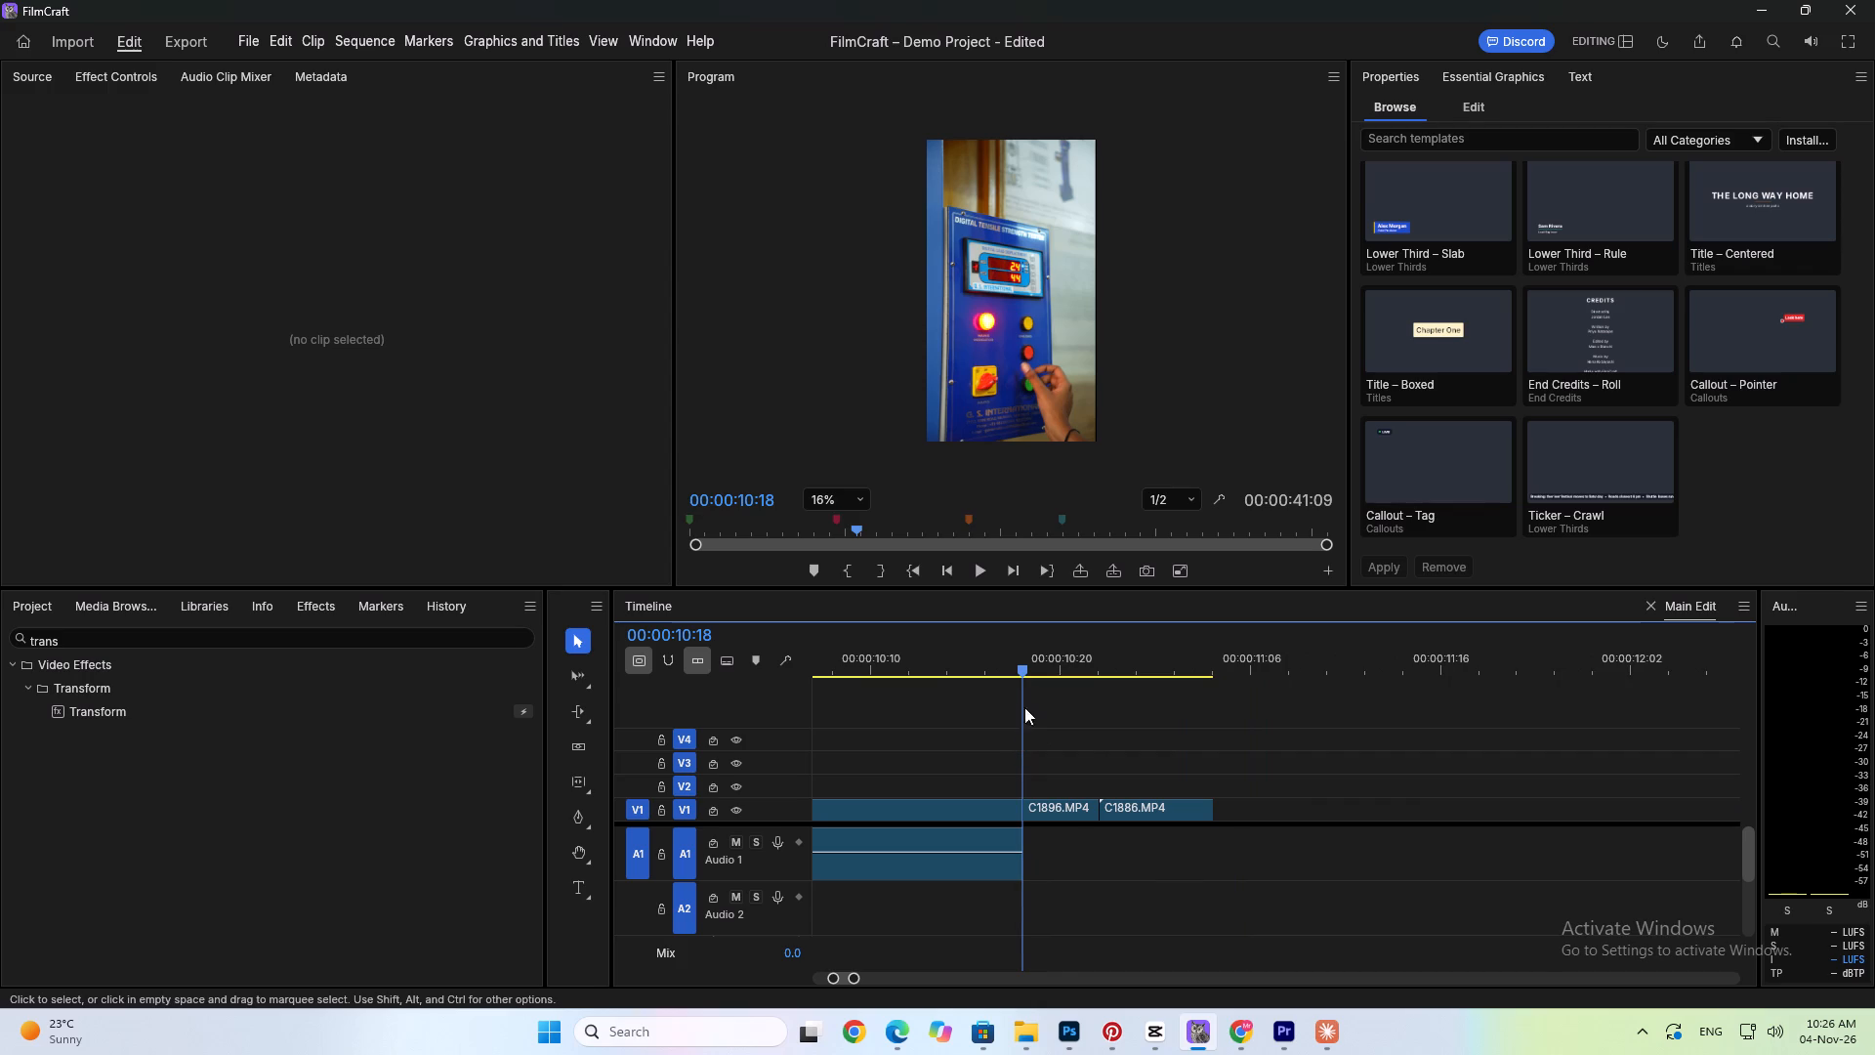
drag(1042, 664, 1101, 690)
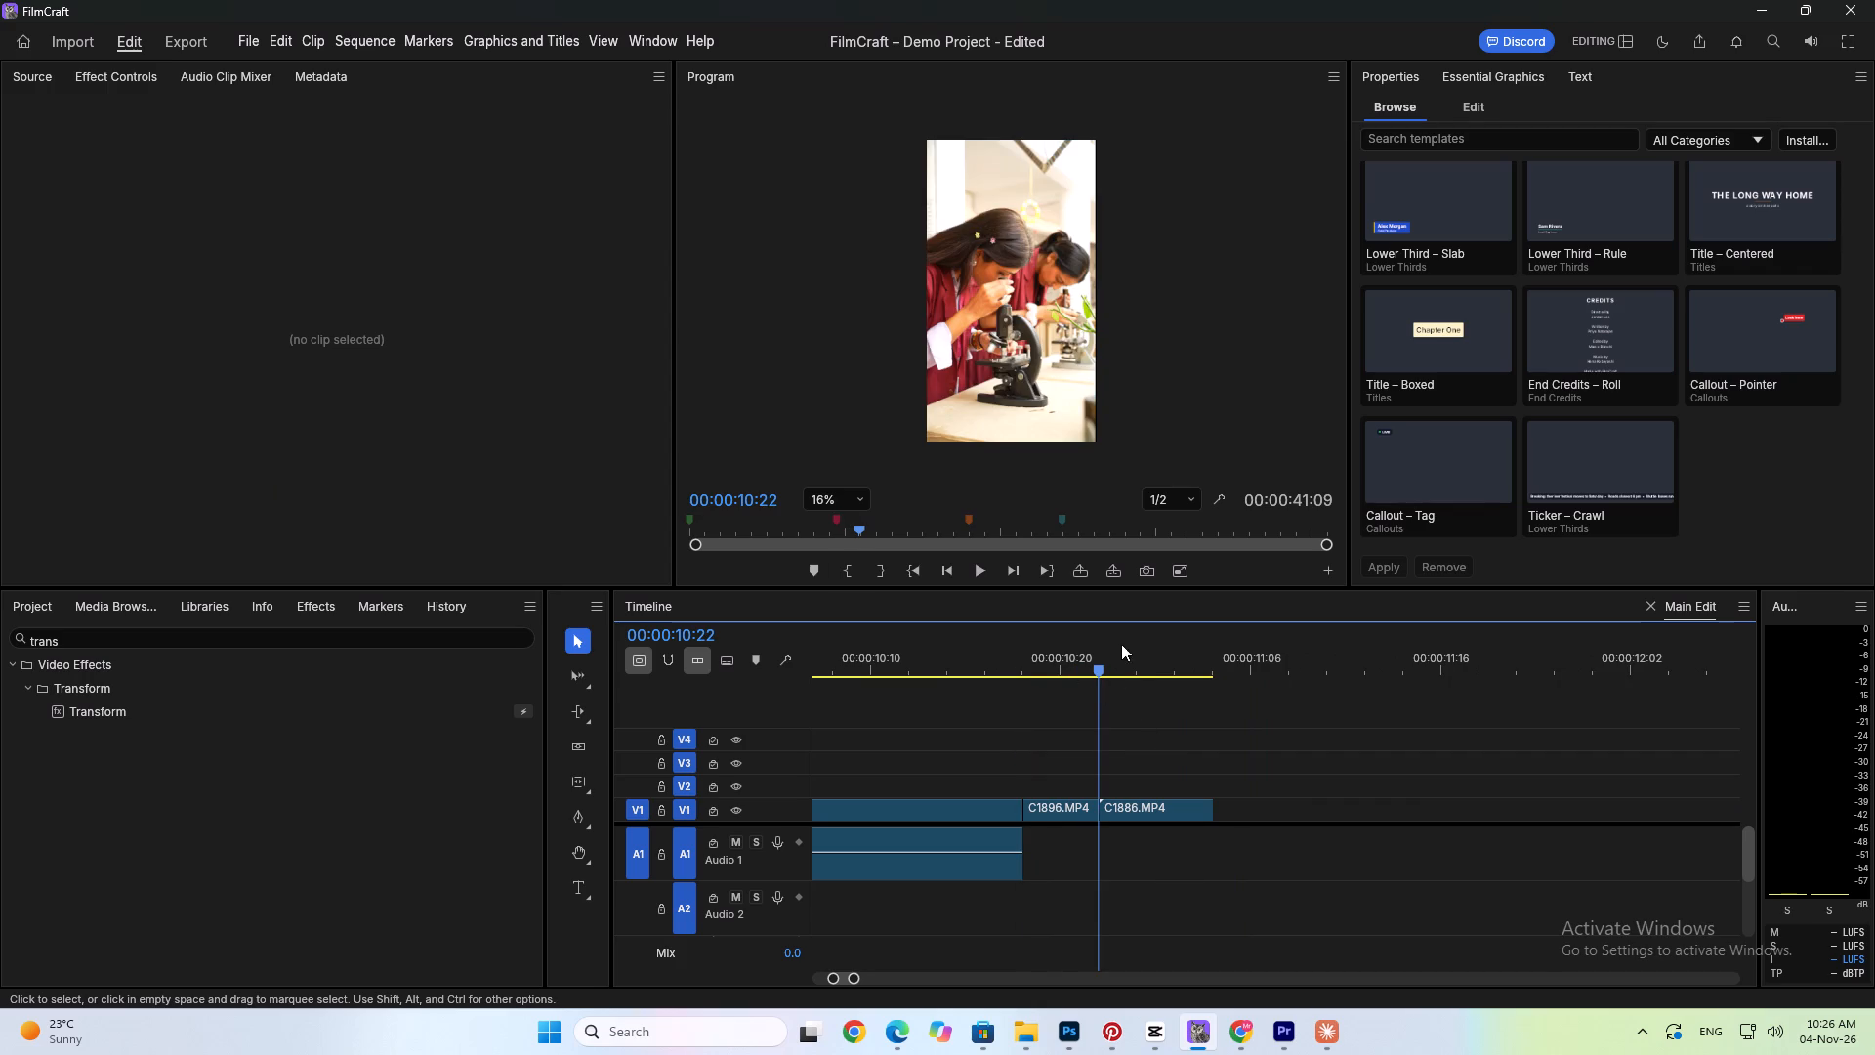
drag(1119, 654, 1145, 654)
click(1138, 807)
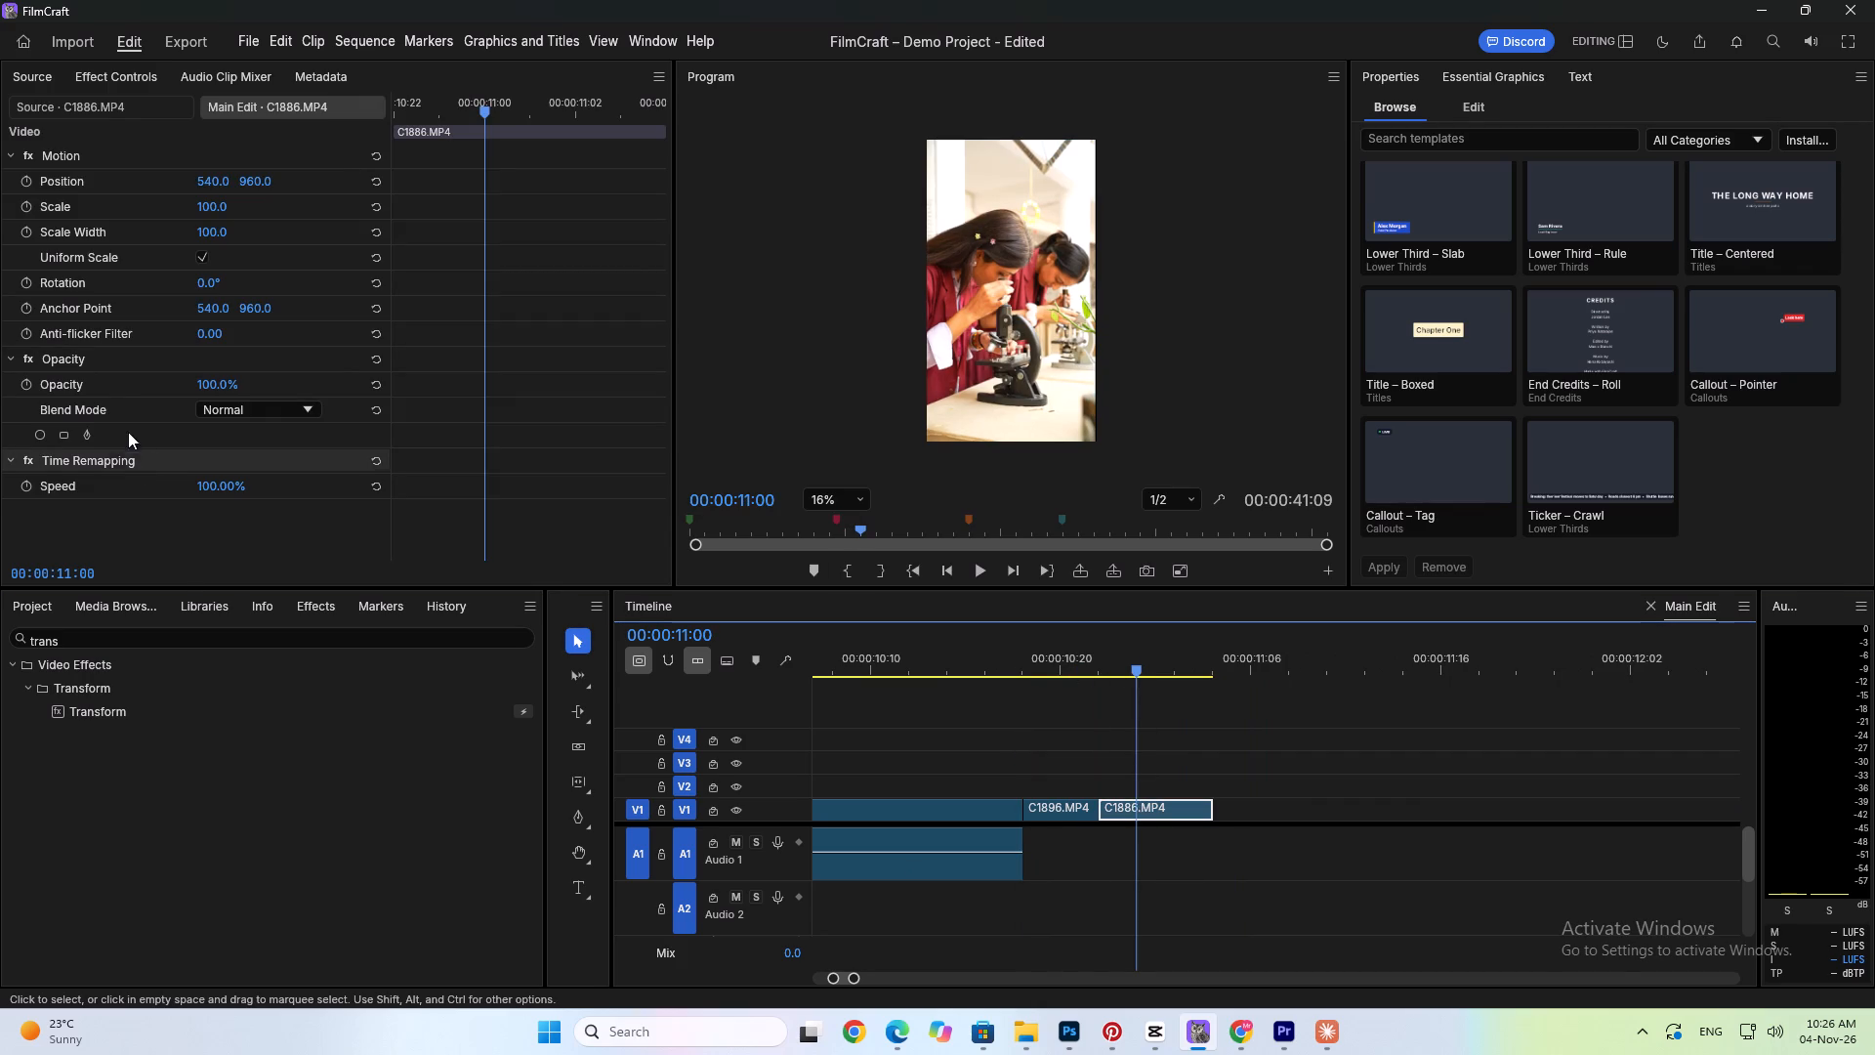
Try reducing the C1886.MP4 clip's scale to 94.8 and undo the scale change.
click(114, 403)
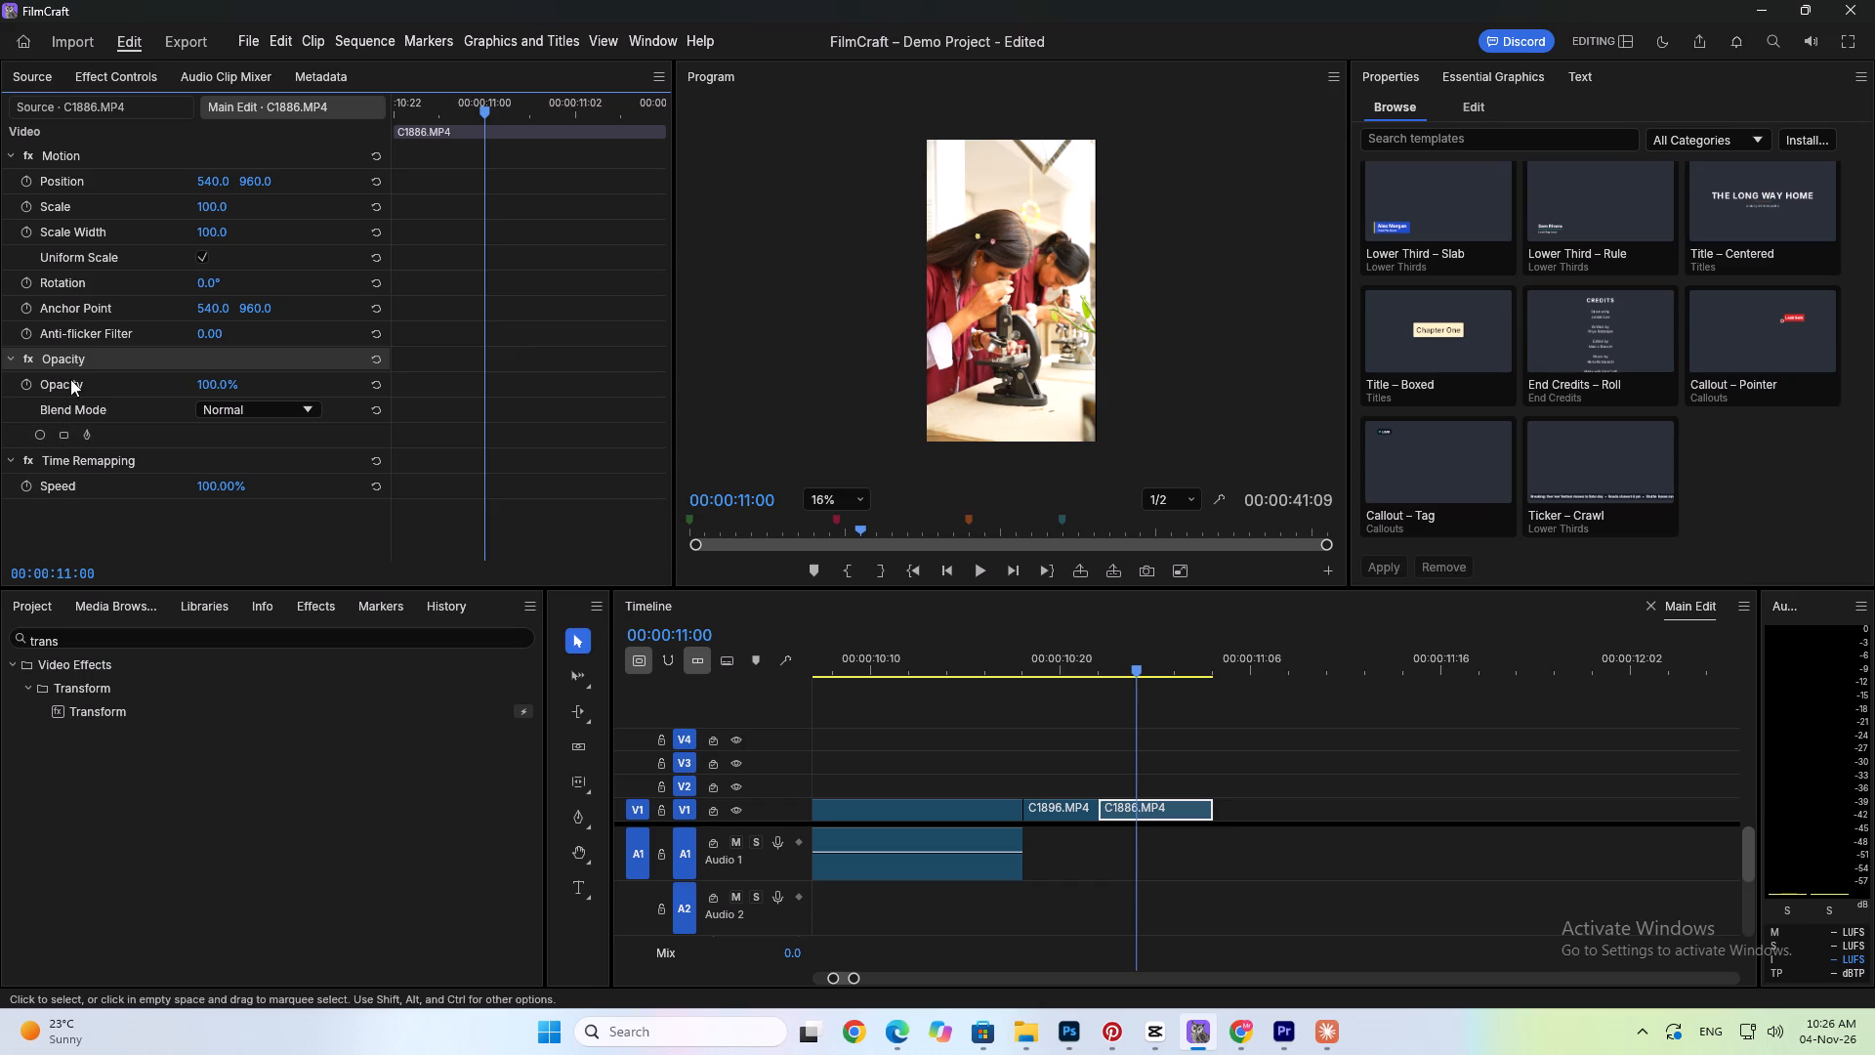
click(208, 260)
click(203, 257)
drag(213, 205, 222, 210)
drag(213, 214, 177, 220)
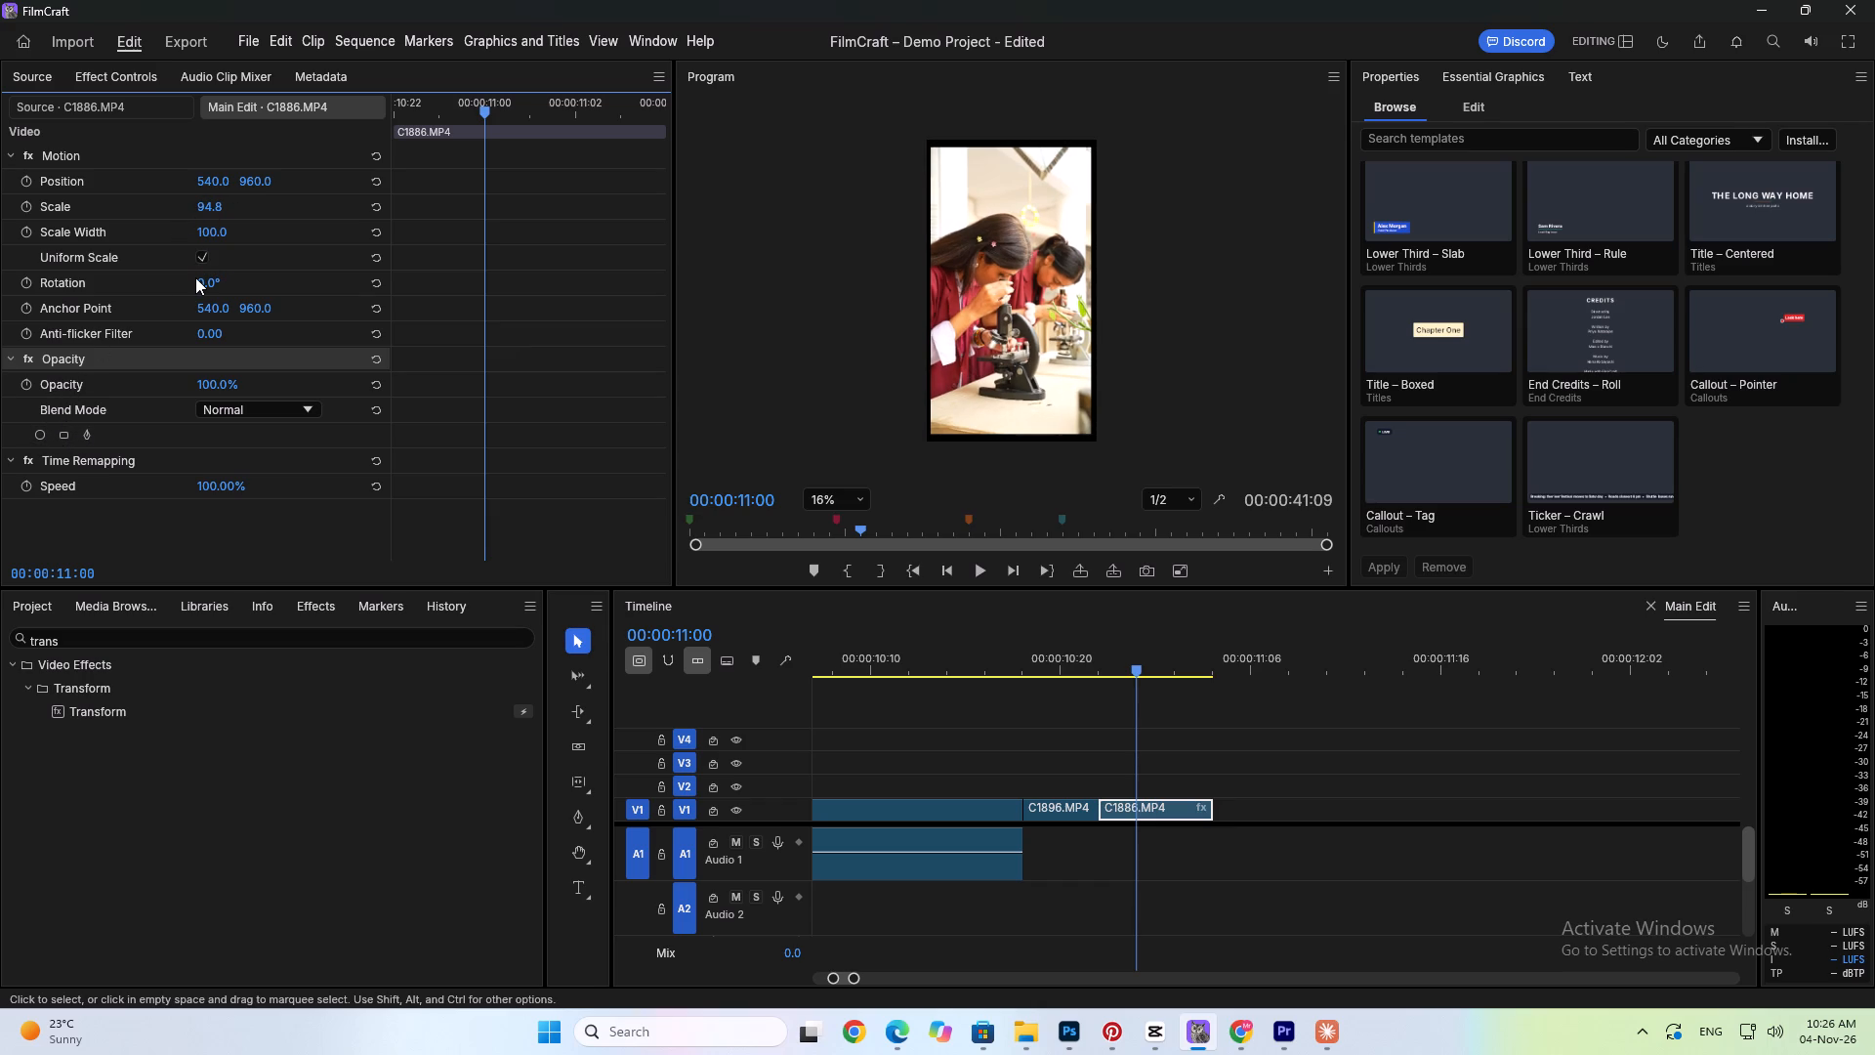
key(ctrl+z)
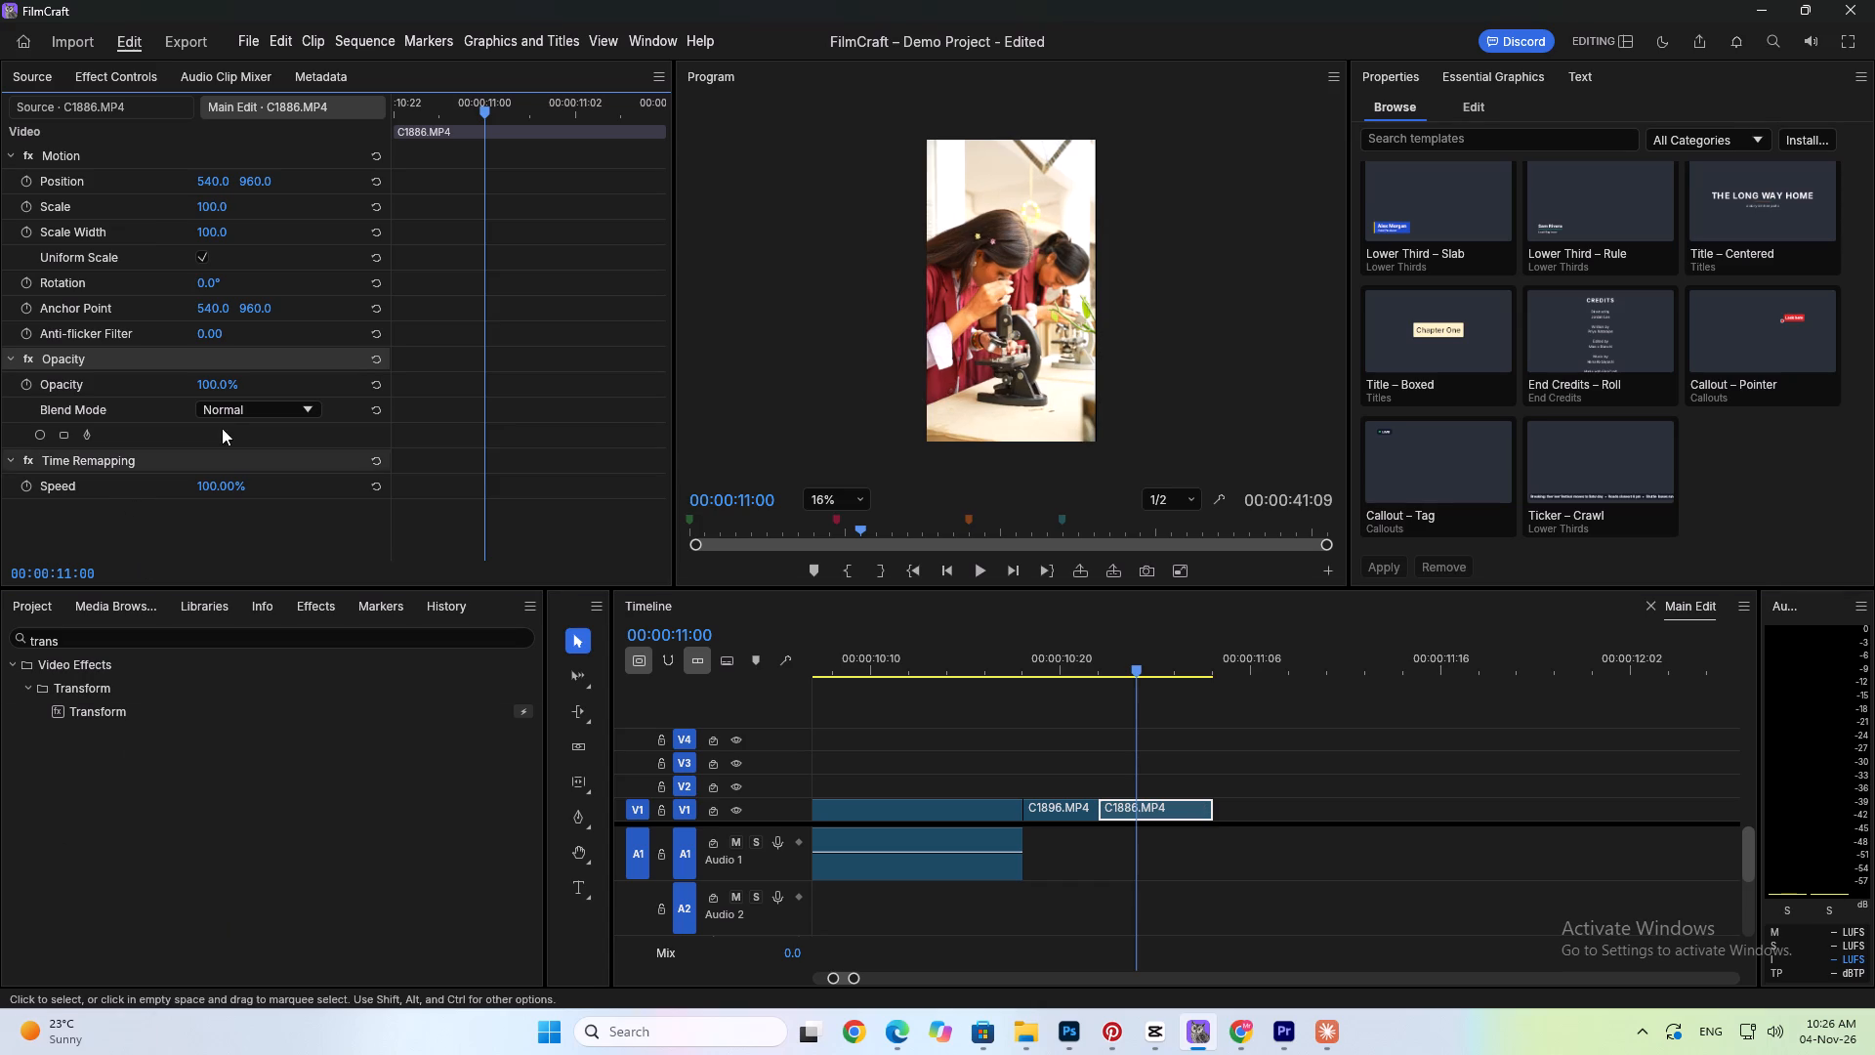
Examine the opacity blend modes available for the C1886.MP4 clip, leaving Normal selected.
click(246, 408)
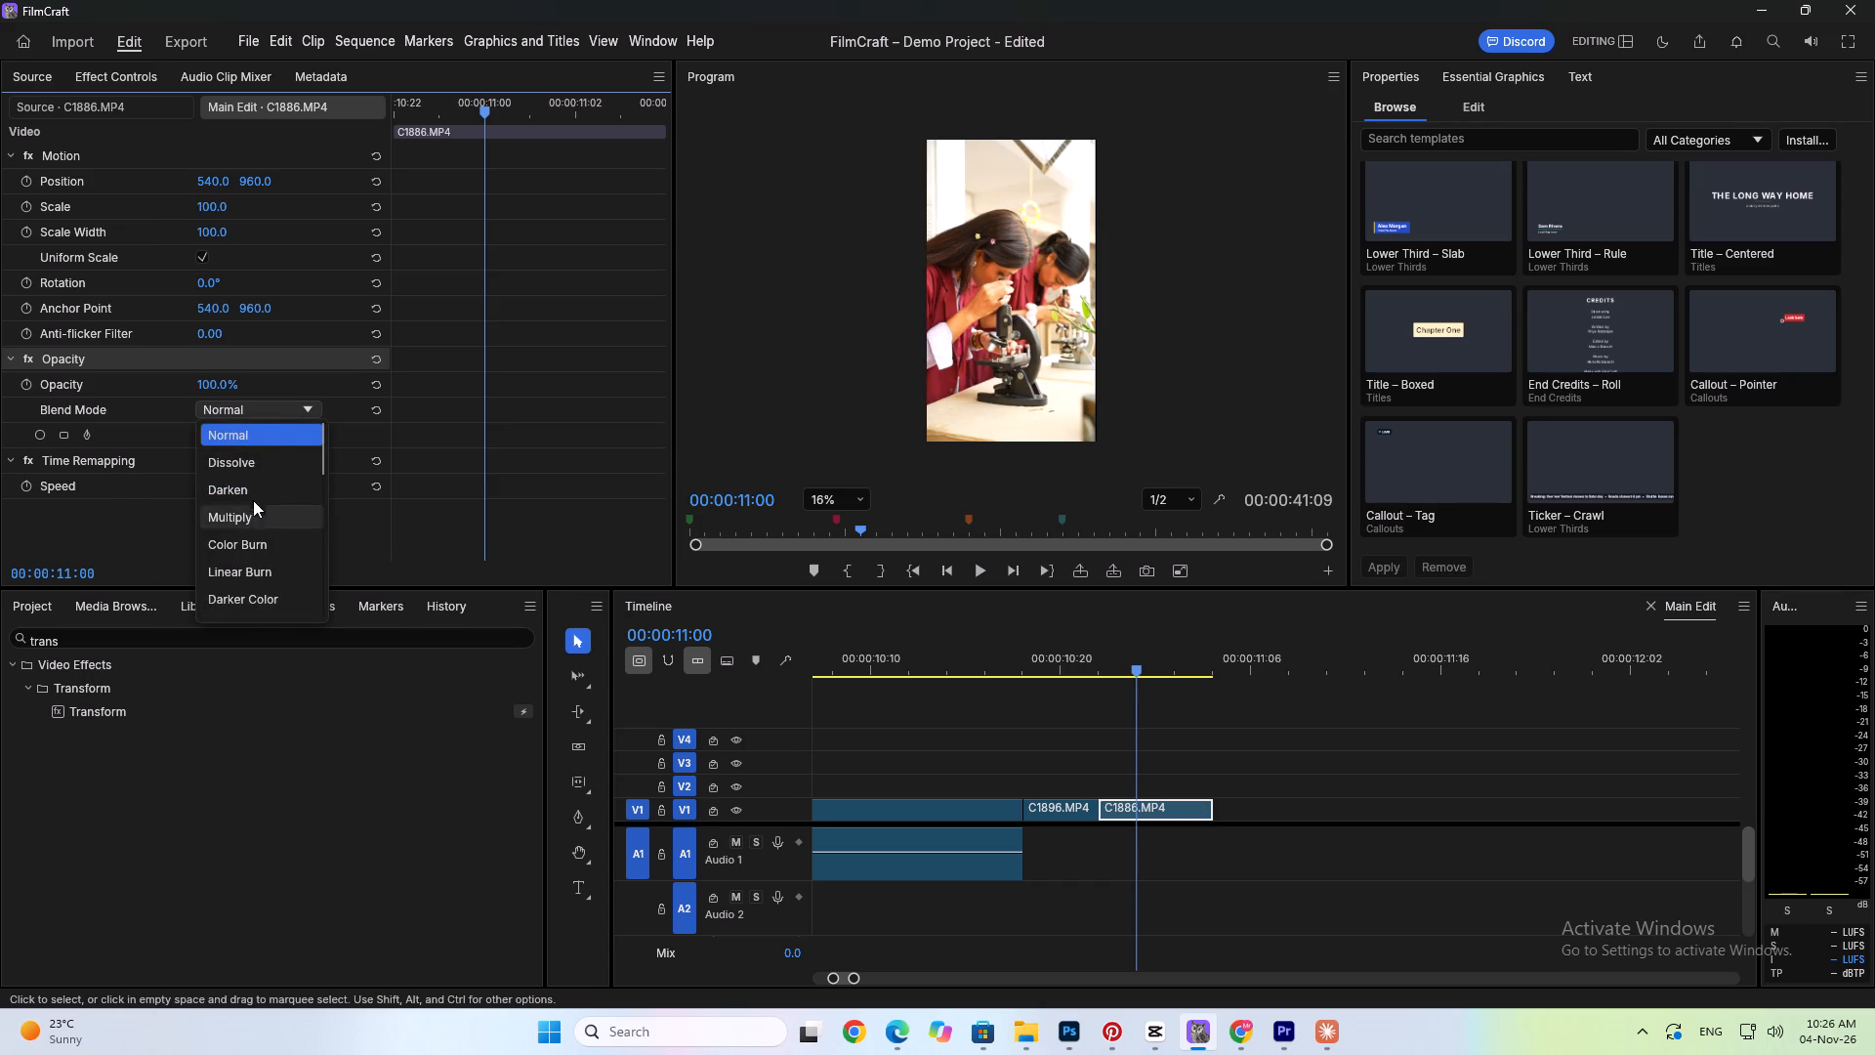
click(271, 411)
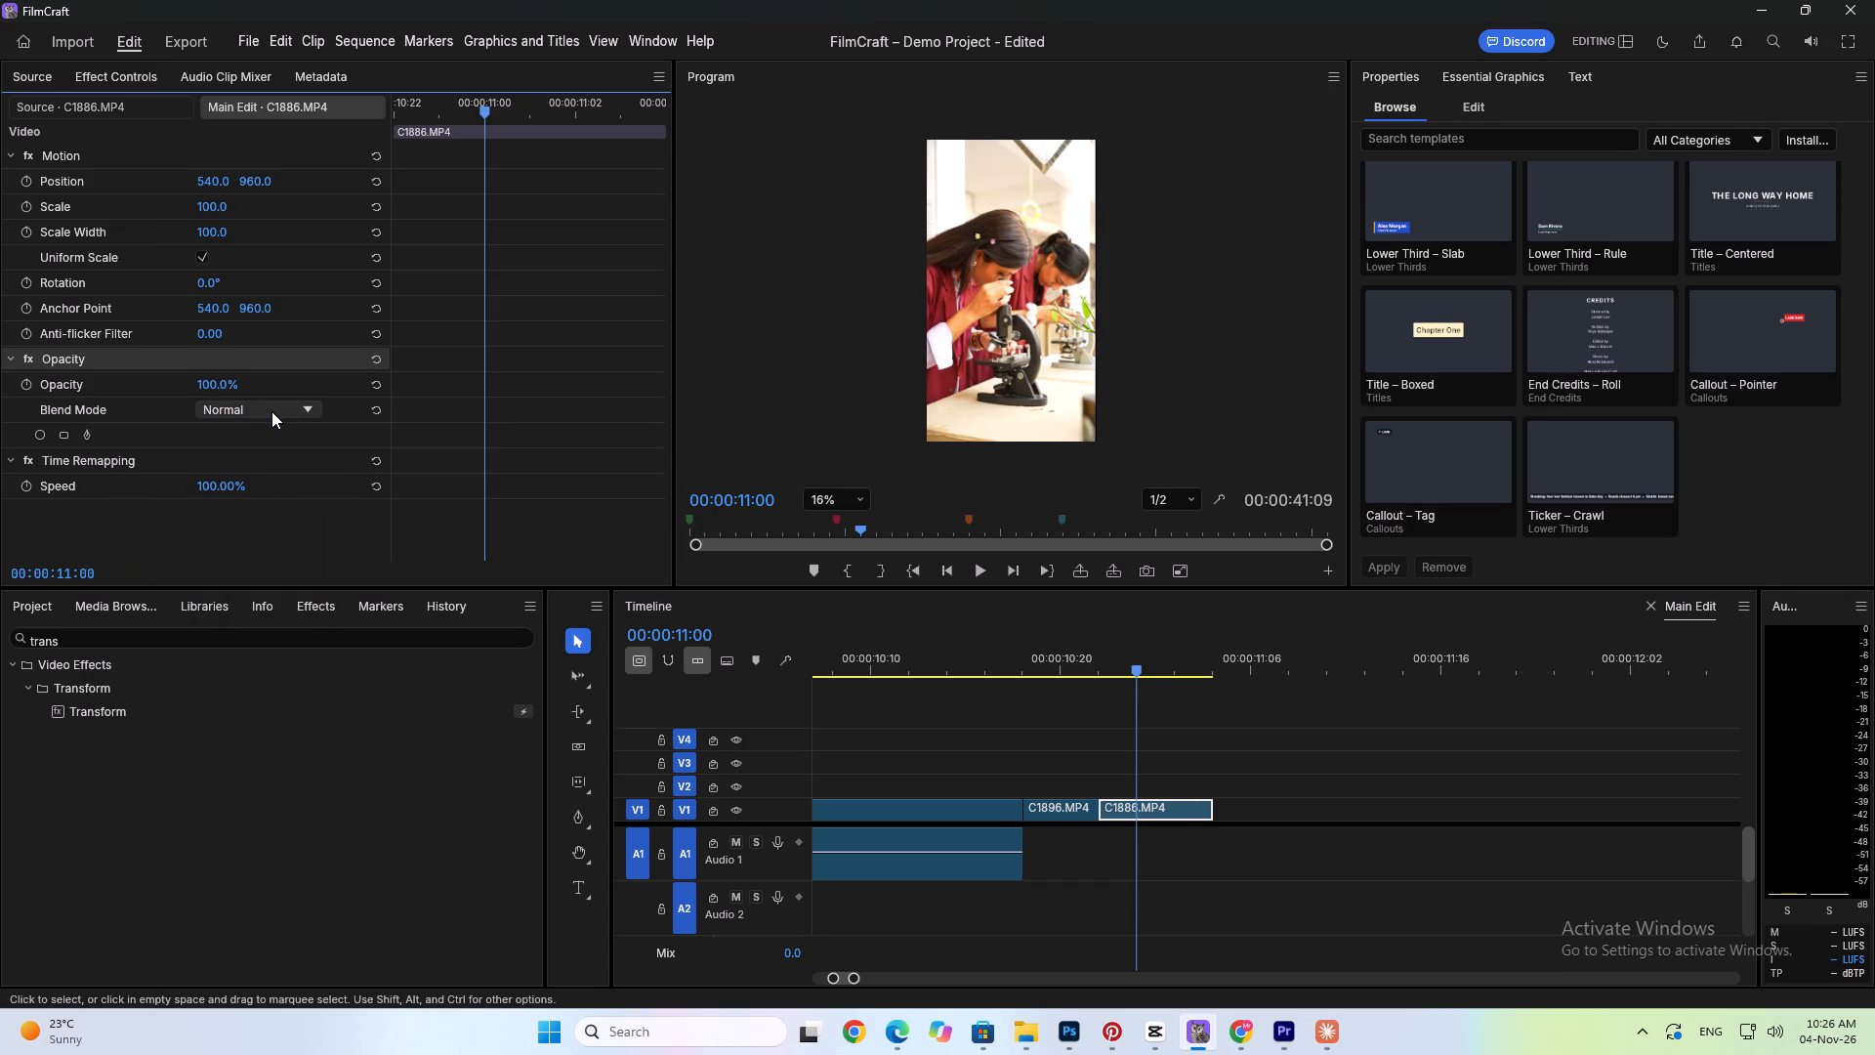
click(271, 411)
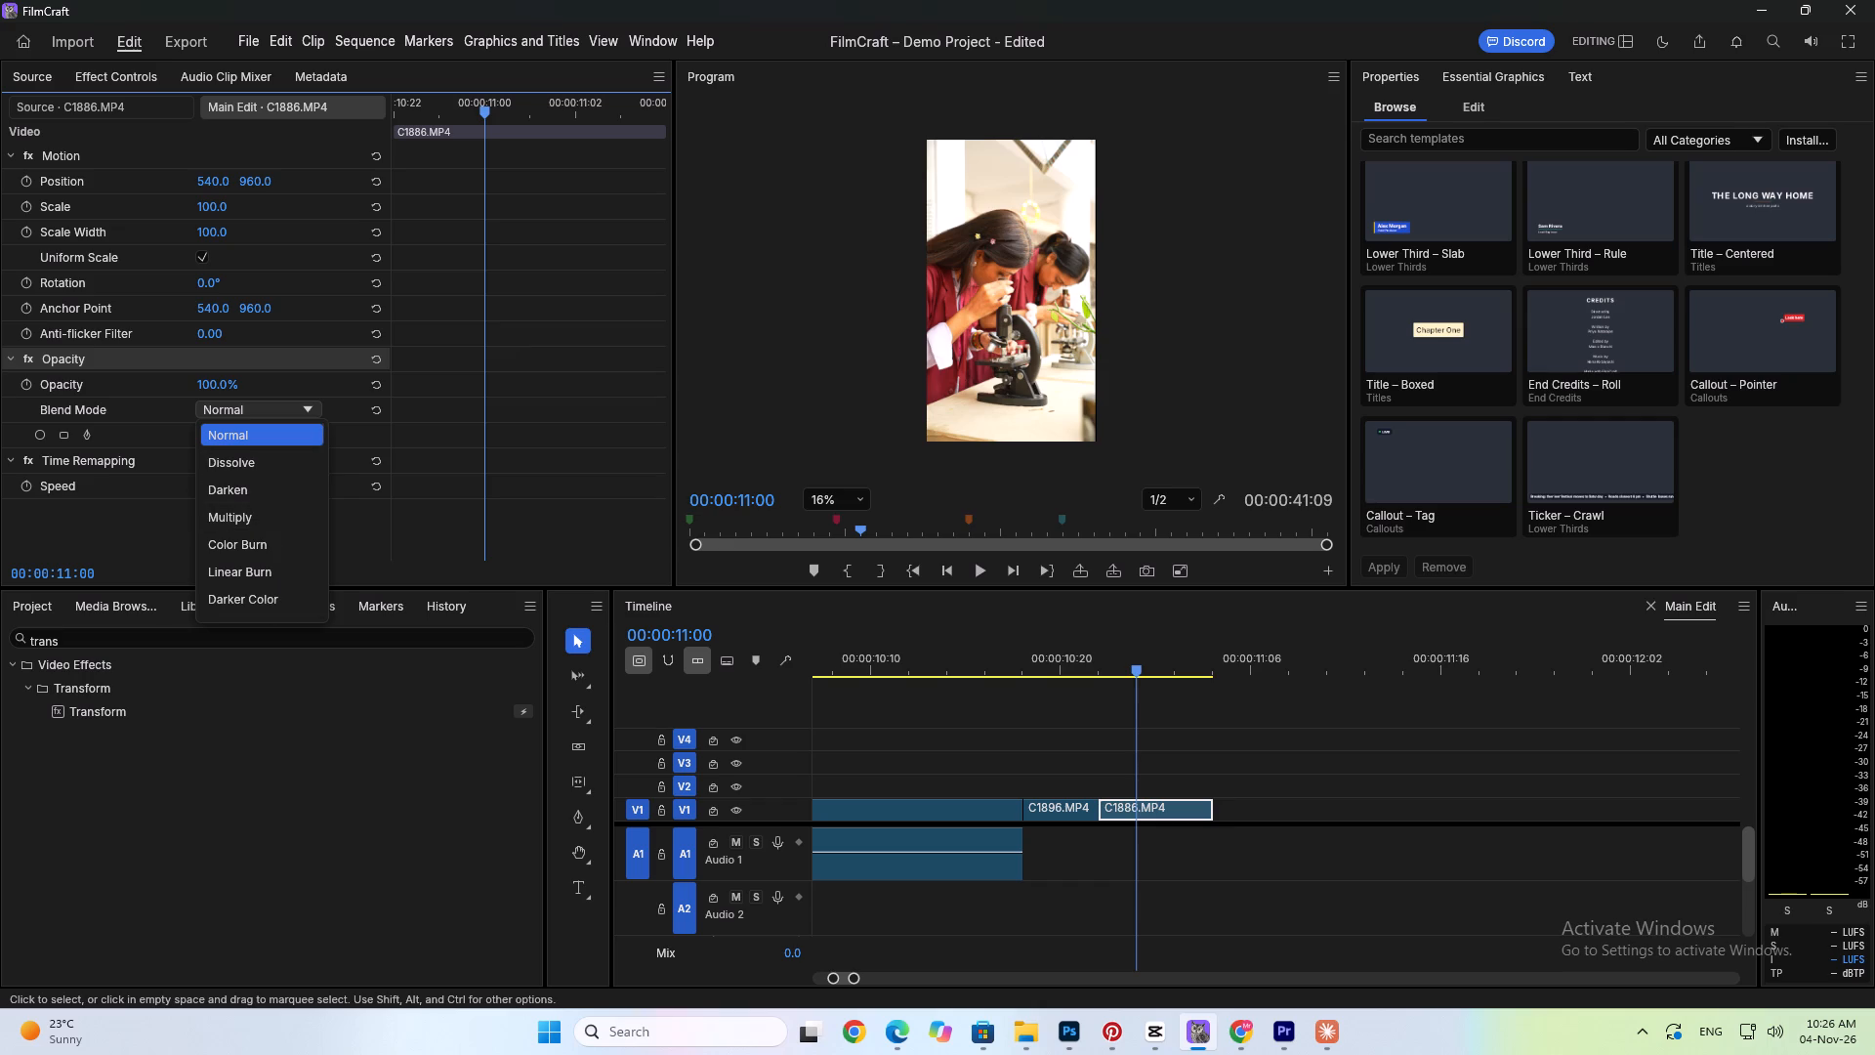
drag(256, 626, 233, 844)
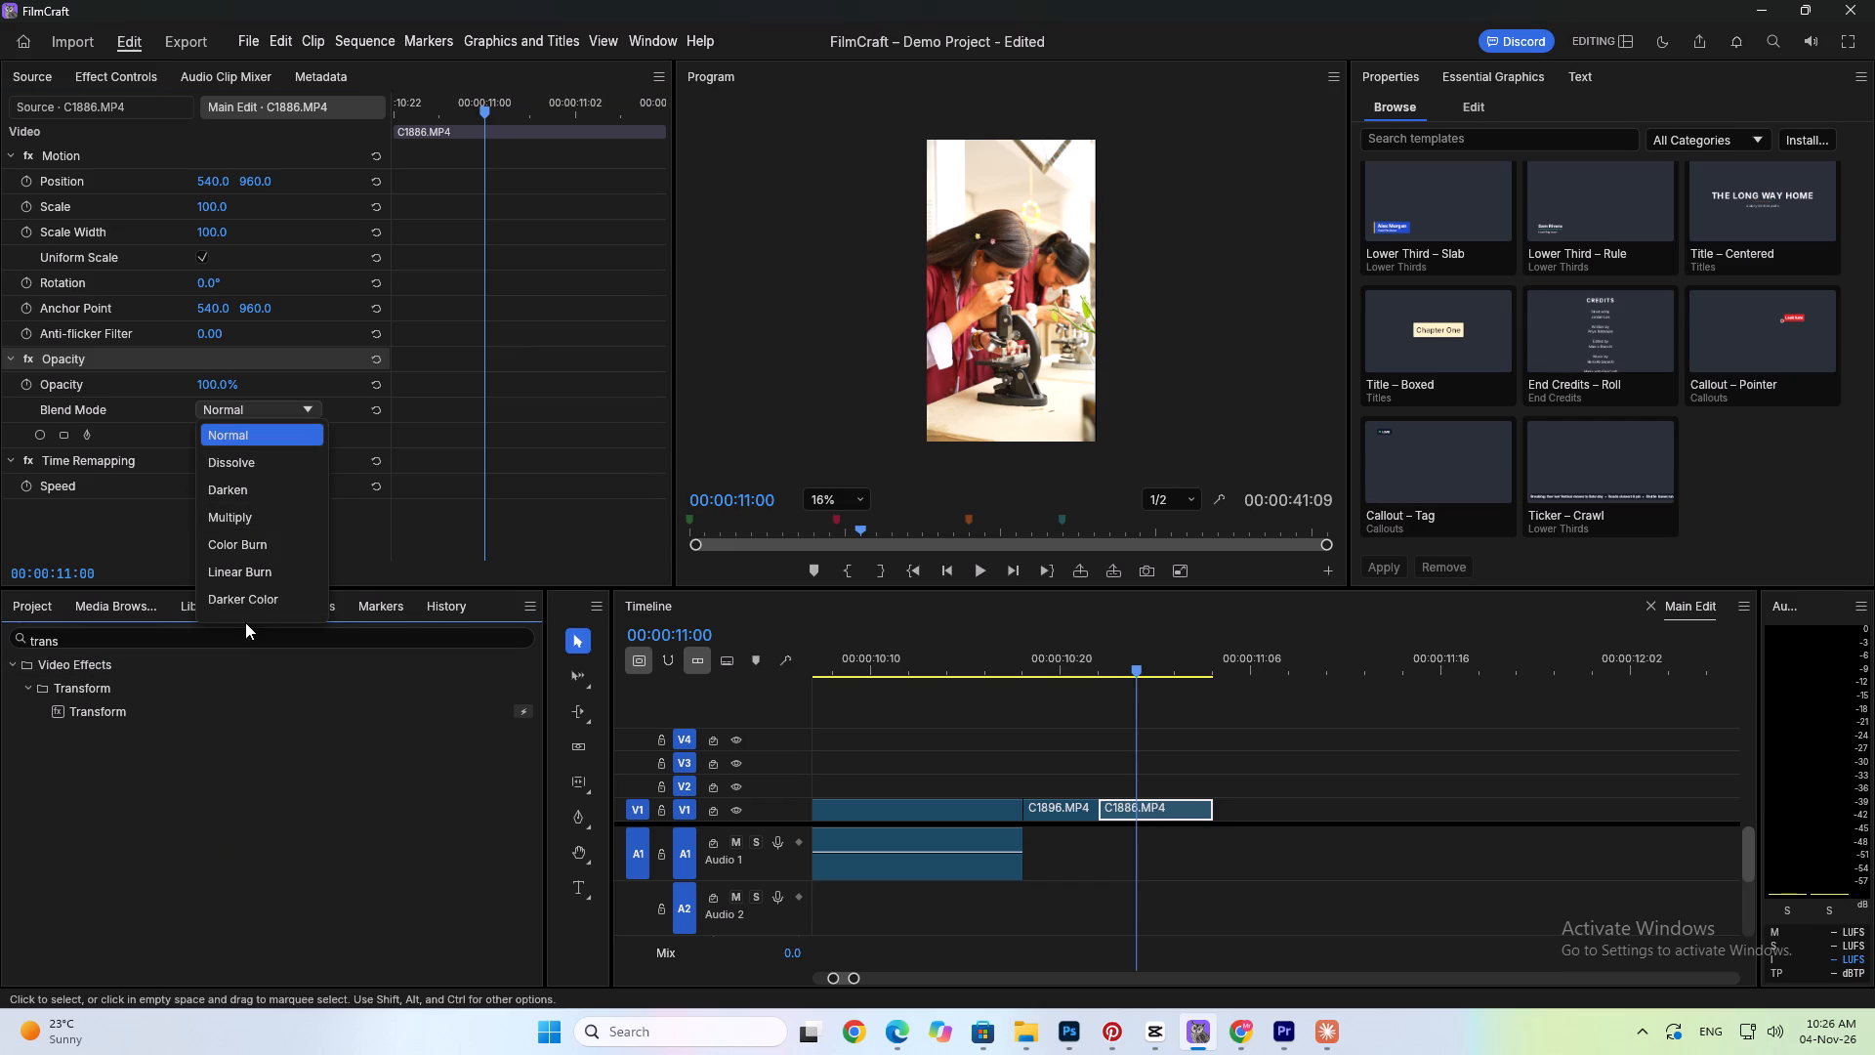
drag(266, 630, 257, 699)
drag(257, 699, 255, 783)
drag(323, 467, 312, 552)
drag(312, 552, 339, 404)
click(254, 906)
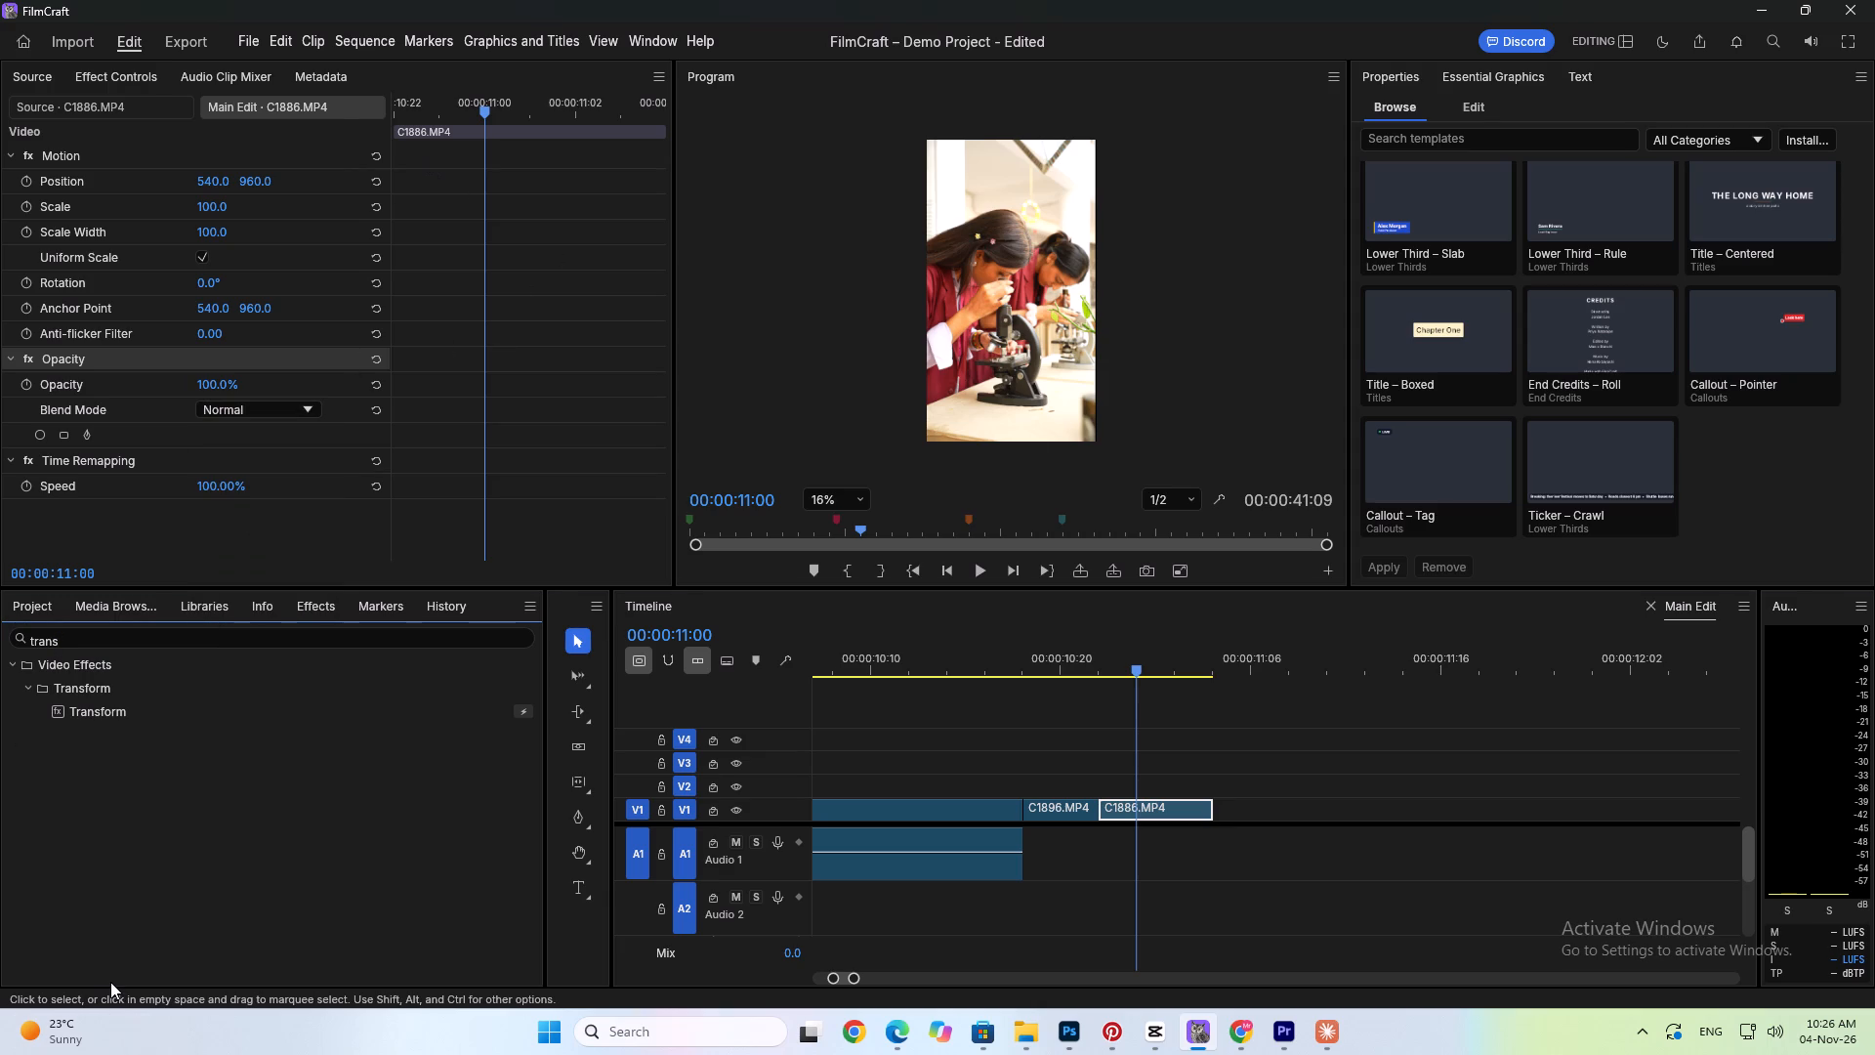
Check the graphics templates in the End Credits category and restore the All Categories view.
click(1700, 130)
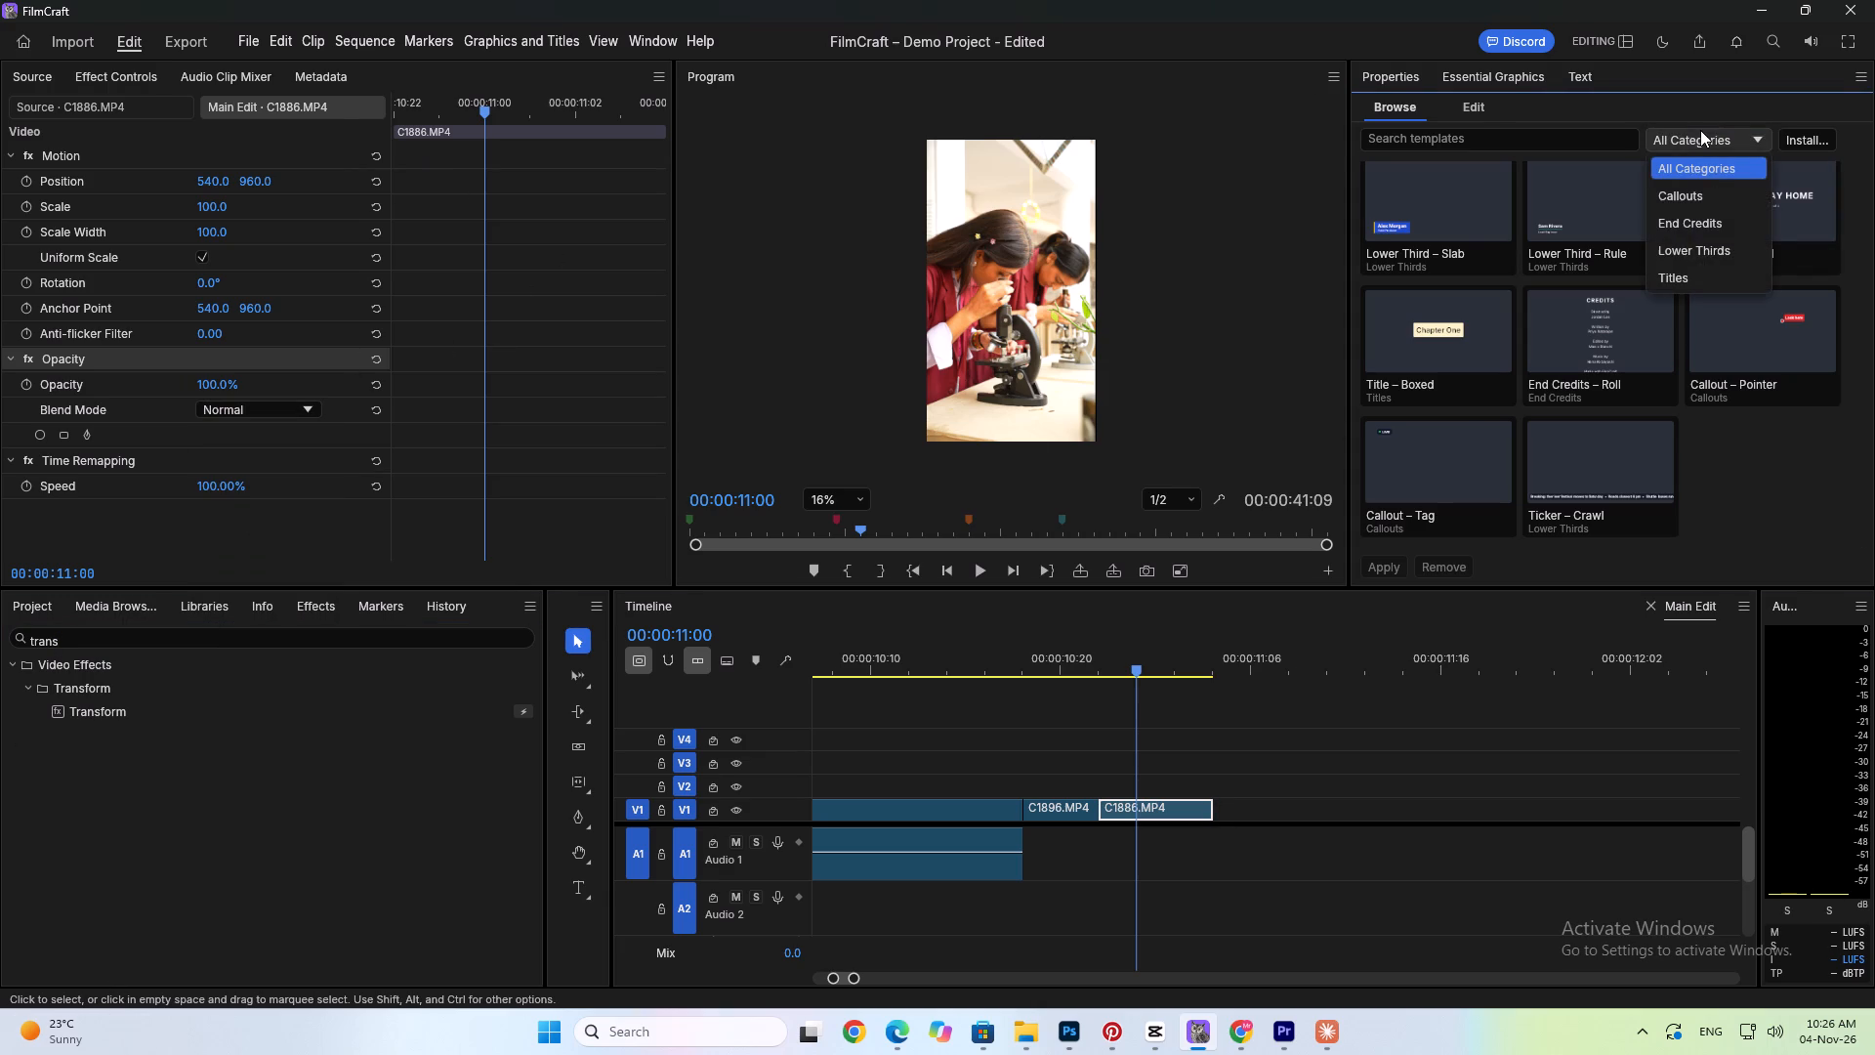
click(1690, 223)
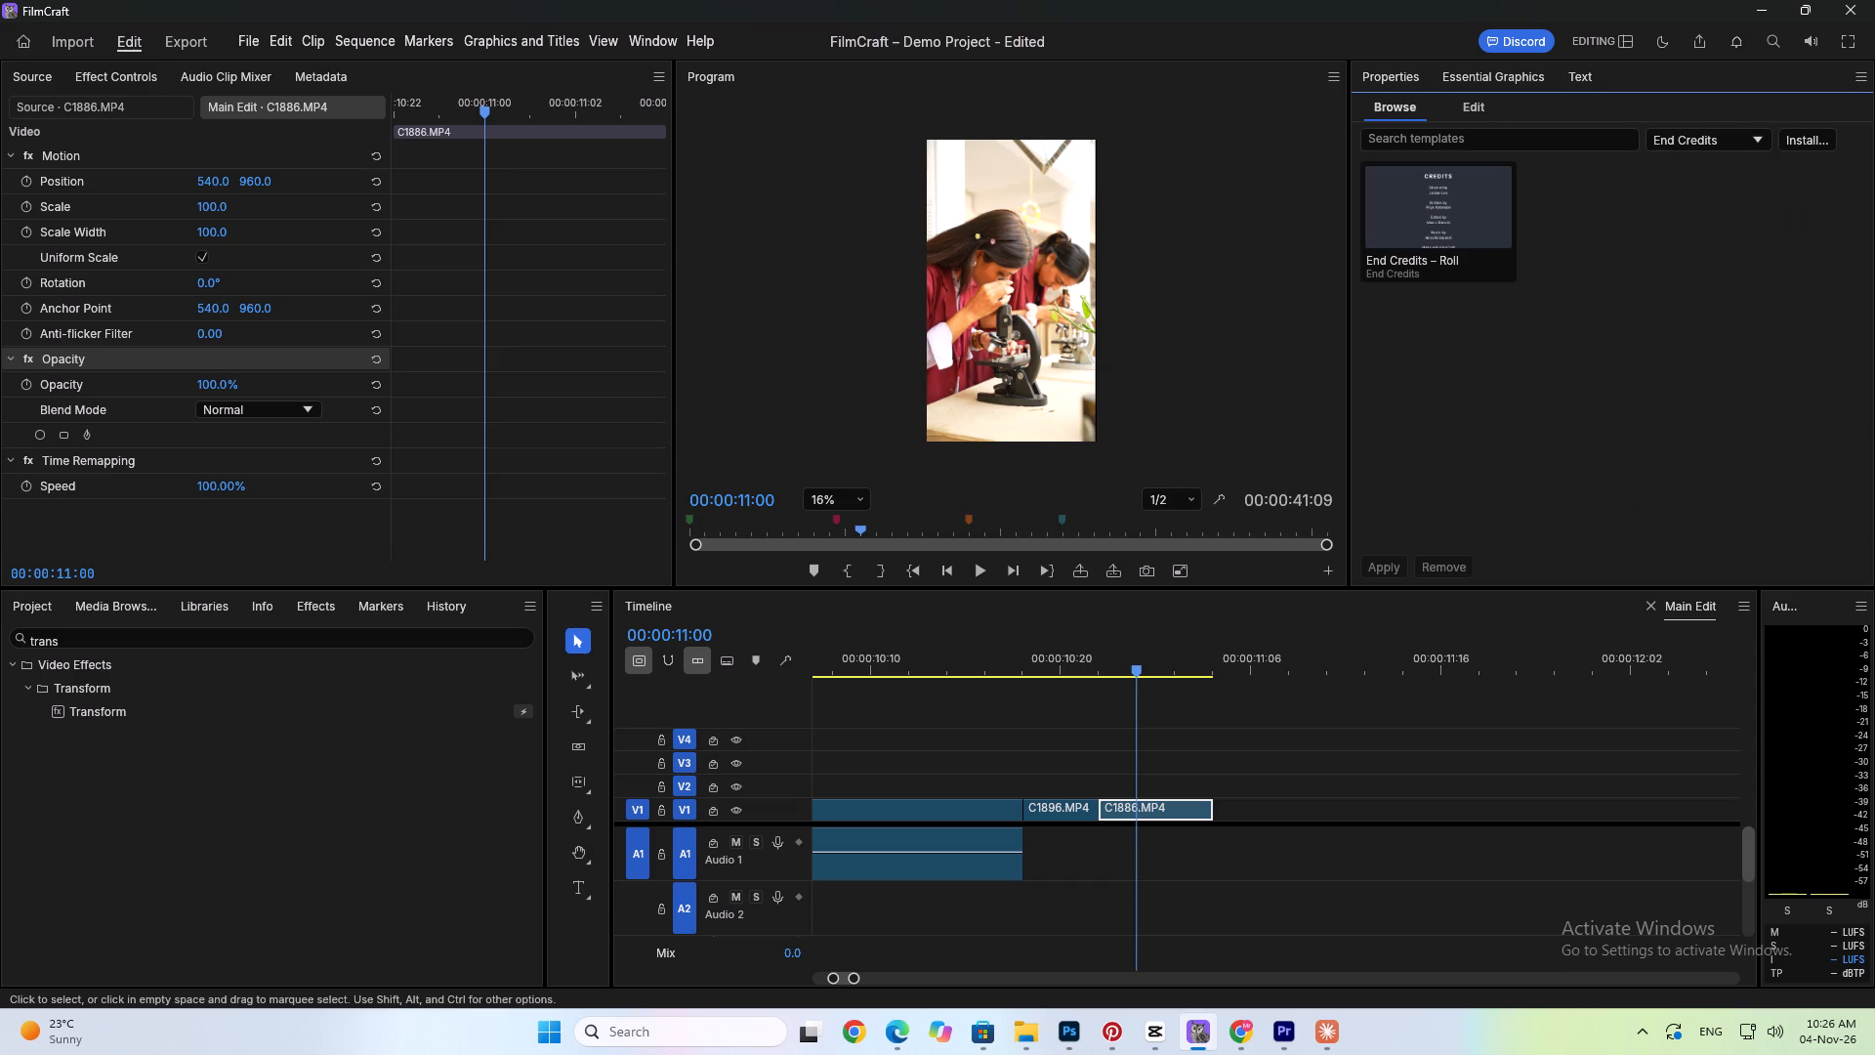
click(1729, 147)
click(1714, 163)
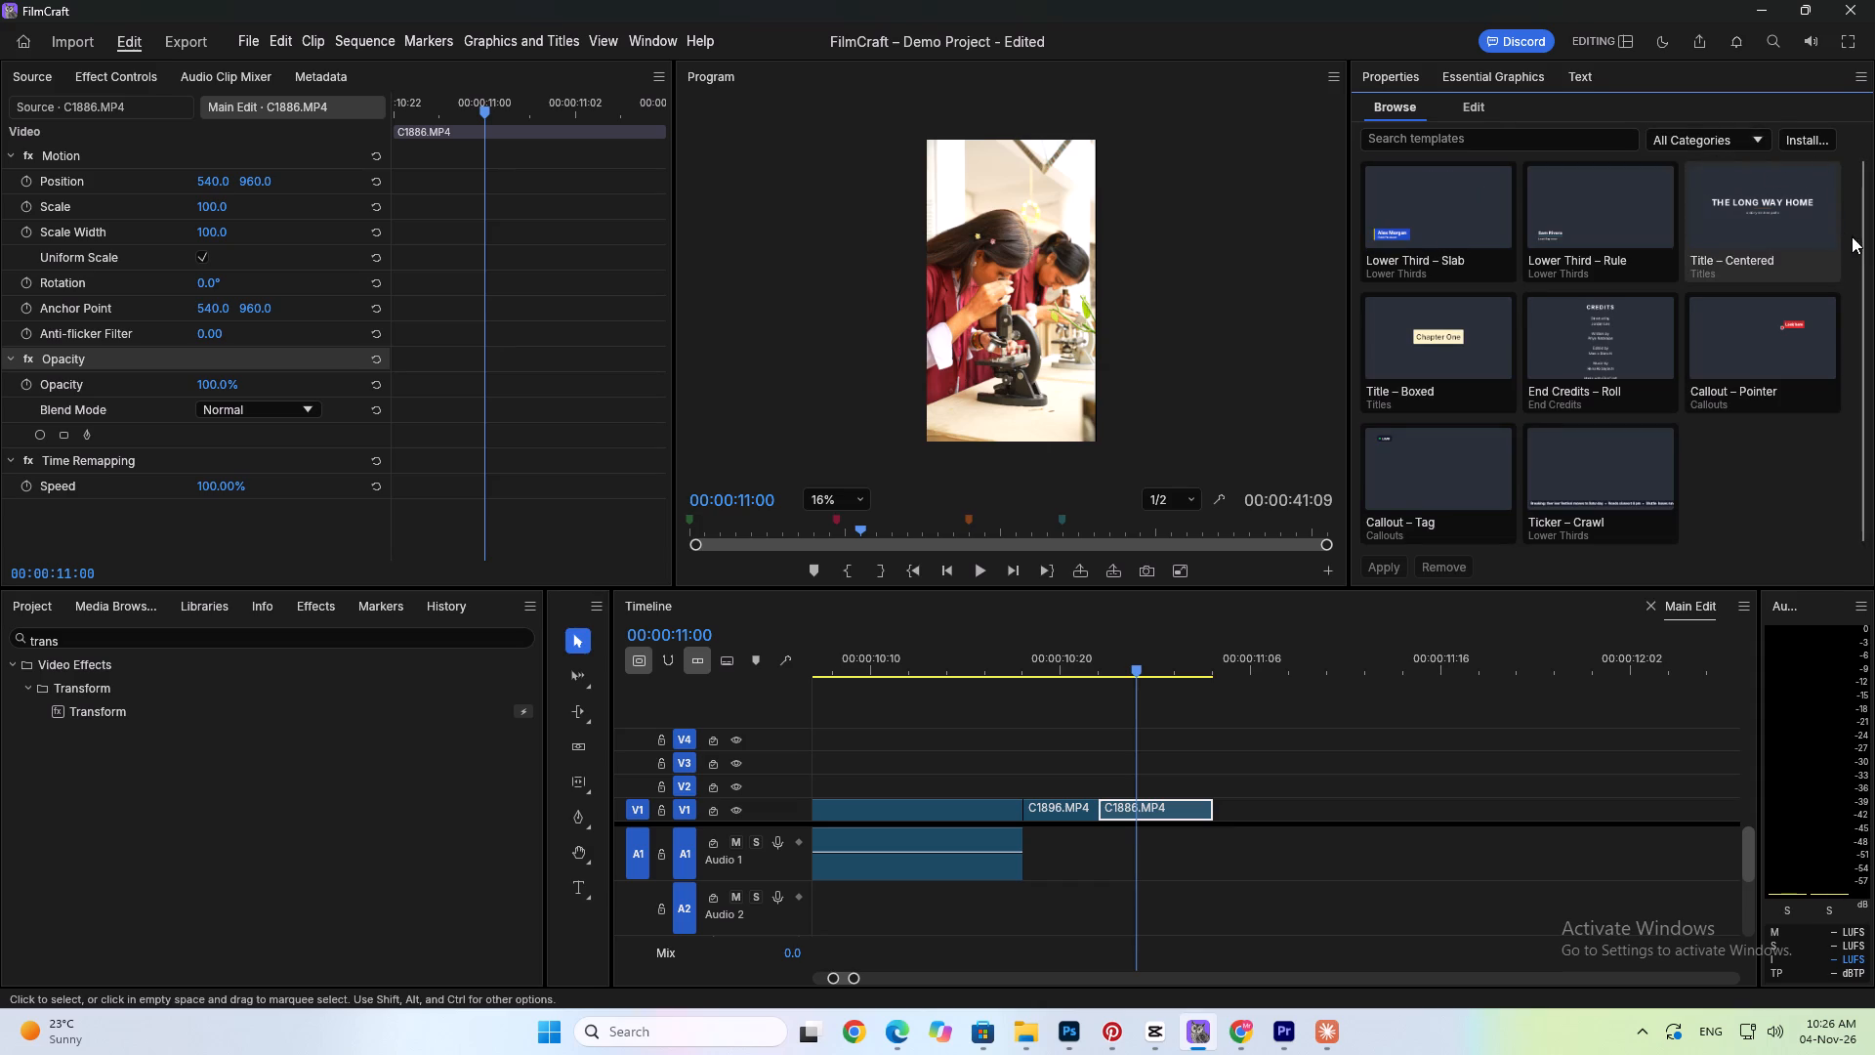
drag(1859, 253, 1864, 216)
Open the file chooser for installing a graphics template and close it without choosing a file.
click(1790, 137)
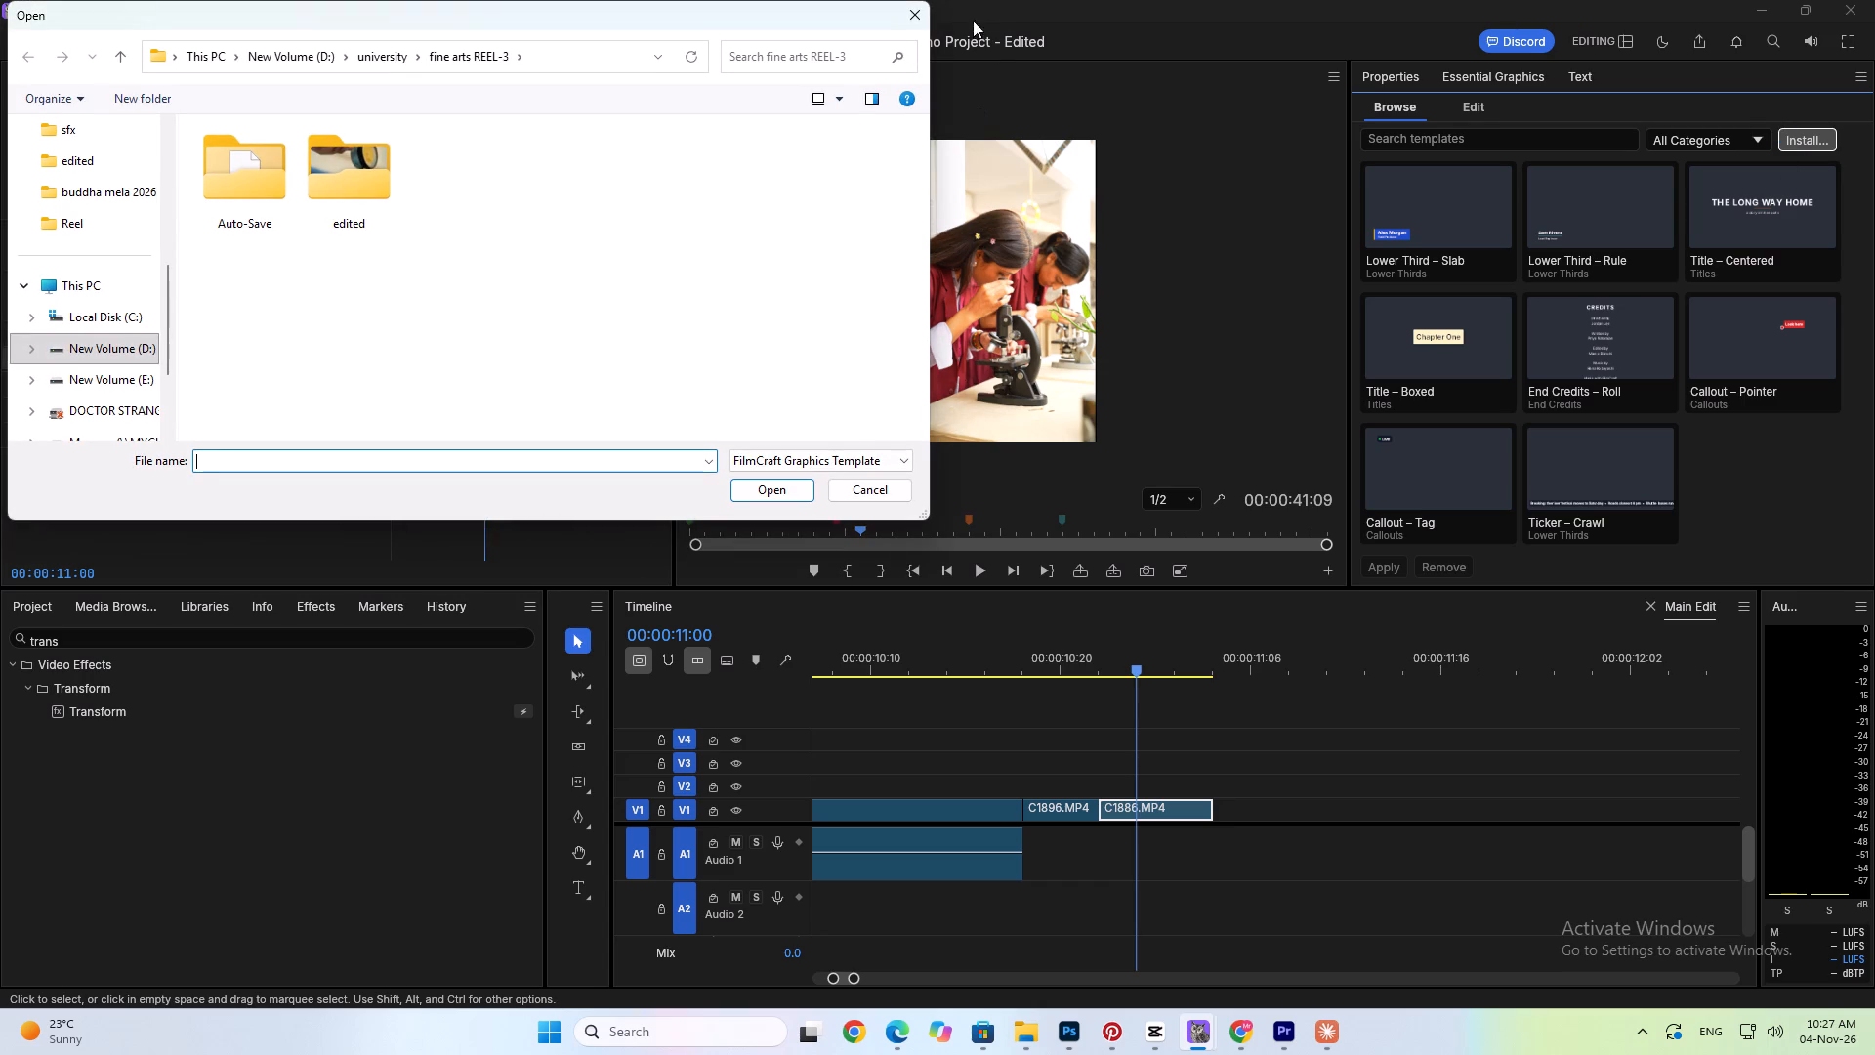
click(916, 19)
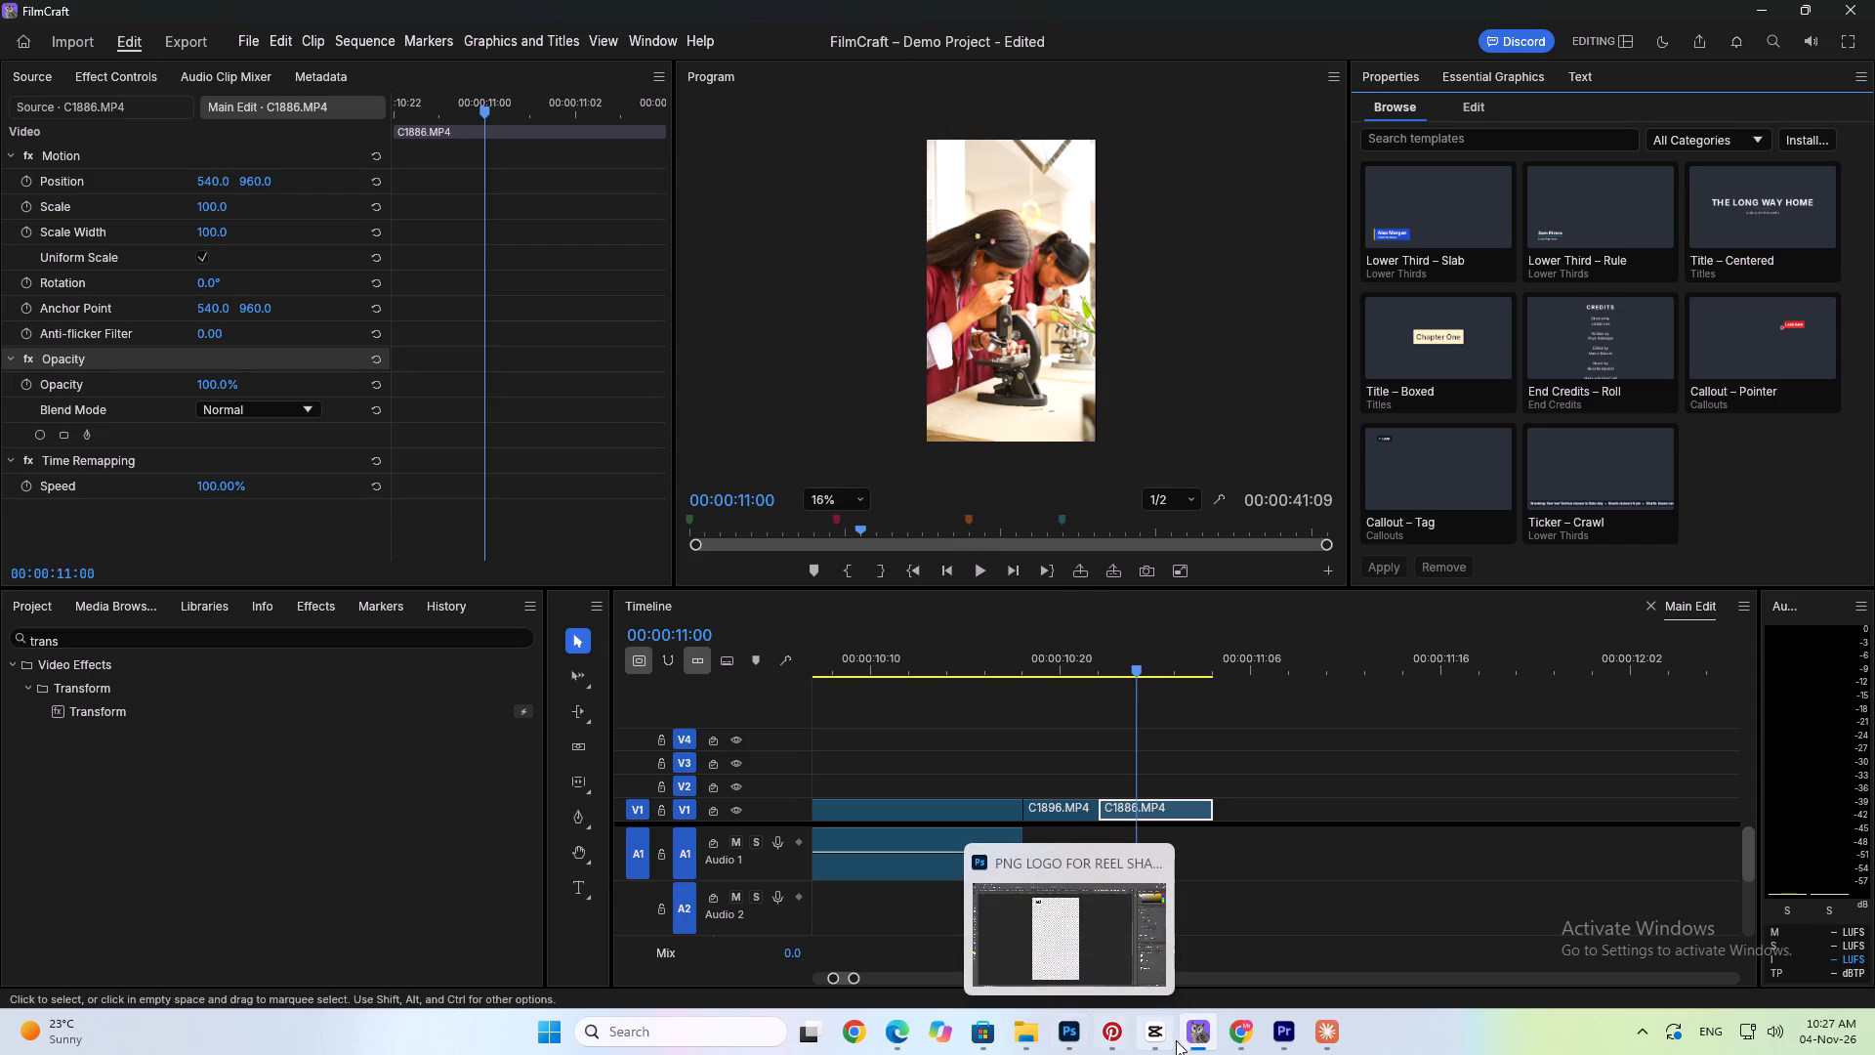
Switch to Chrome and search Google in a new tab for "how we can download filmcraft plugin for free".
click(1246, 1038)
click(1116, 0)
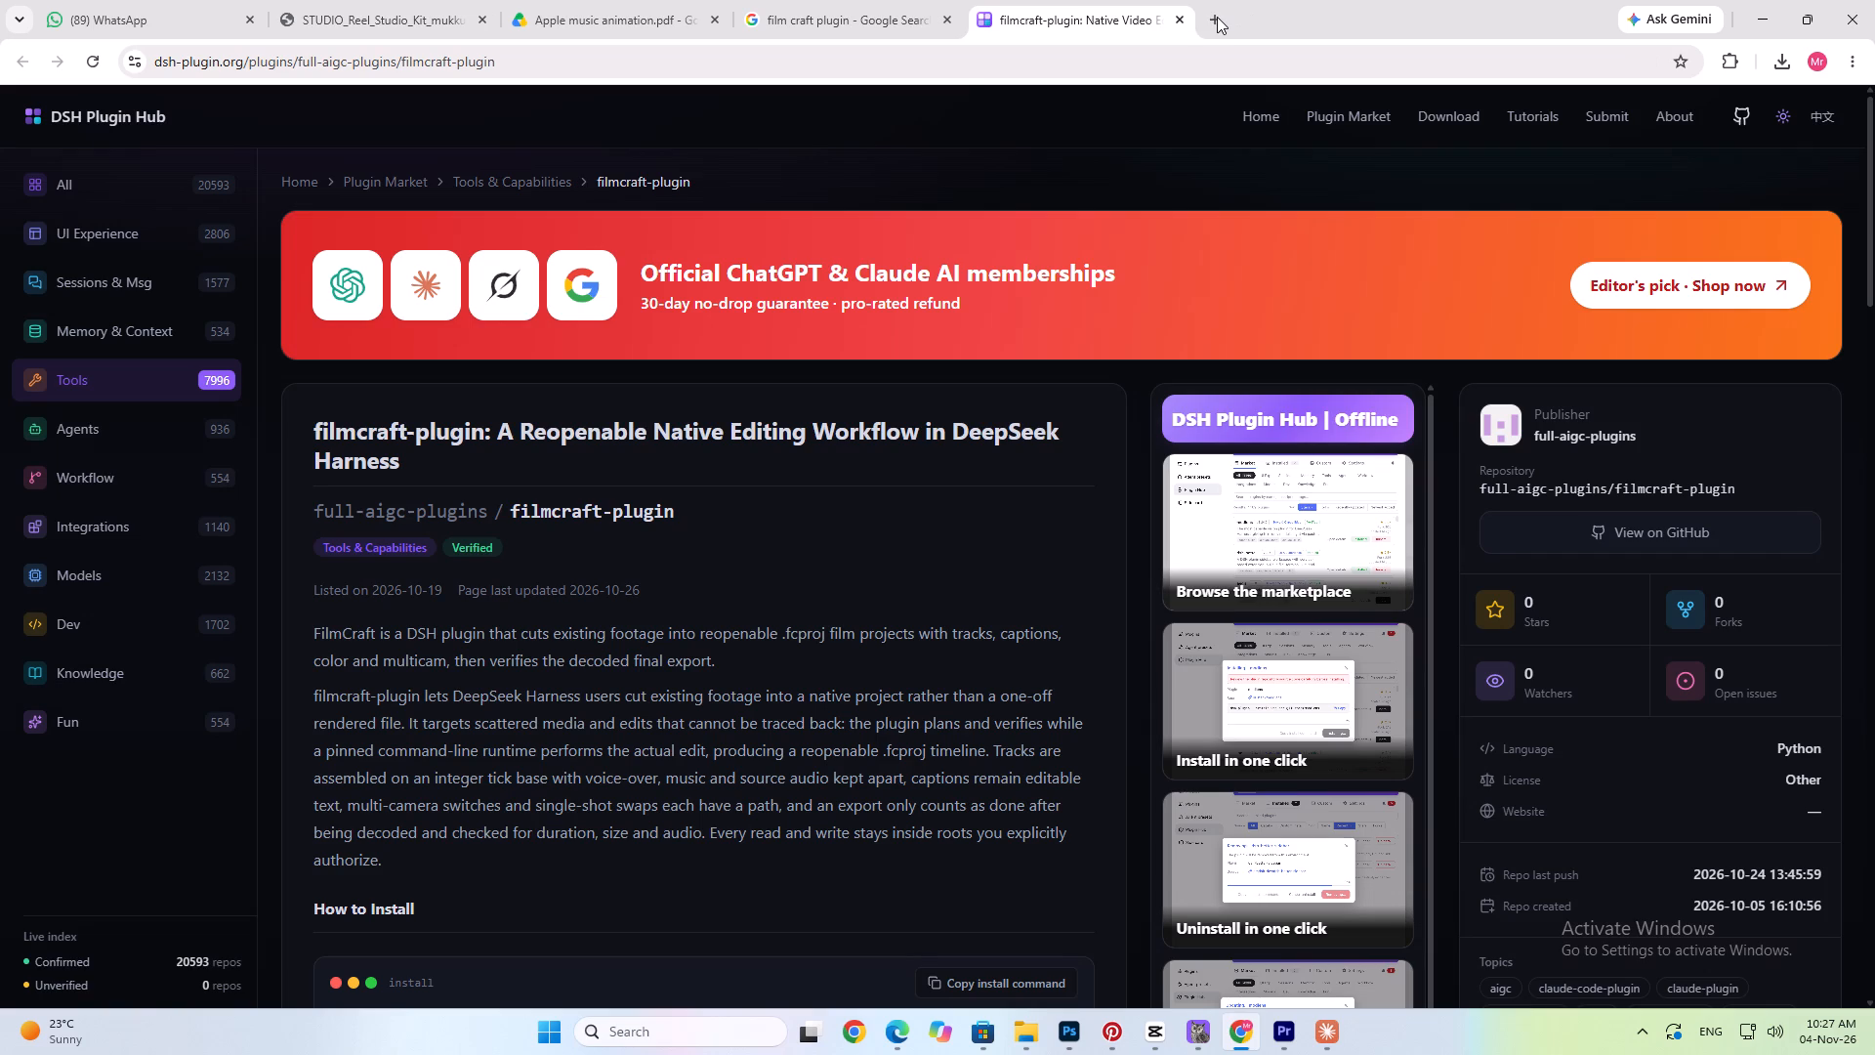
click(1217, 17)
click(741, 405)
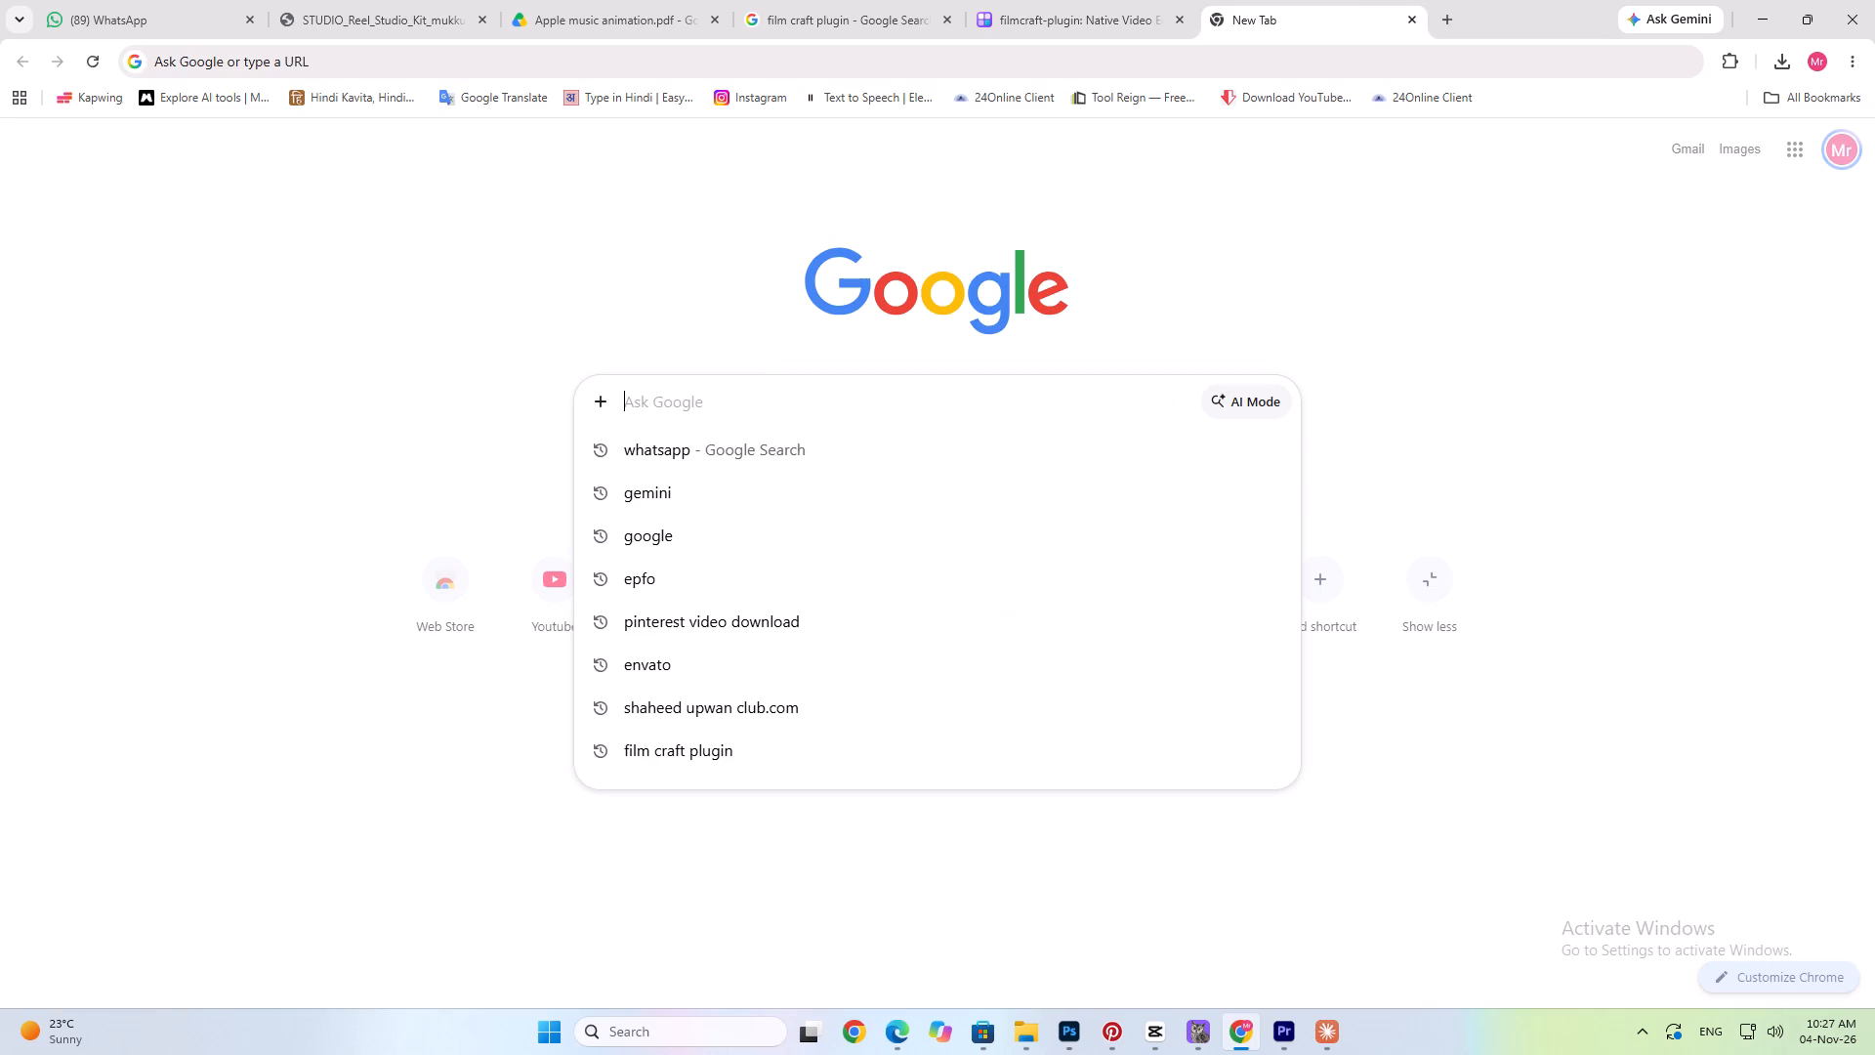
text(how)
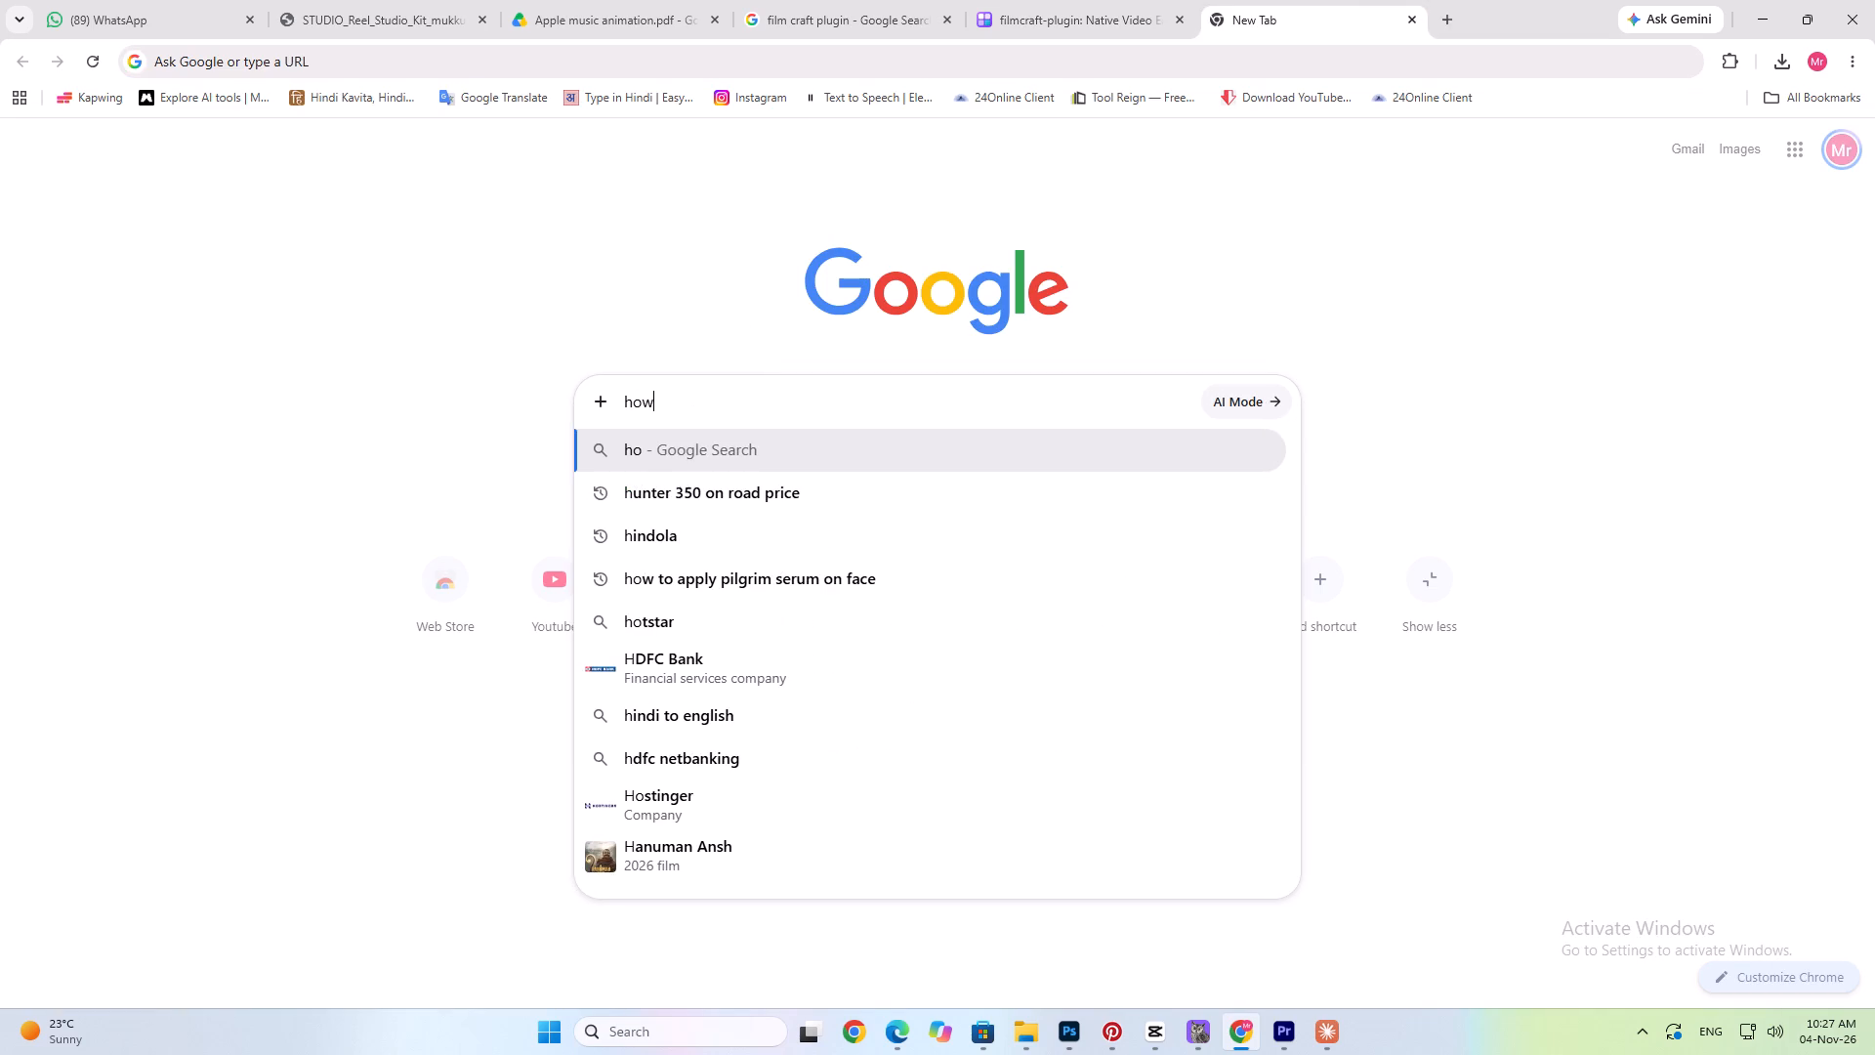
text(we)
key(space)
key(BackSpace)
key(BackSpace)
key(BackSpace)
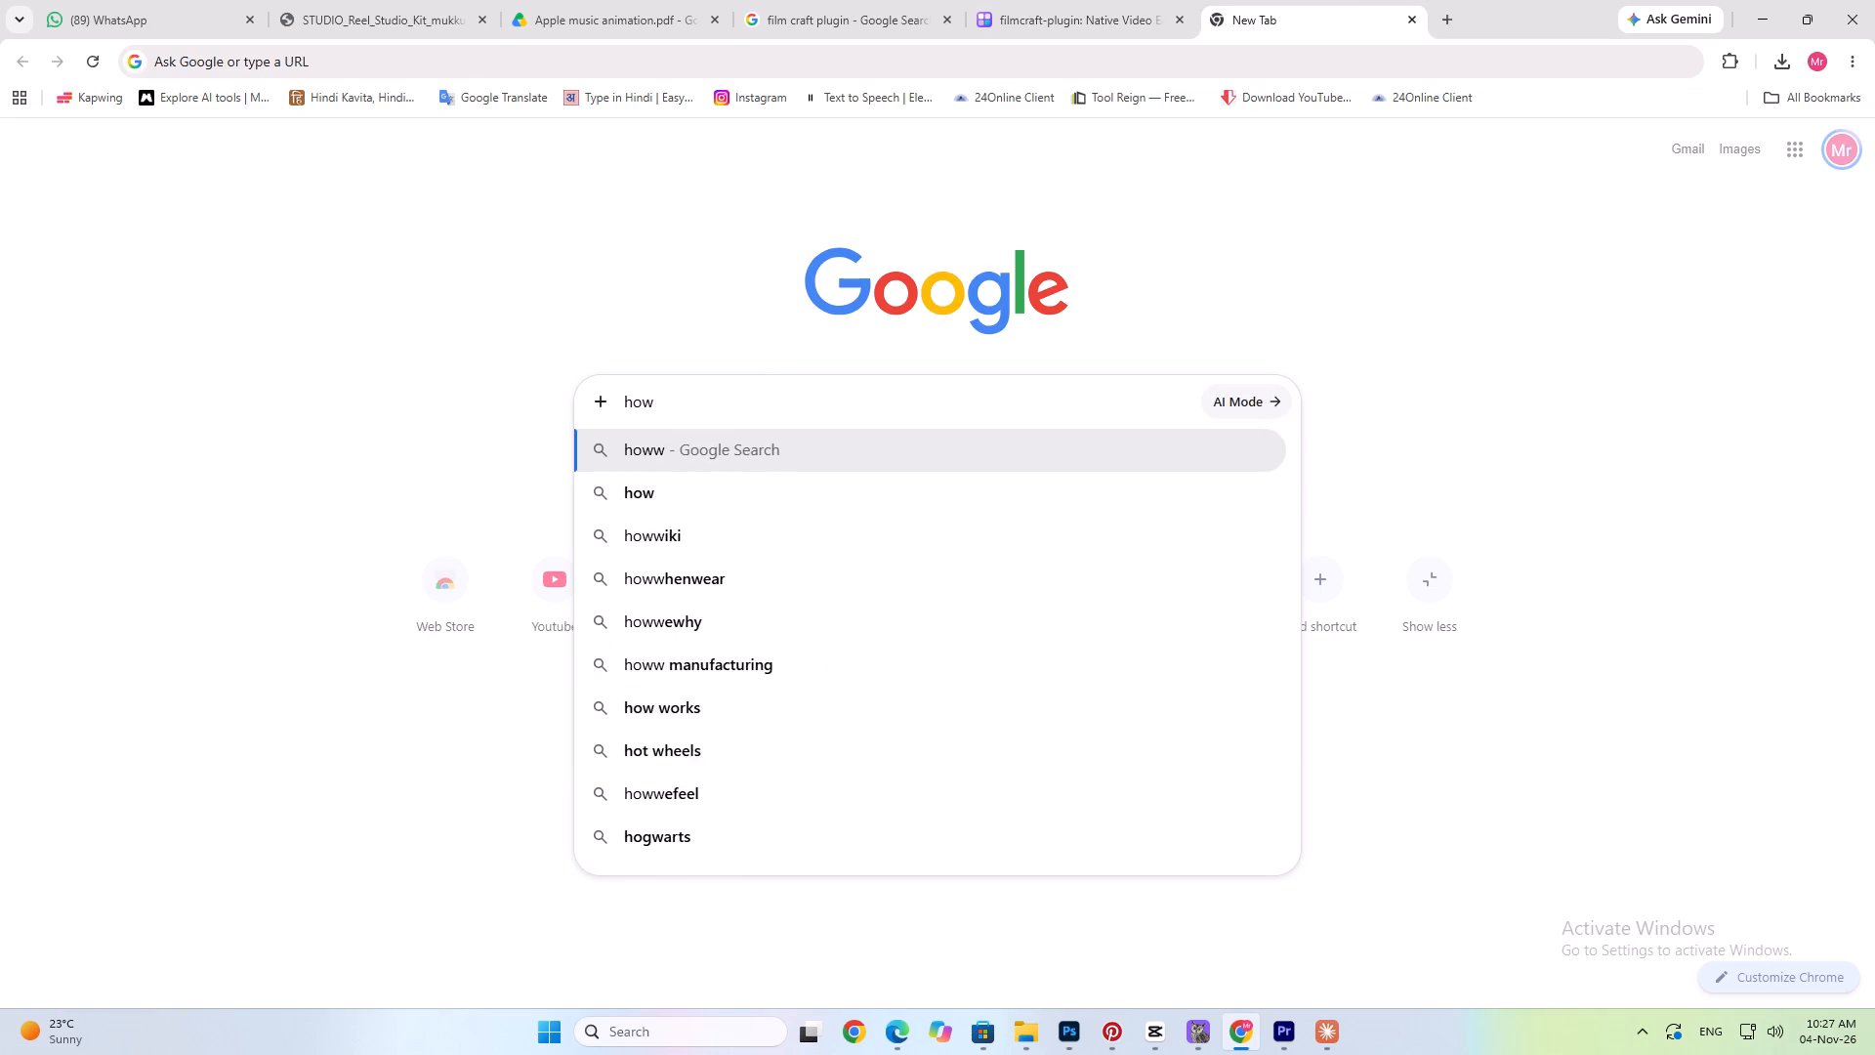
key(space)
text(we cna)
key(space)
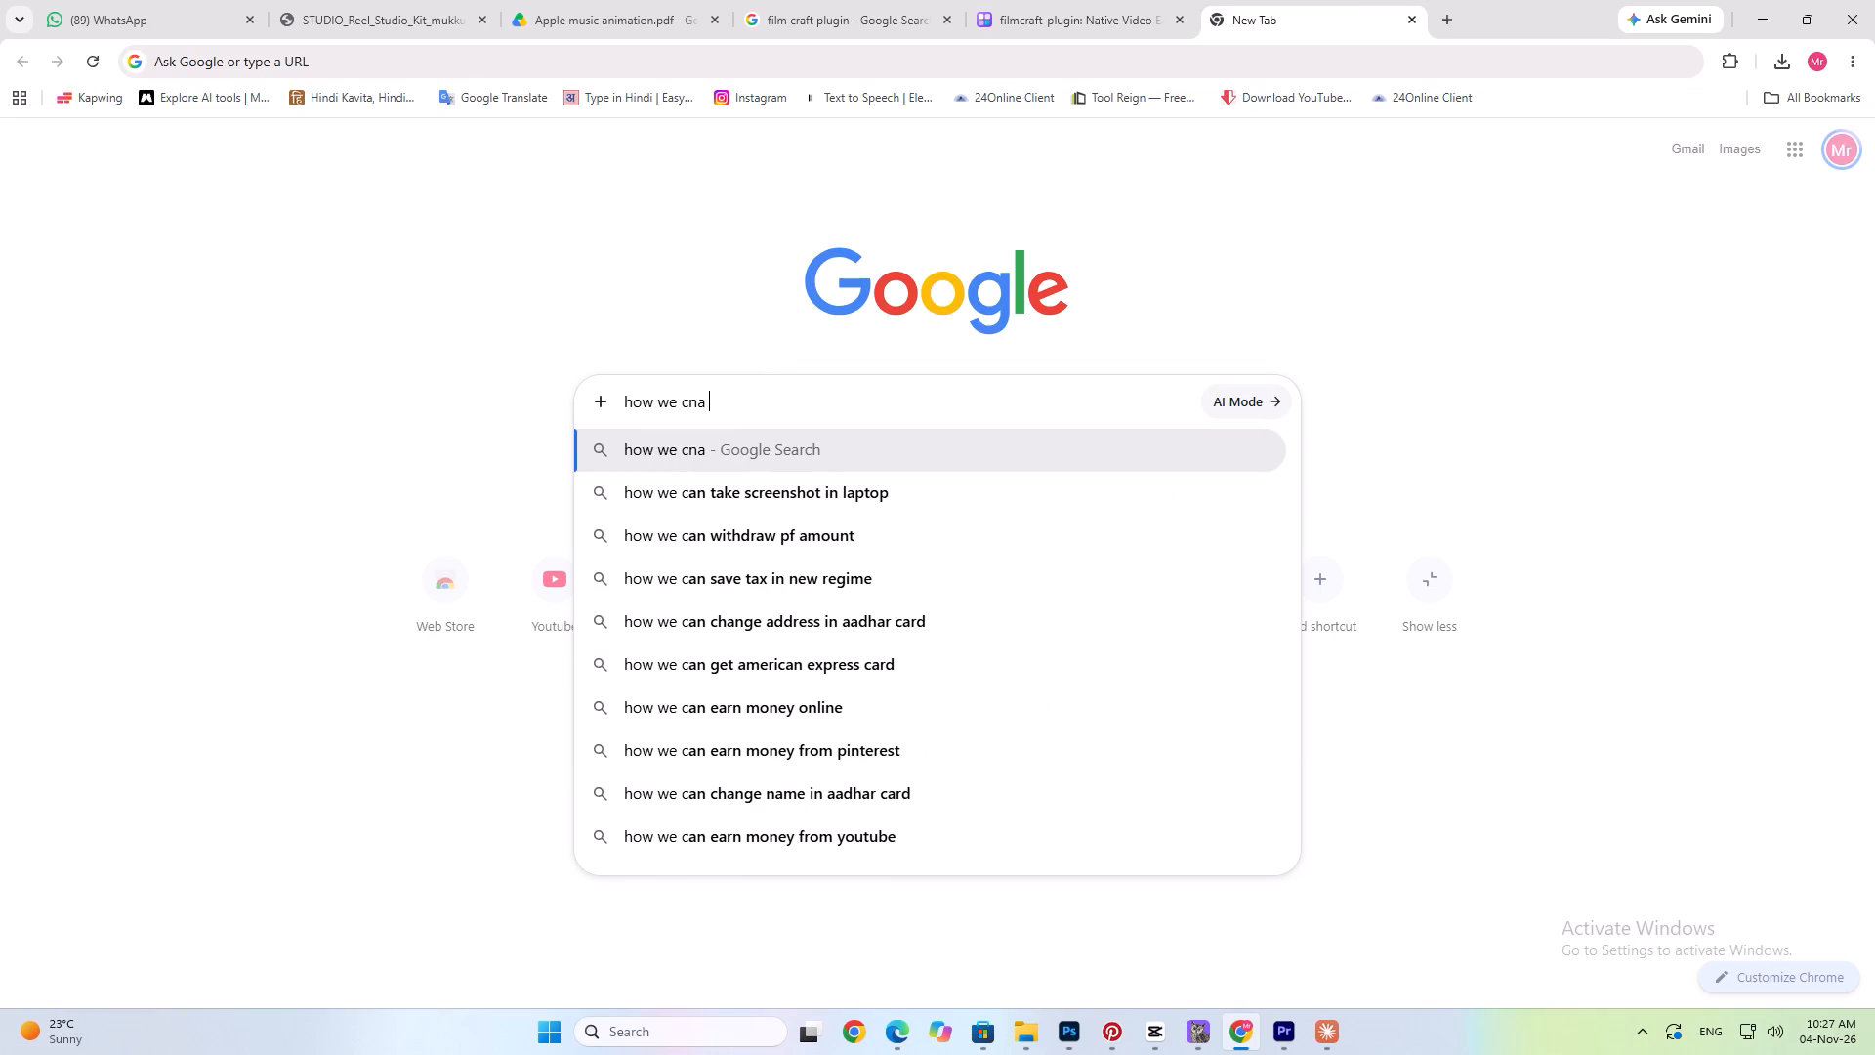
key(BackSpace)
key(BackSpace)
key(BackSpace)
text(an down)
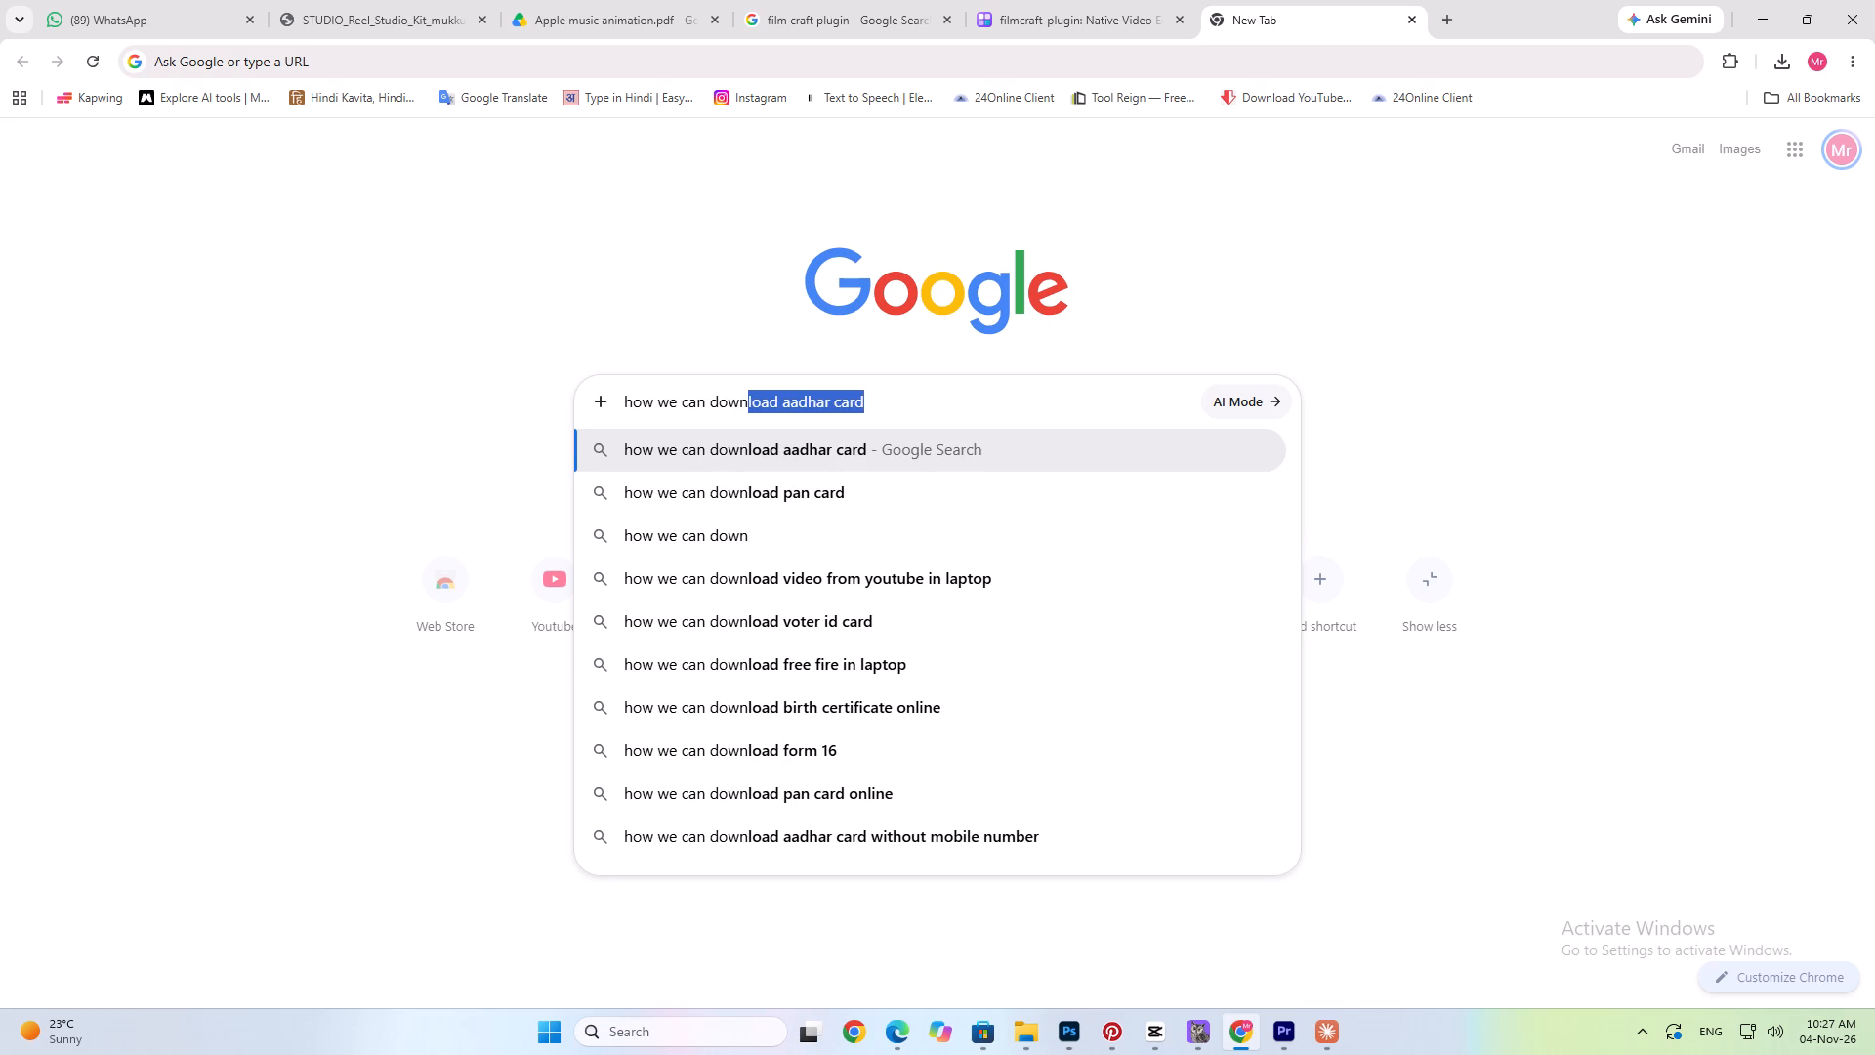
text(load)
key(space)
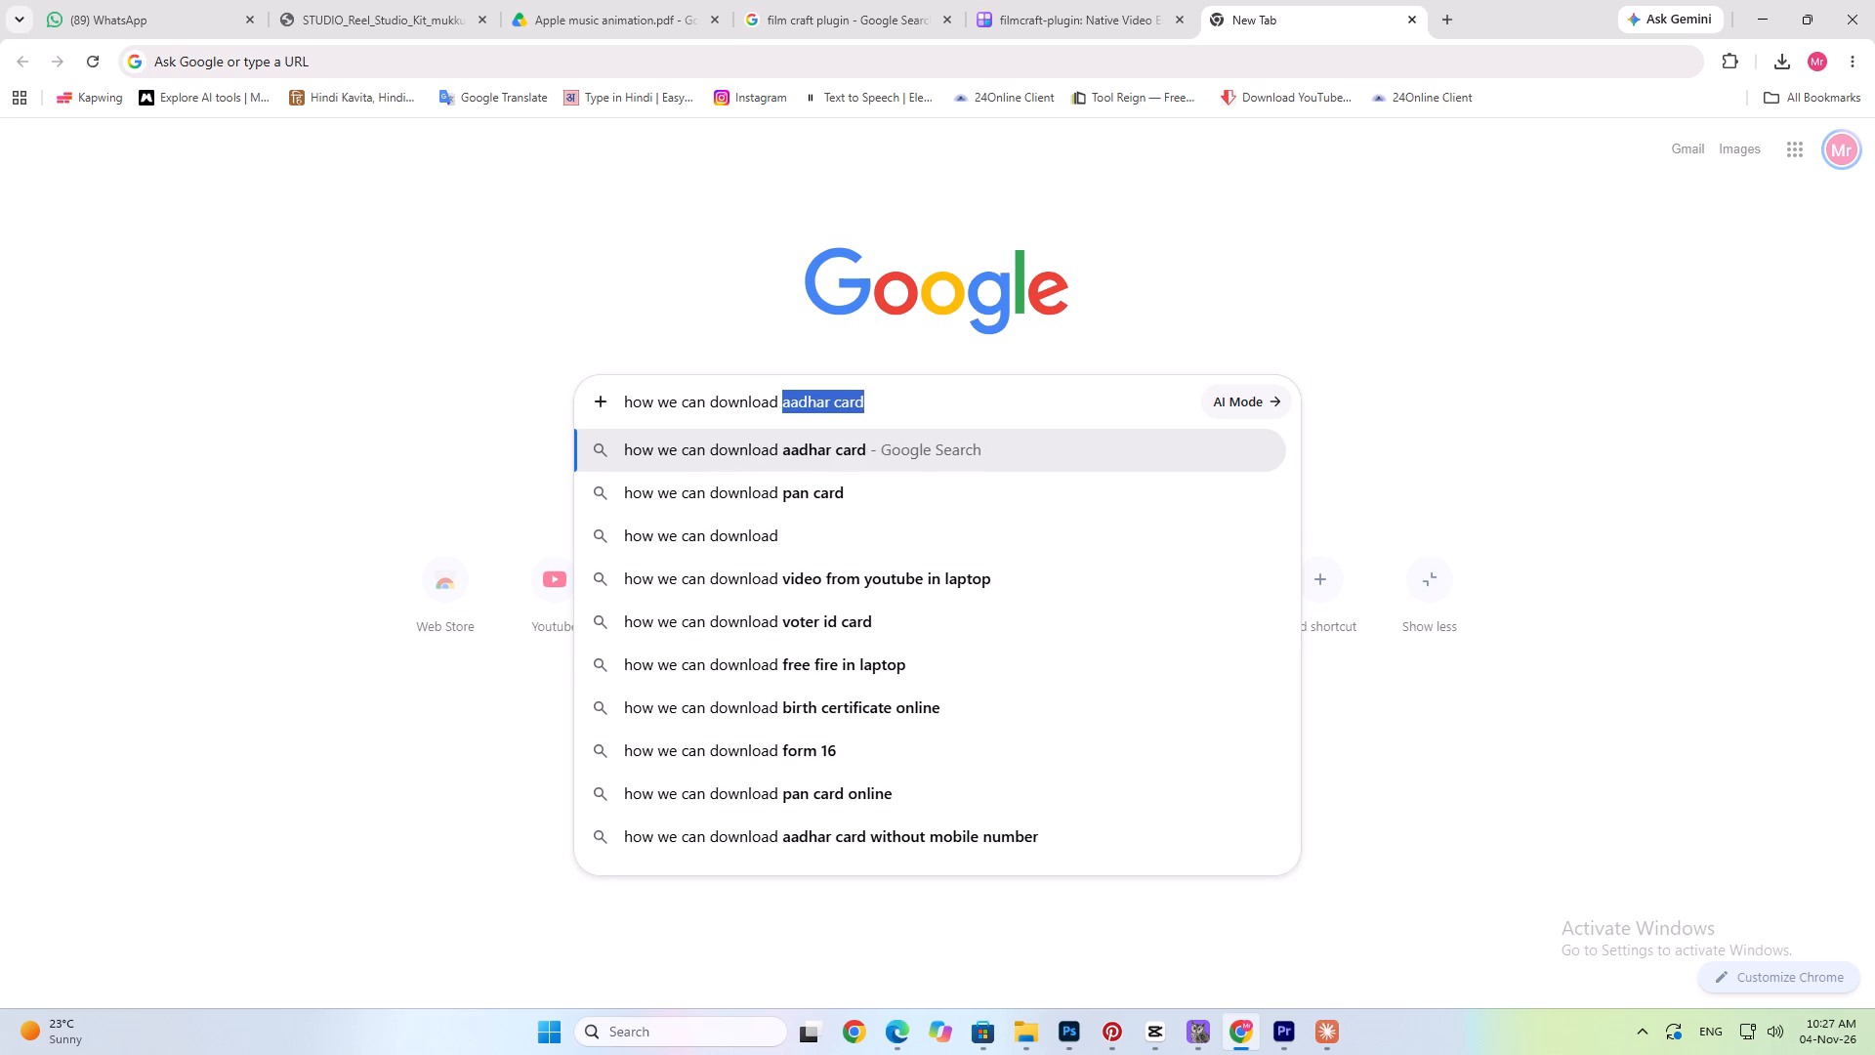
text(Film)
key(space)
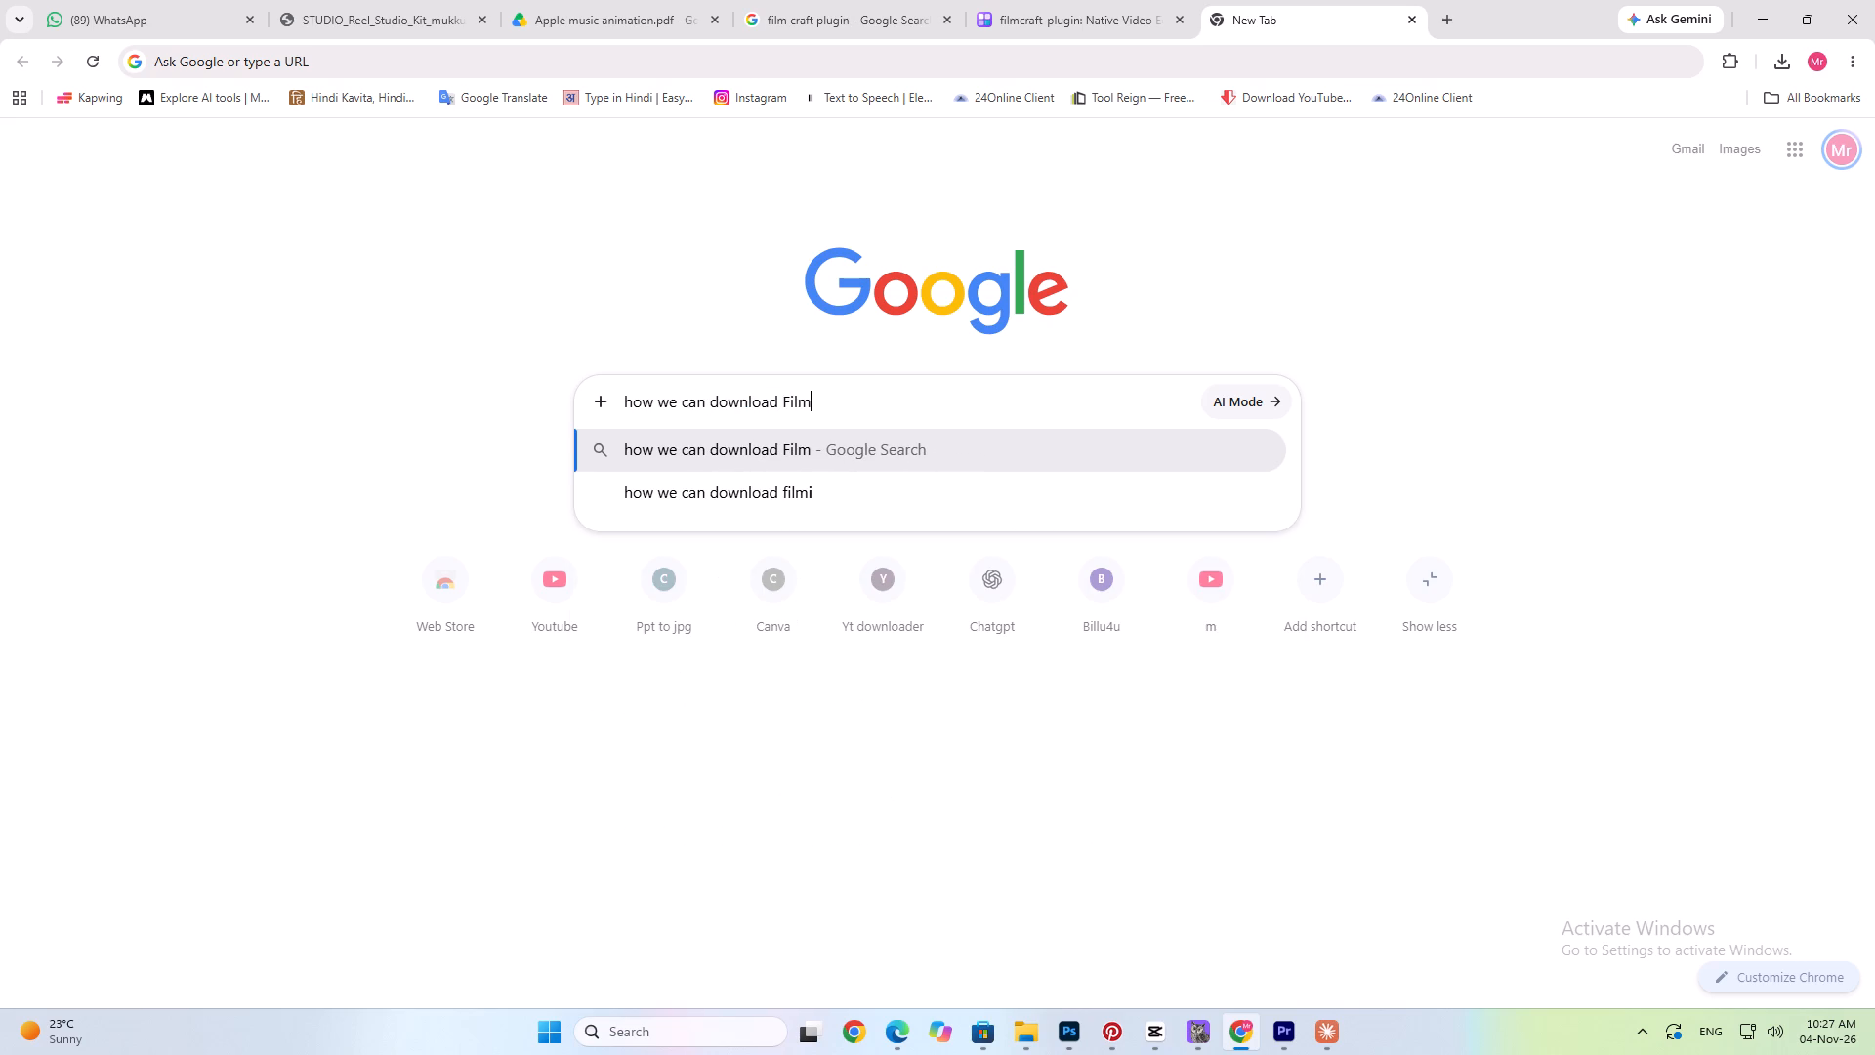
key(BackSpace)
text(Craft)
key(space)
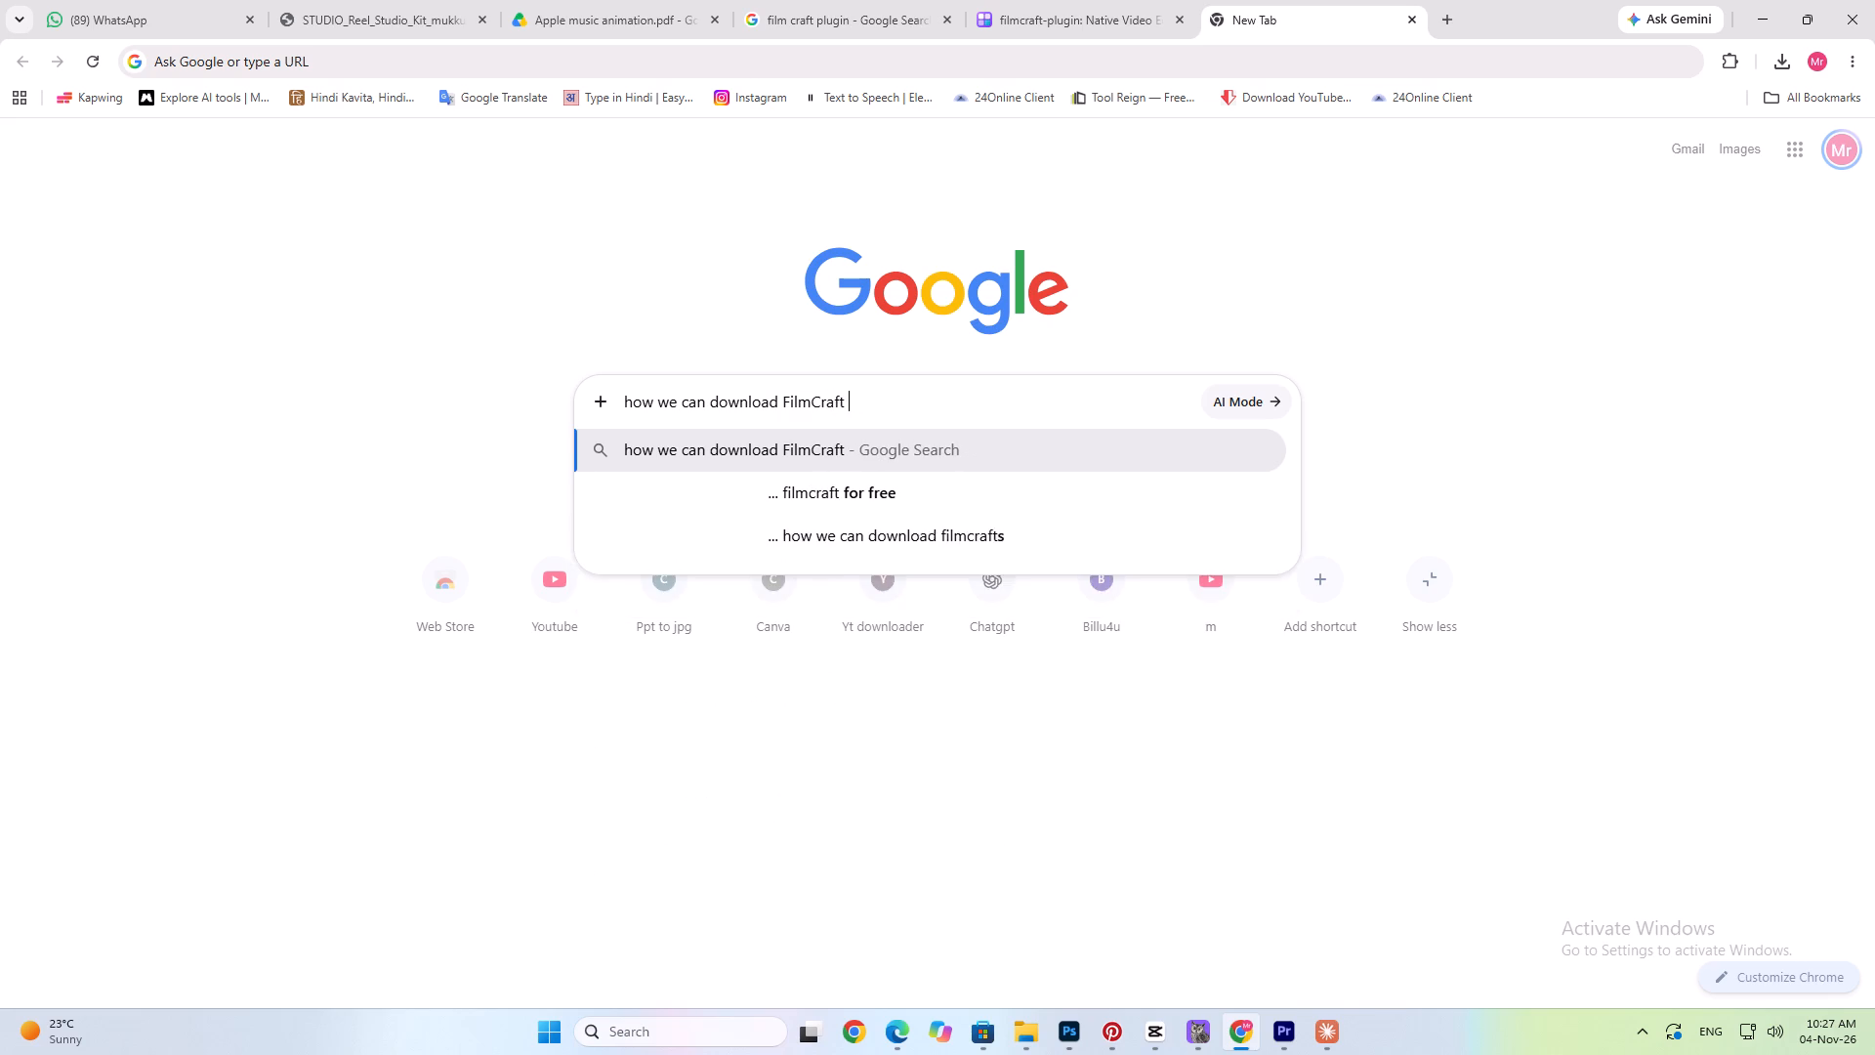
text(plugin)
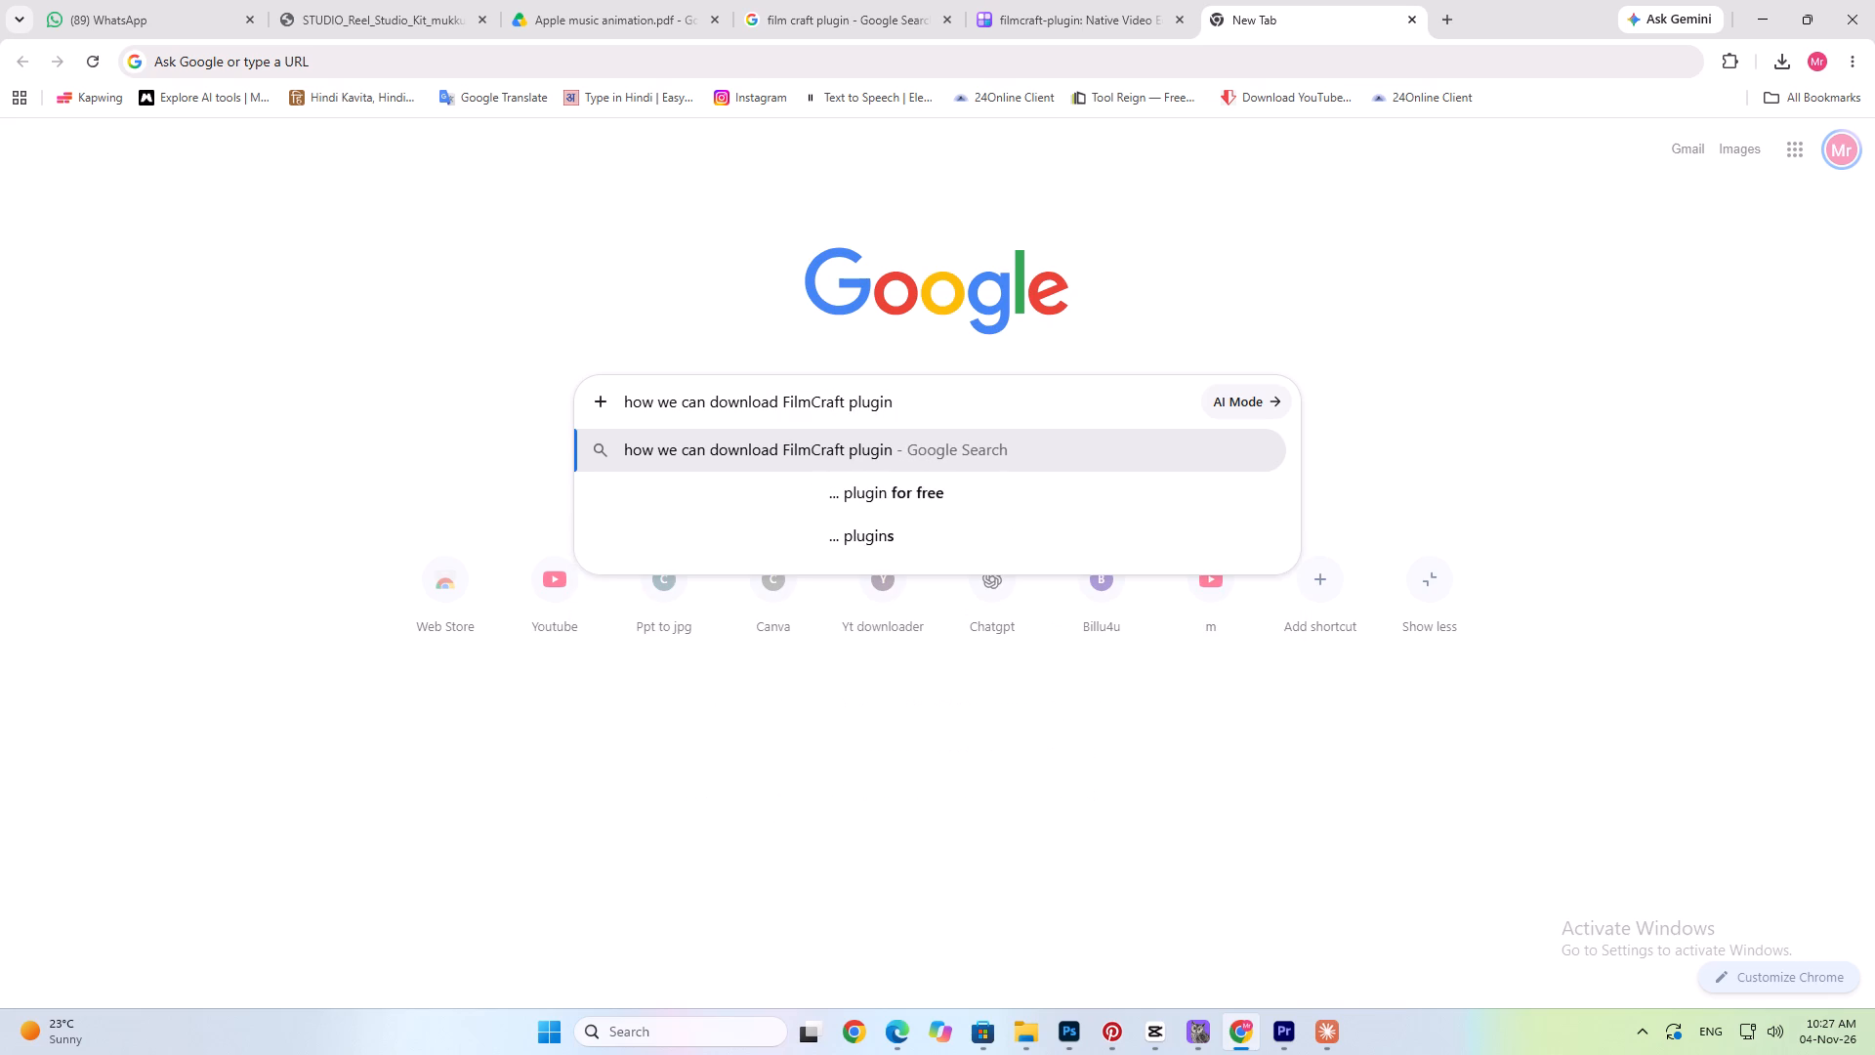
key(Left)
key(Down)
key(Down)
key(Up)
key(Return)
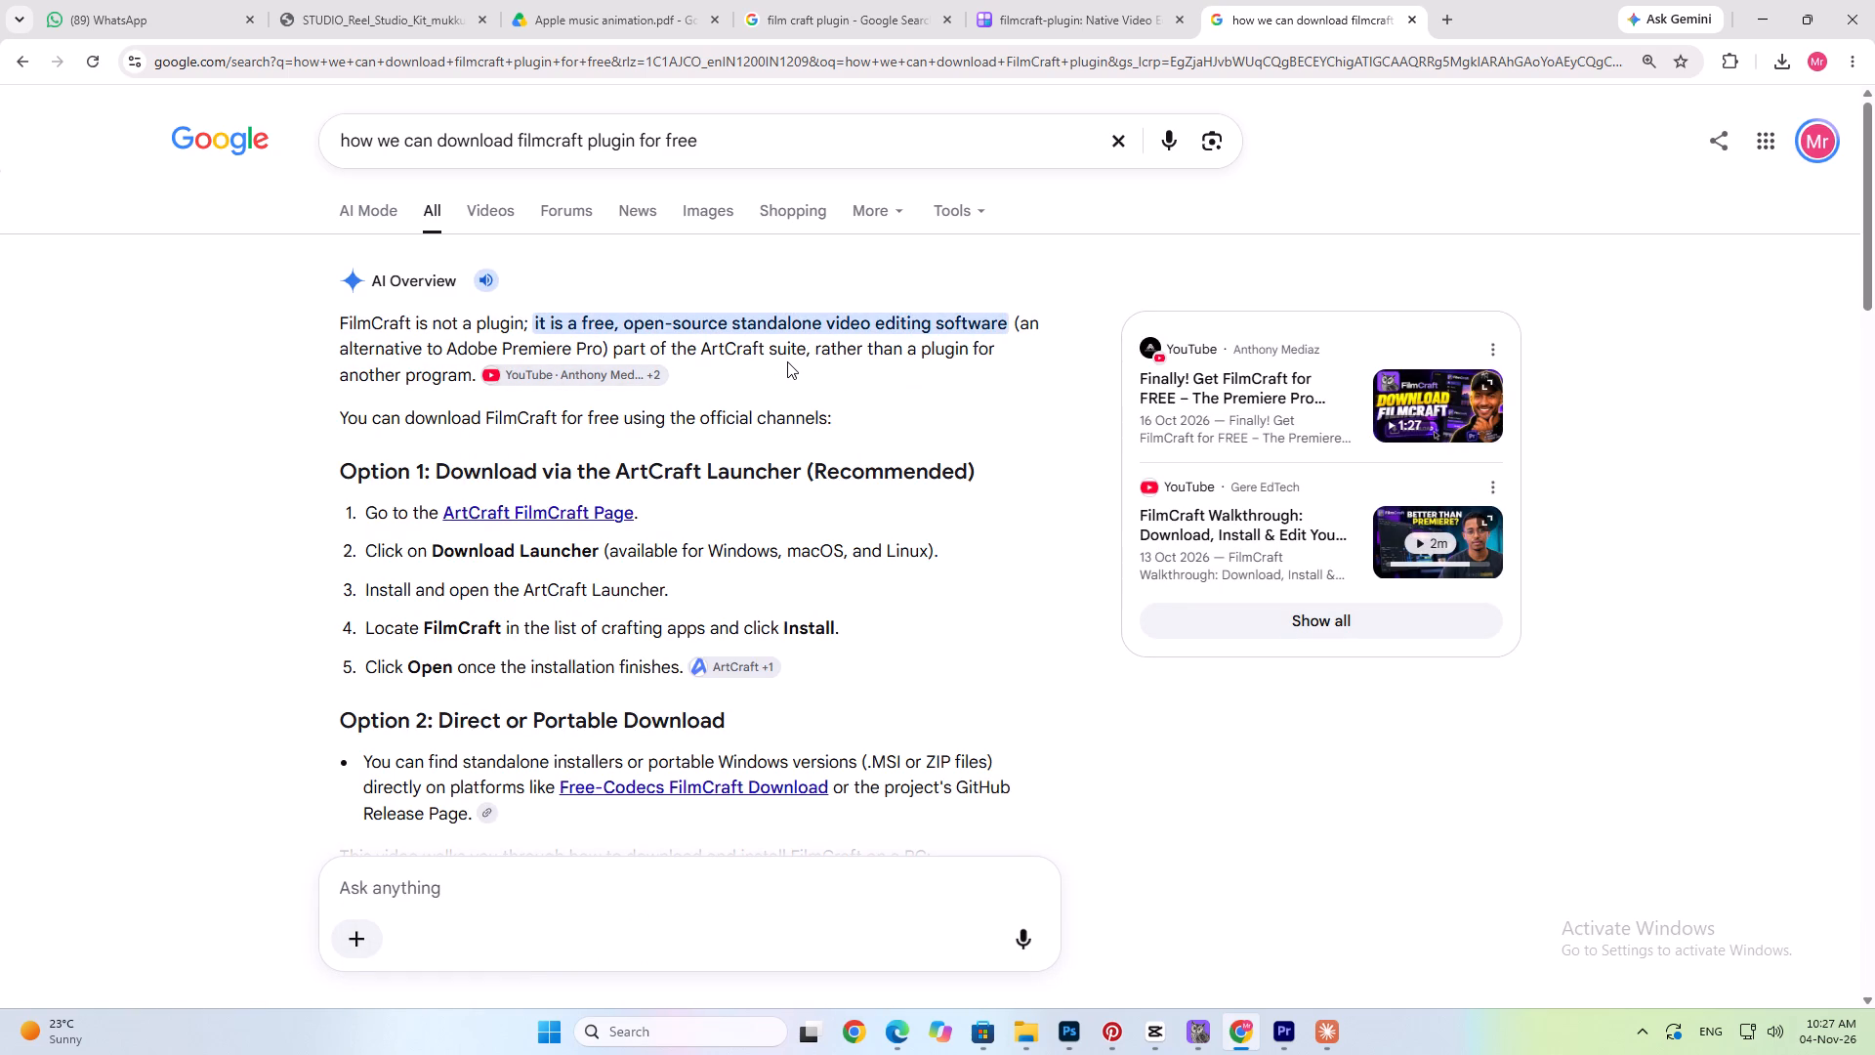
Open the ArtCraft FilmCraft page from the search results and examine its highlights, screenshots and download options.
click(569, 517)
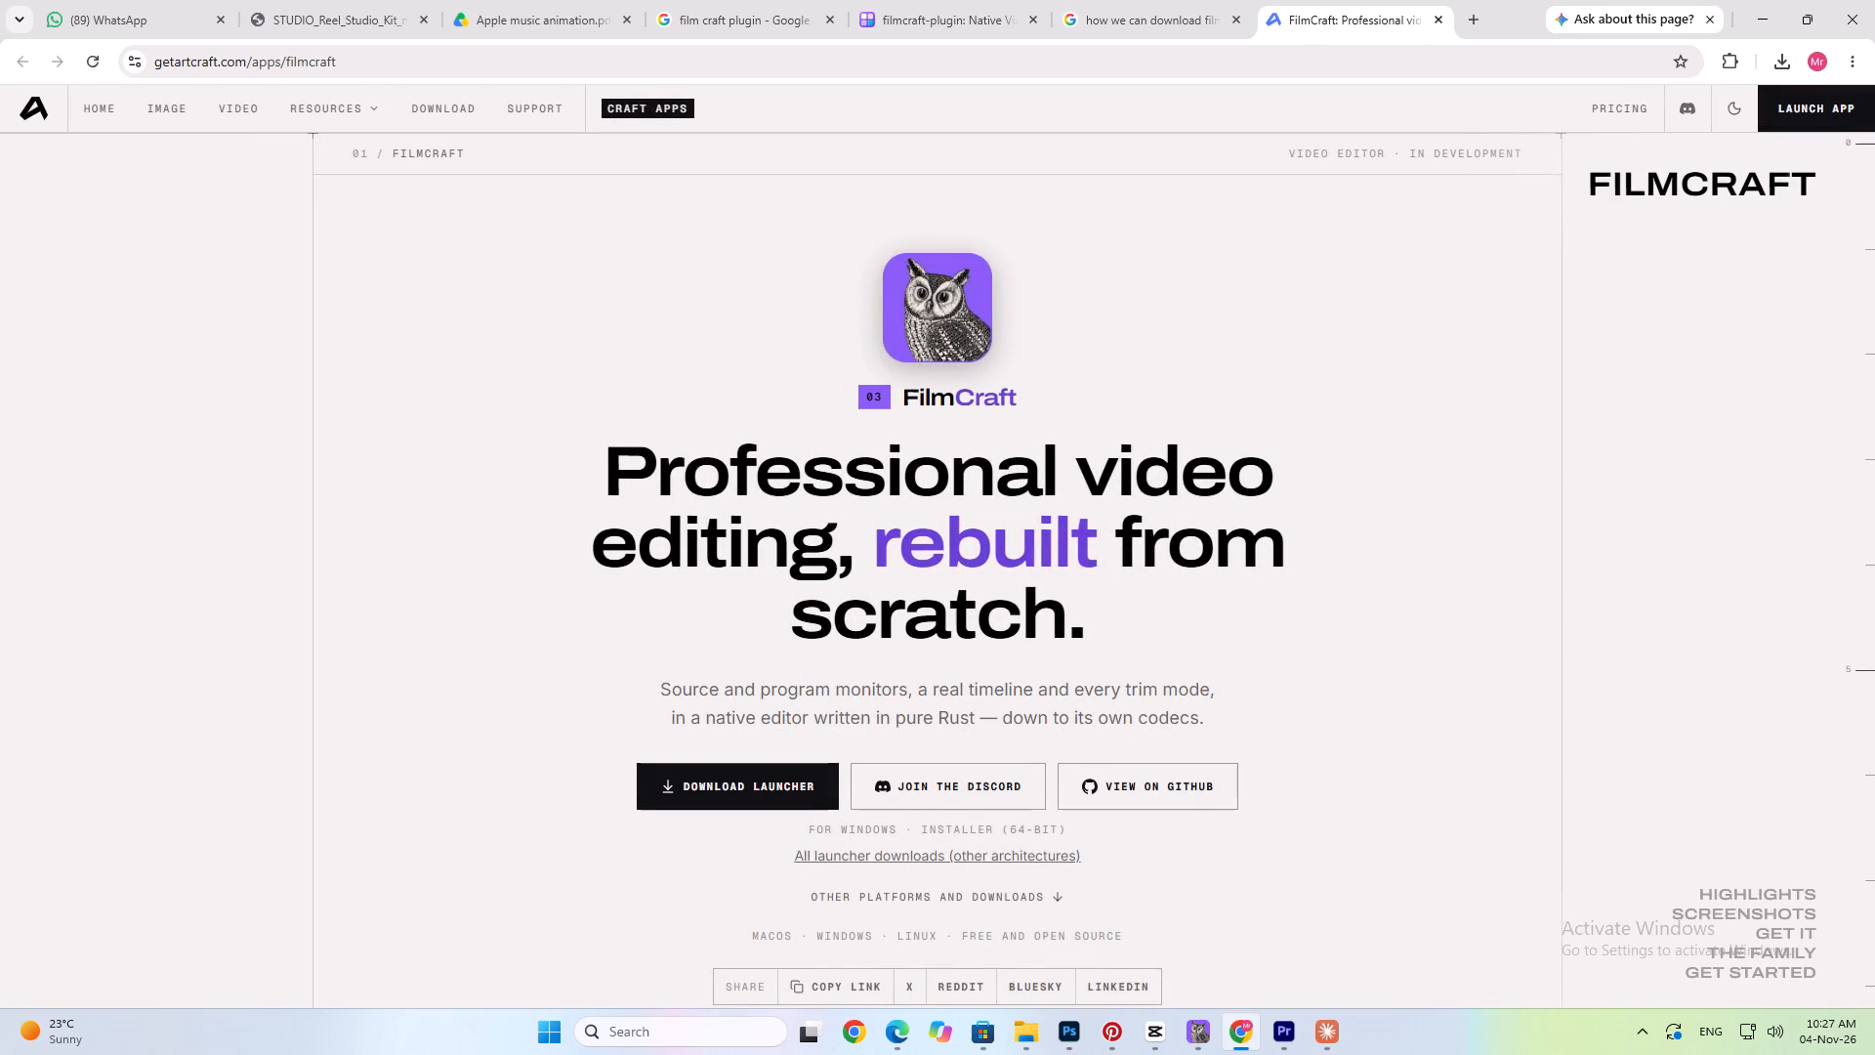
scroll(600, 467, down, 6)
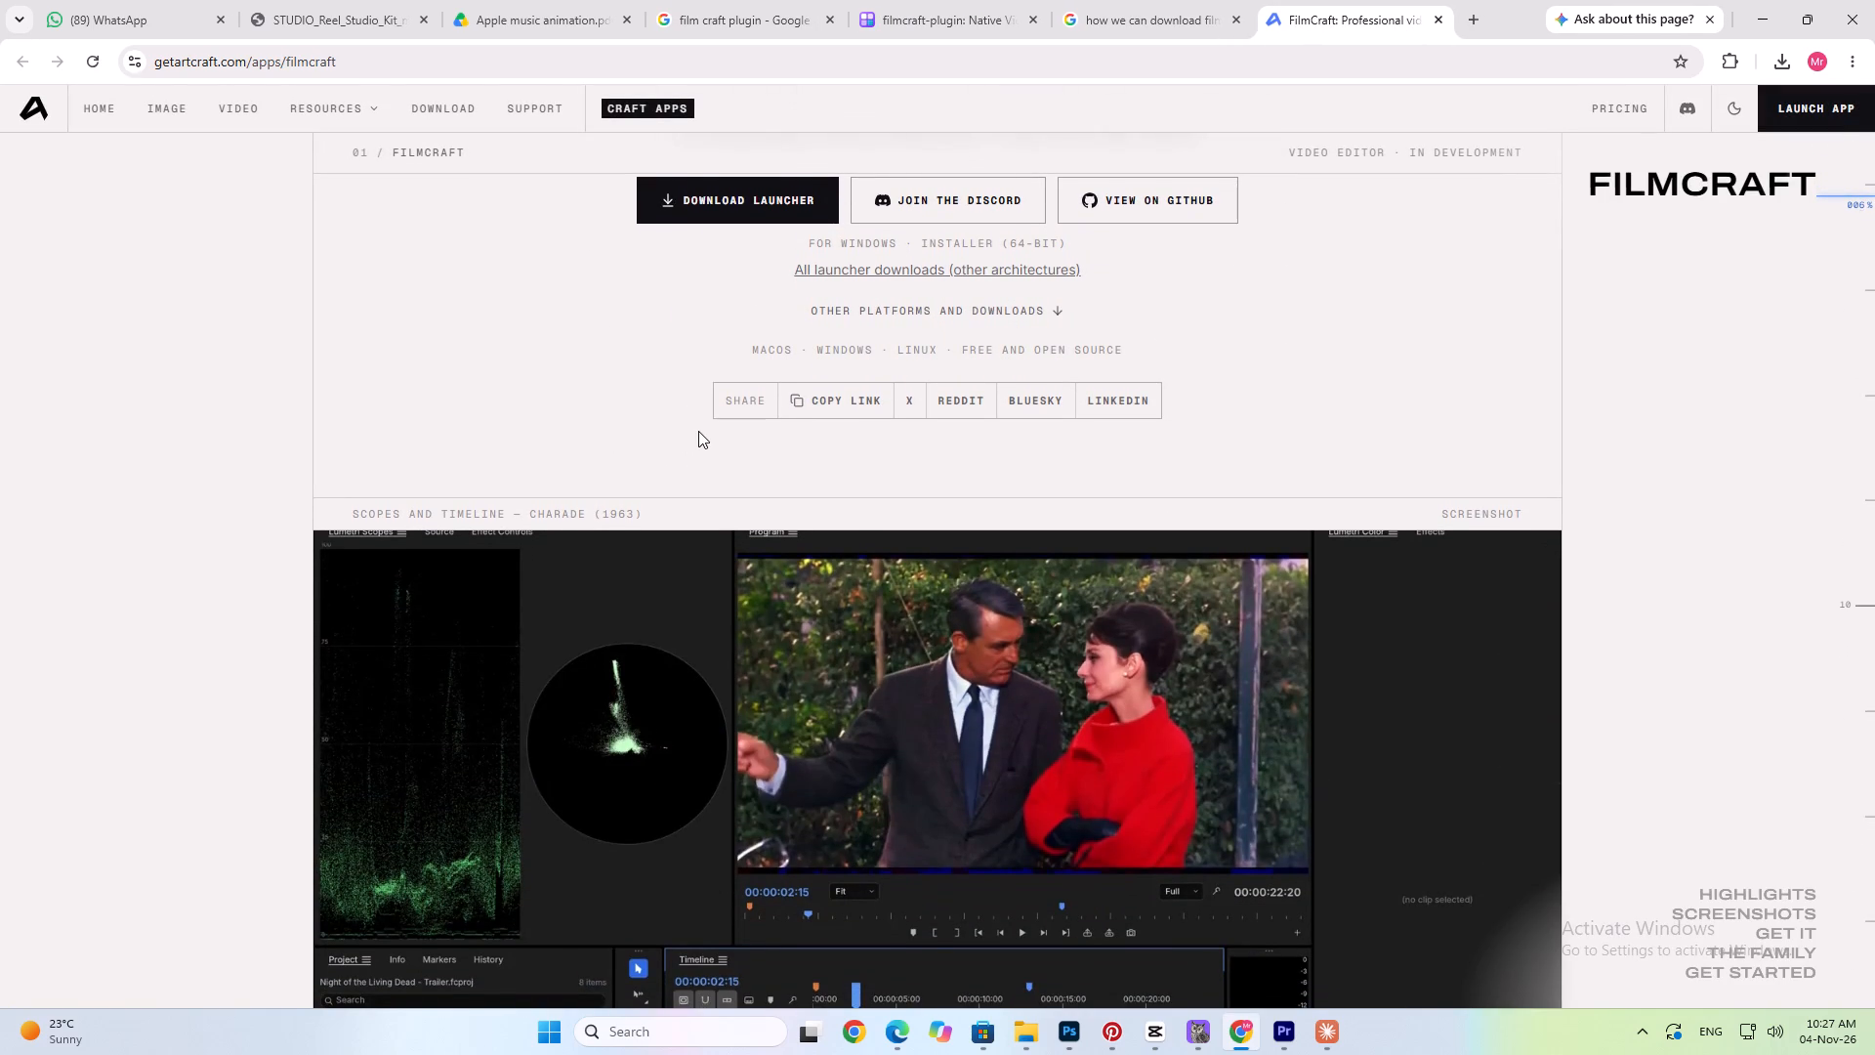
scroll(698, 431, up, 10)
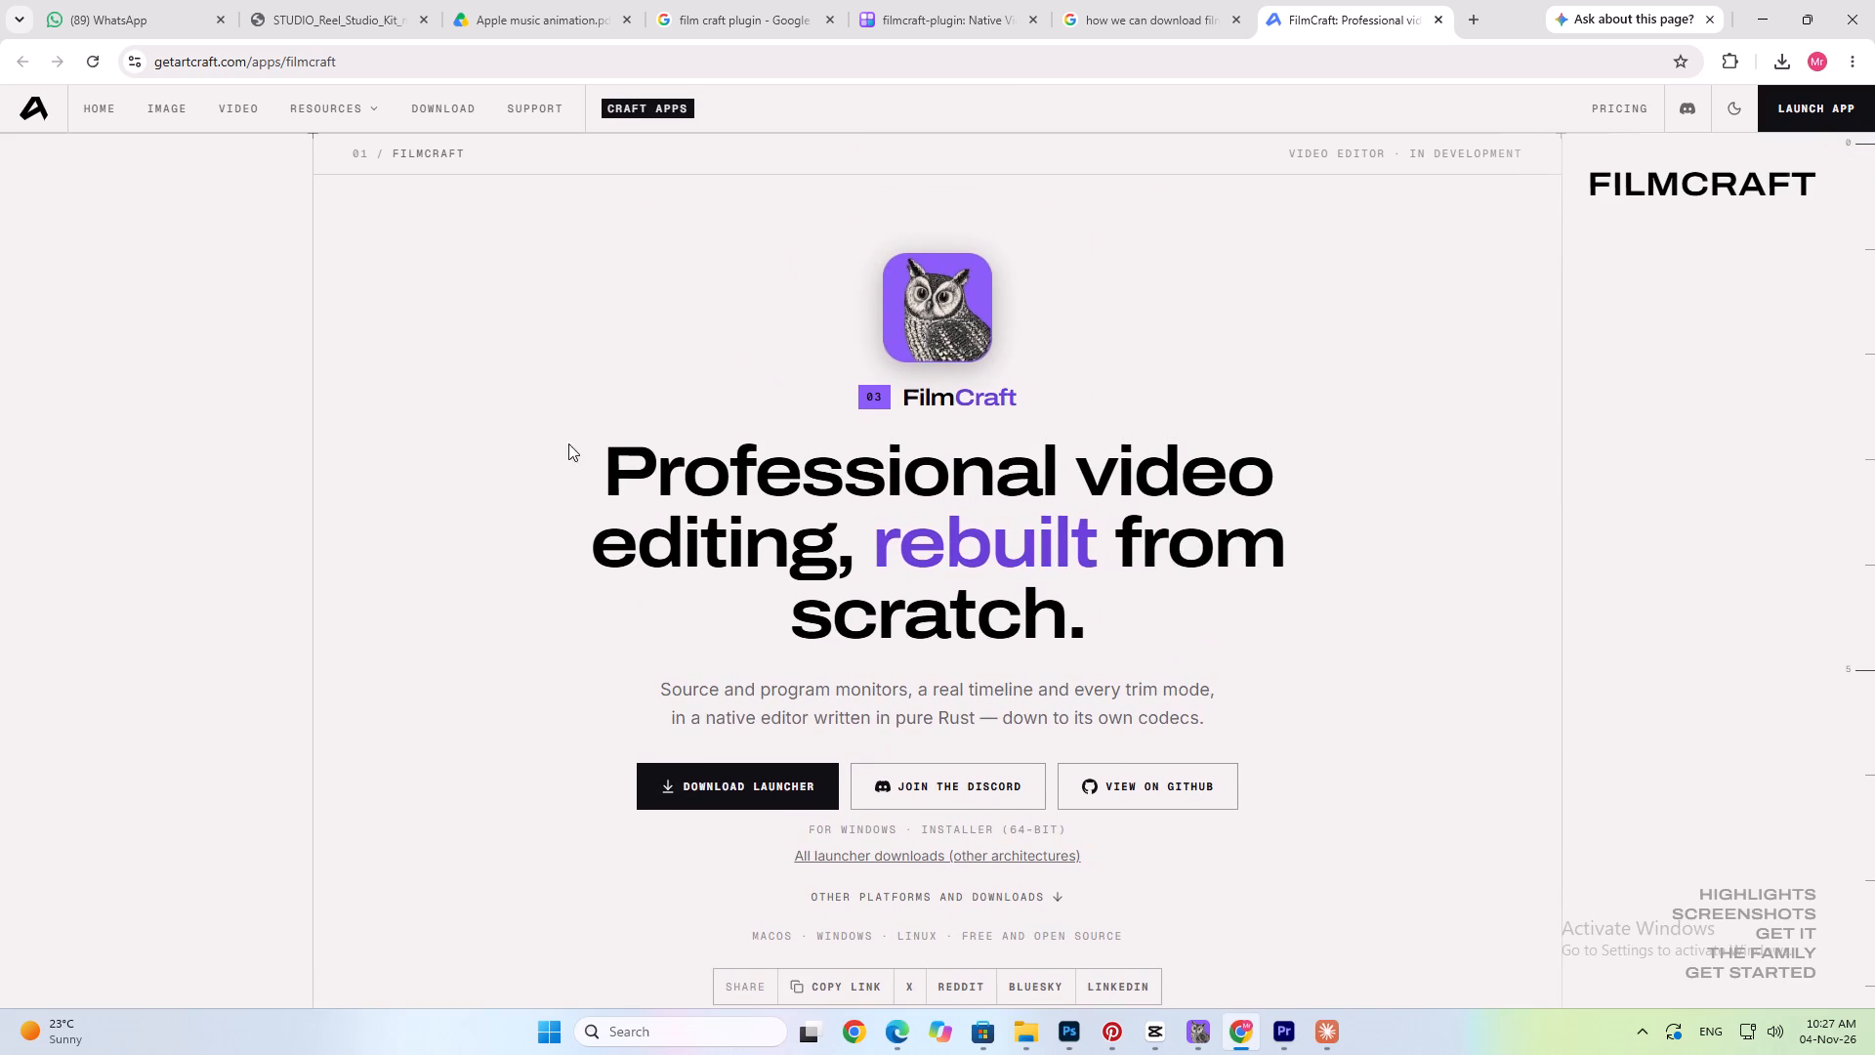
scroll(1303, 544, down, 15)
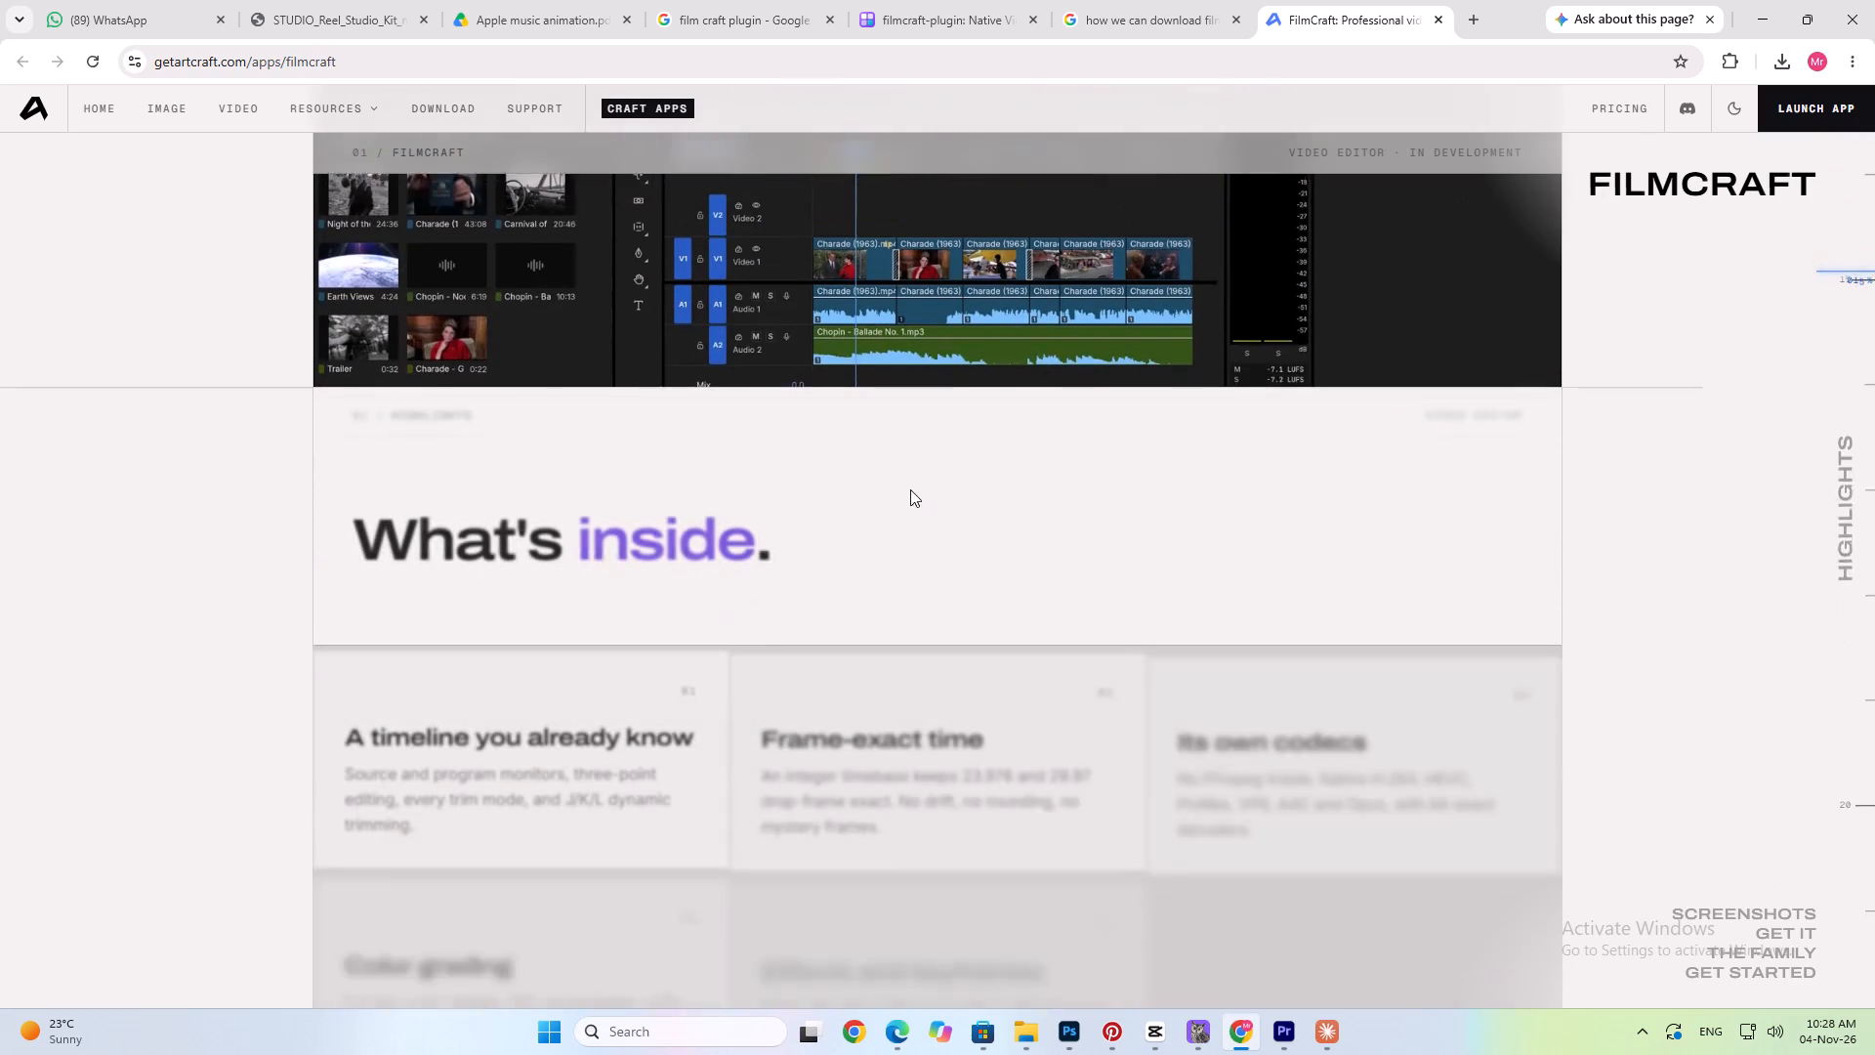
scroll(873, 556, down, 12)
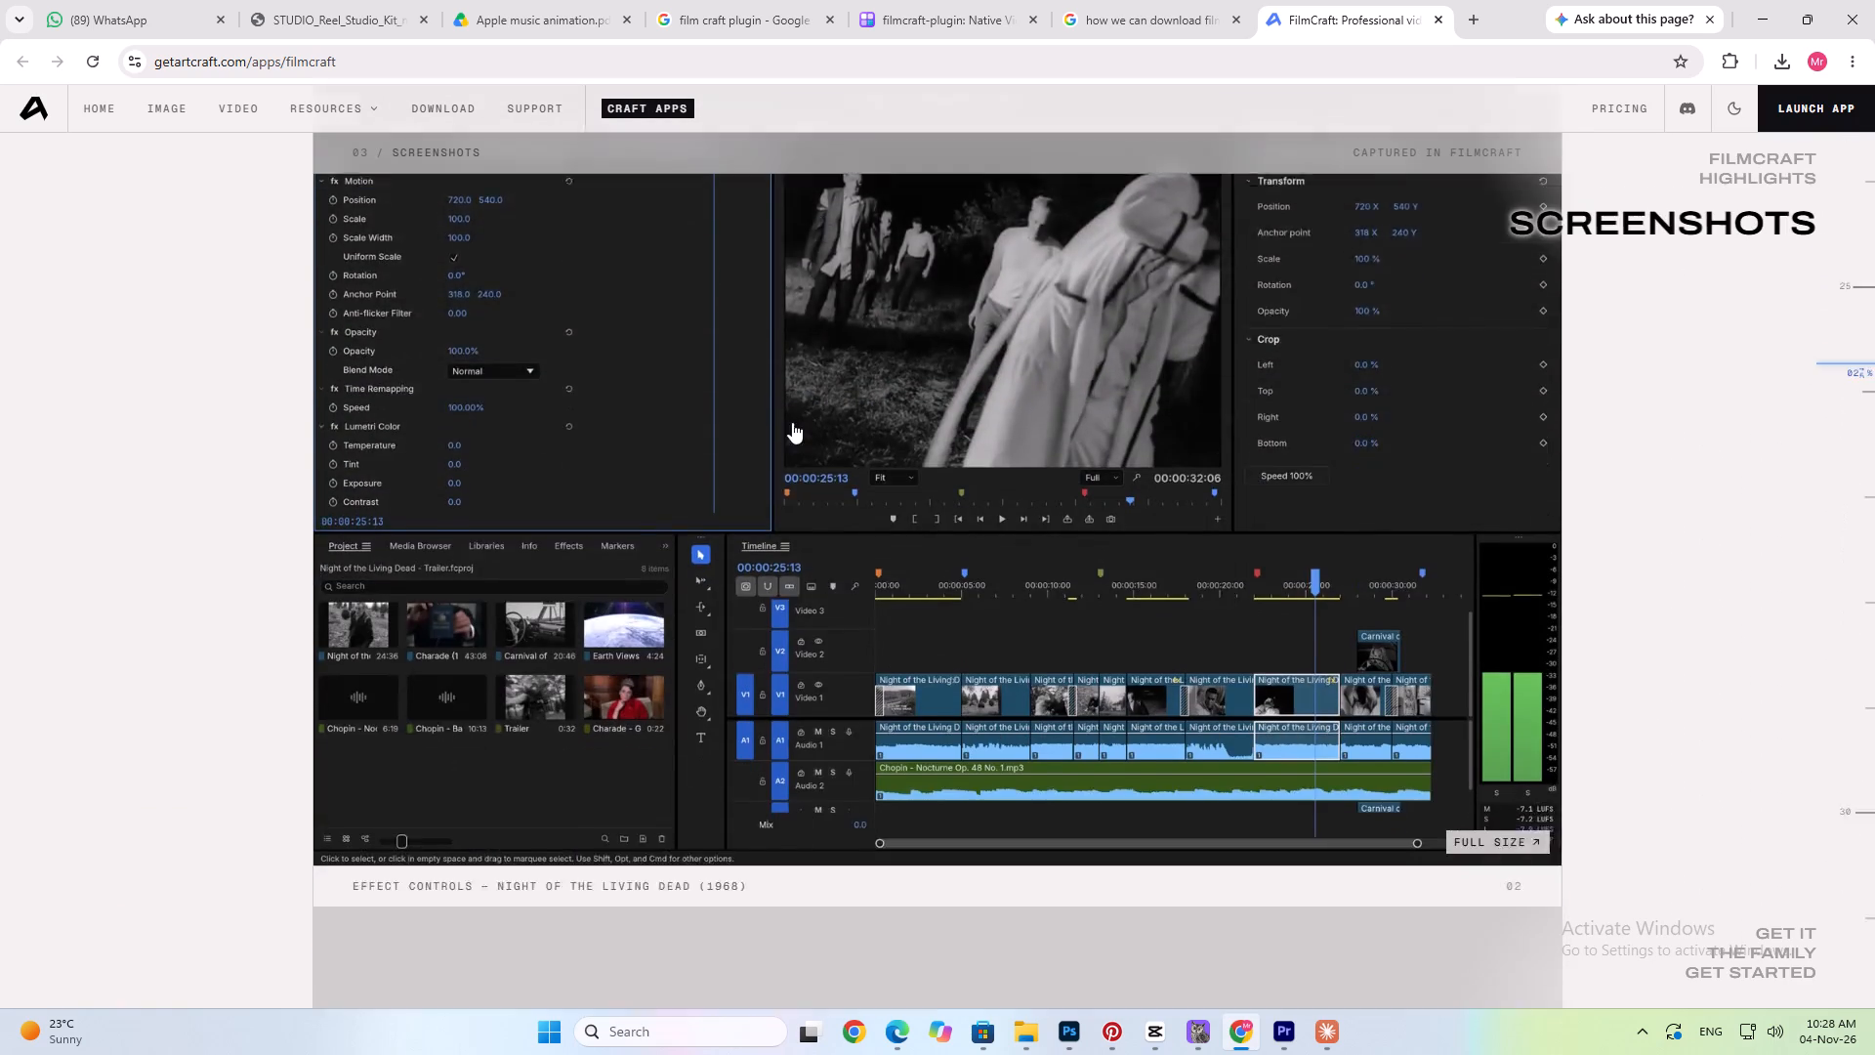
scroll(819, 404, down, 7)
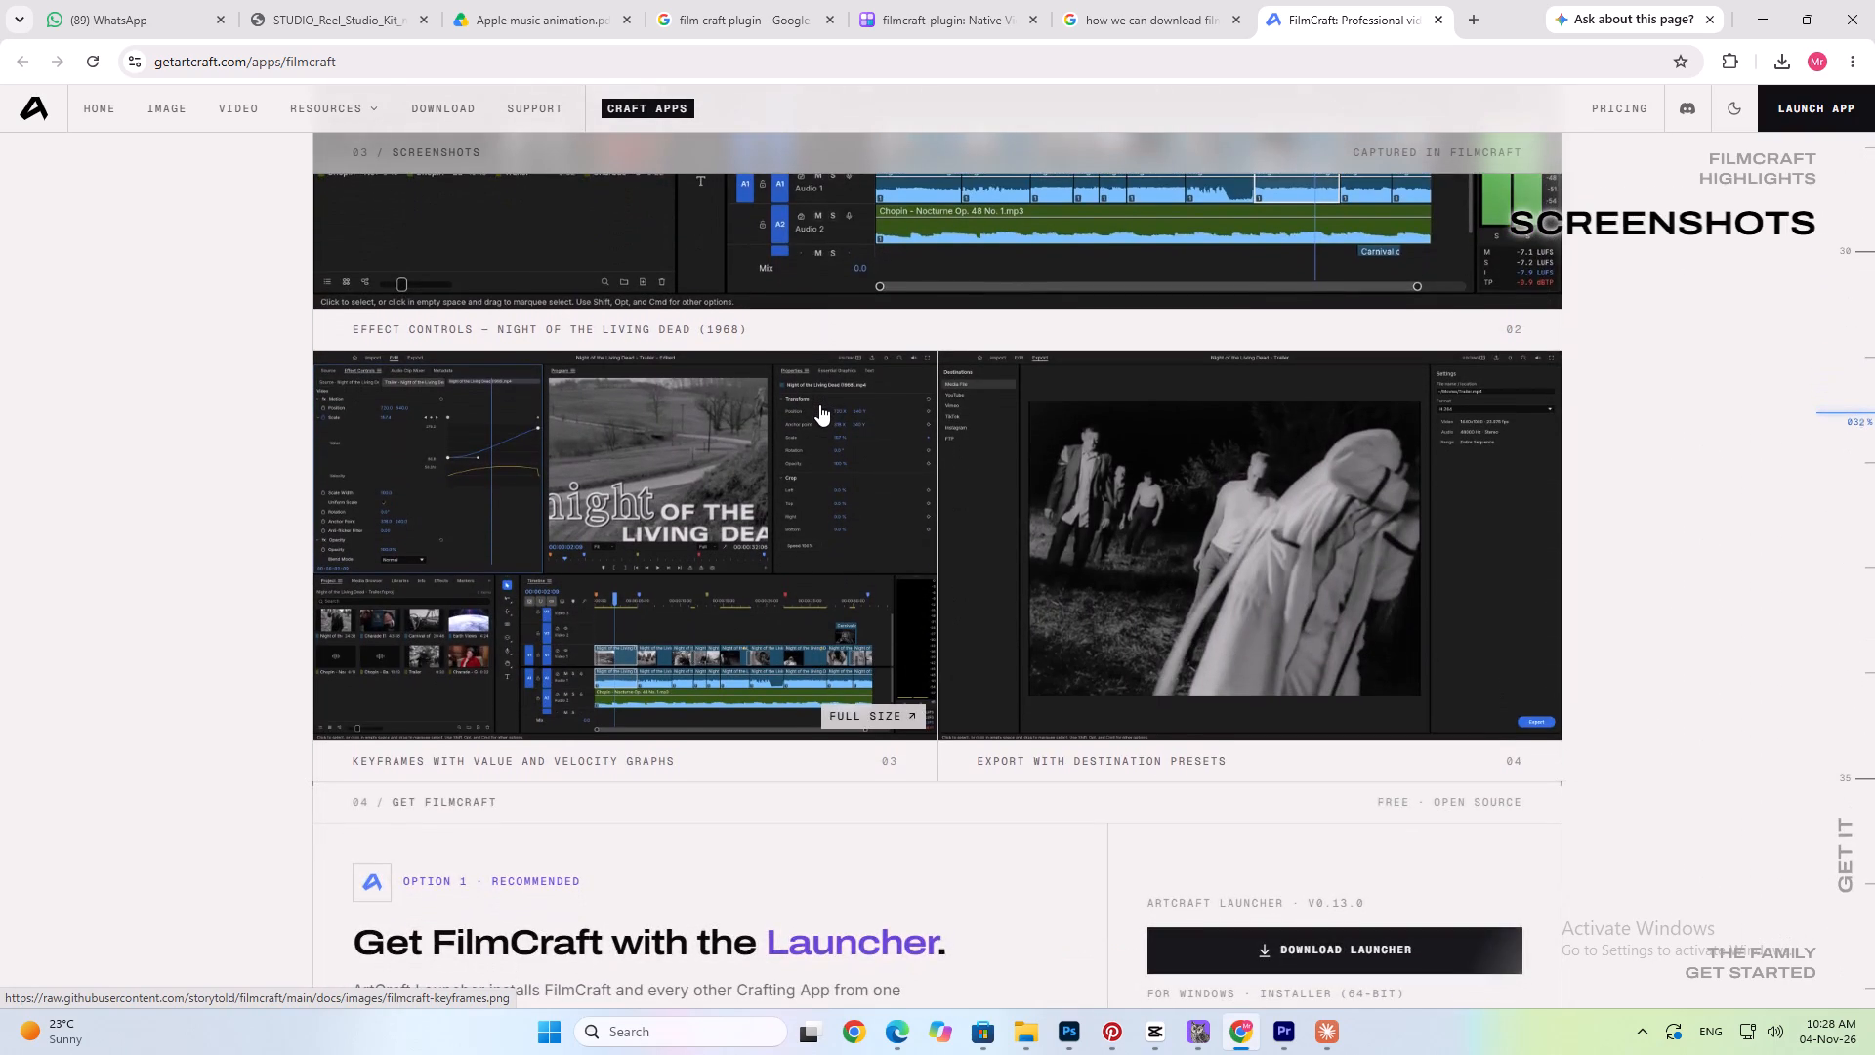
scroll(819, 404, down, 3)
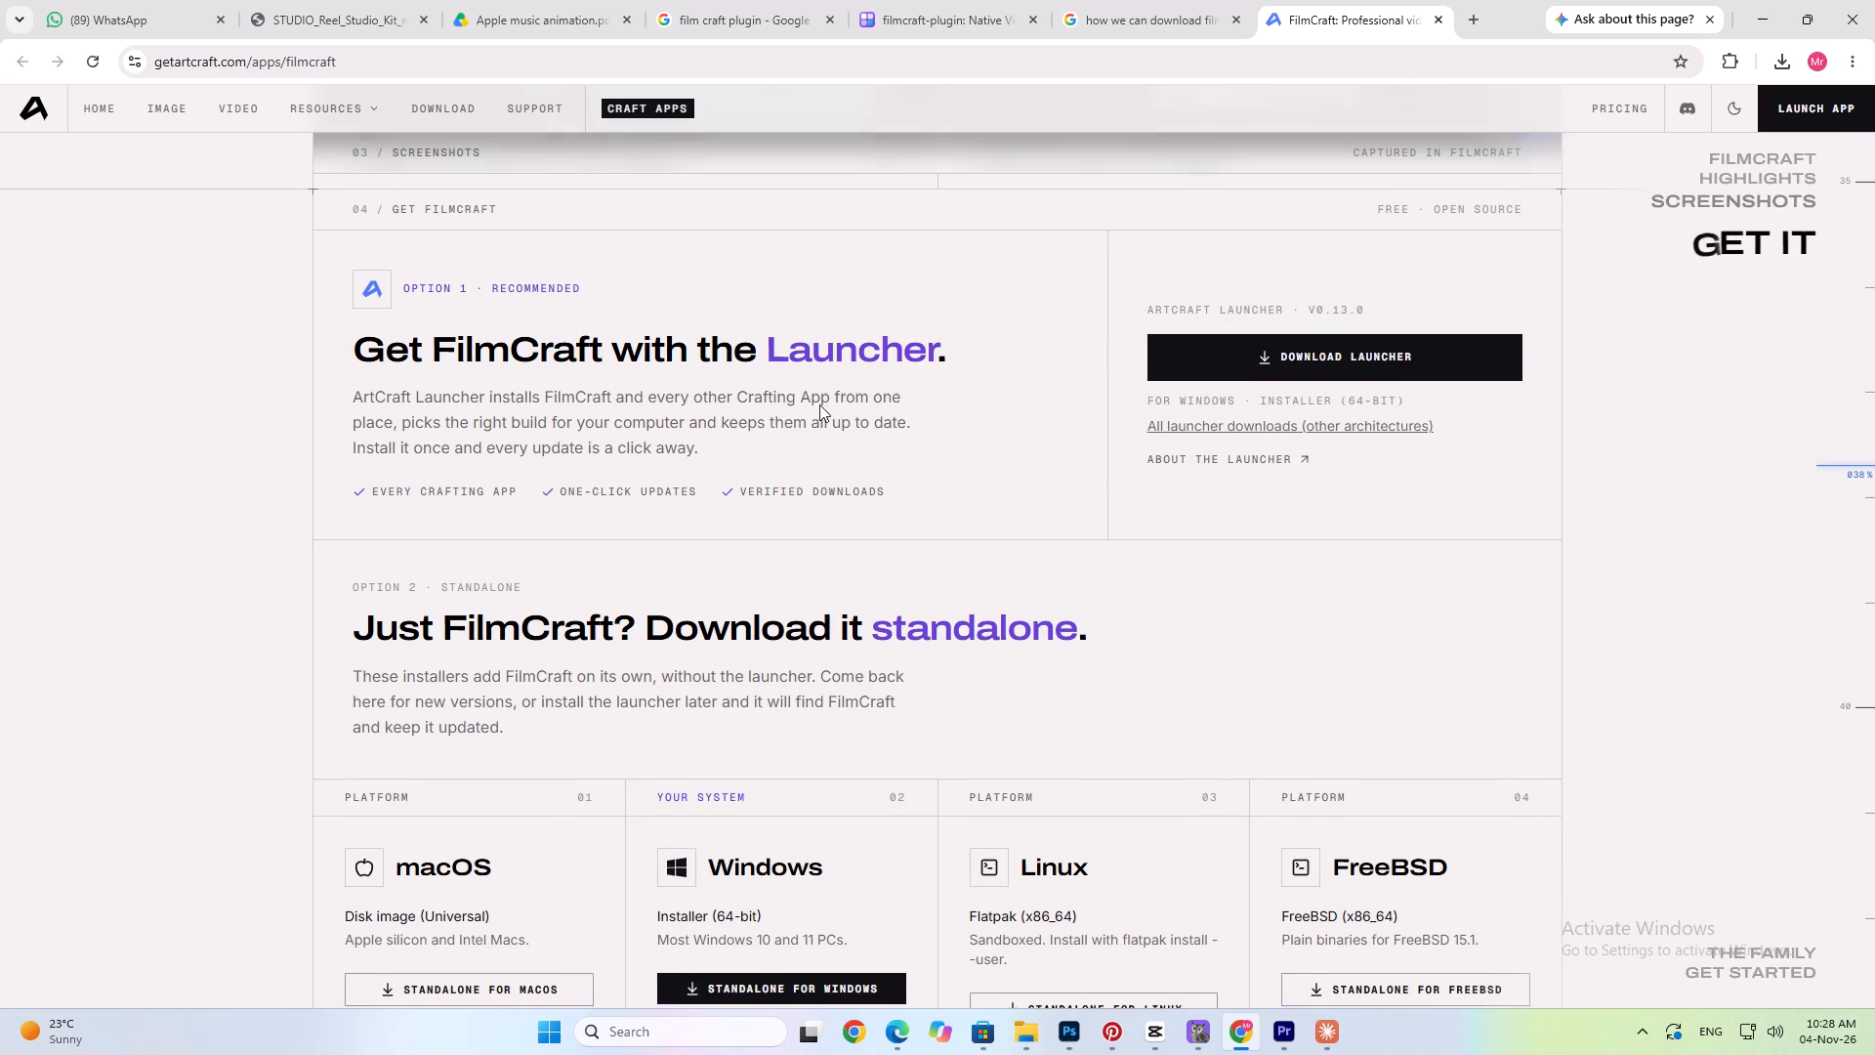
scroll(819, 404, down, 5)
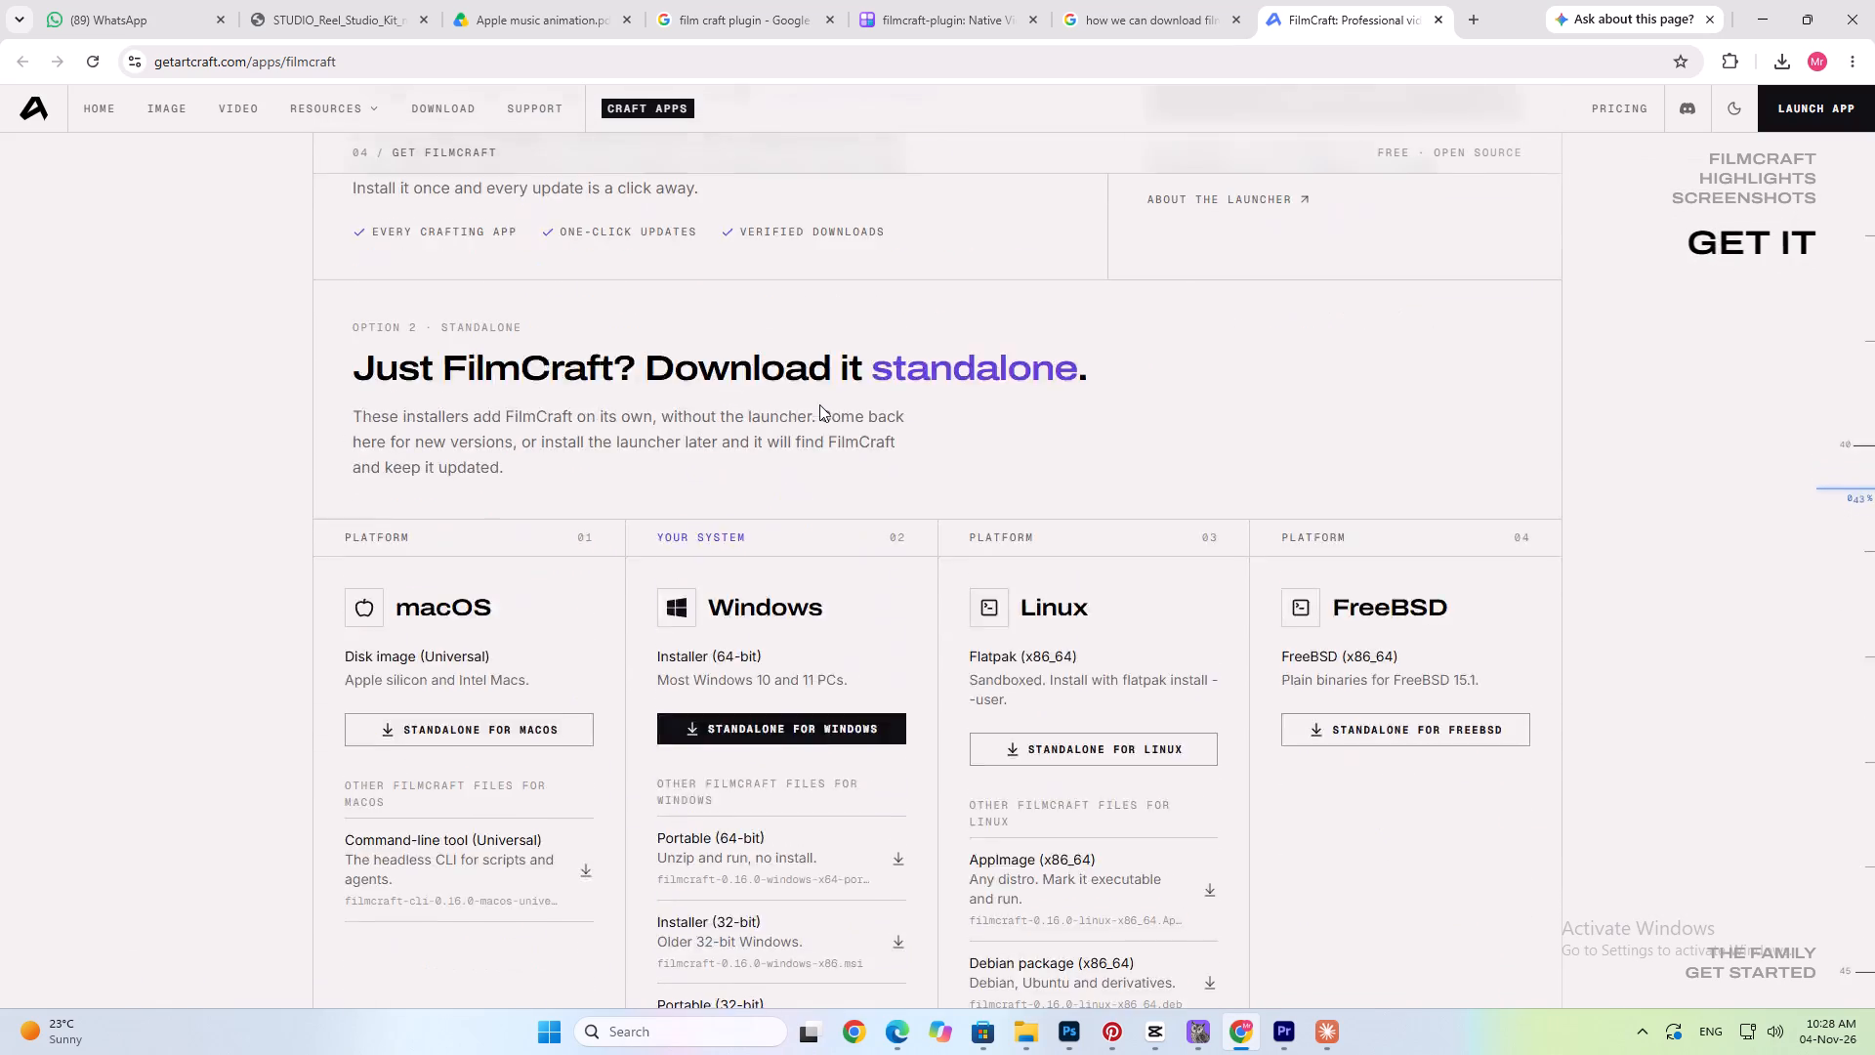
scroll(819, 404, up, 13)
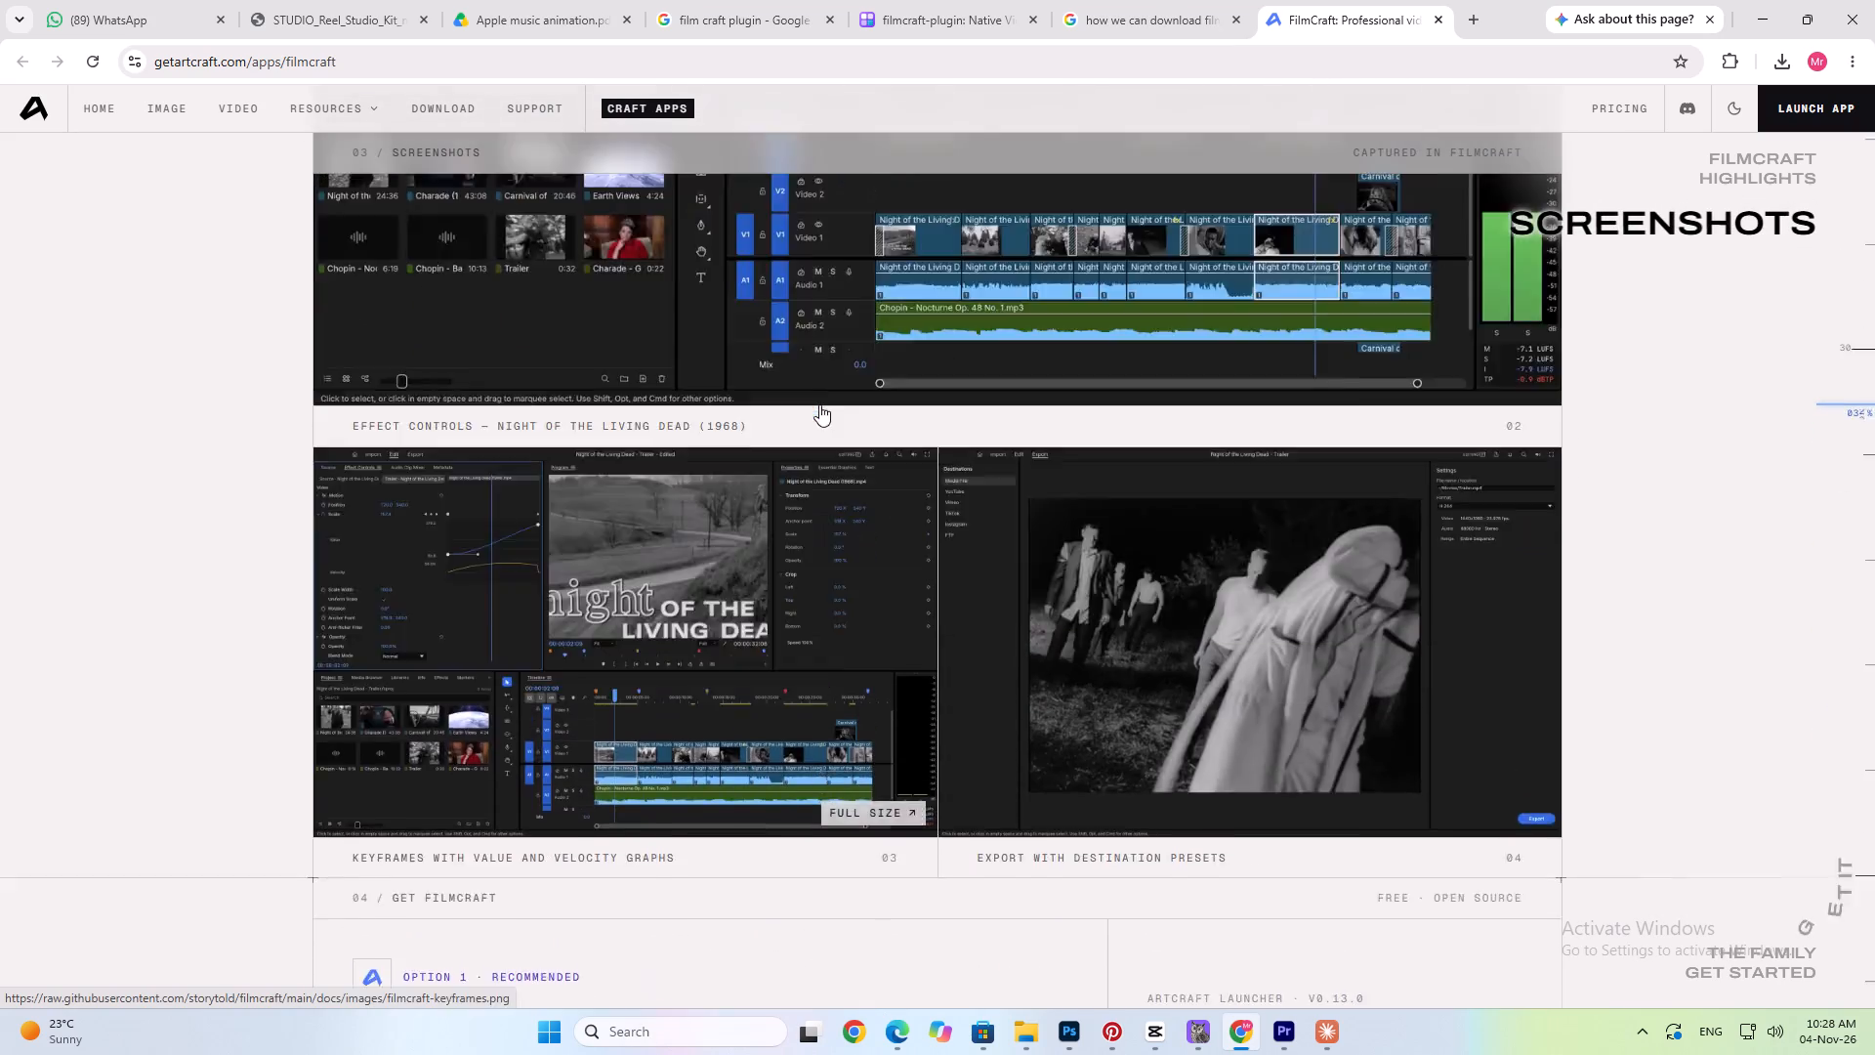
scroll(819, 404, up, 11)
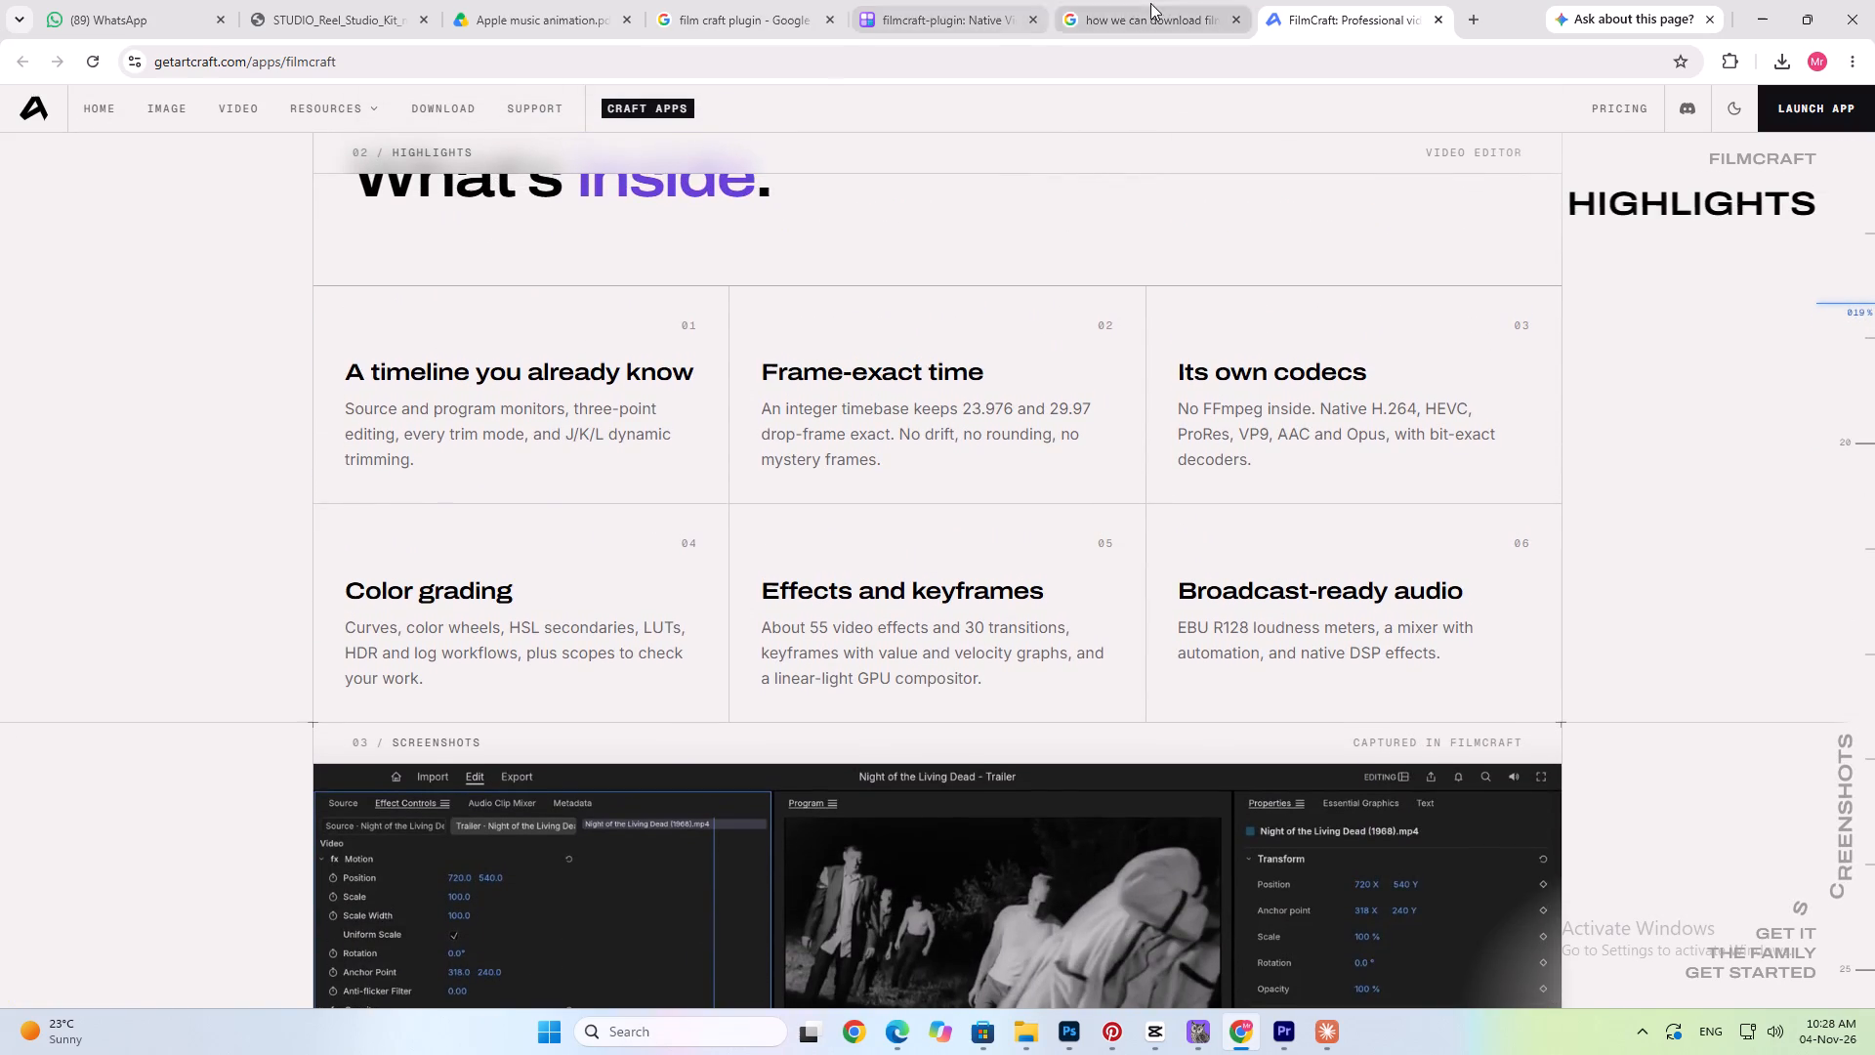
Return to the Google results for the free FilmCraft plugin search and look through the listed pages and videos.
click(1150, 3)
scroll(610, 429, down, 6)
scroll(601, 536, down, 4)
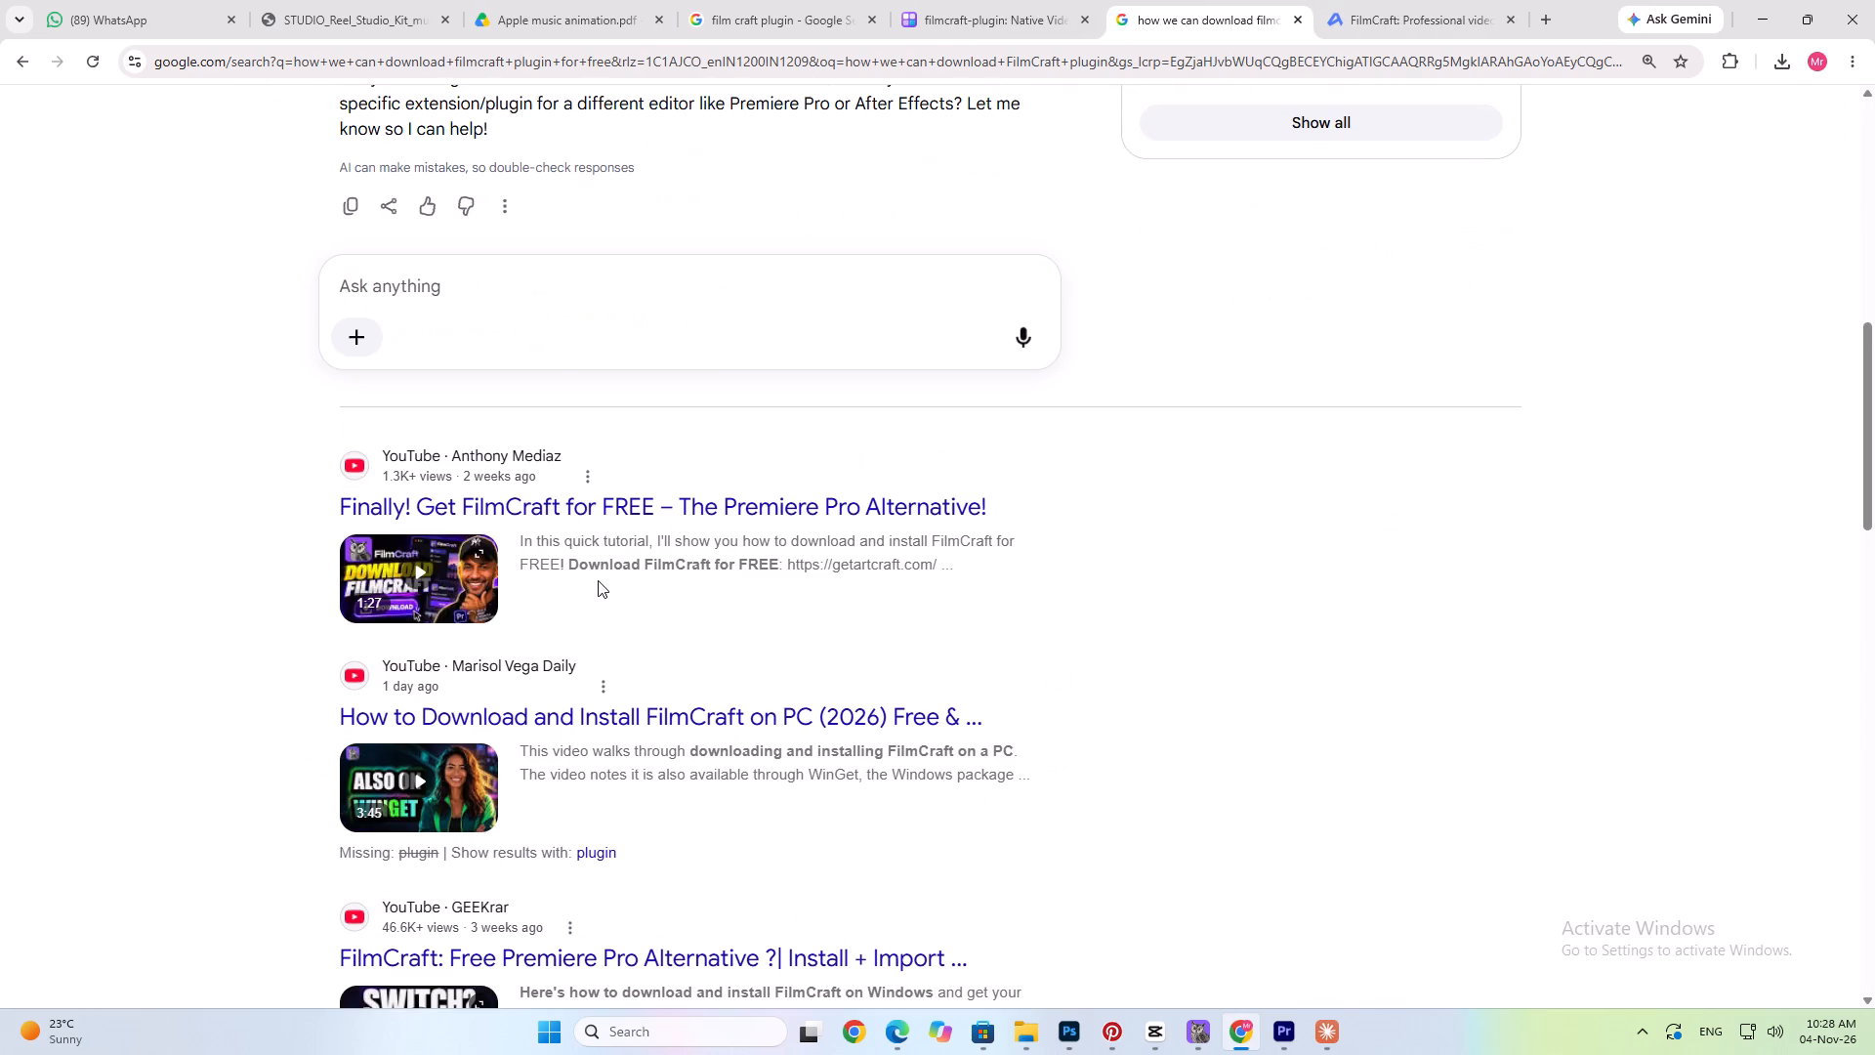
scroll(389, 735, down, 5)
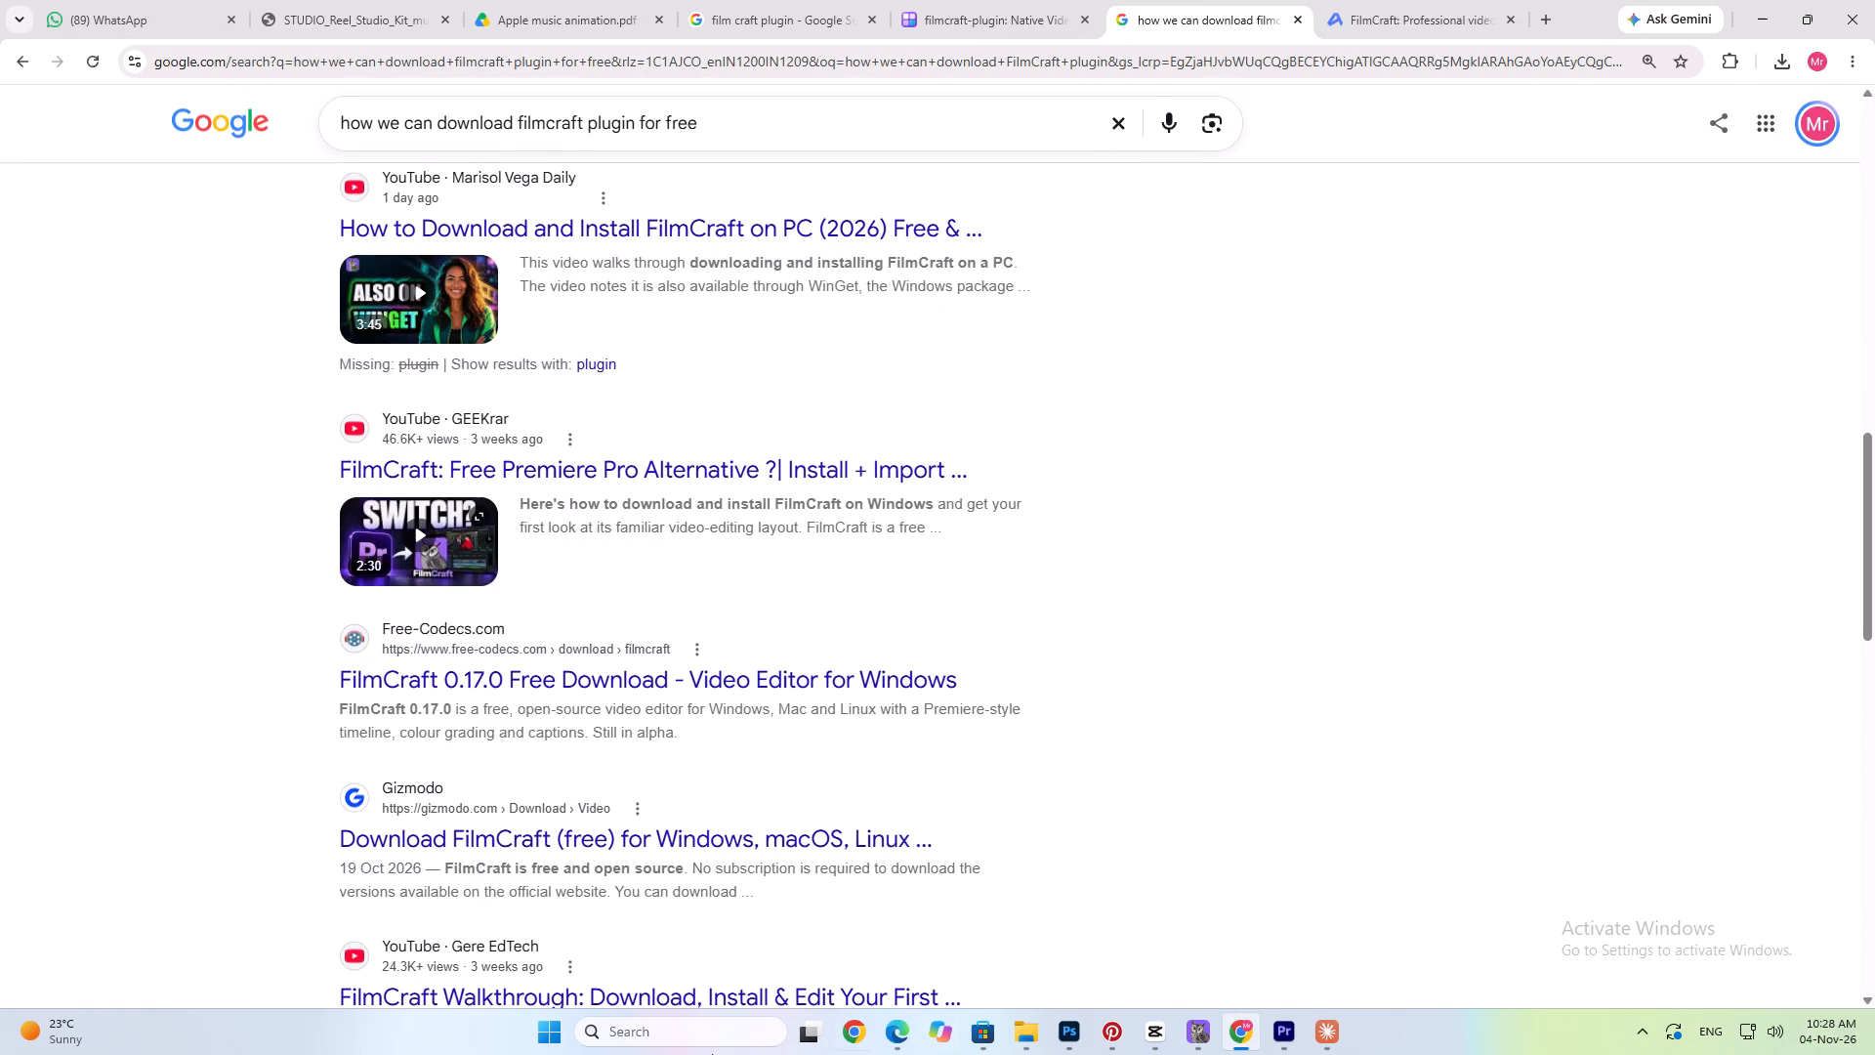
scroll(151, 876, down, 5)
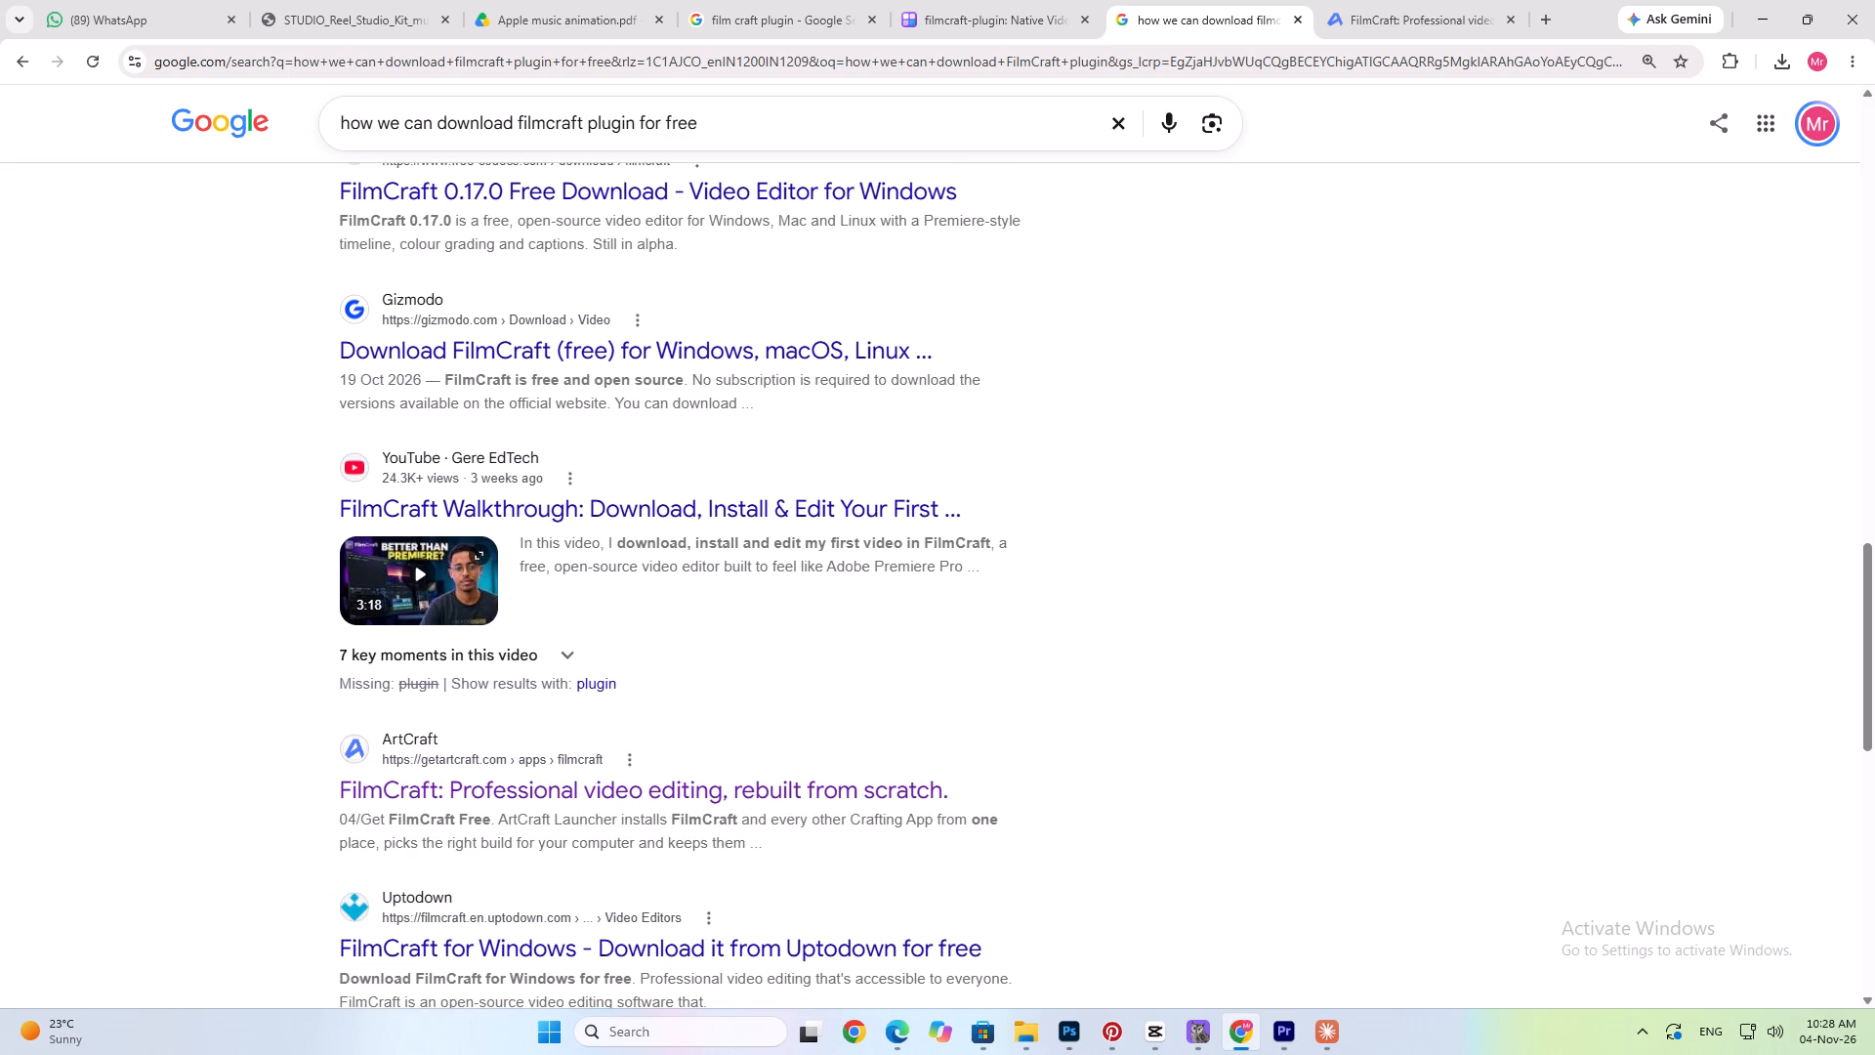
Change the Google search to "how we can download filmcraft plugins" and read the full AI Overview.
drag(637, 124, 627, 124)
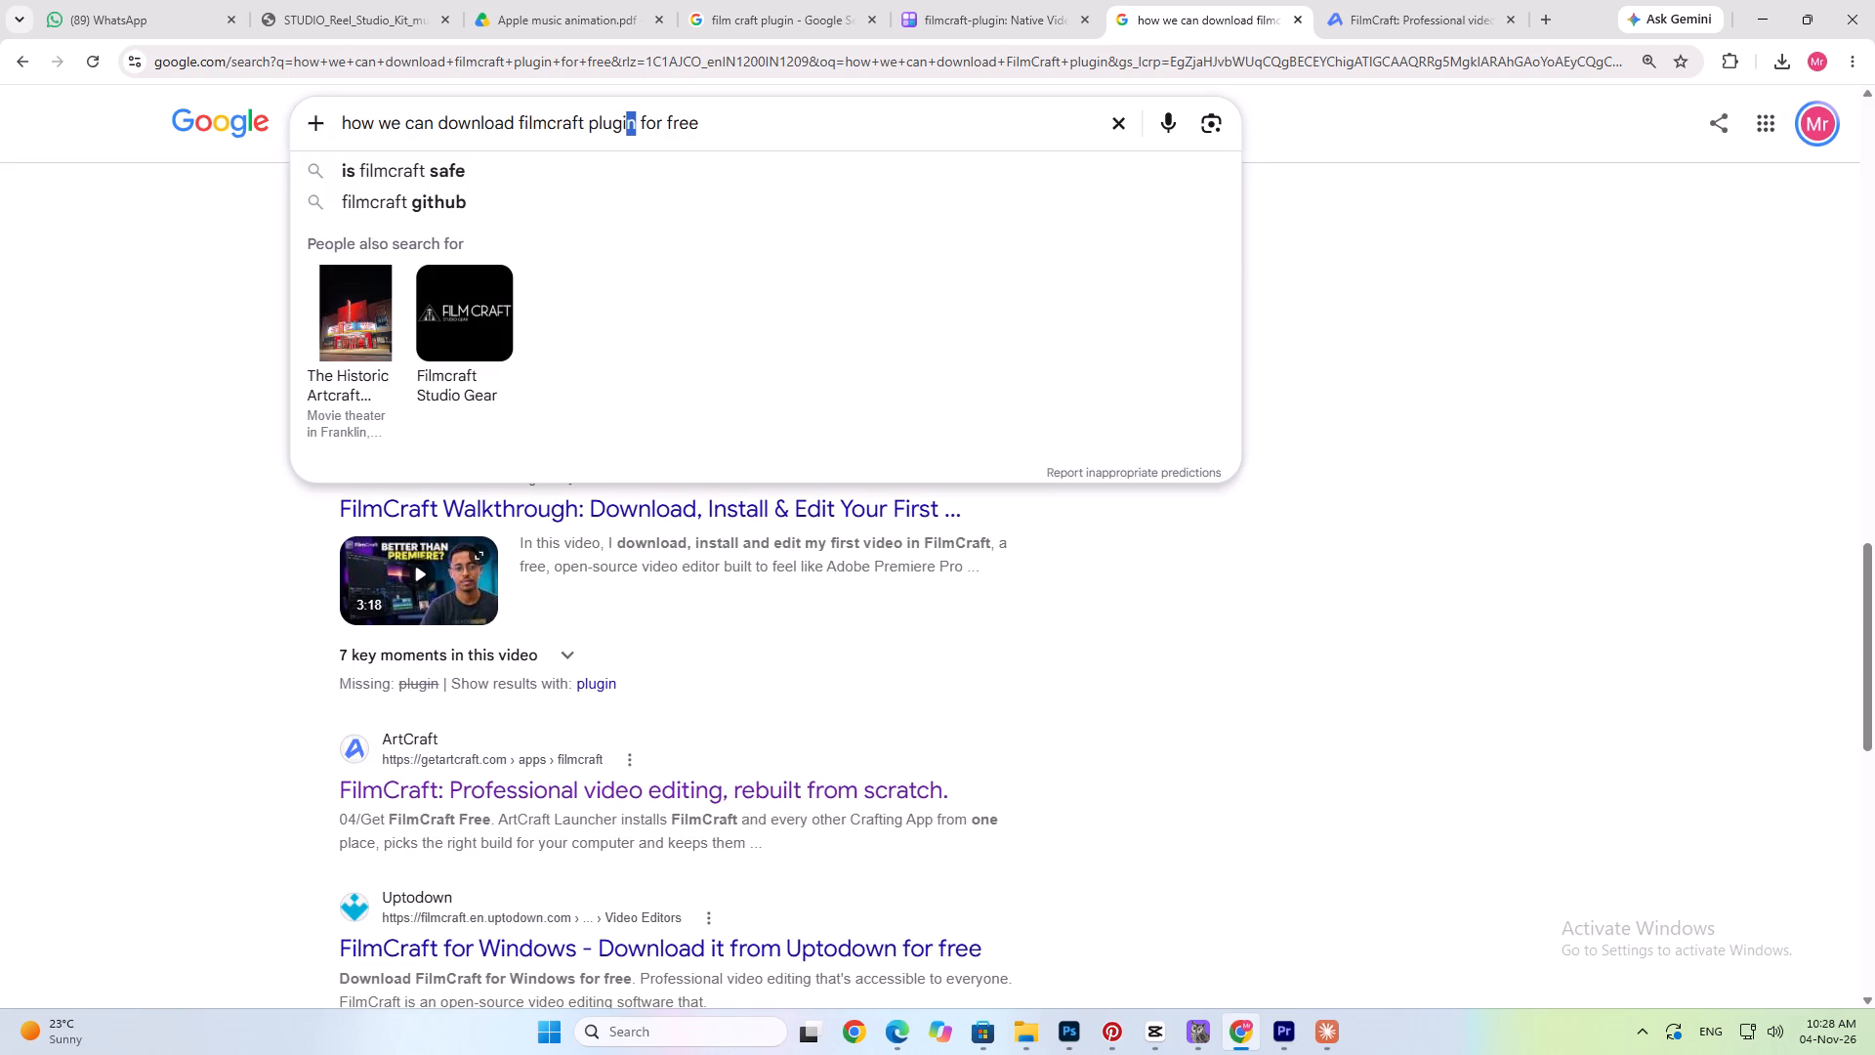
drag(697, 126, 642, 125)
click(642, 125)
key(BackSpace)
key(BackSpace)
key(s)
key(Return)
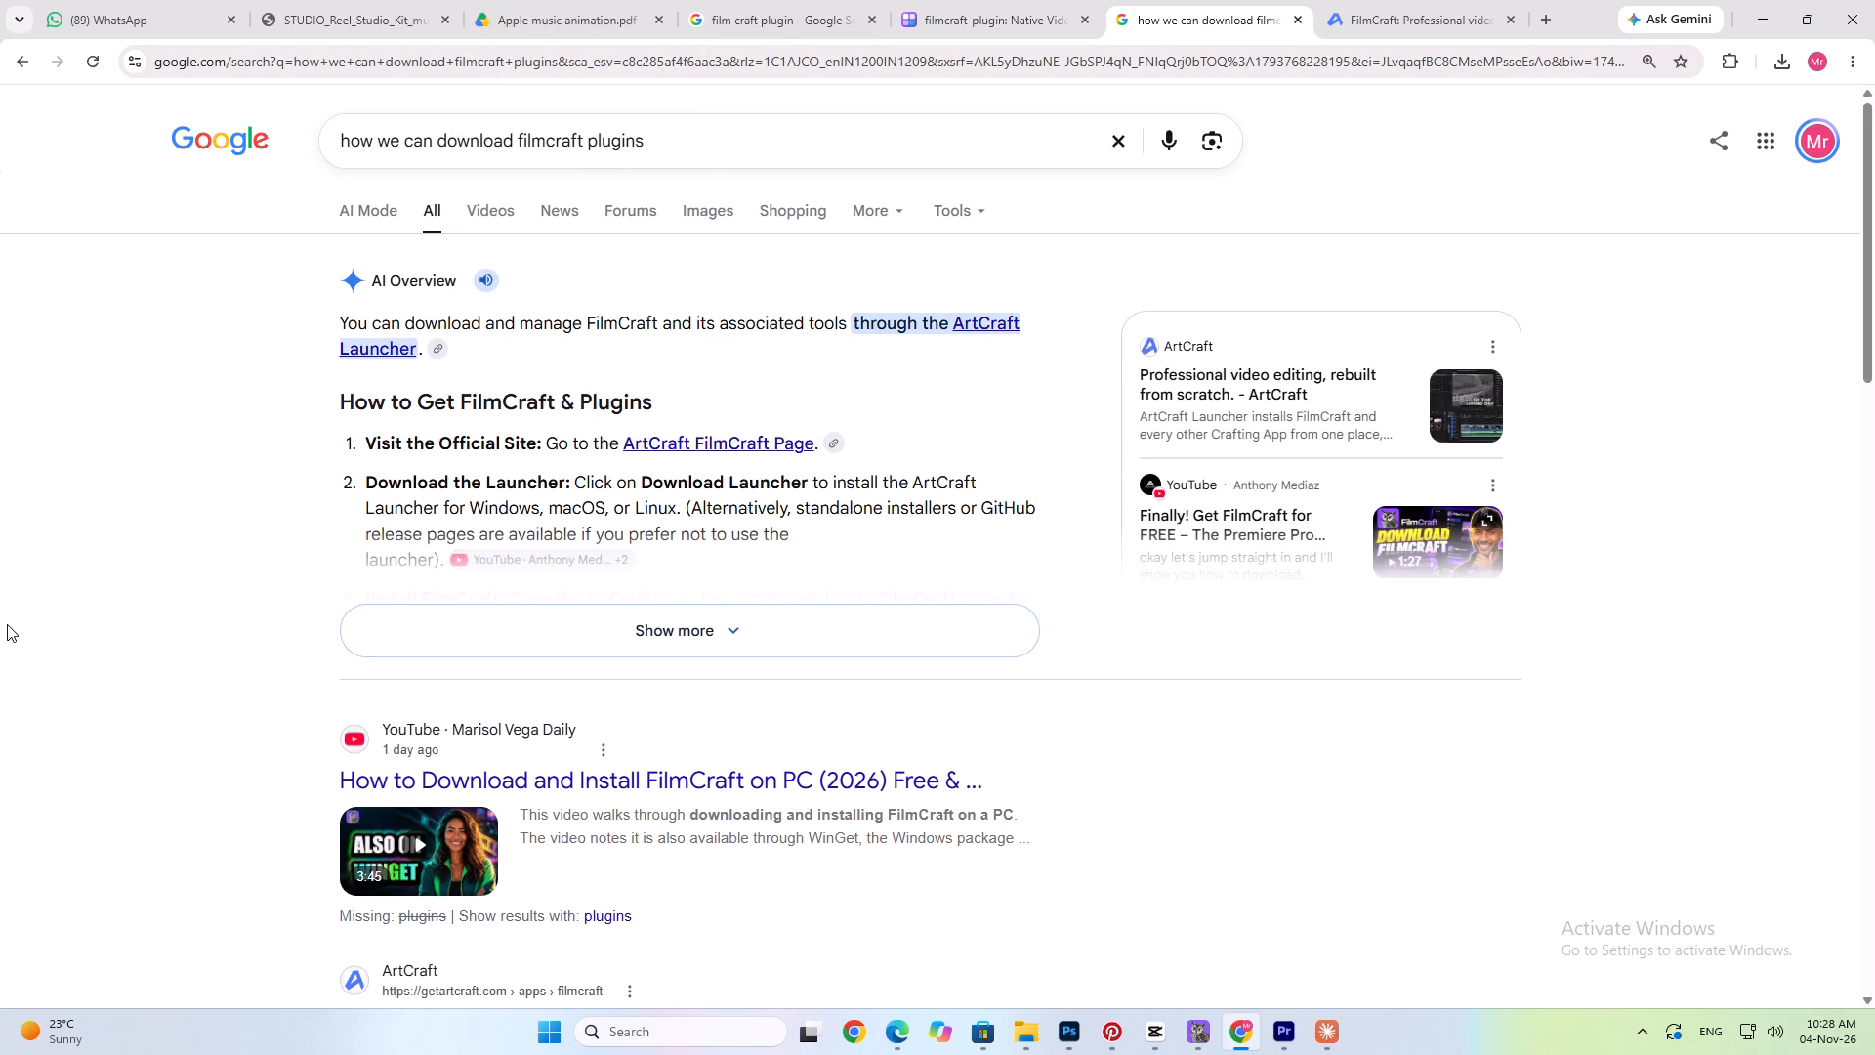
click(473, 648)
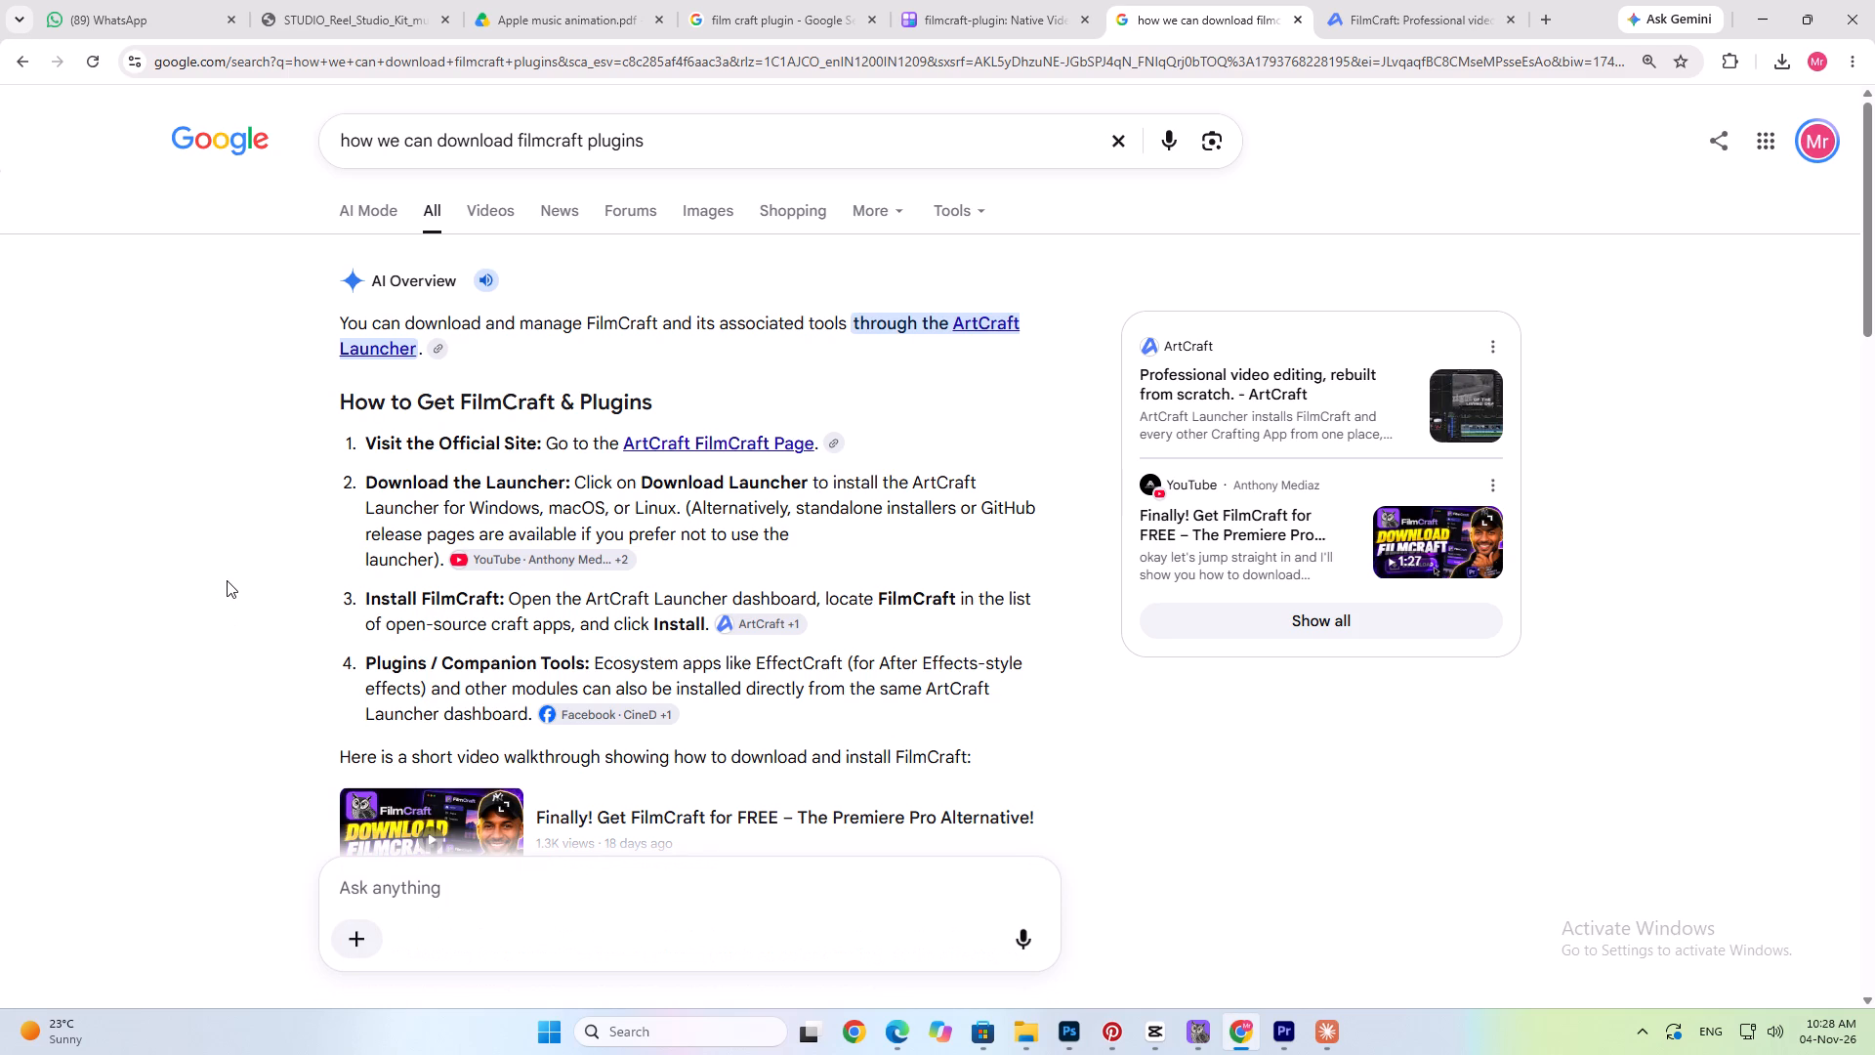
scroll(227, 580, down, 2)
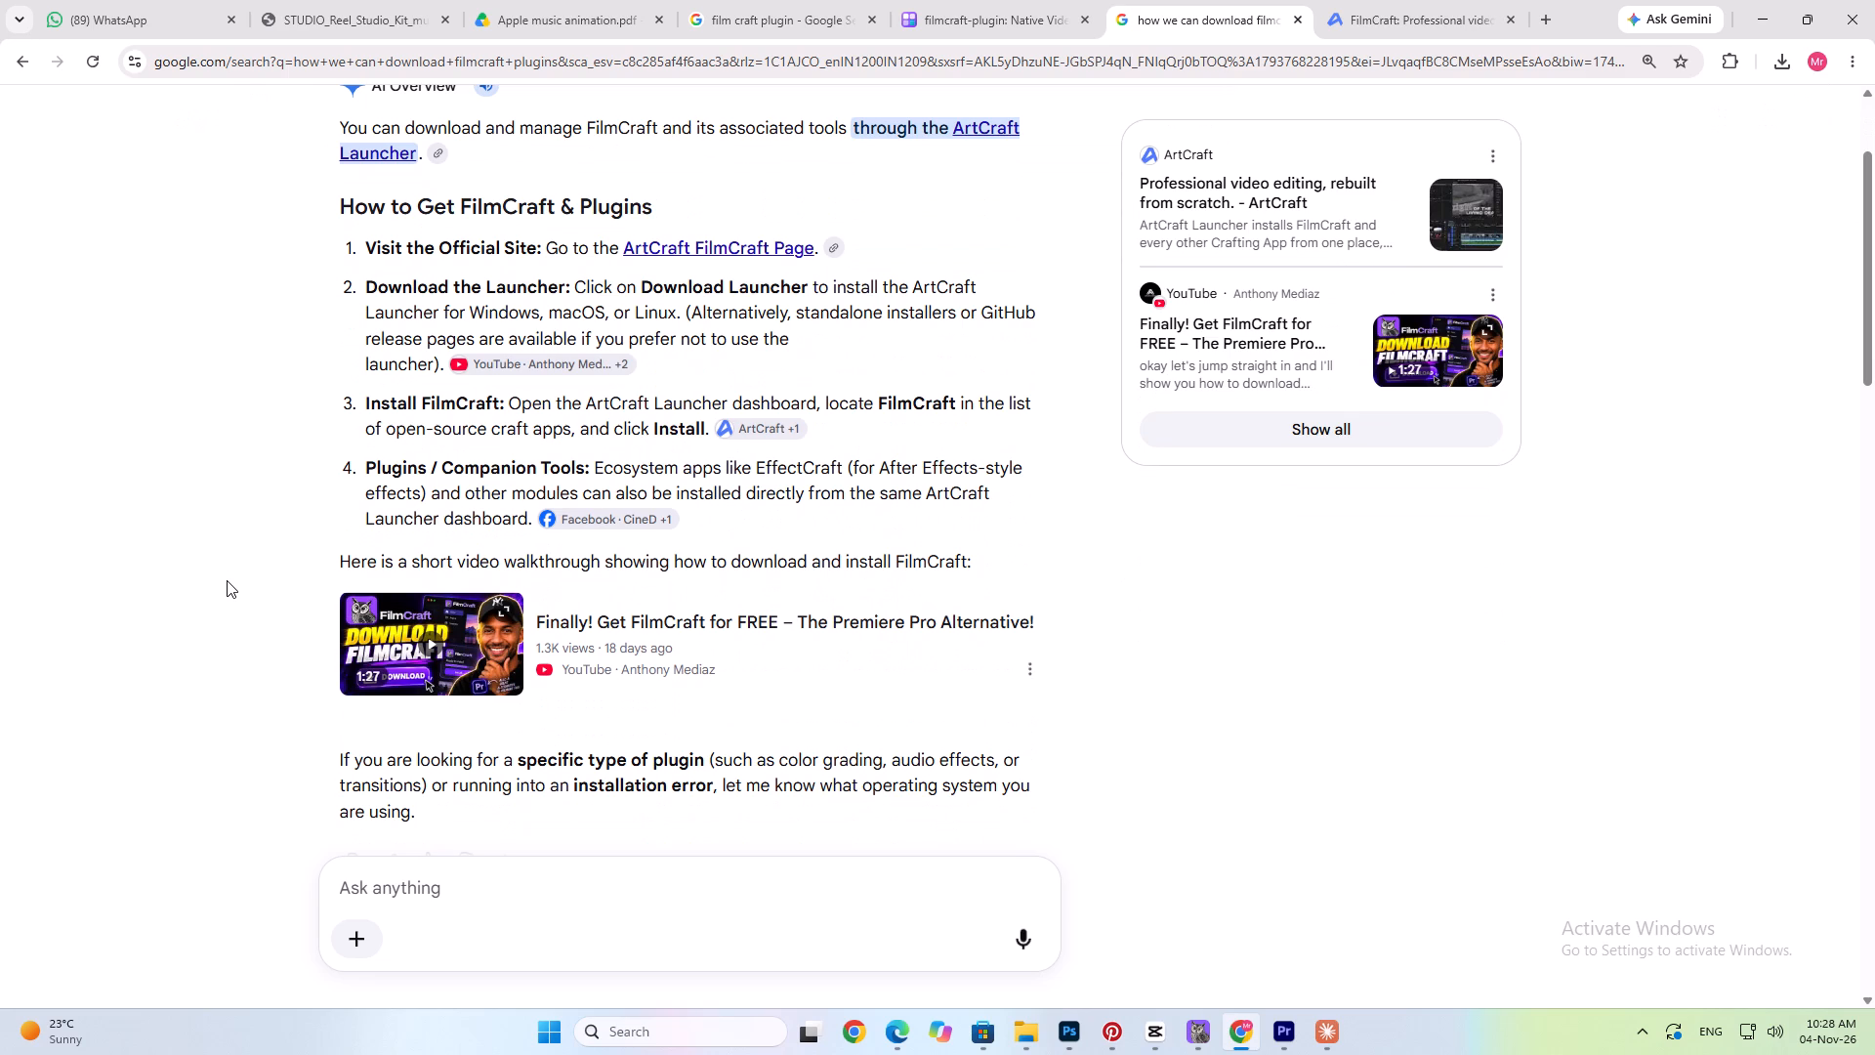
Switch to FilmCraft and look through the Essential Graphics template library.
key(alt+Tab)
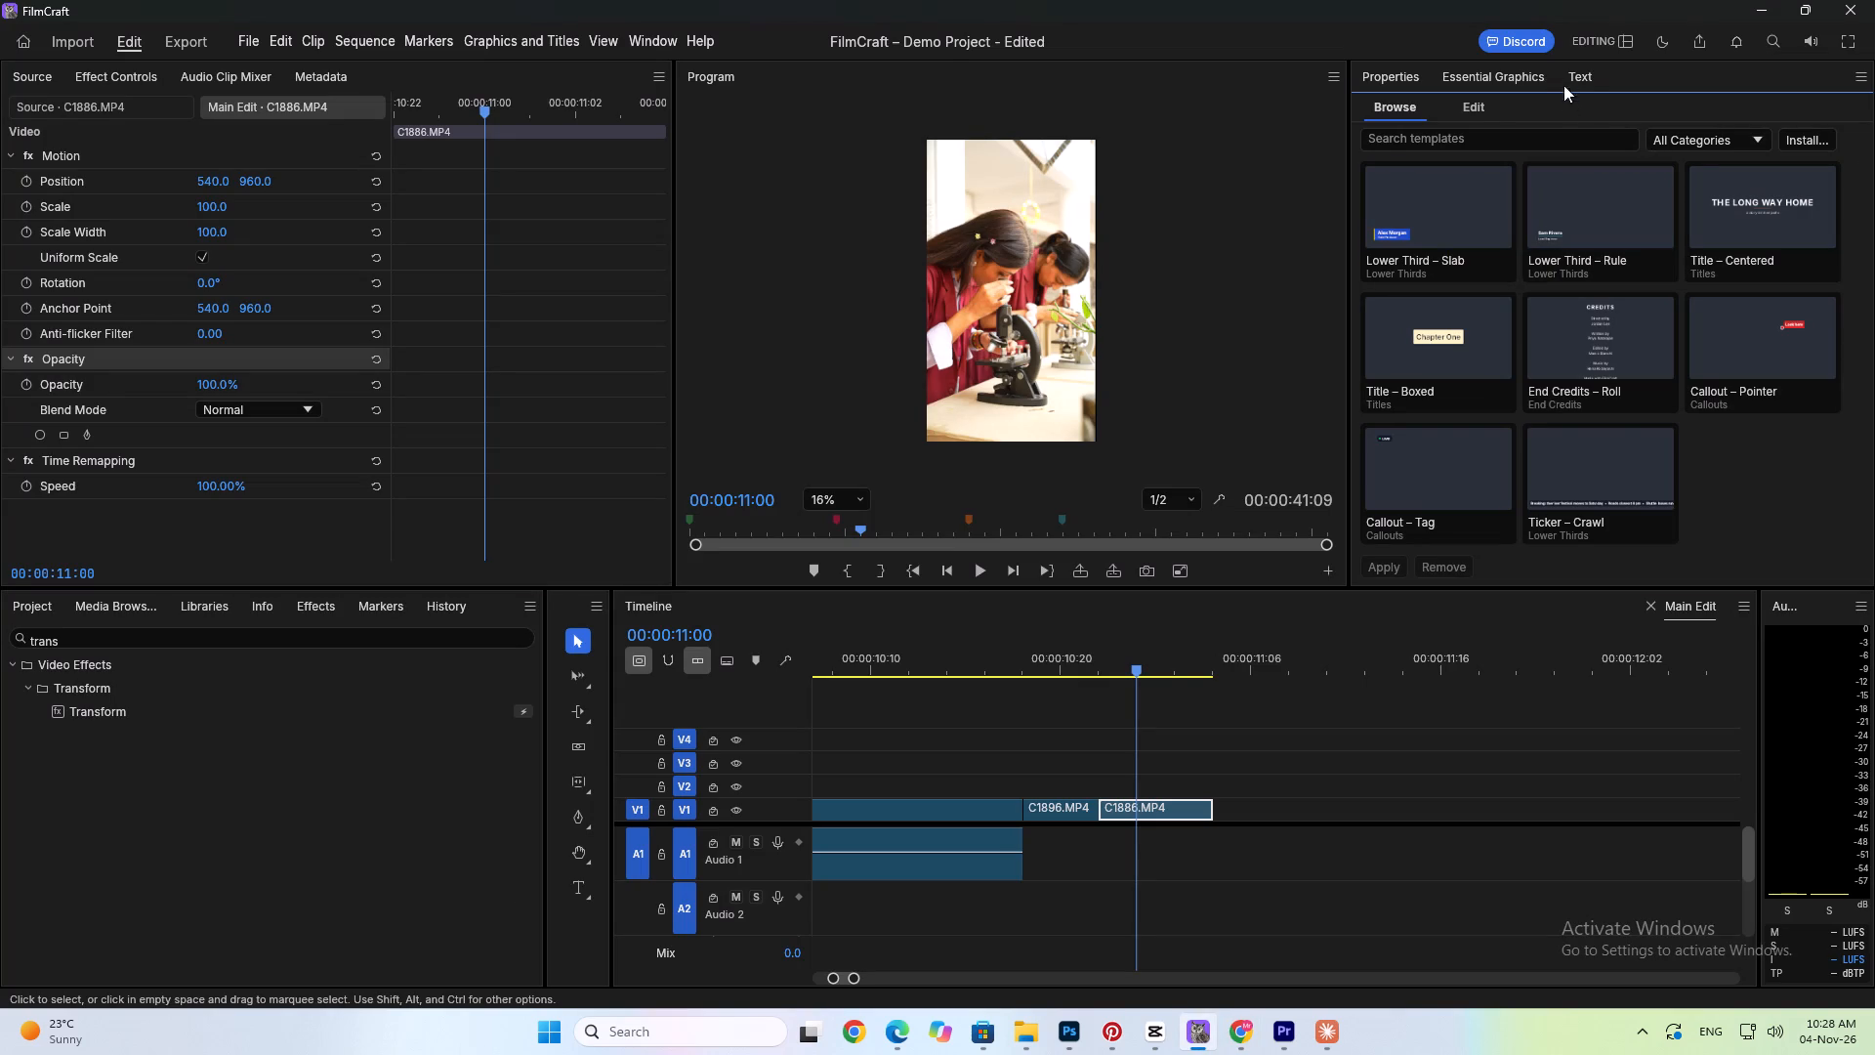
click(1585, 70)
click(1497, 67)
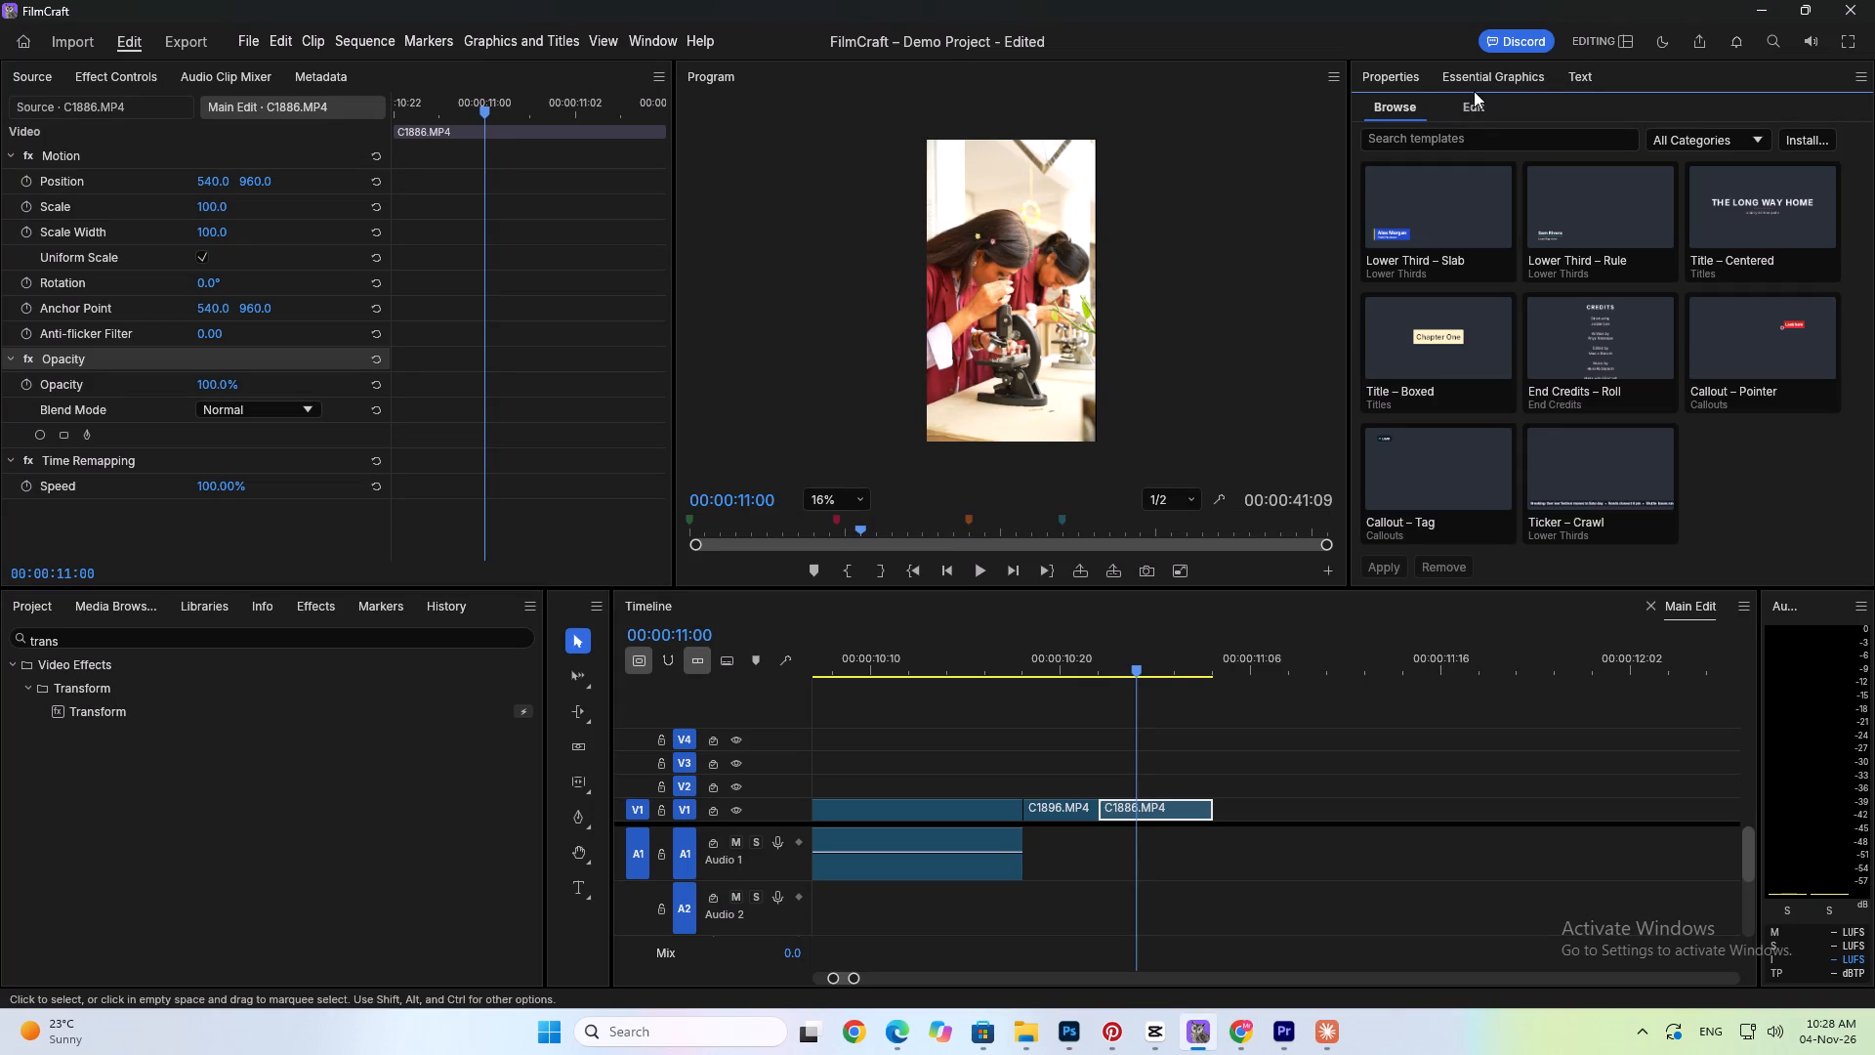
click(1475, 91)
click(1488, 103)
click(1412, 106)
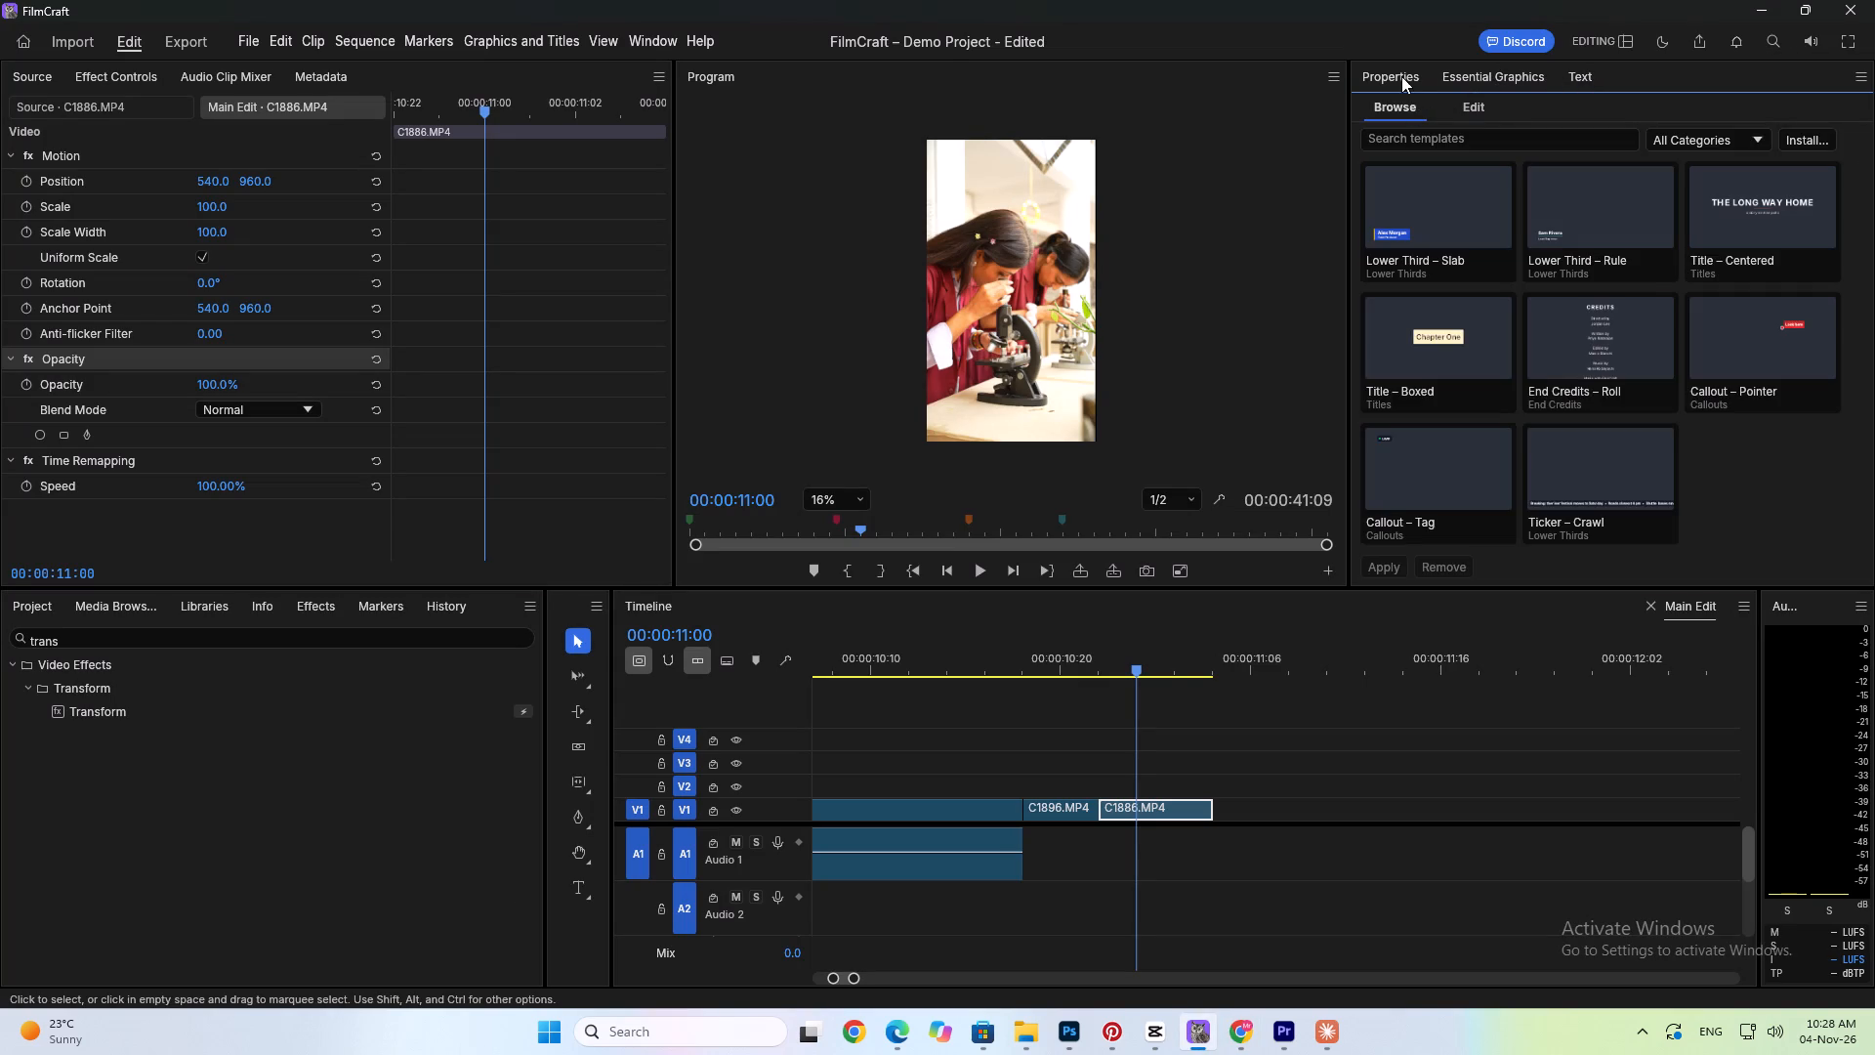
click(1401, 76)
click(1498, 81)
click(1734, 527)
scroll(1646, 405, down, 4)
scroll(1646, 405, up, 1)
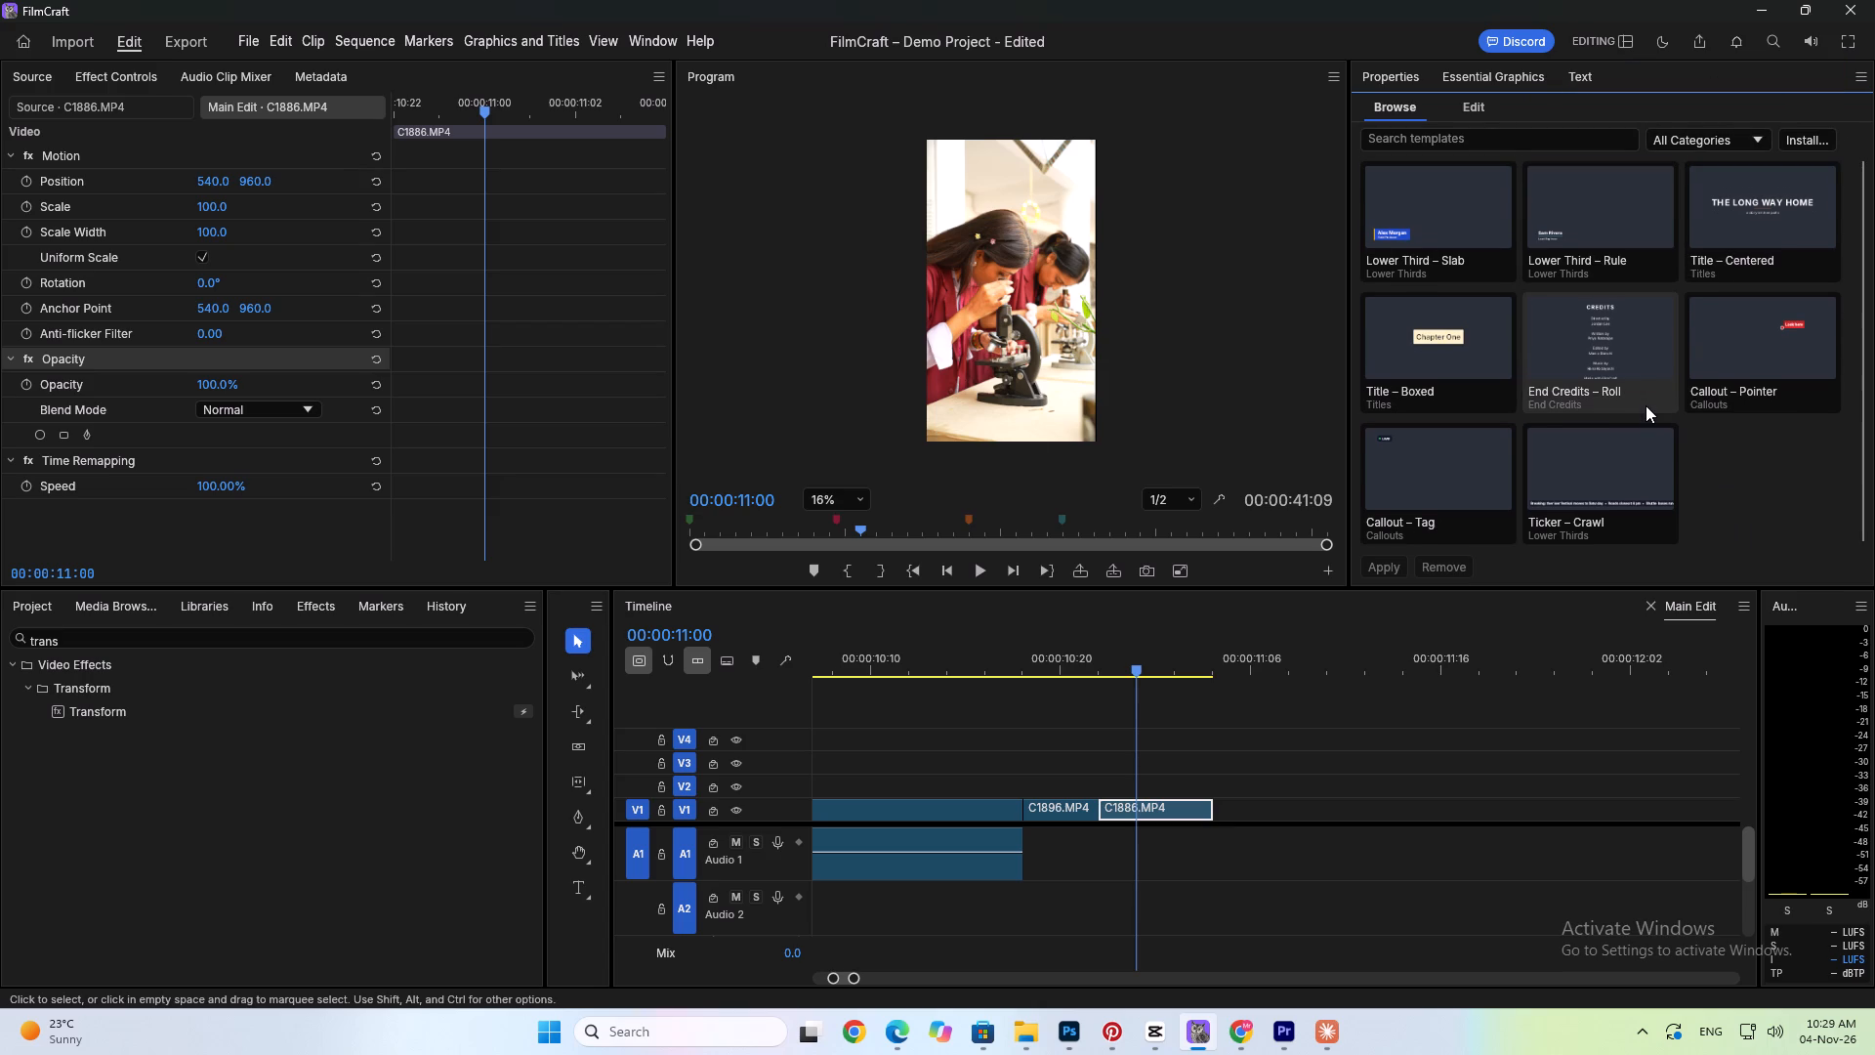
scroll(1646, 405, up, 1)
scroll(1646, 405, down, 1)
Create a new text graphic at 00:00:11:00 using Essential Graphics.
click(1472, 102)
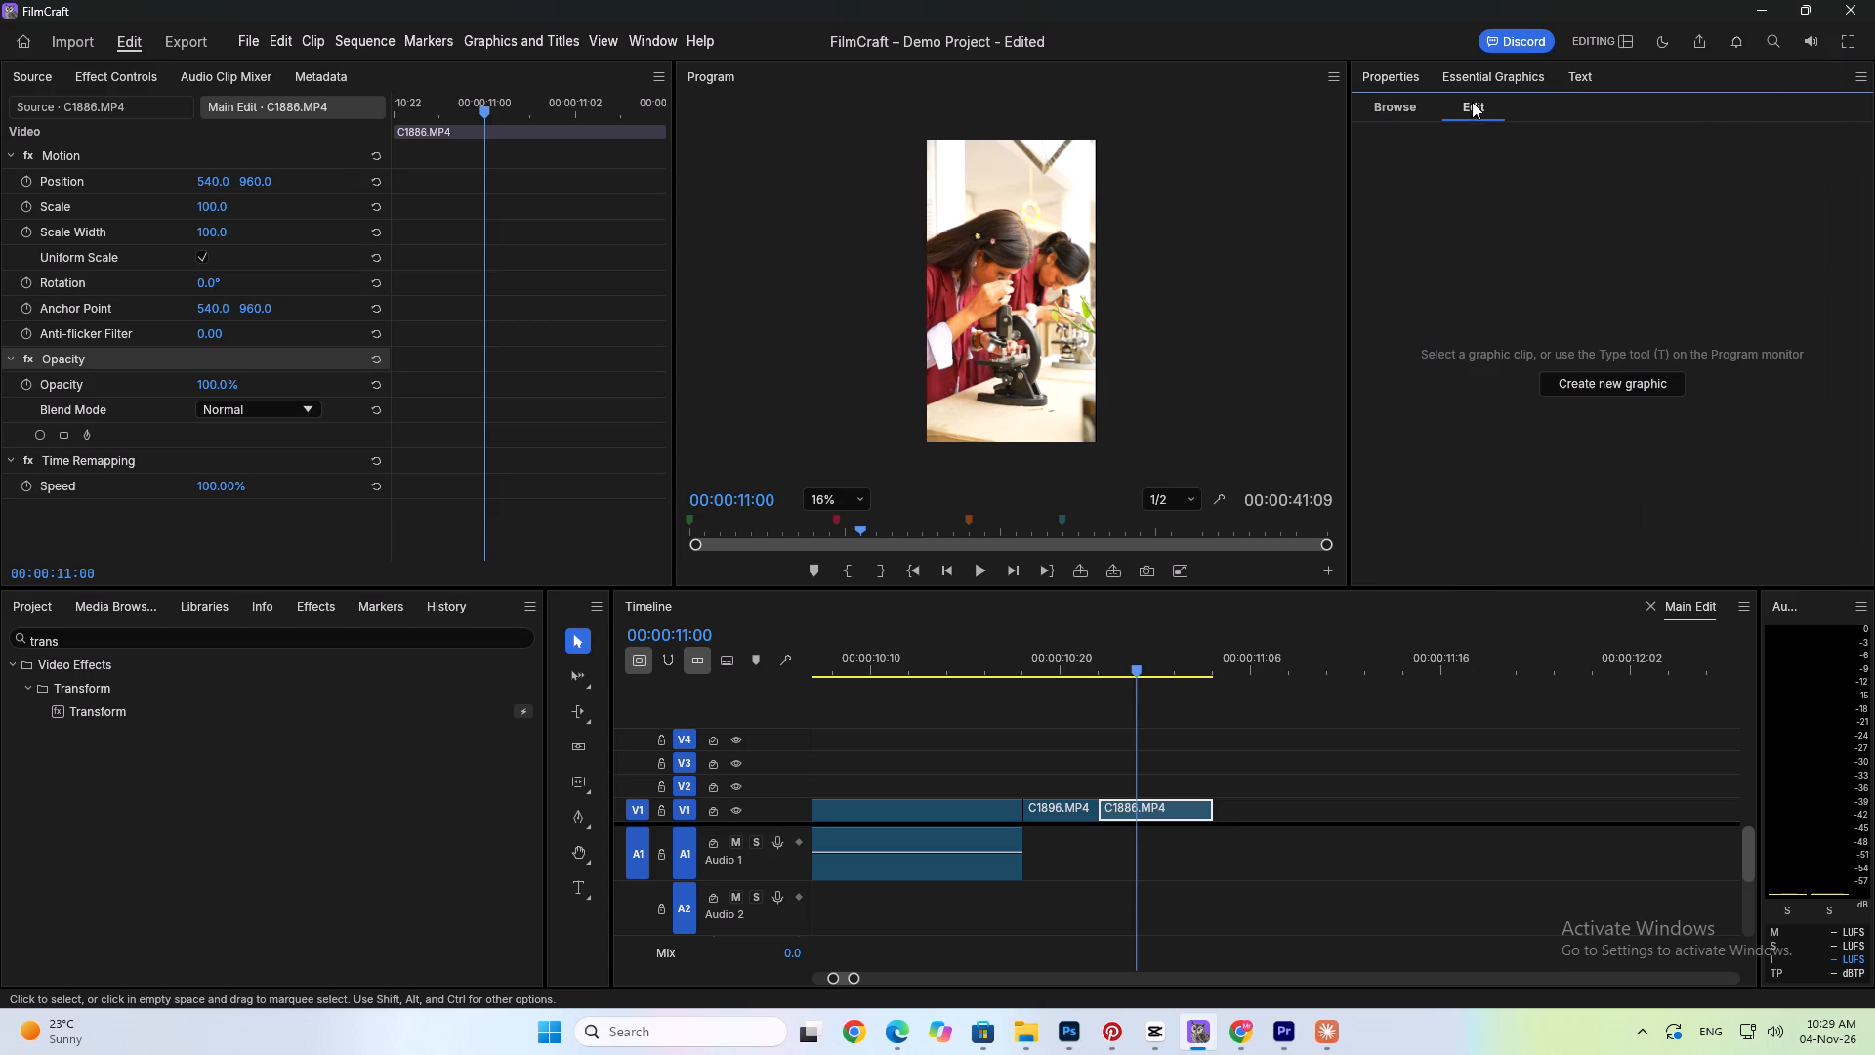
click(1623, 391)
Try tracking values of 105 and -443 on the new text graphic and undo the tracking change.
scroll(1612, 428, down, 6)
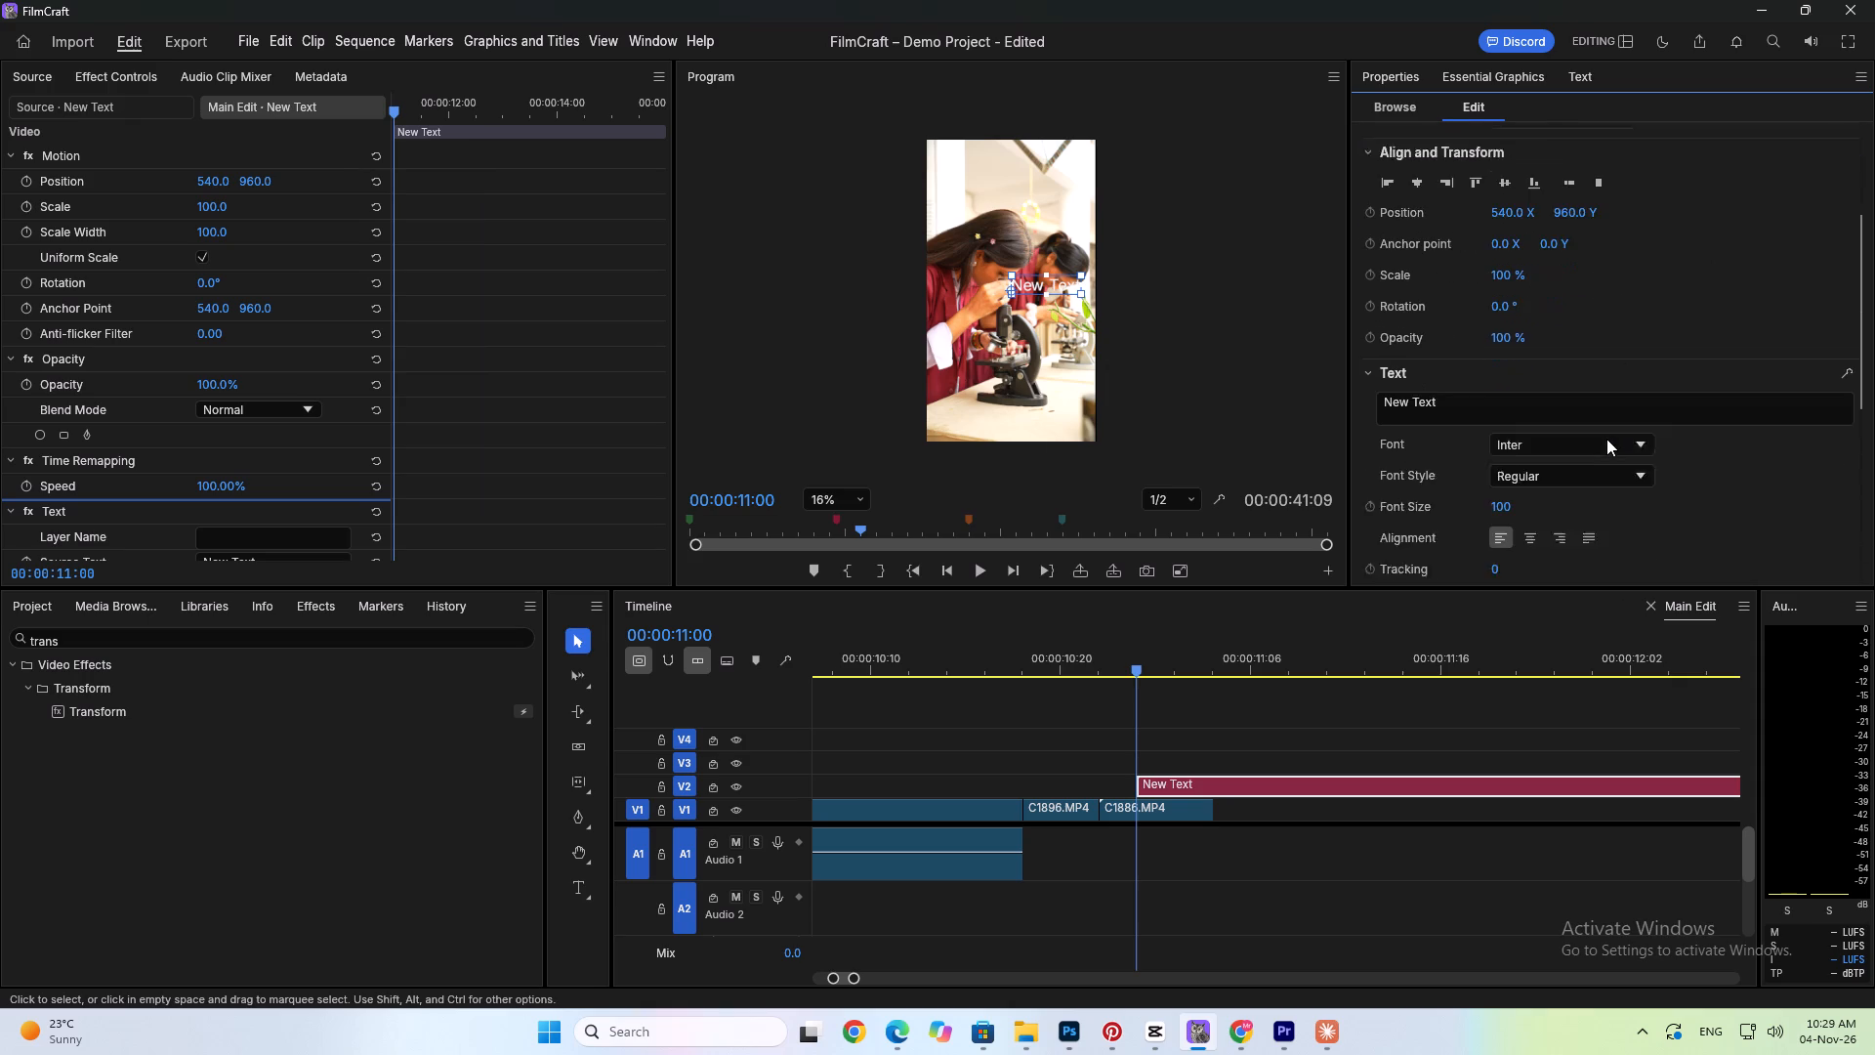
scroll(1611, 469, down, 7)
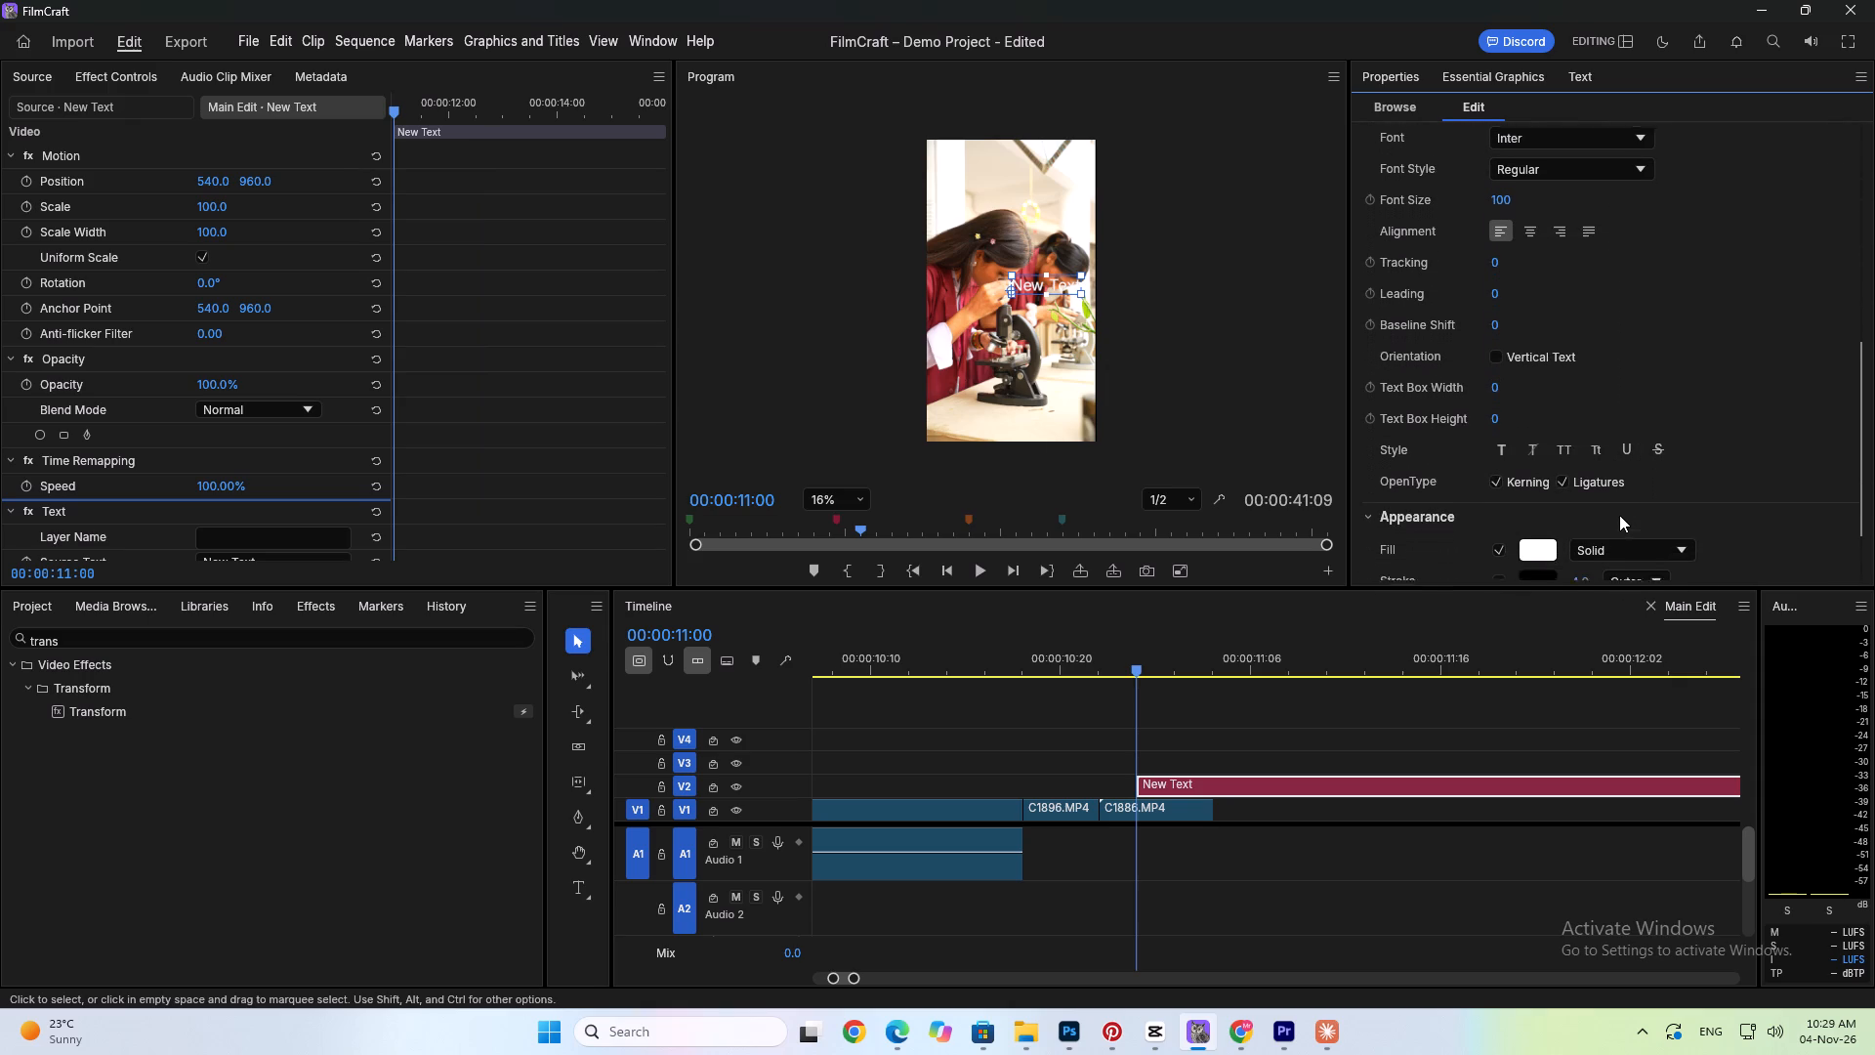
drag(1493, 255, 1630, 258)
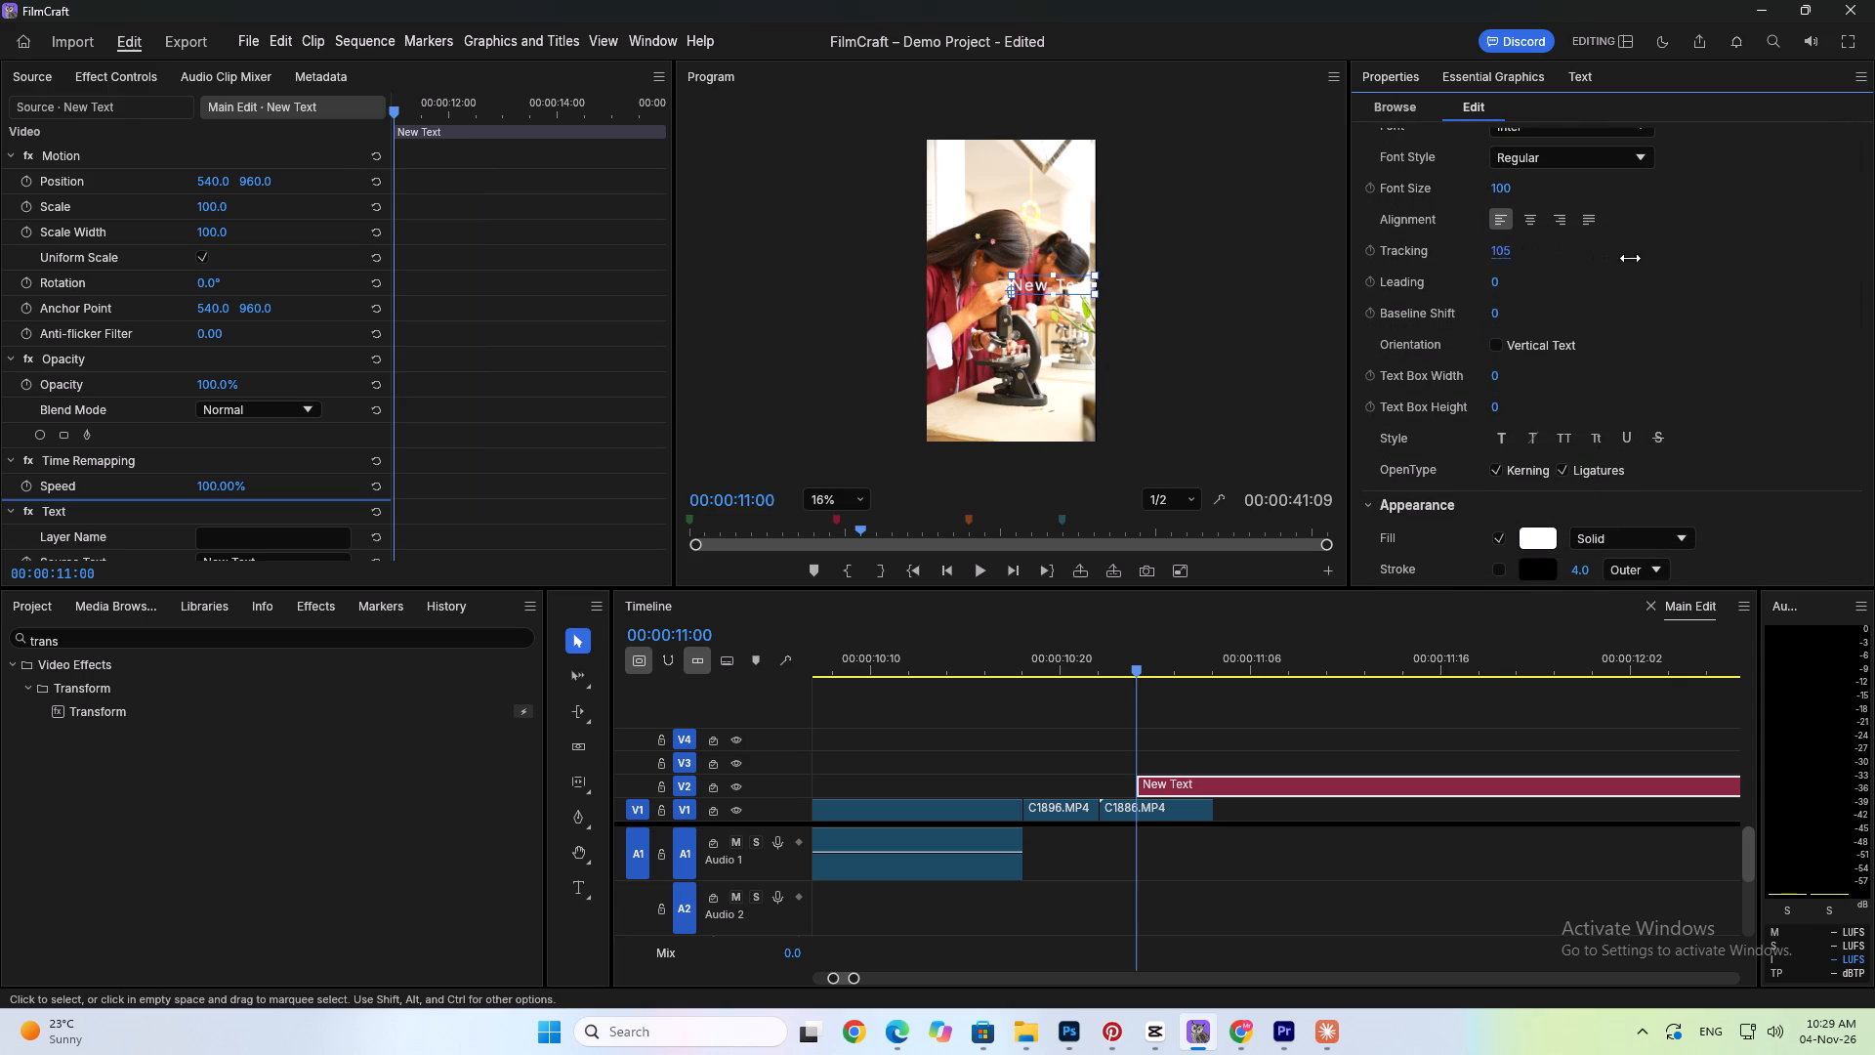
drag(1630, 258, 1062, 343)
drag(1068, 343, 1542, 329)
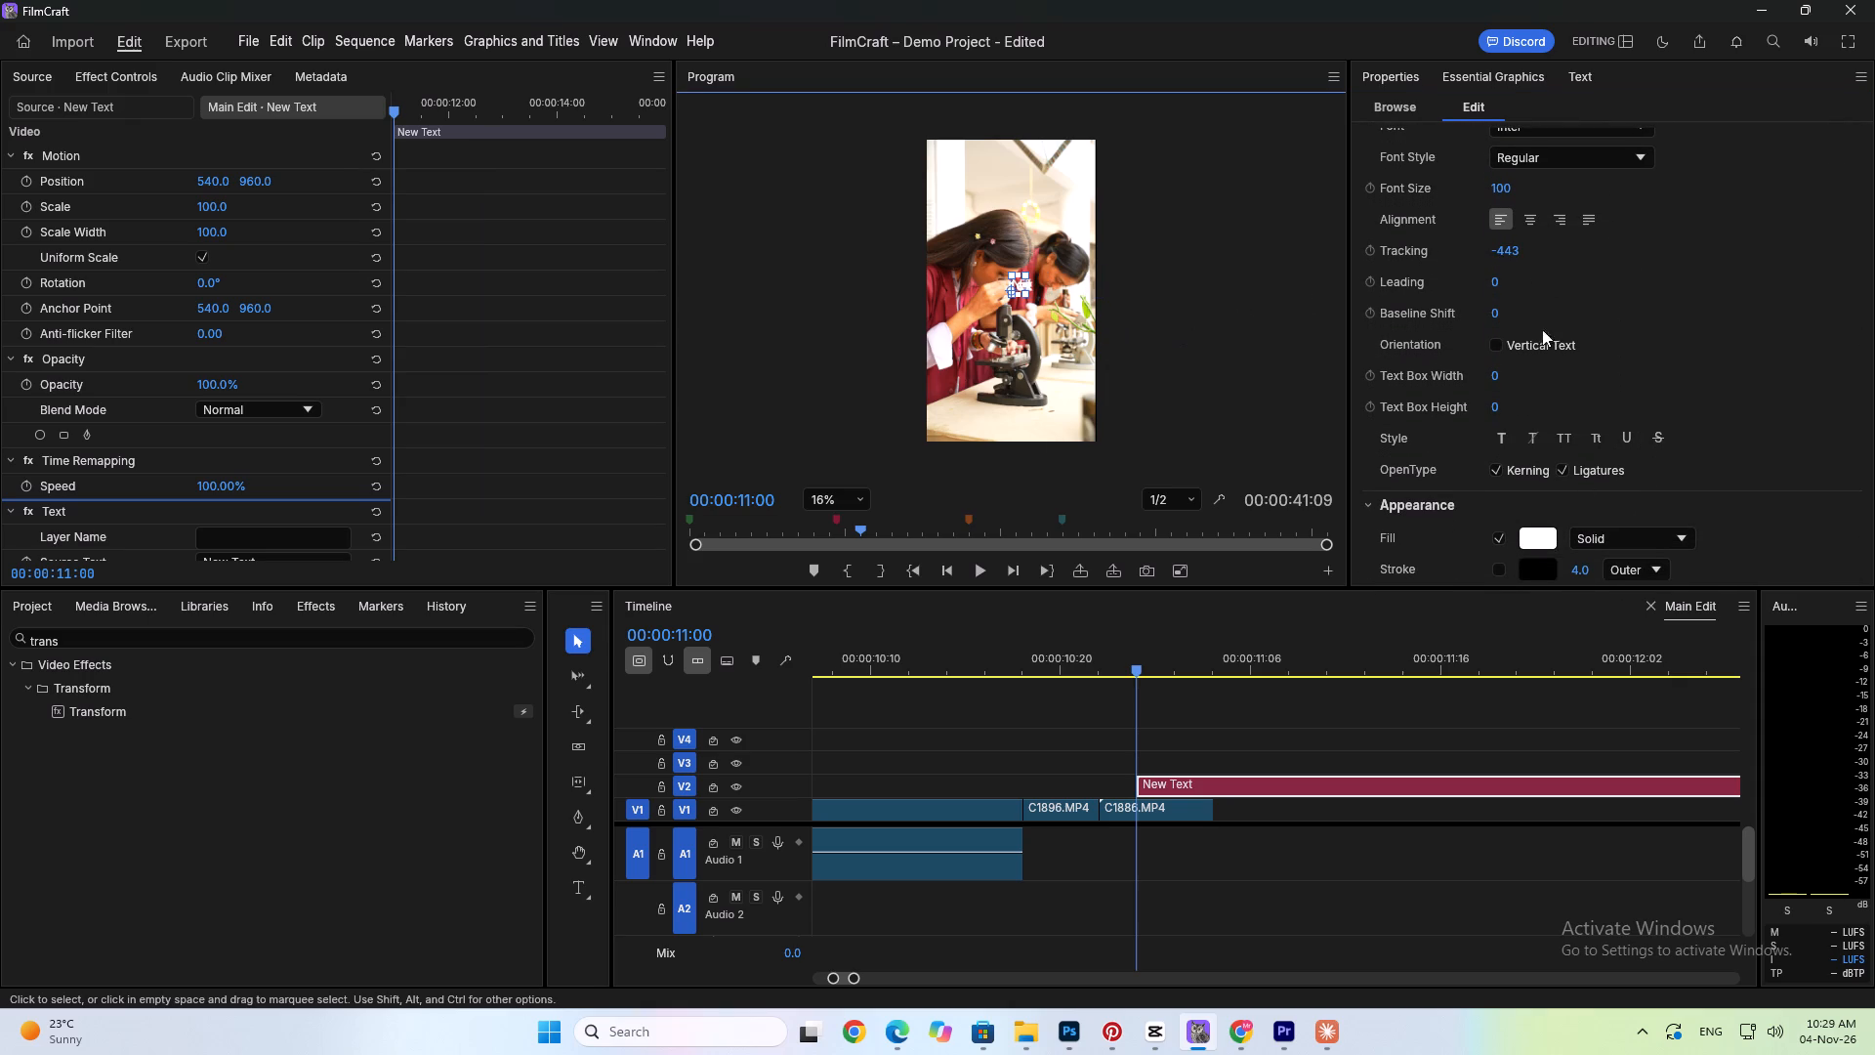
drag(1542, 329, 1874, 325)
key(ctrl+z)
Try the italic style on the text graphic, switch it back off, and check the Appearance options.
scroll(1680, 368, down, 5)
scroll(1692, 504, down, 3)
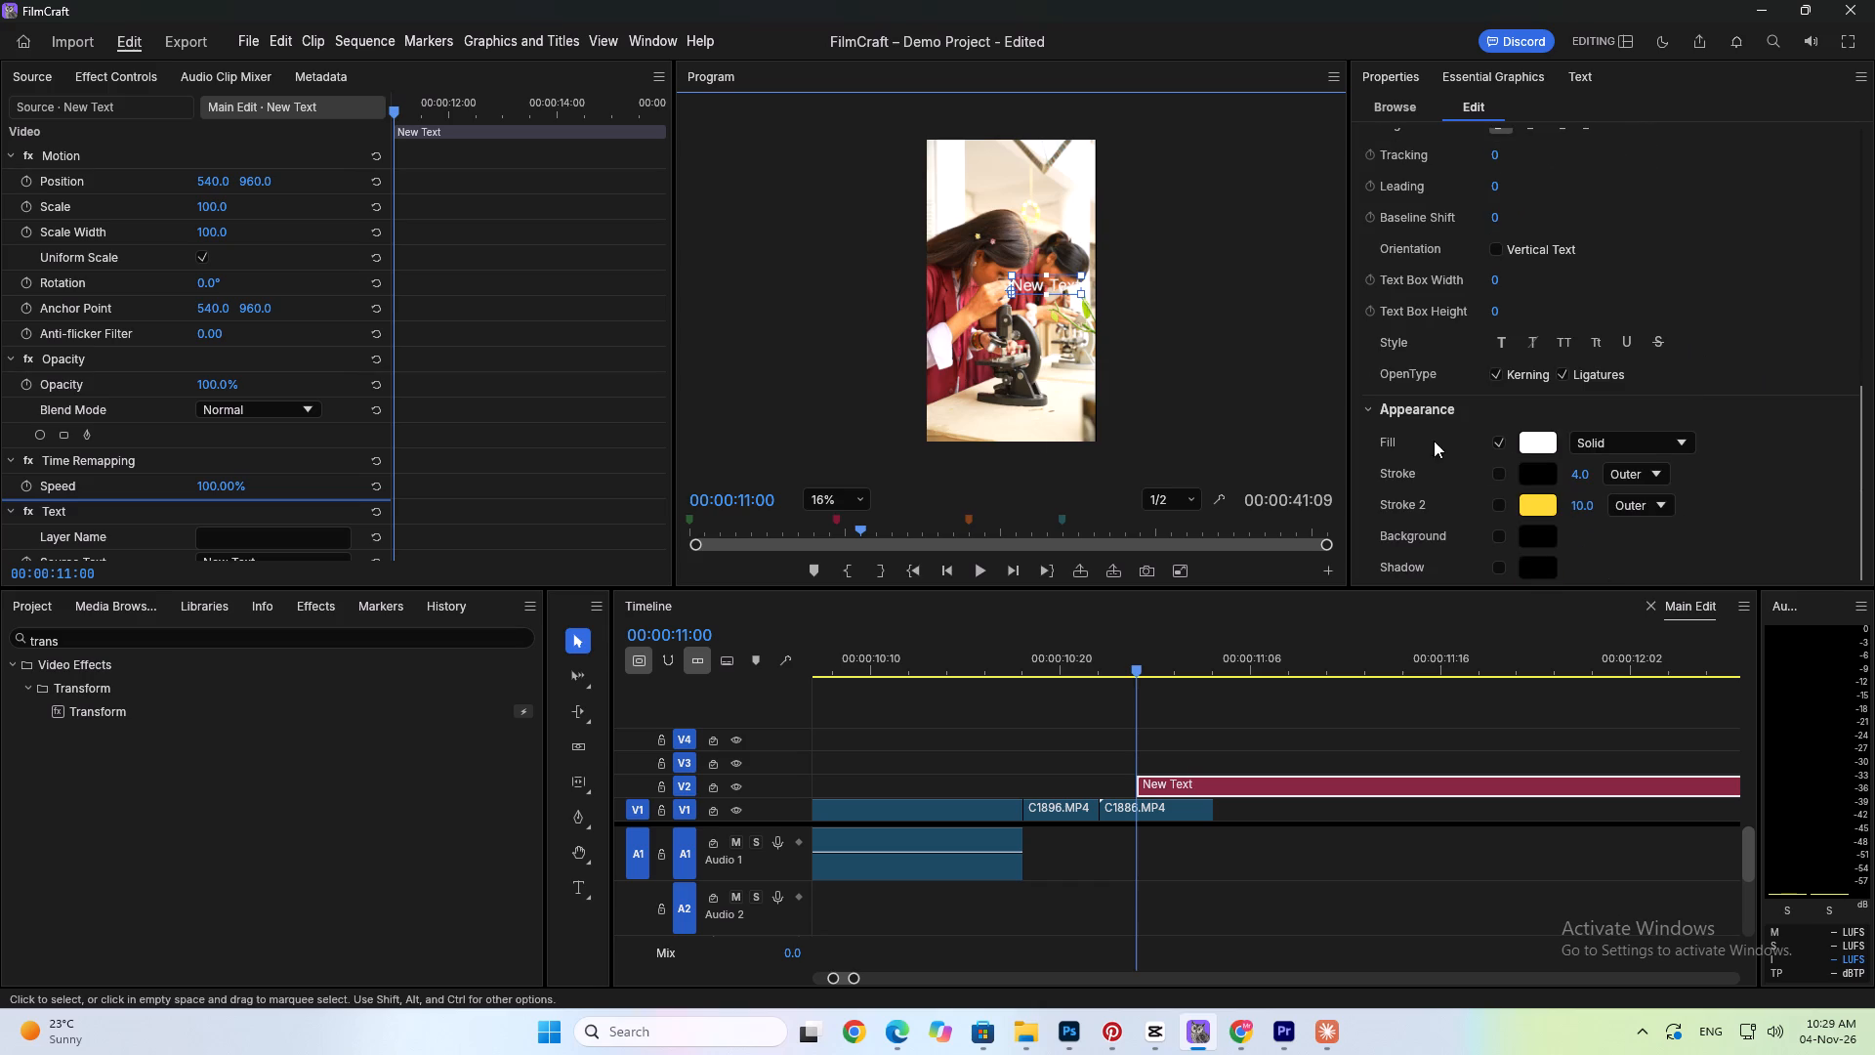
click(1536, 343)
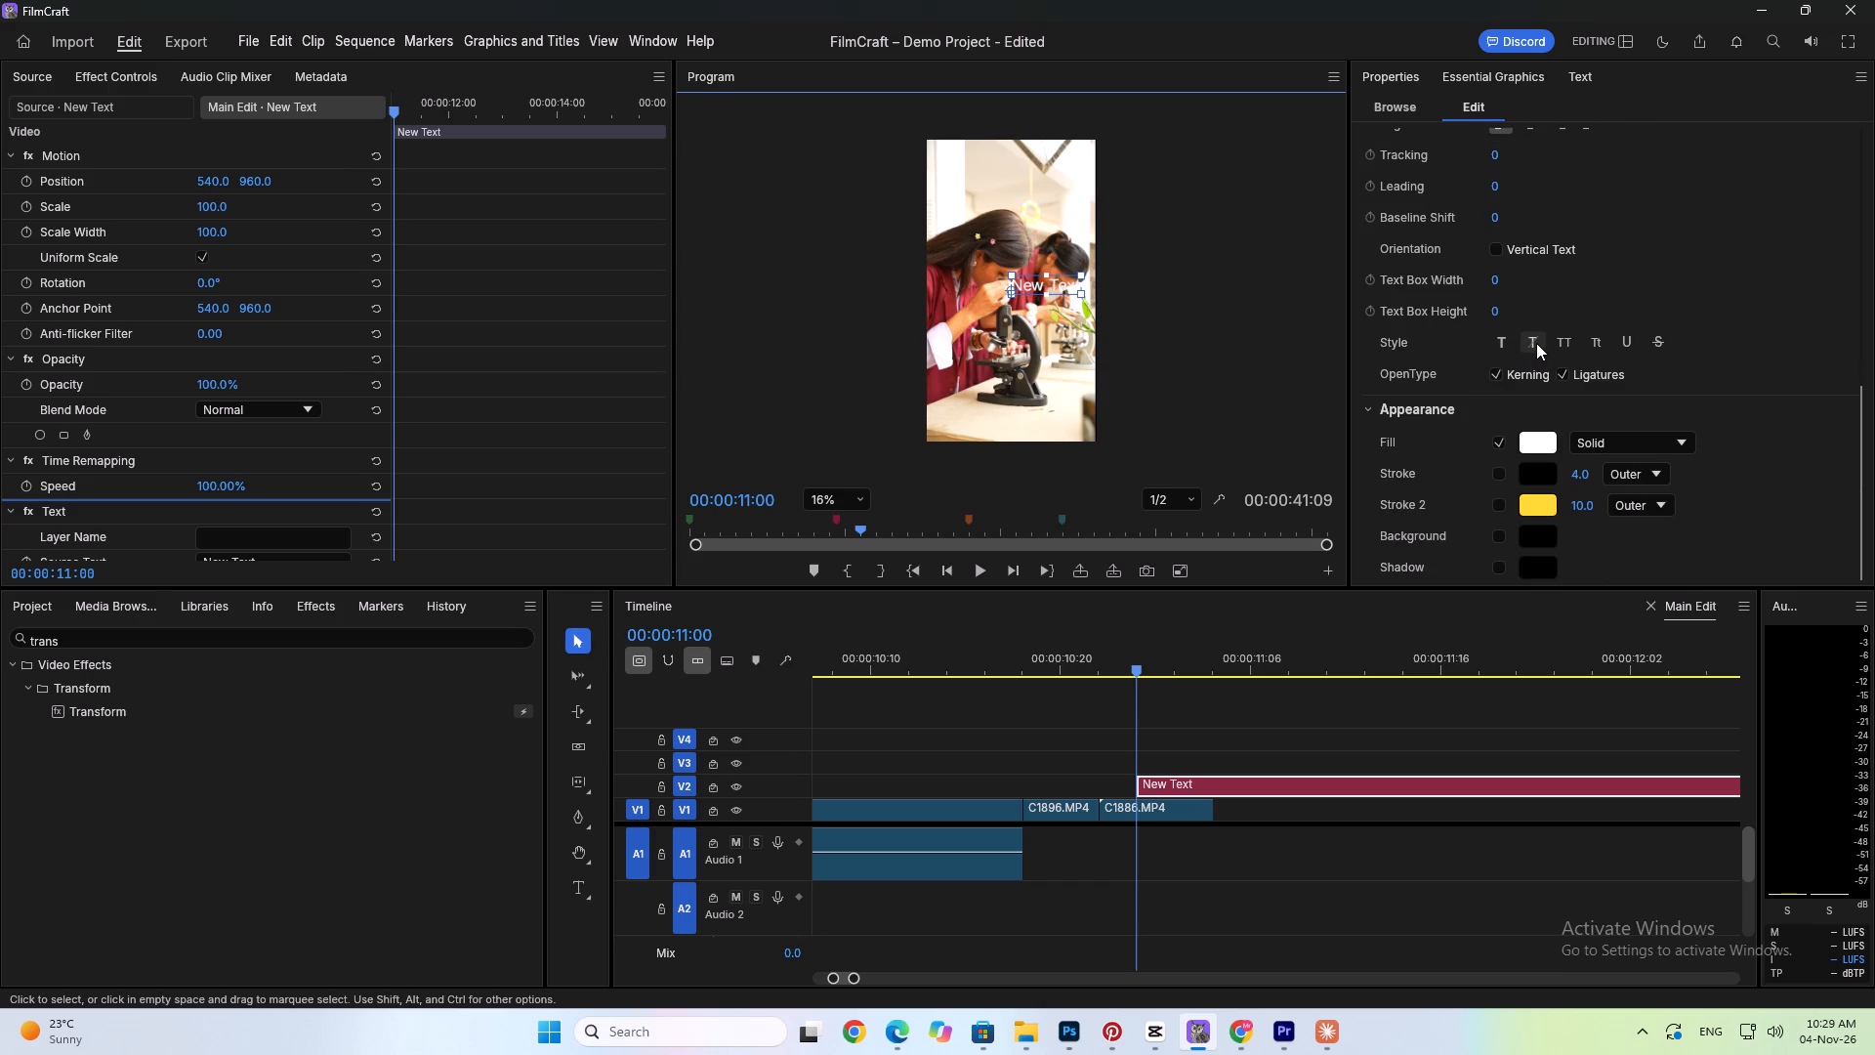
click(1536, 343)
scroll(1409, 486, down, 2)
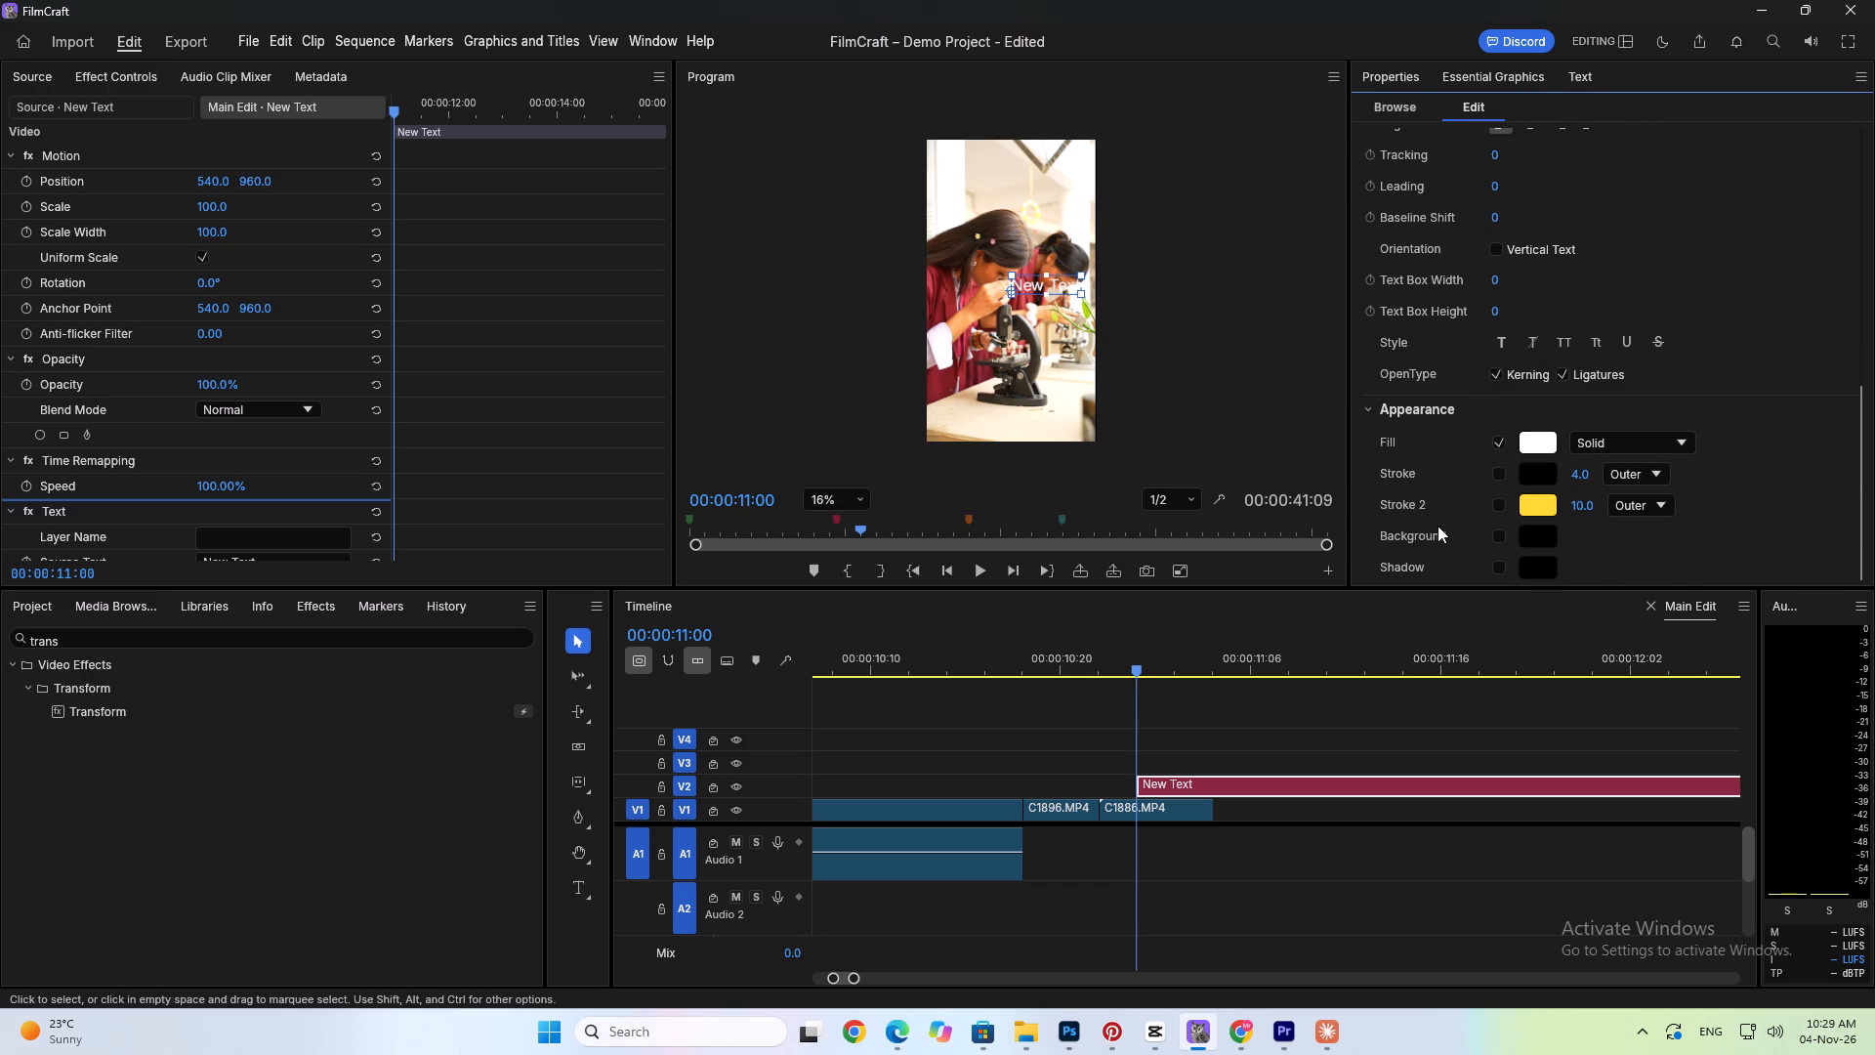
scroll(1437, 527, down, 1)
Move the text clip earlier on track V2 so it starts together with the C1886.MP4 clip.
drag(1200, 790, 1195, 794)
drag(1195, 794, 1175, 796)
drag(1175, 796, 1162, 798)
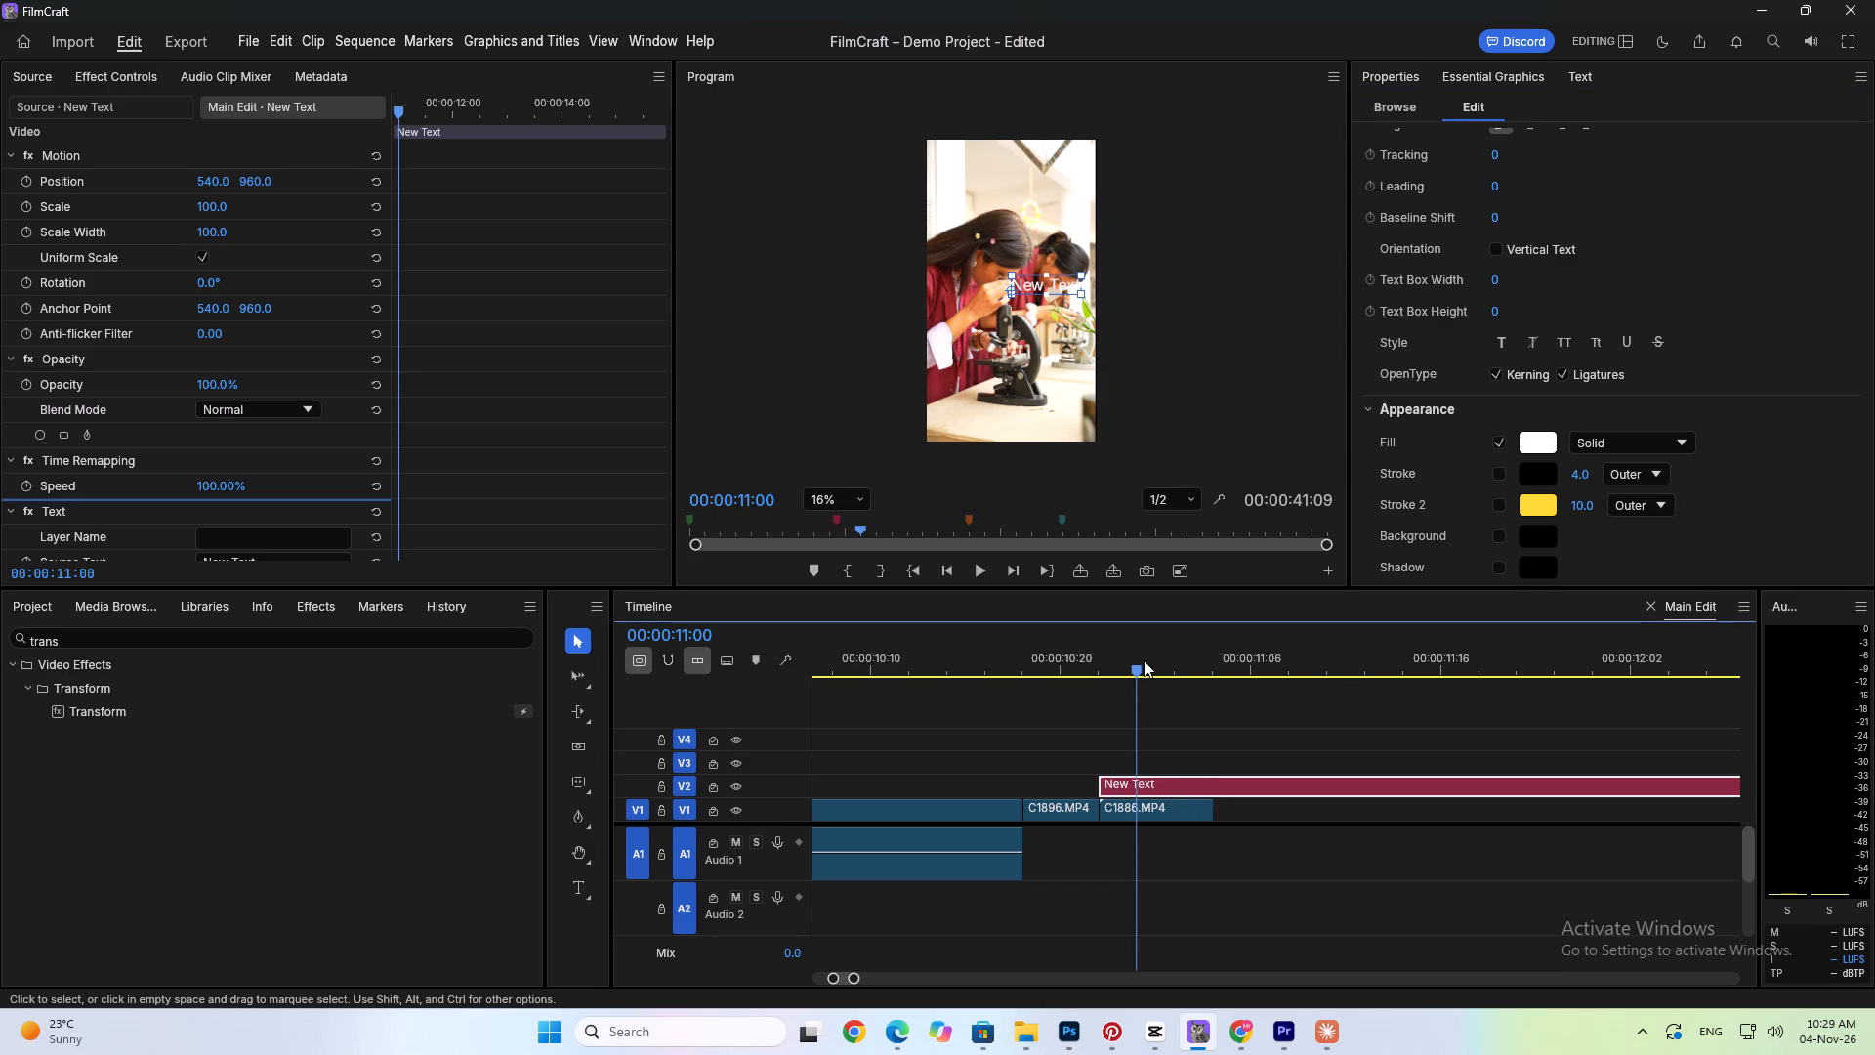
Scrub the timeline across the text clip to preview it, leaving the playhead at 00:00:11:02.
drag(1153, 655, 1576, 671)
drag(1610, 671, 1169, 693)
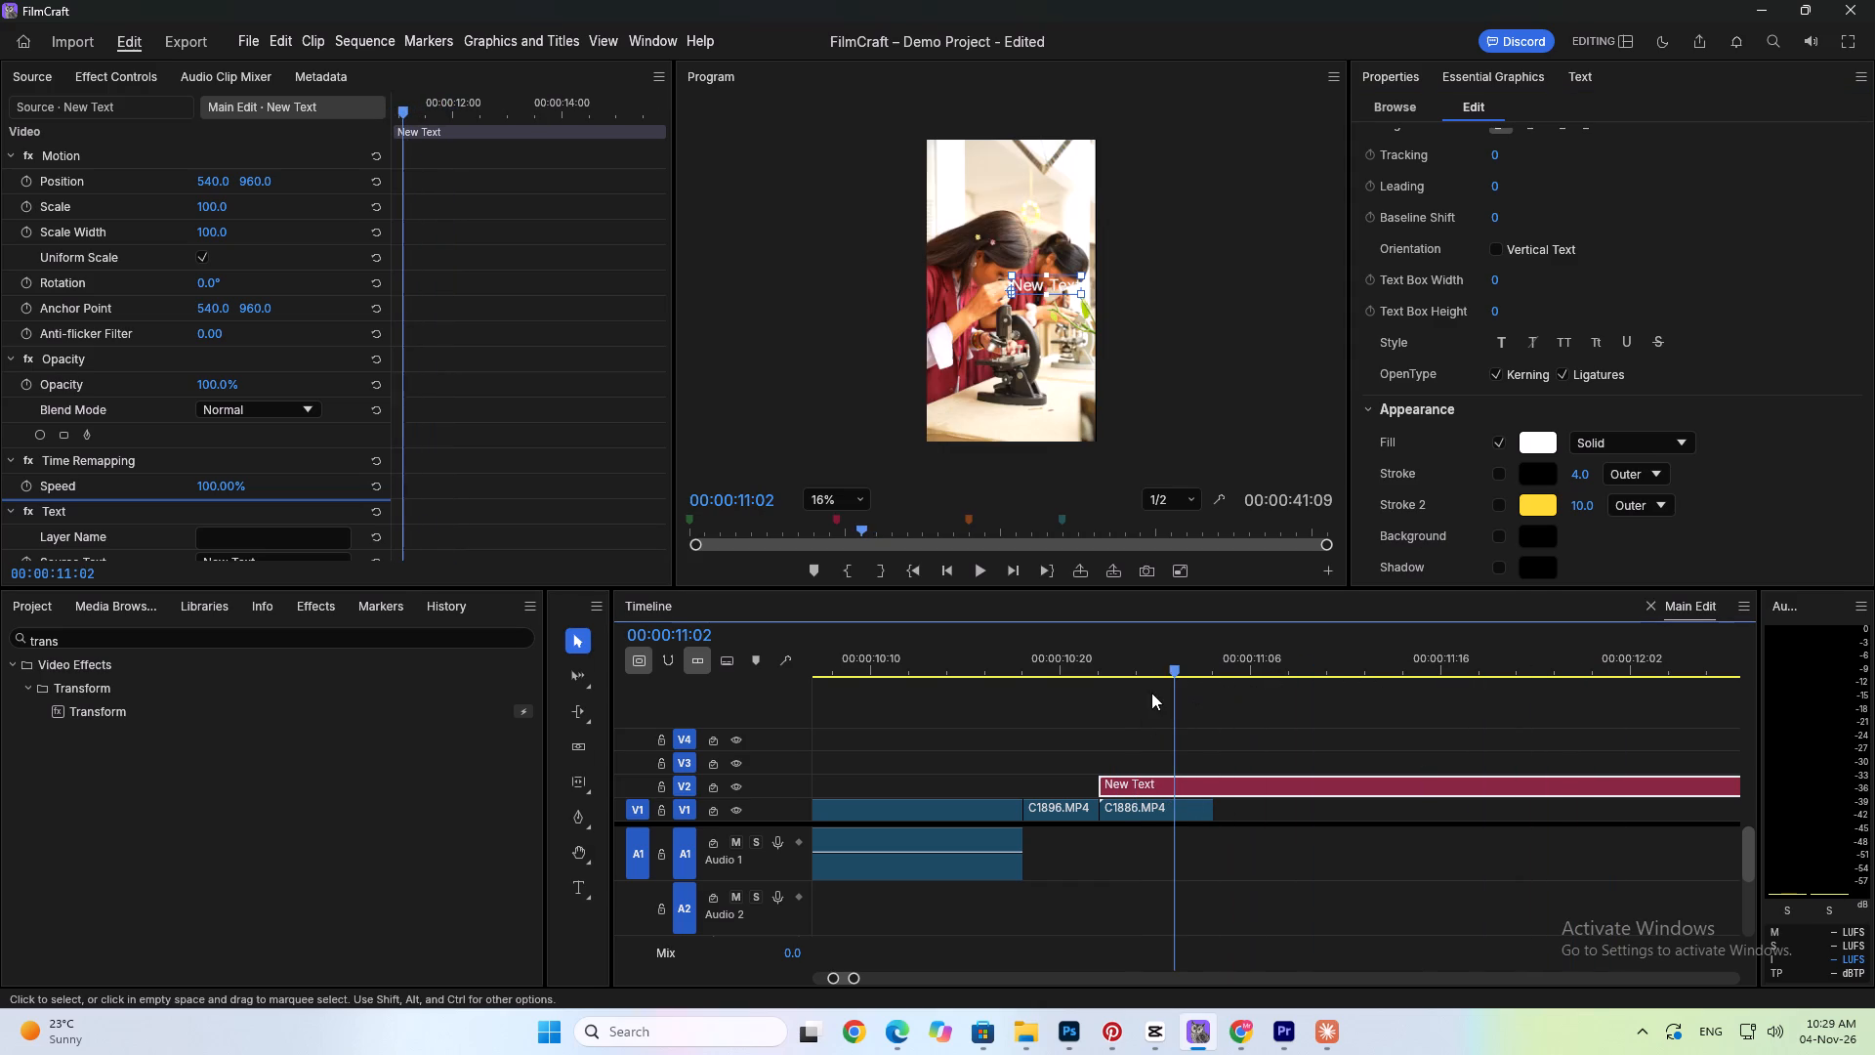
Look over the text graphic's editing options and the graphics template library, and collapse the Align and Transform section.
scroll(1414, 462, down, 4)
scroll(1414, 462, up, 4)
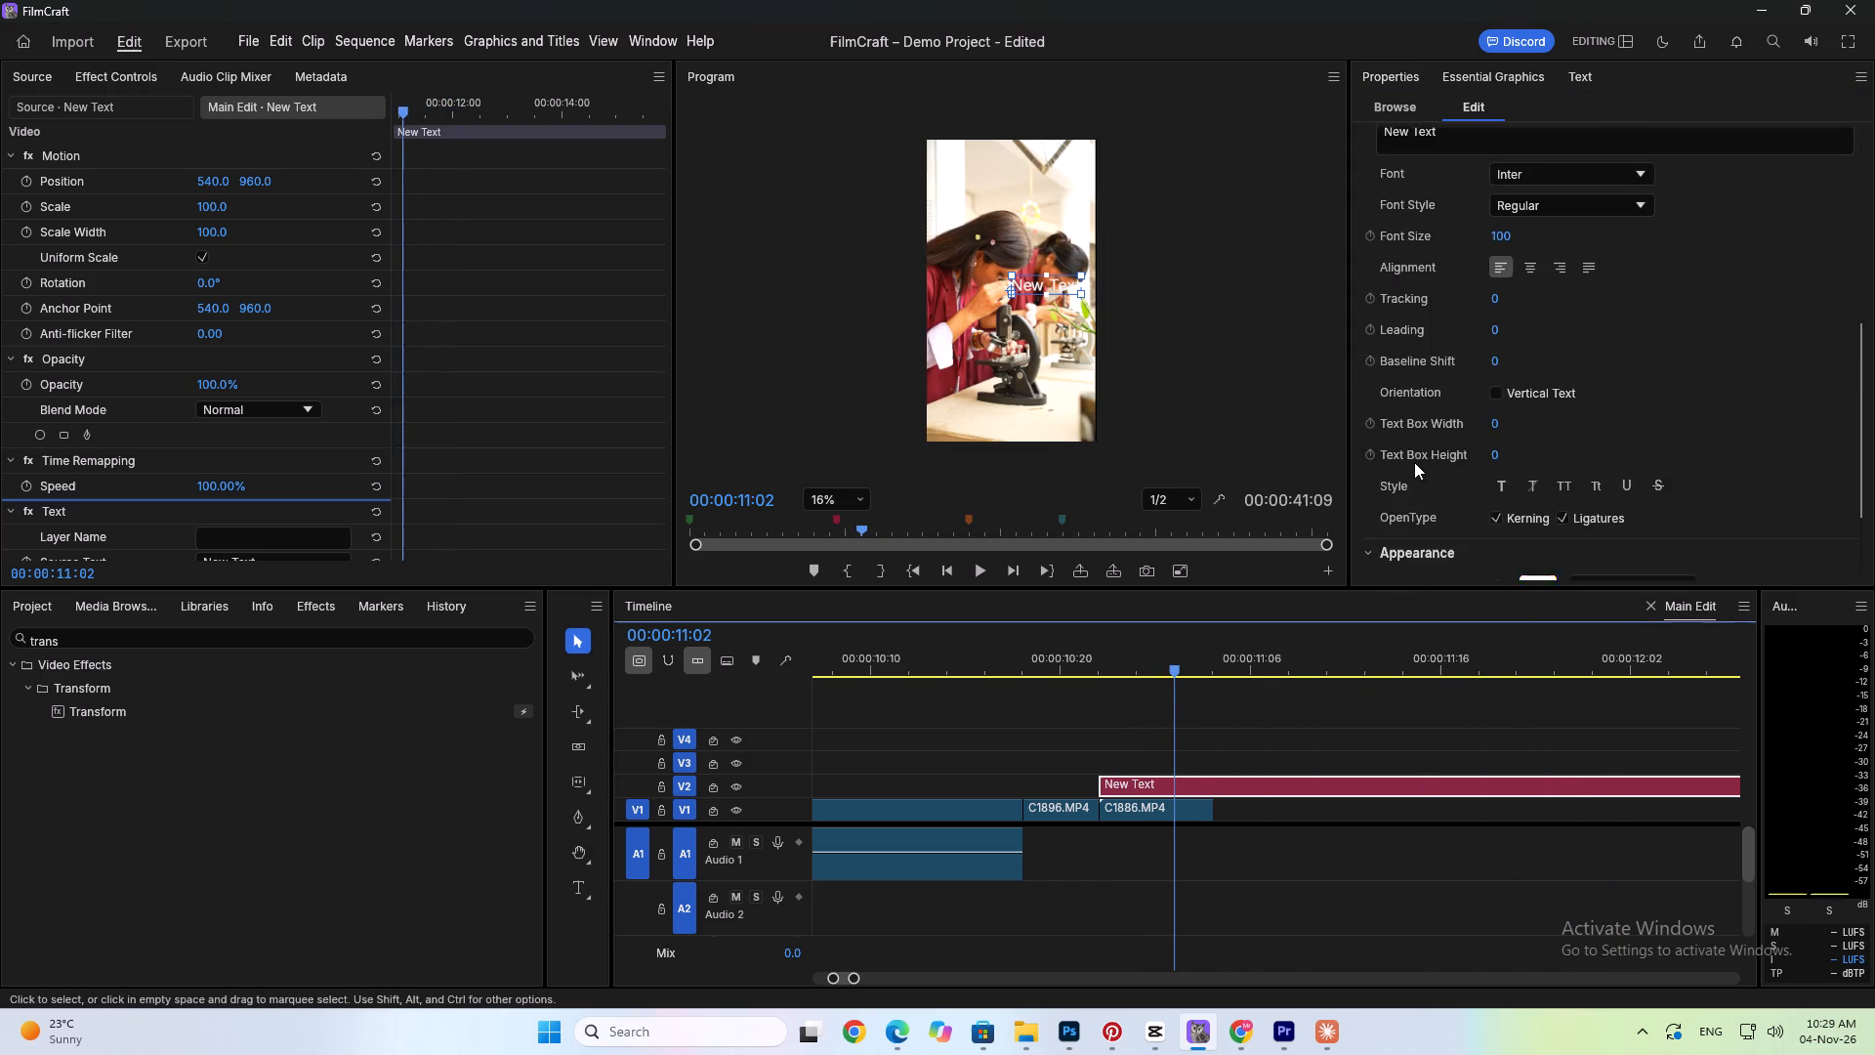
scroll(1414, 462, up, 6)
scroll(1536, 196, up, 13)
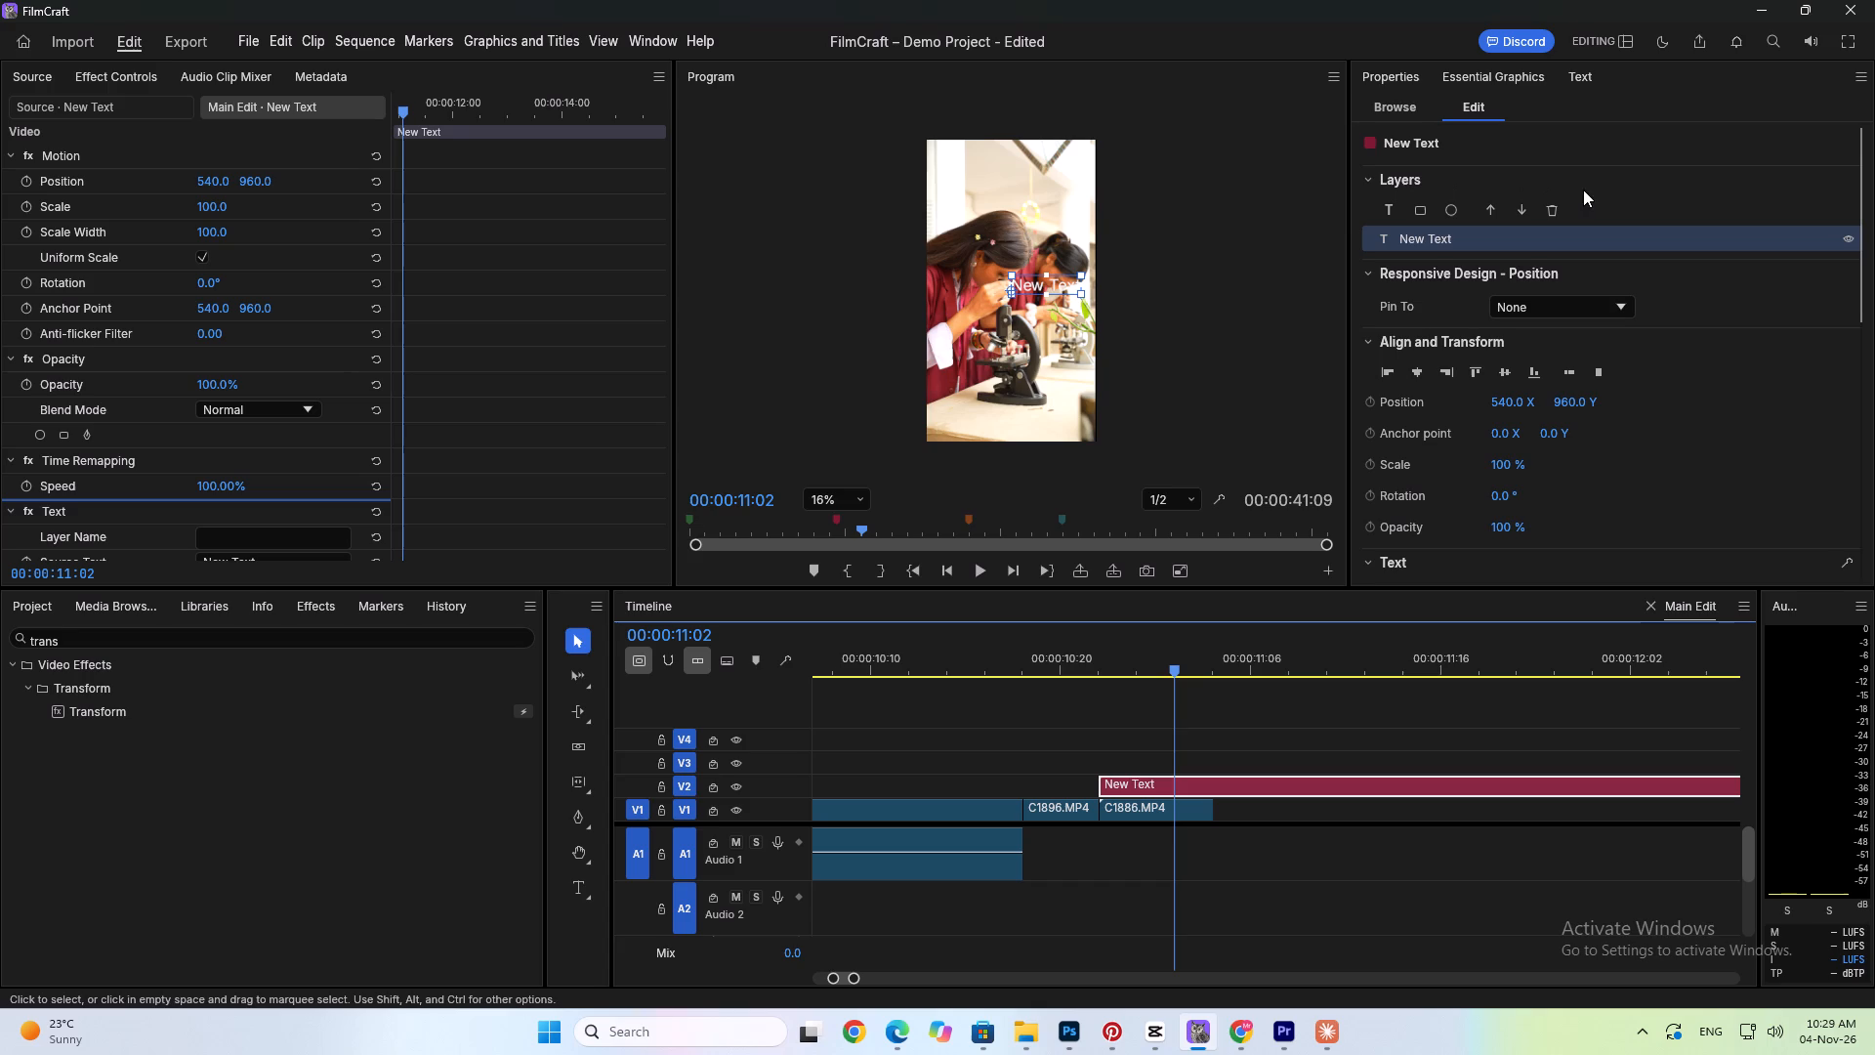
click(1453, 136)
click(1400, 106)
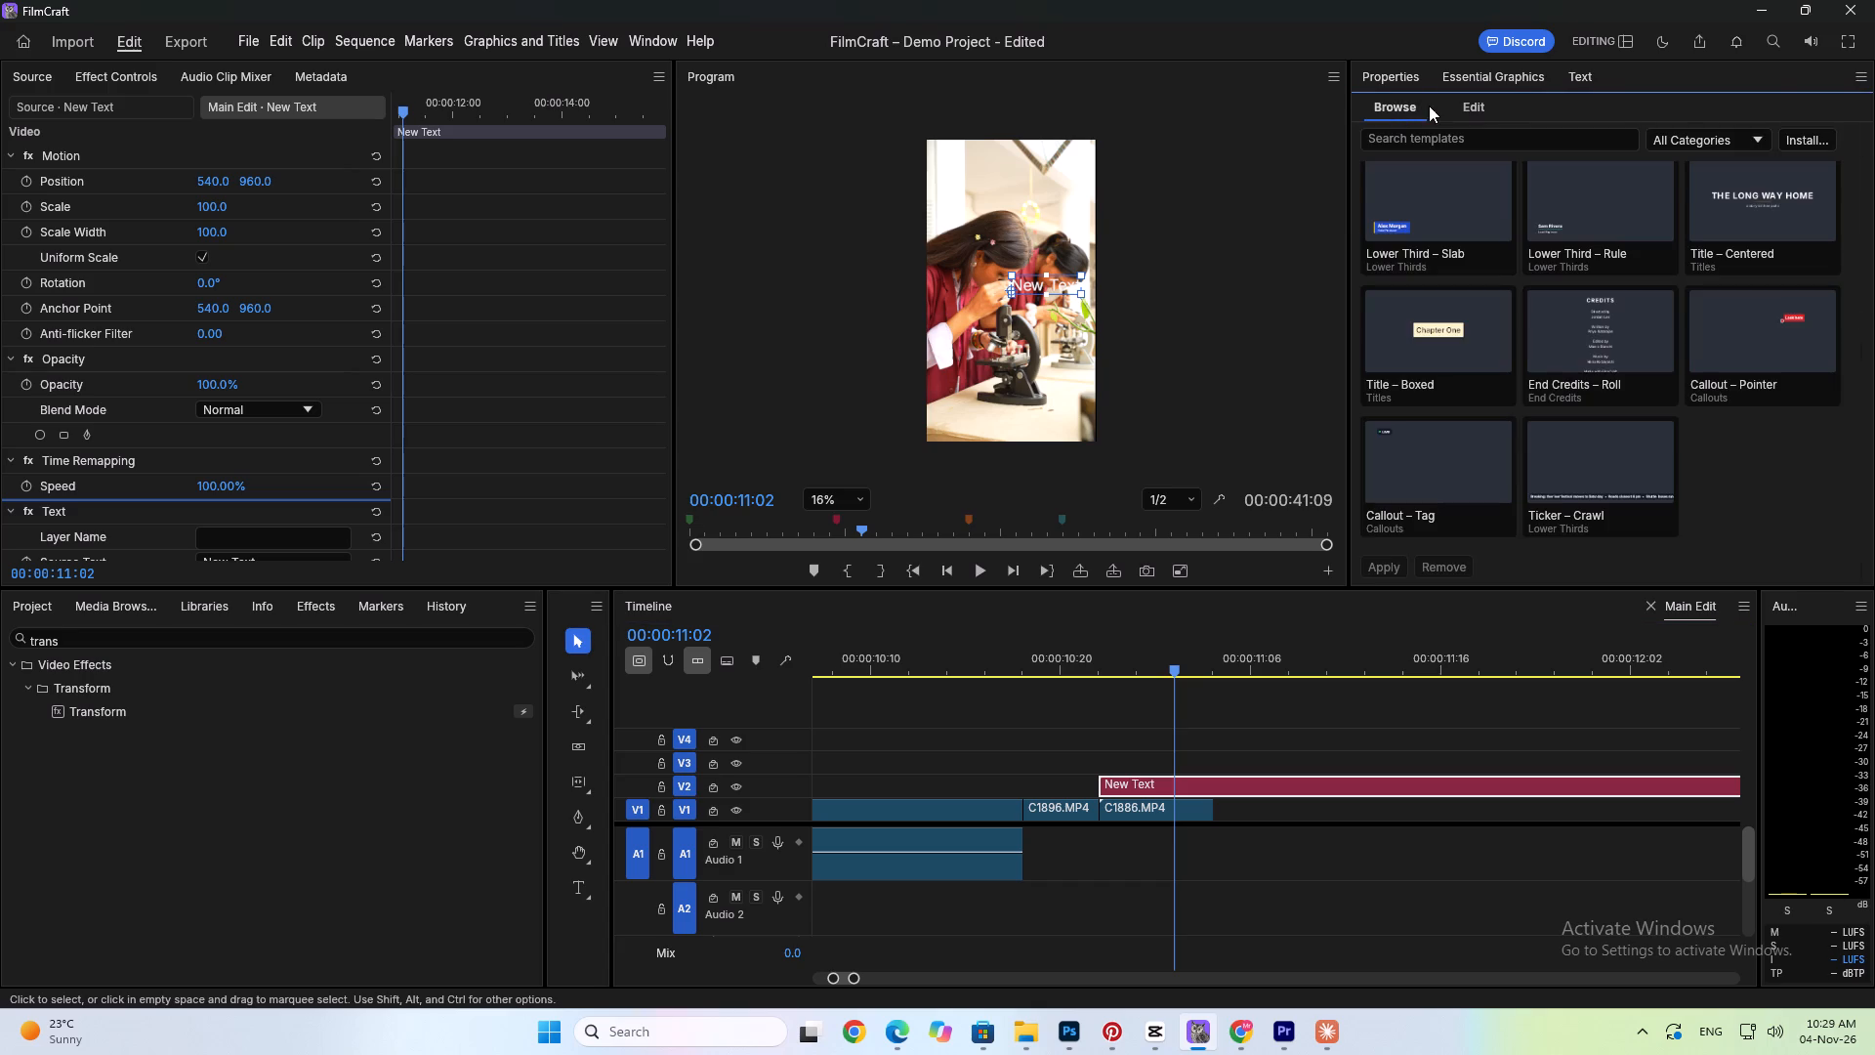
click(1451, 107)
click(1490, 80)
click(1487, 76)
click(1385, 80)
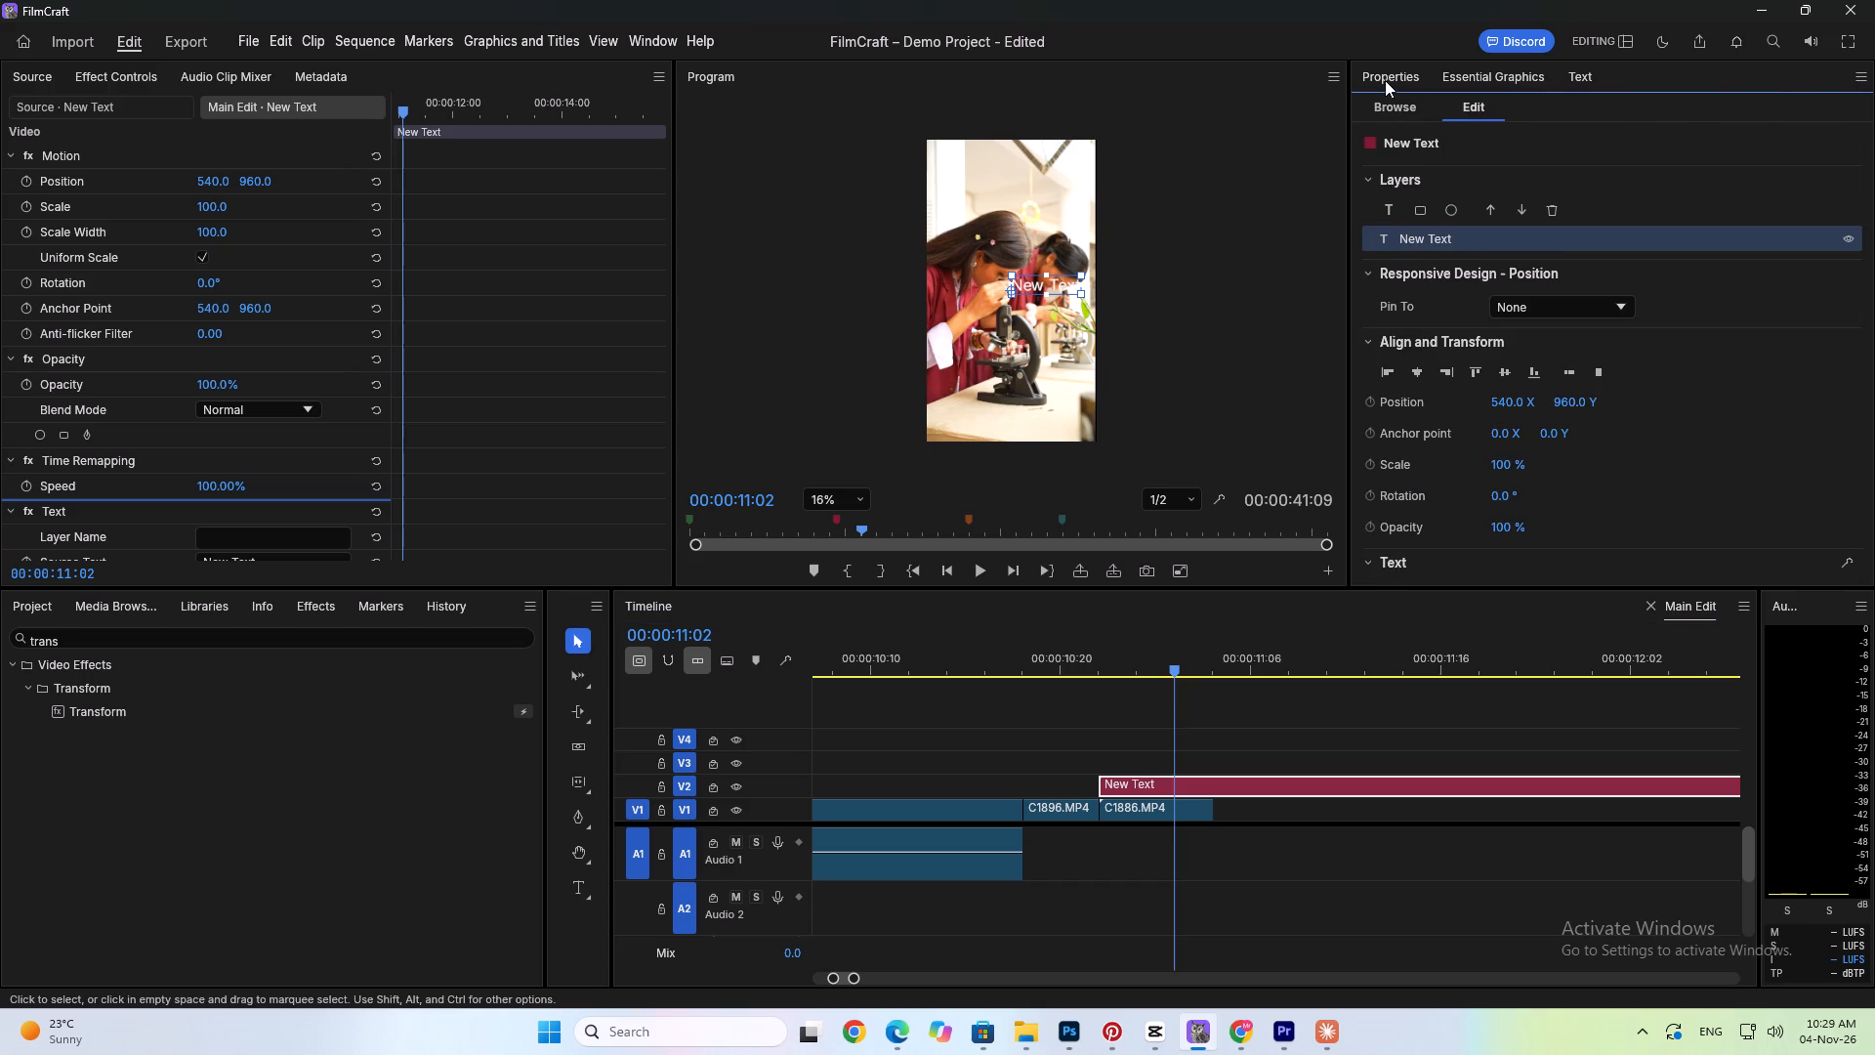
click(1486, 83)
click(1654, 348)
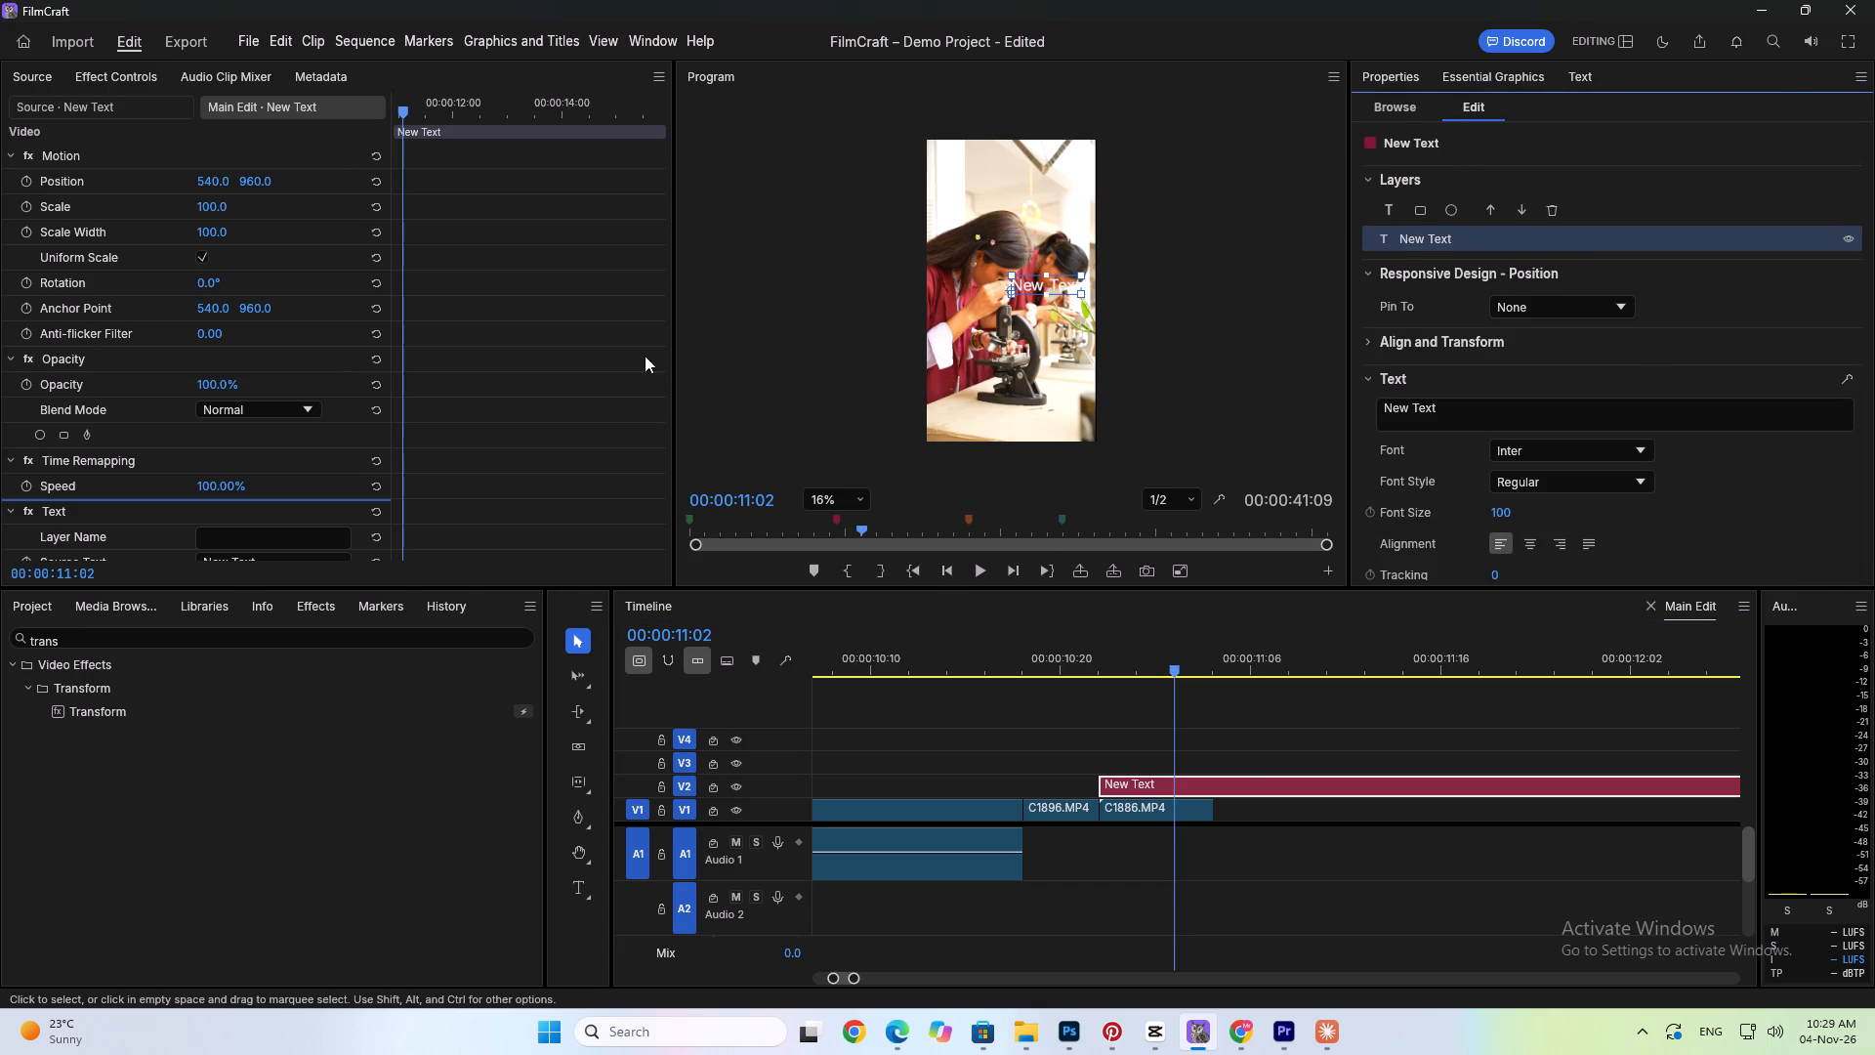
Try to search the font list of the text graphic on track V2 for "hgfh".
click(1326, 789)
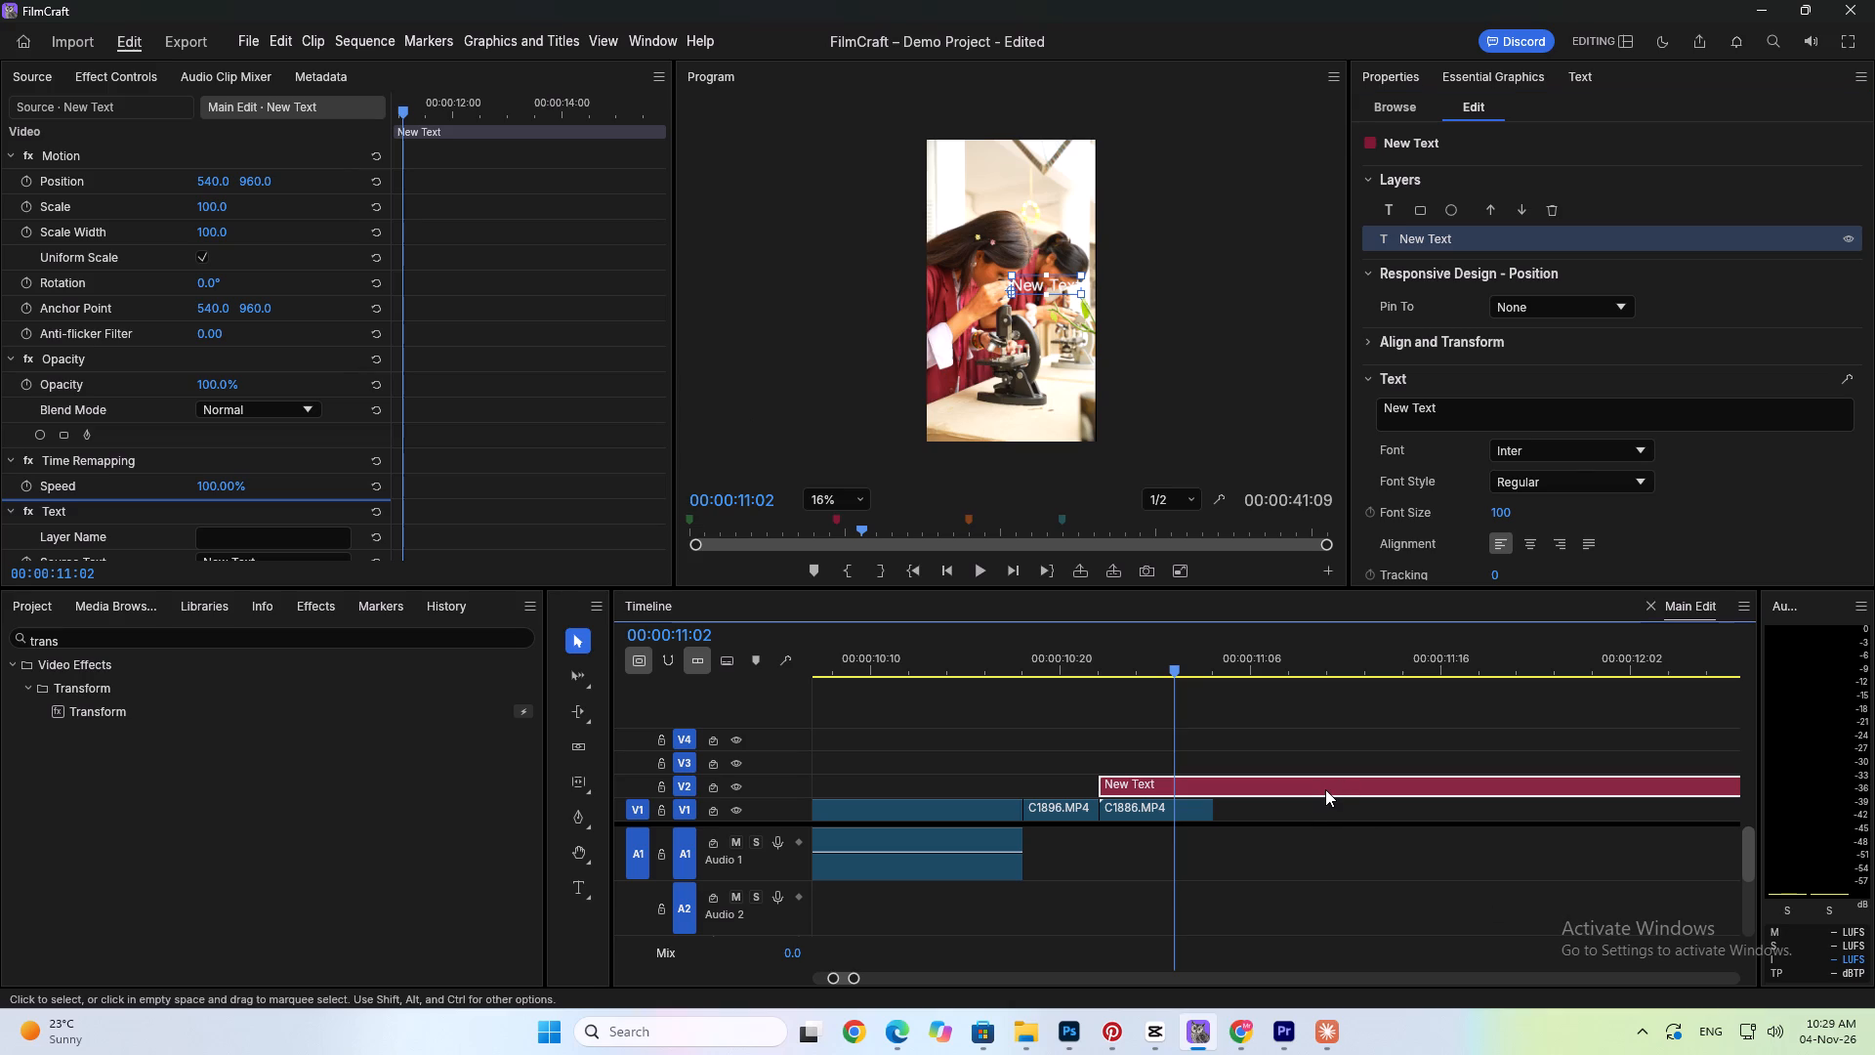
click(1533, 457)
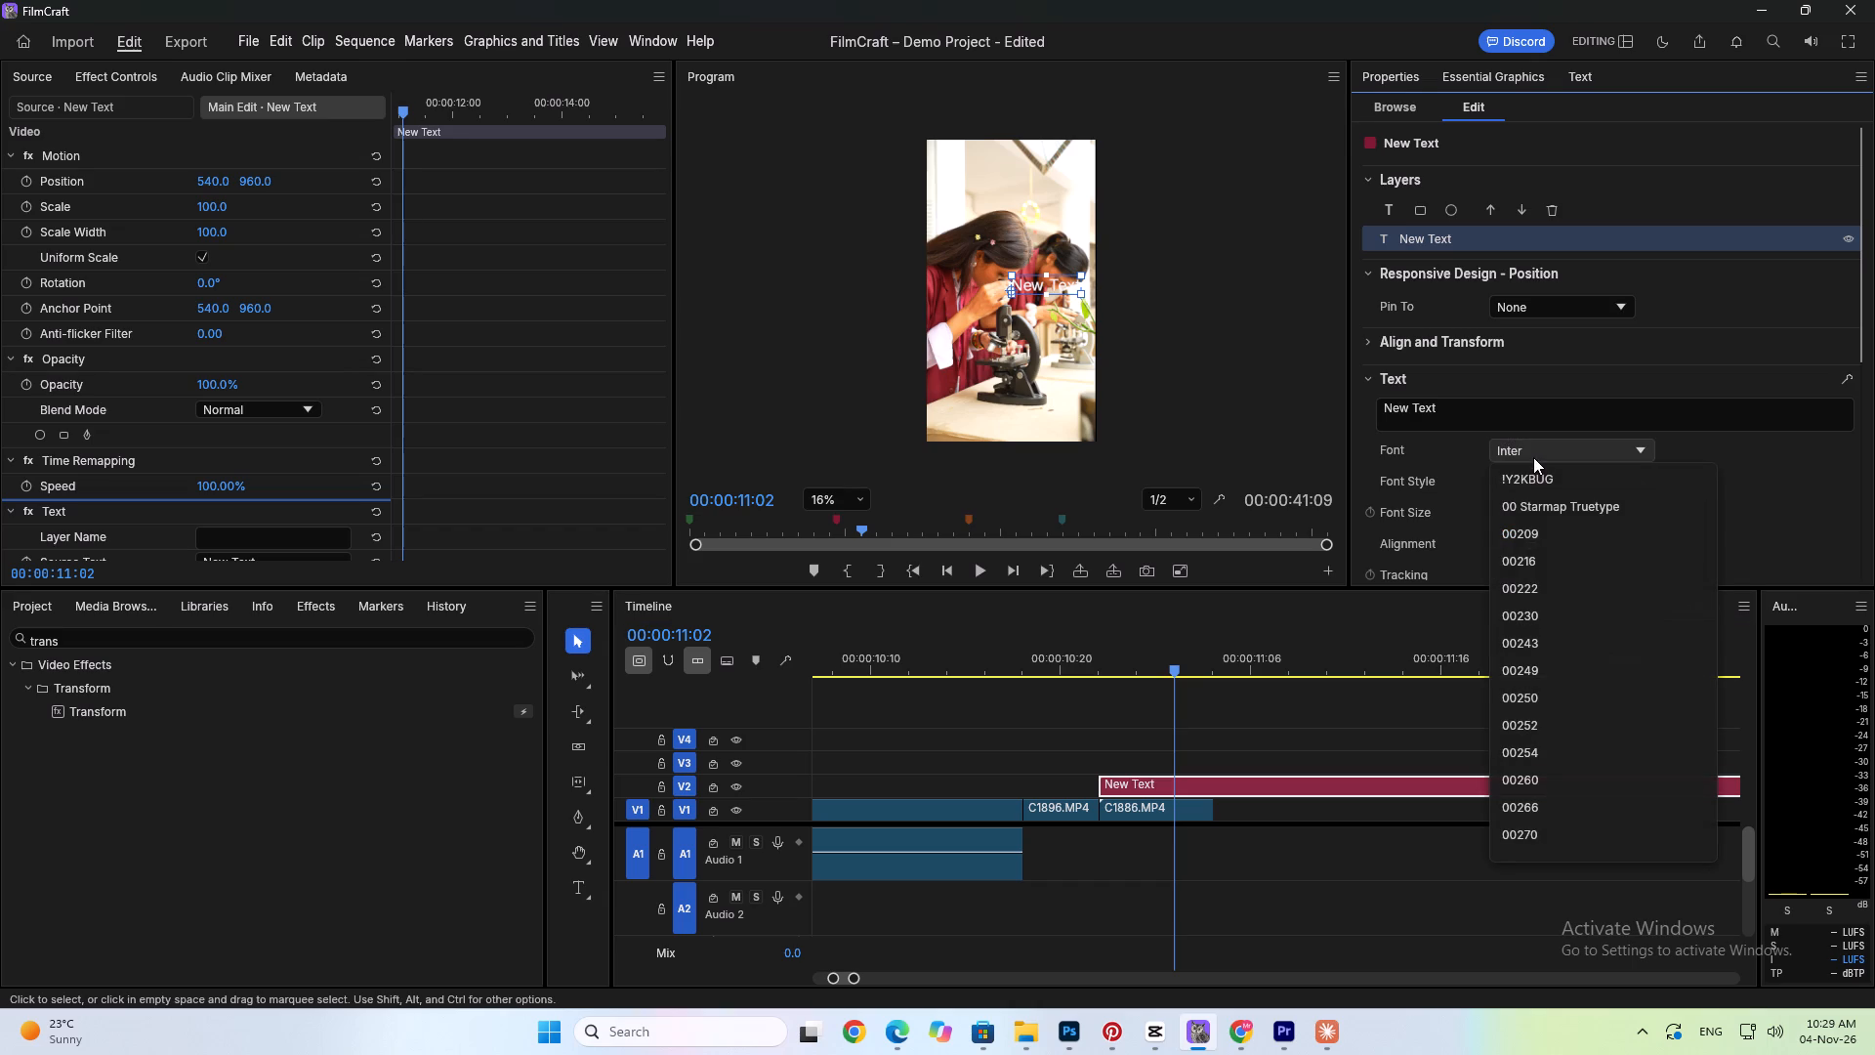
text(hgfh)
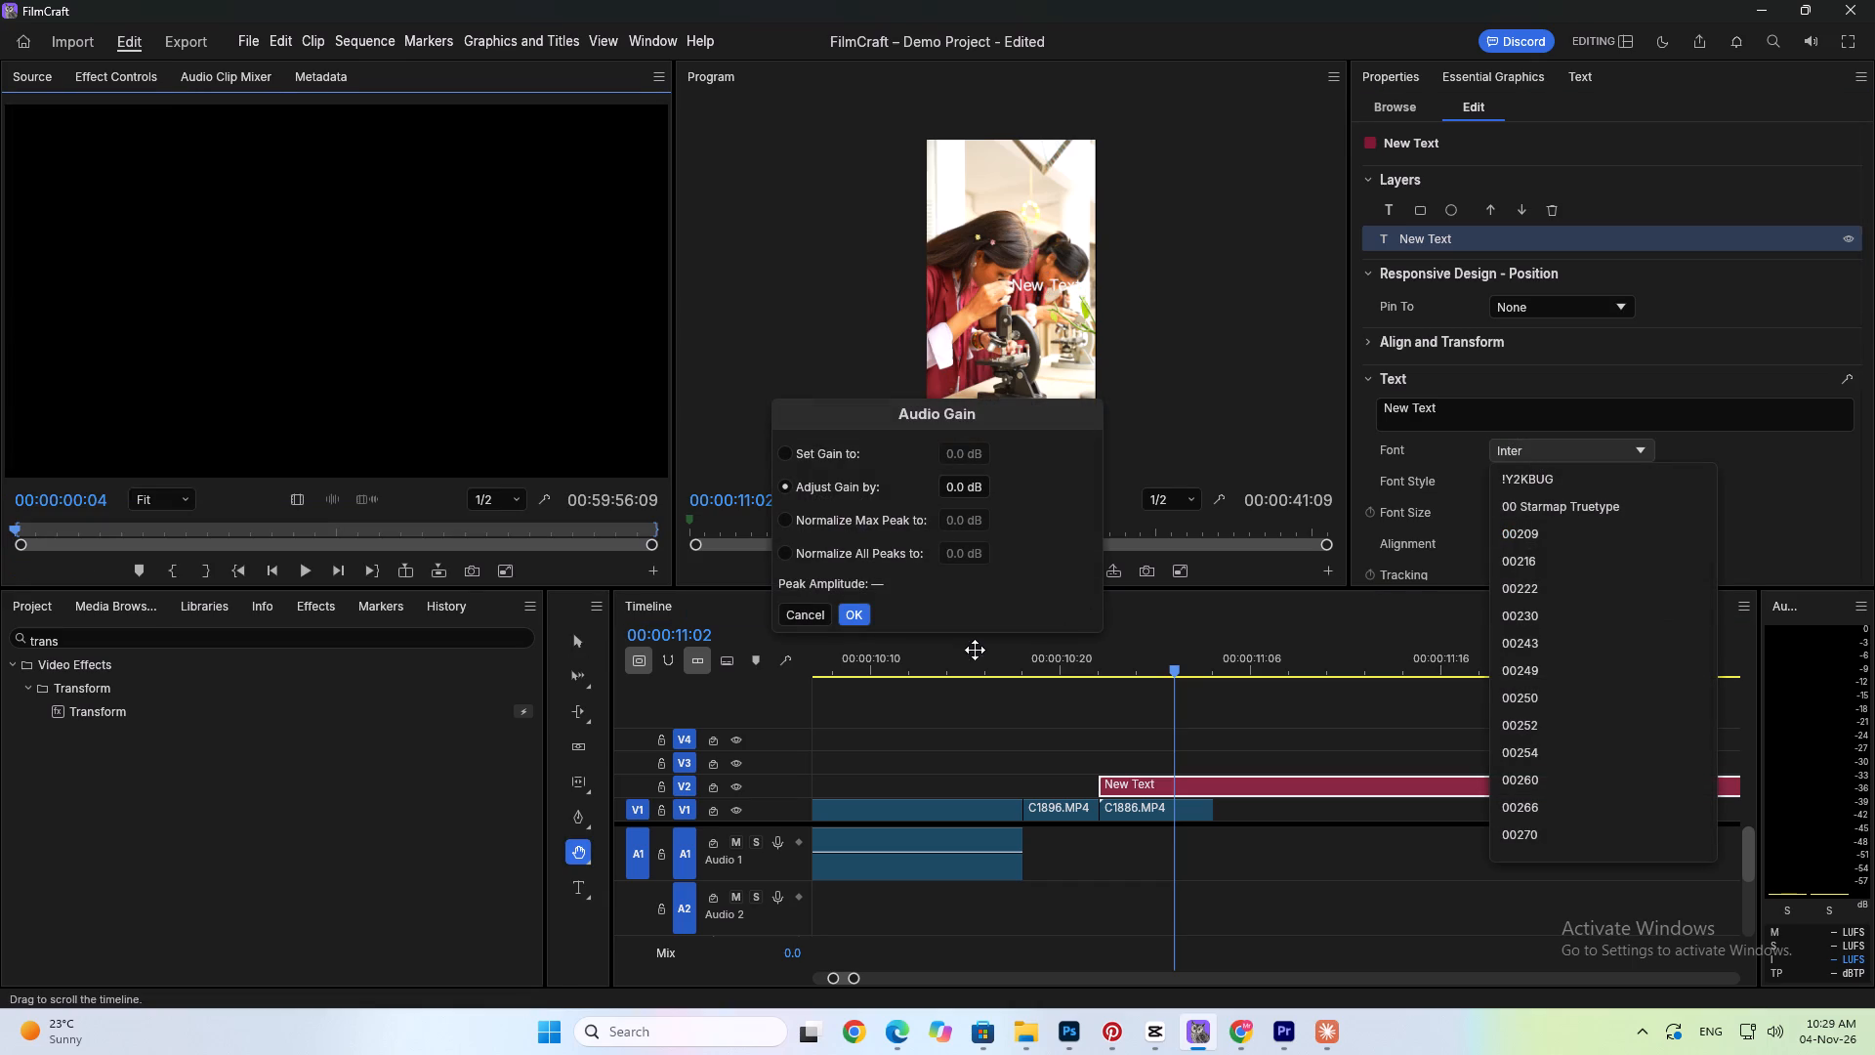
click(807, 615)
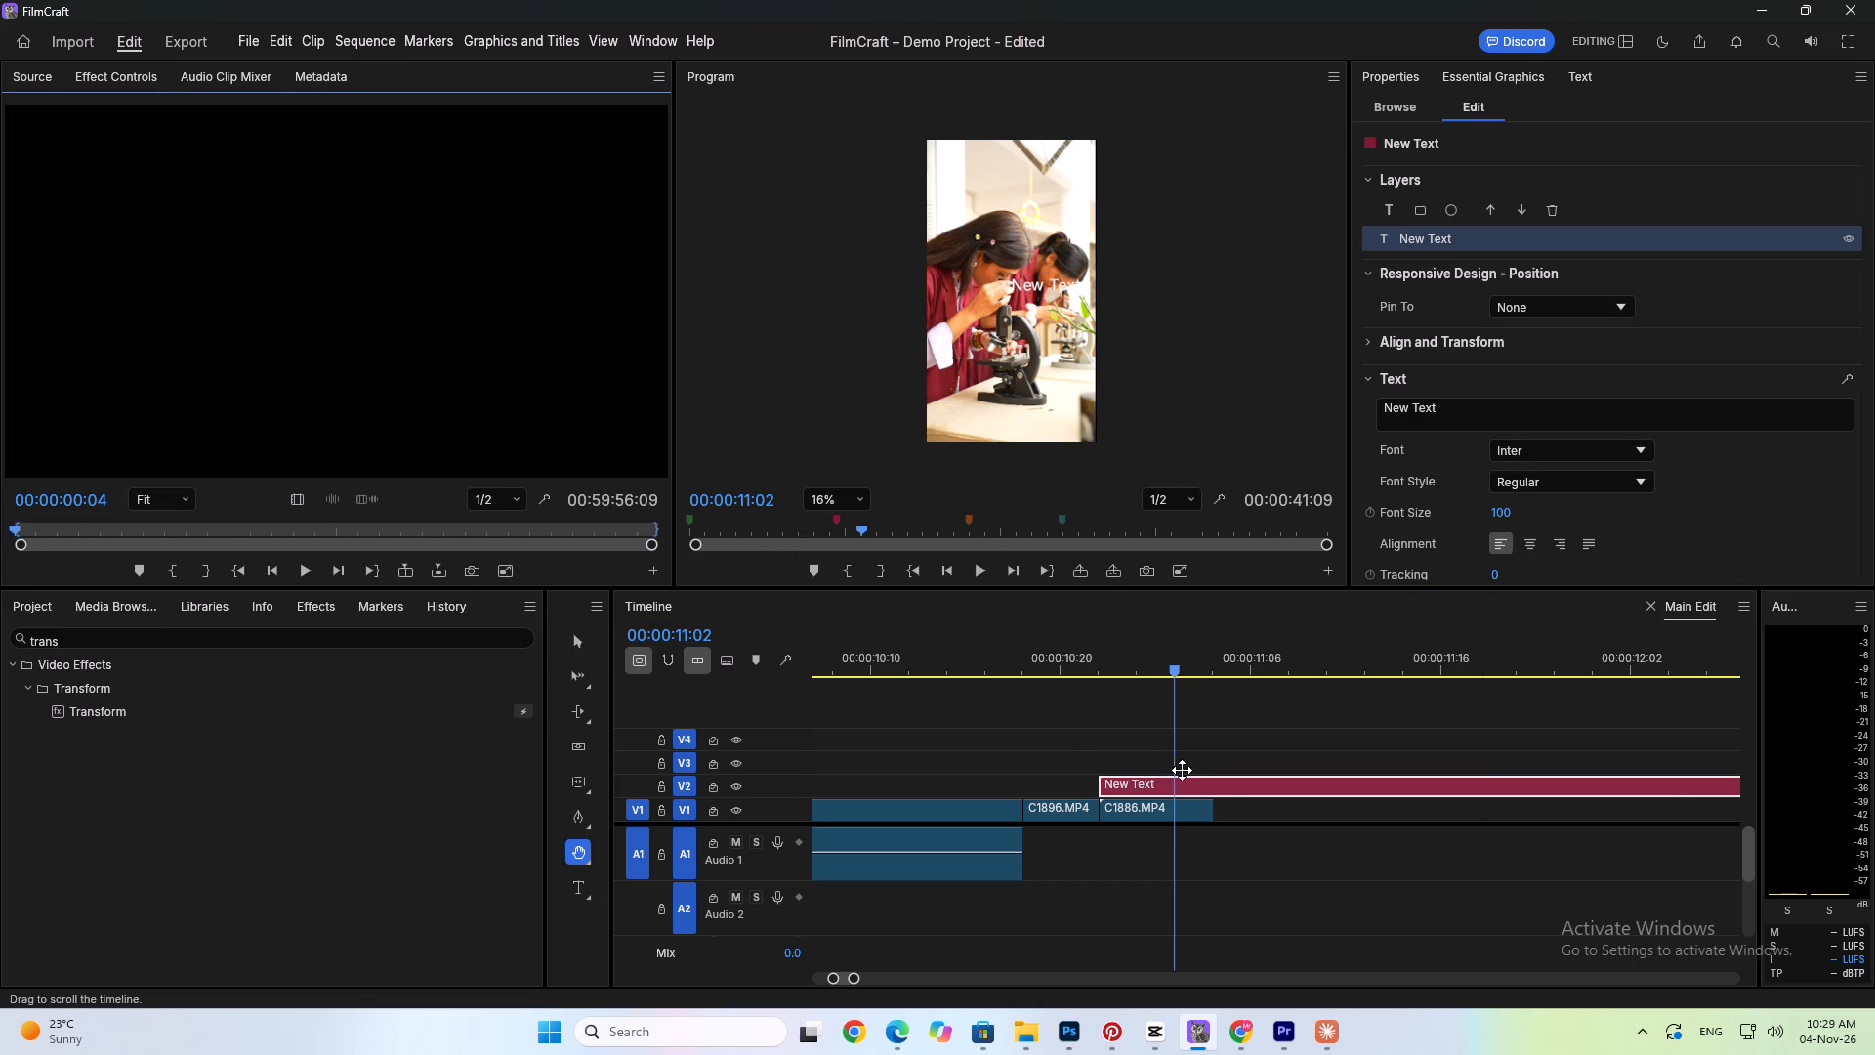
Set the text graphic's font to Vogue in its Text effect settings.
click(96, 79)
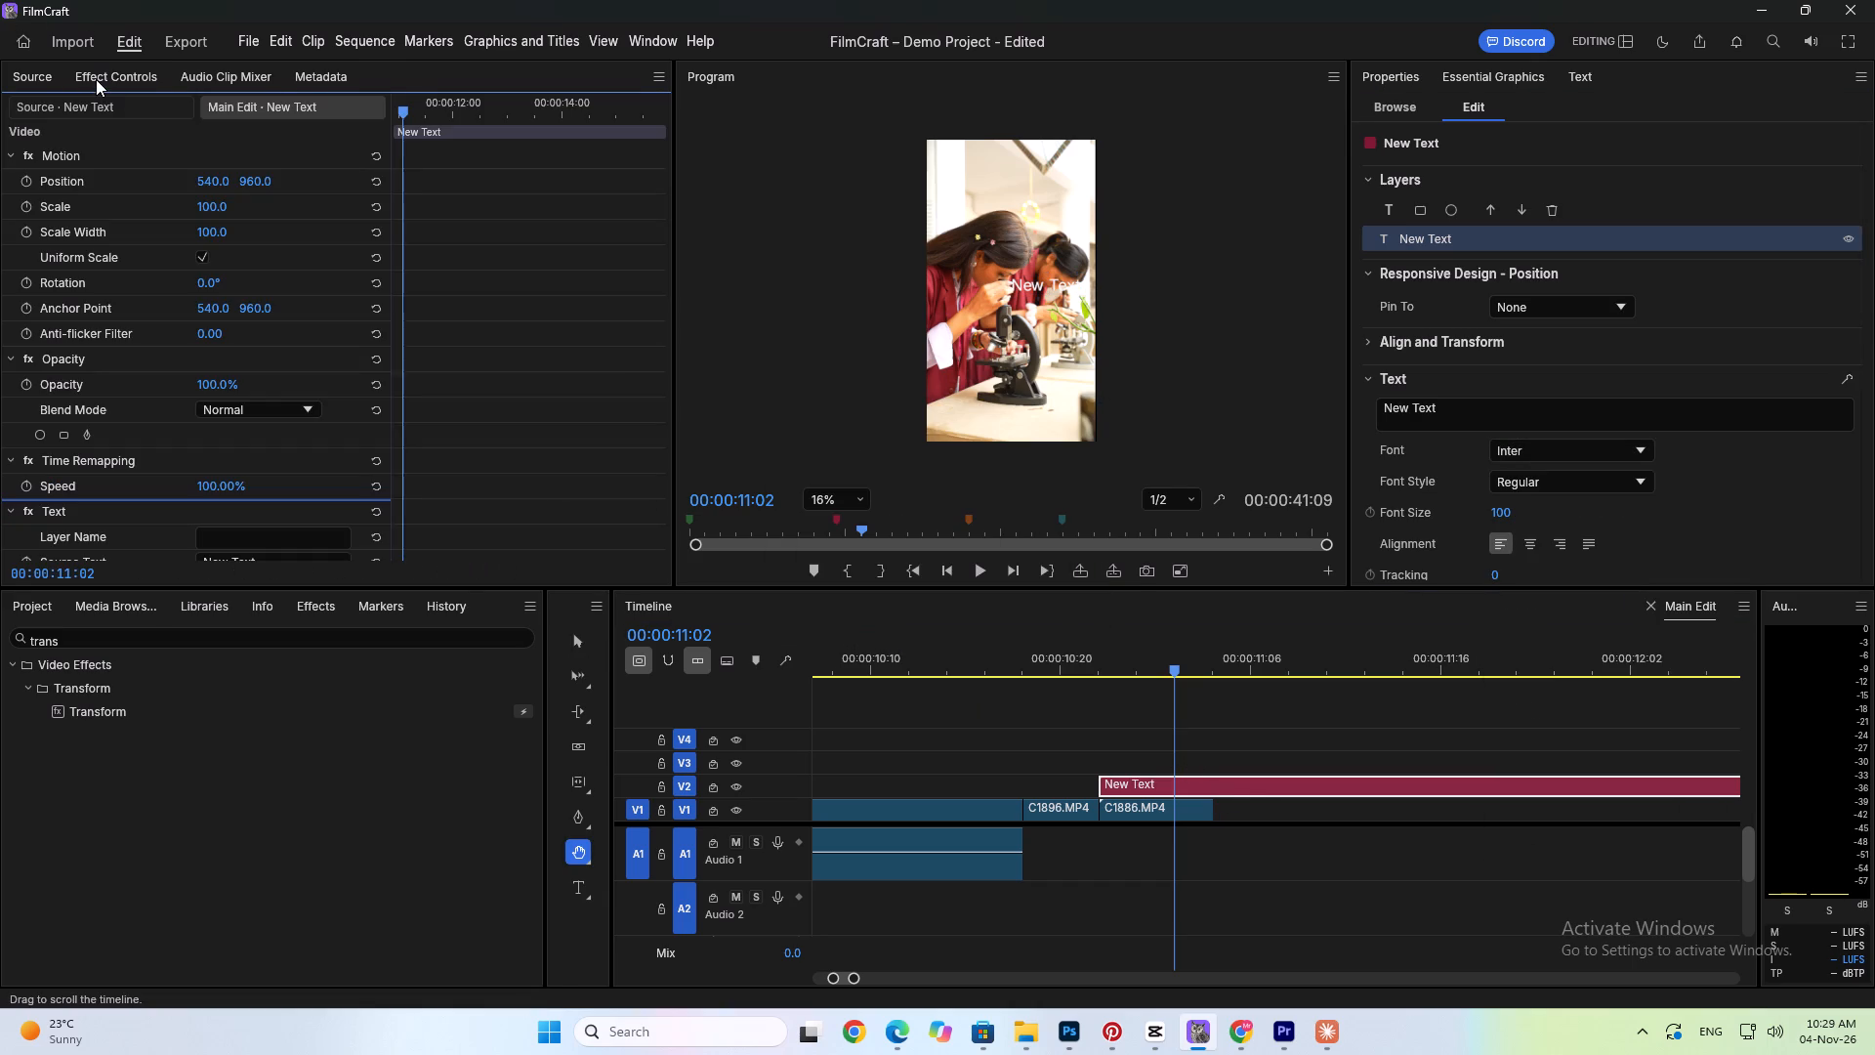
scroll(75, 420, down, 7)
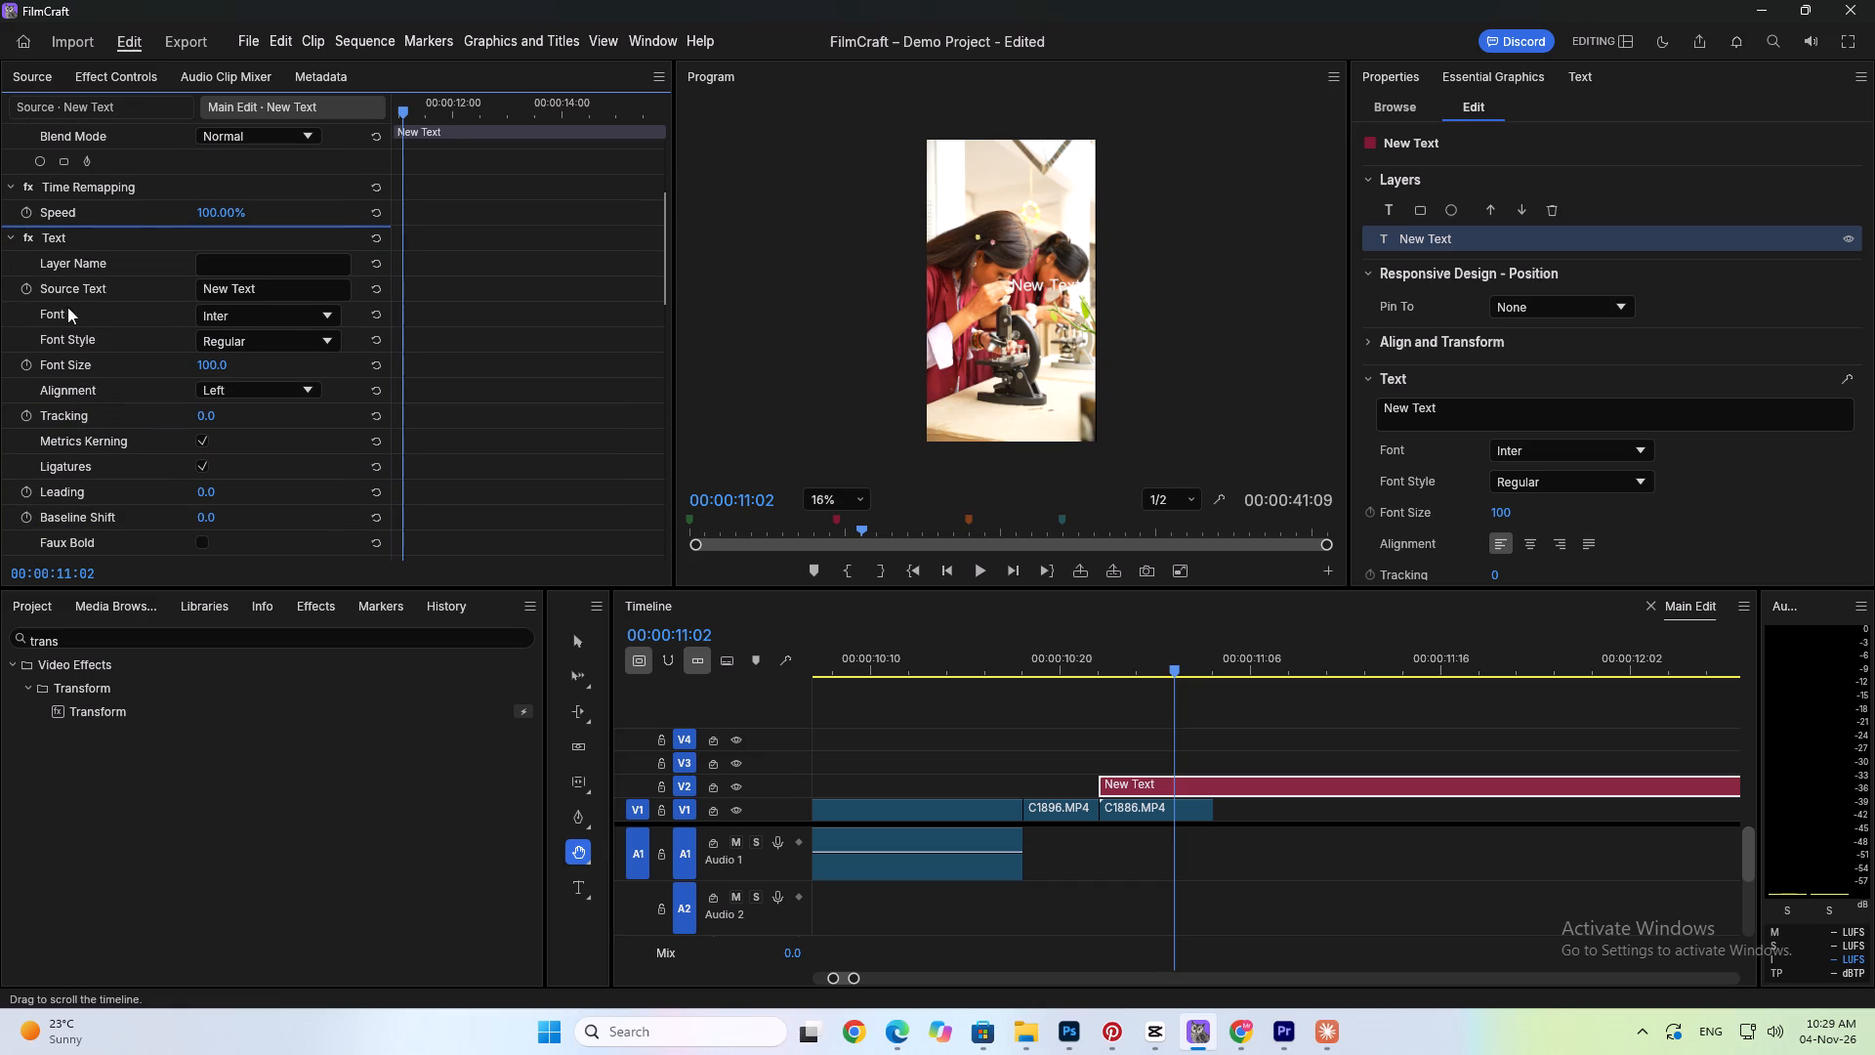
click(51, 238)
click(12, 235)
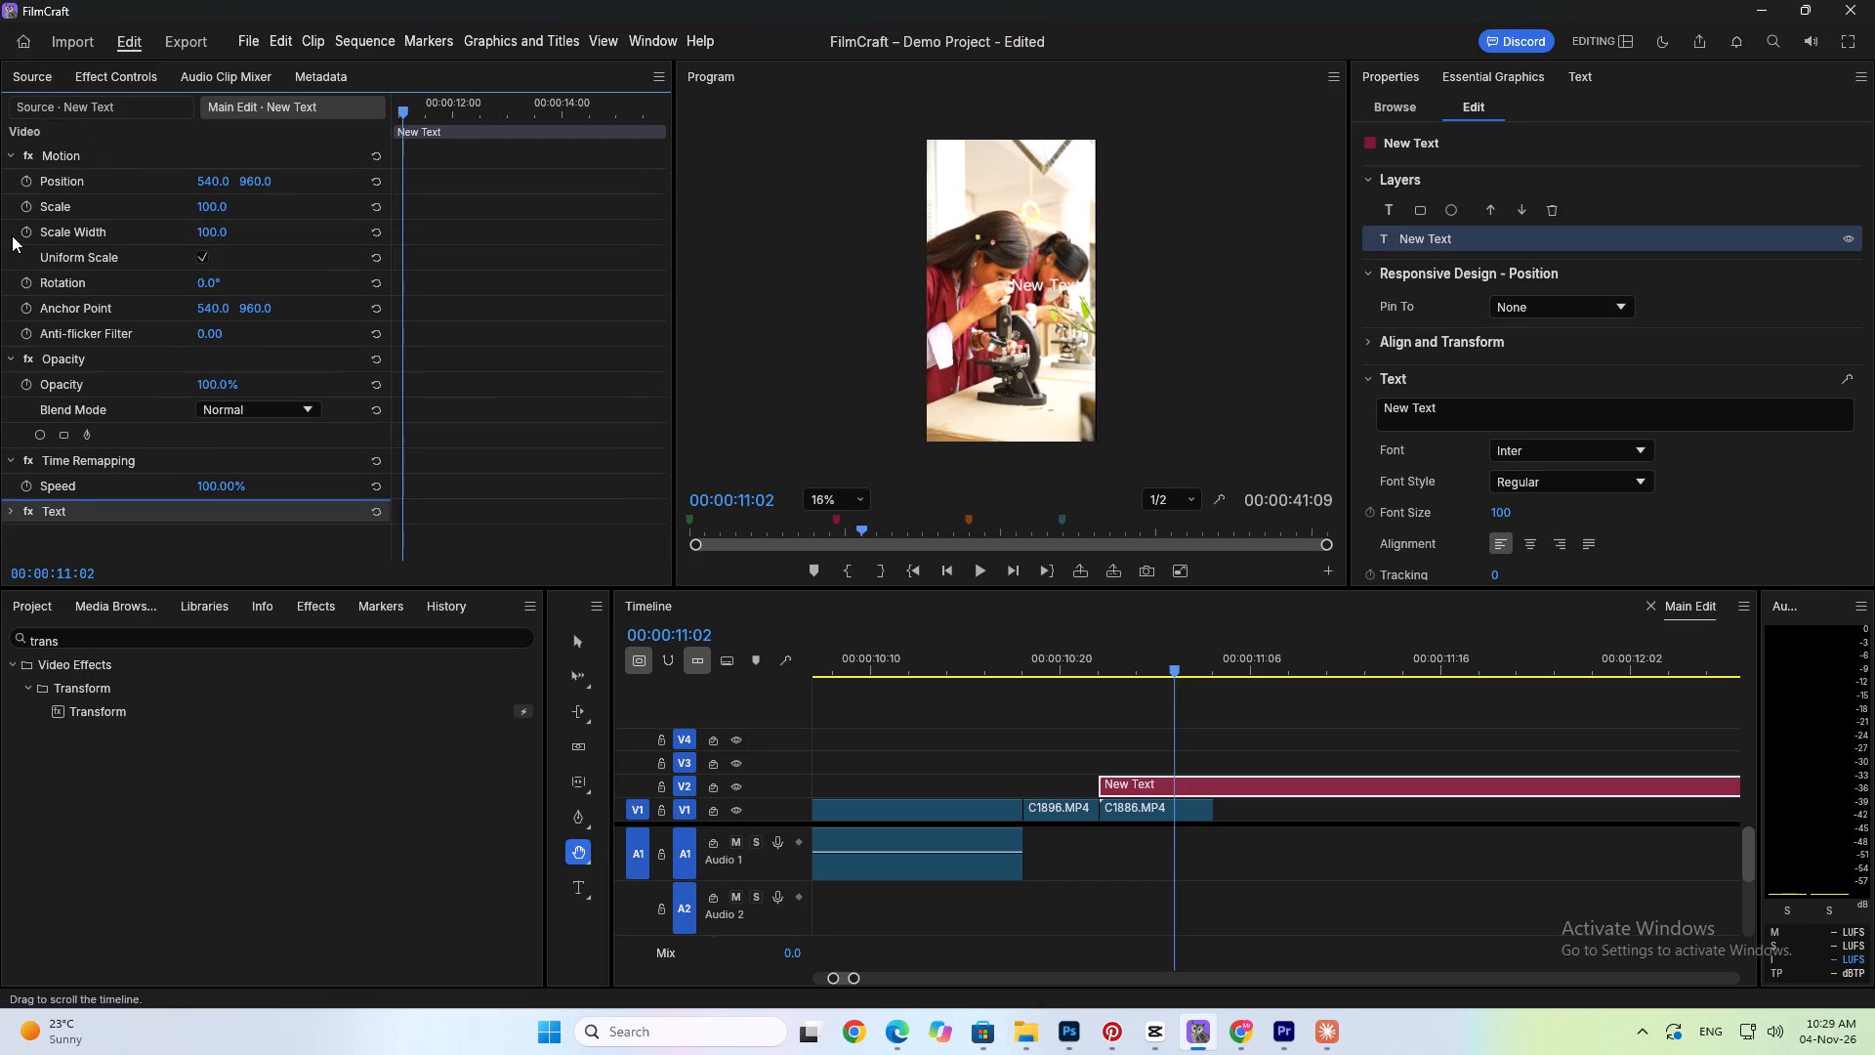
click(14, 508)
scroll(21, 505, down, 6)
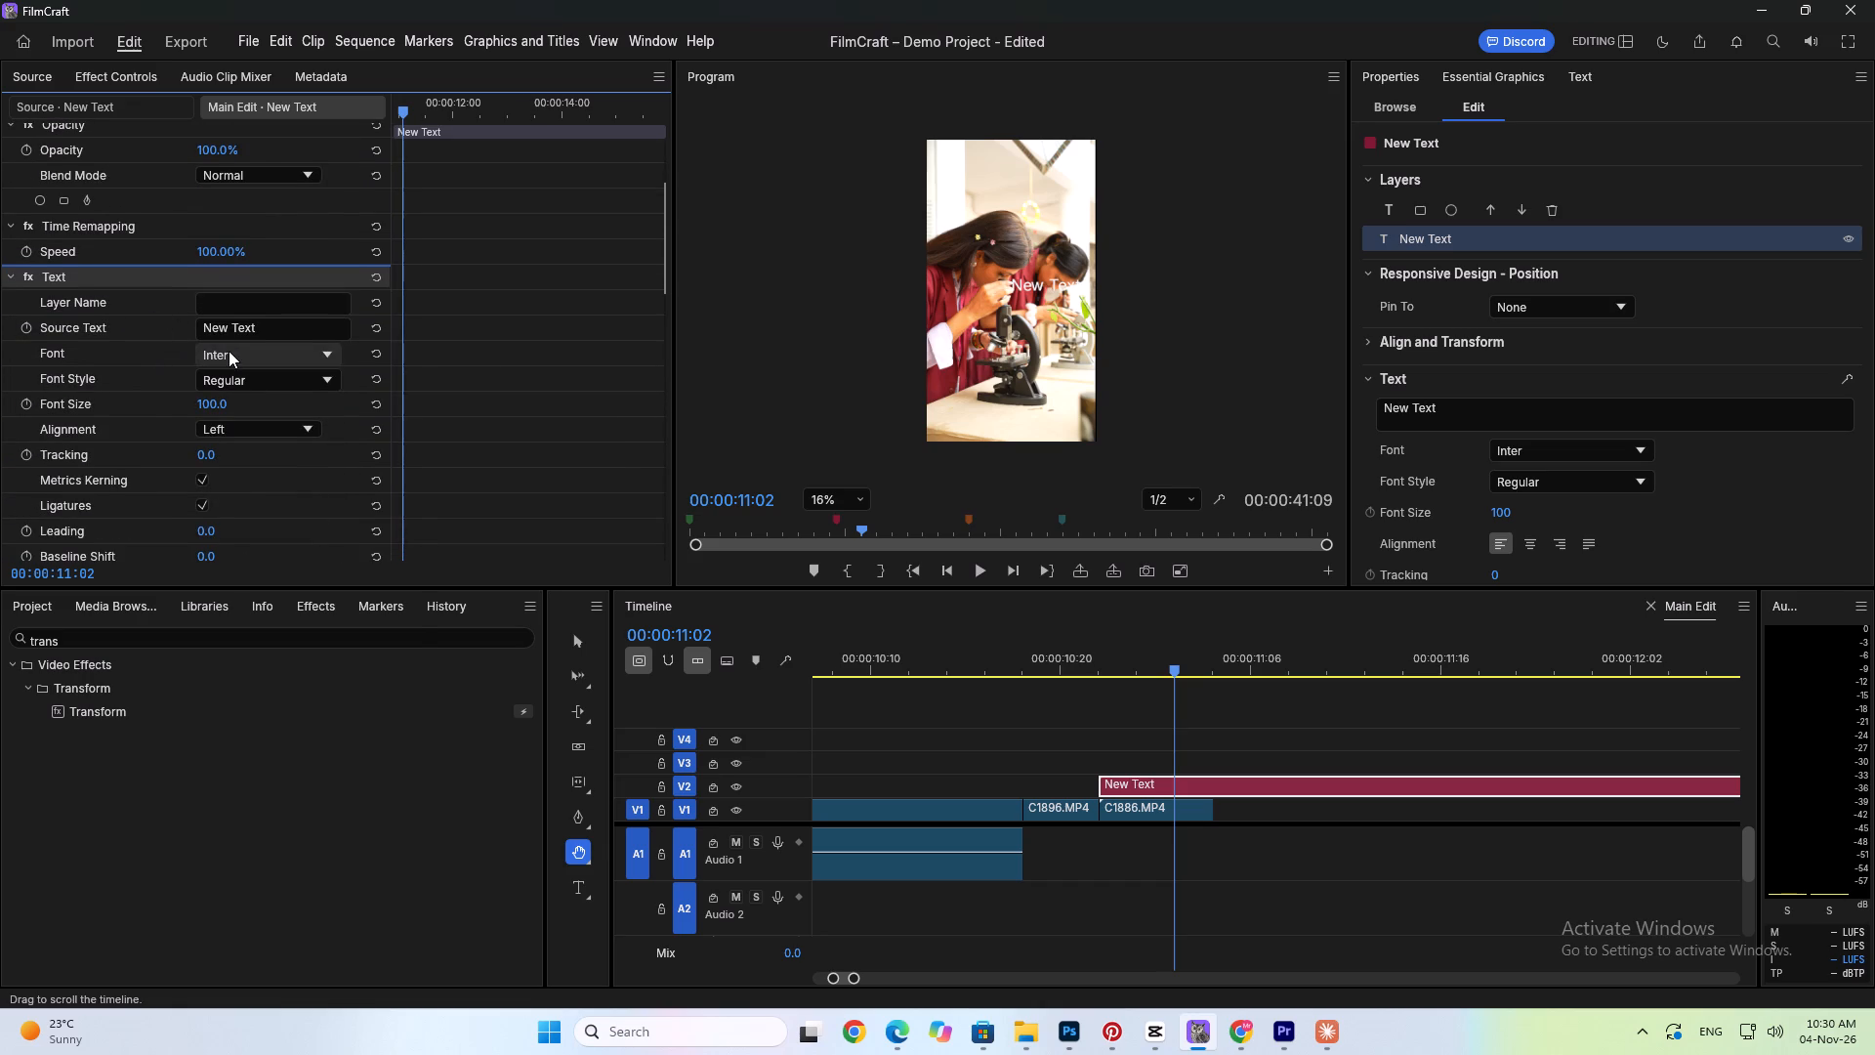
click(229, 351)
scroll(297, 631, down, 6)
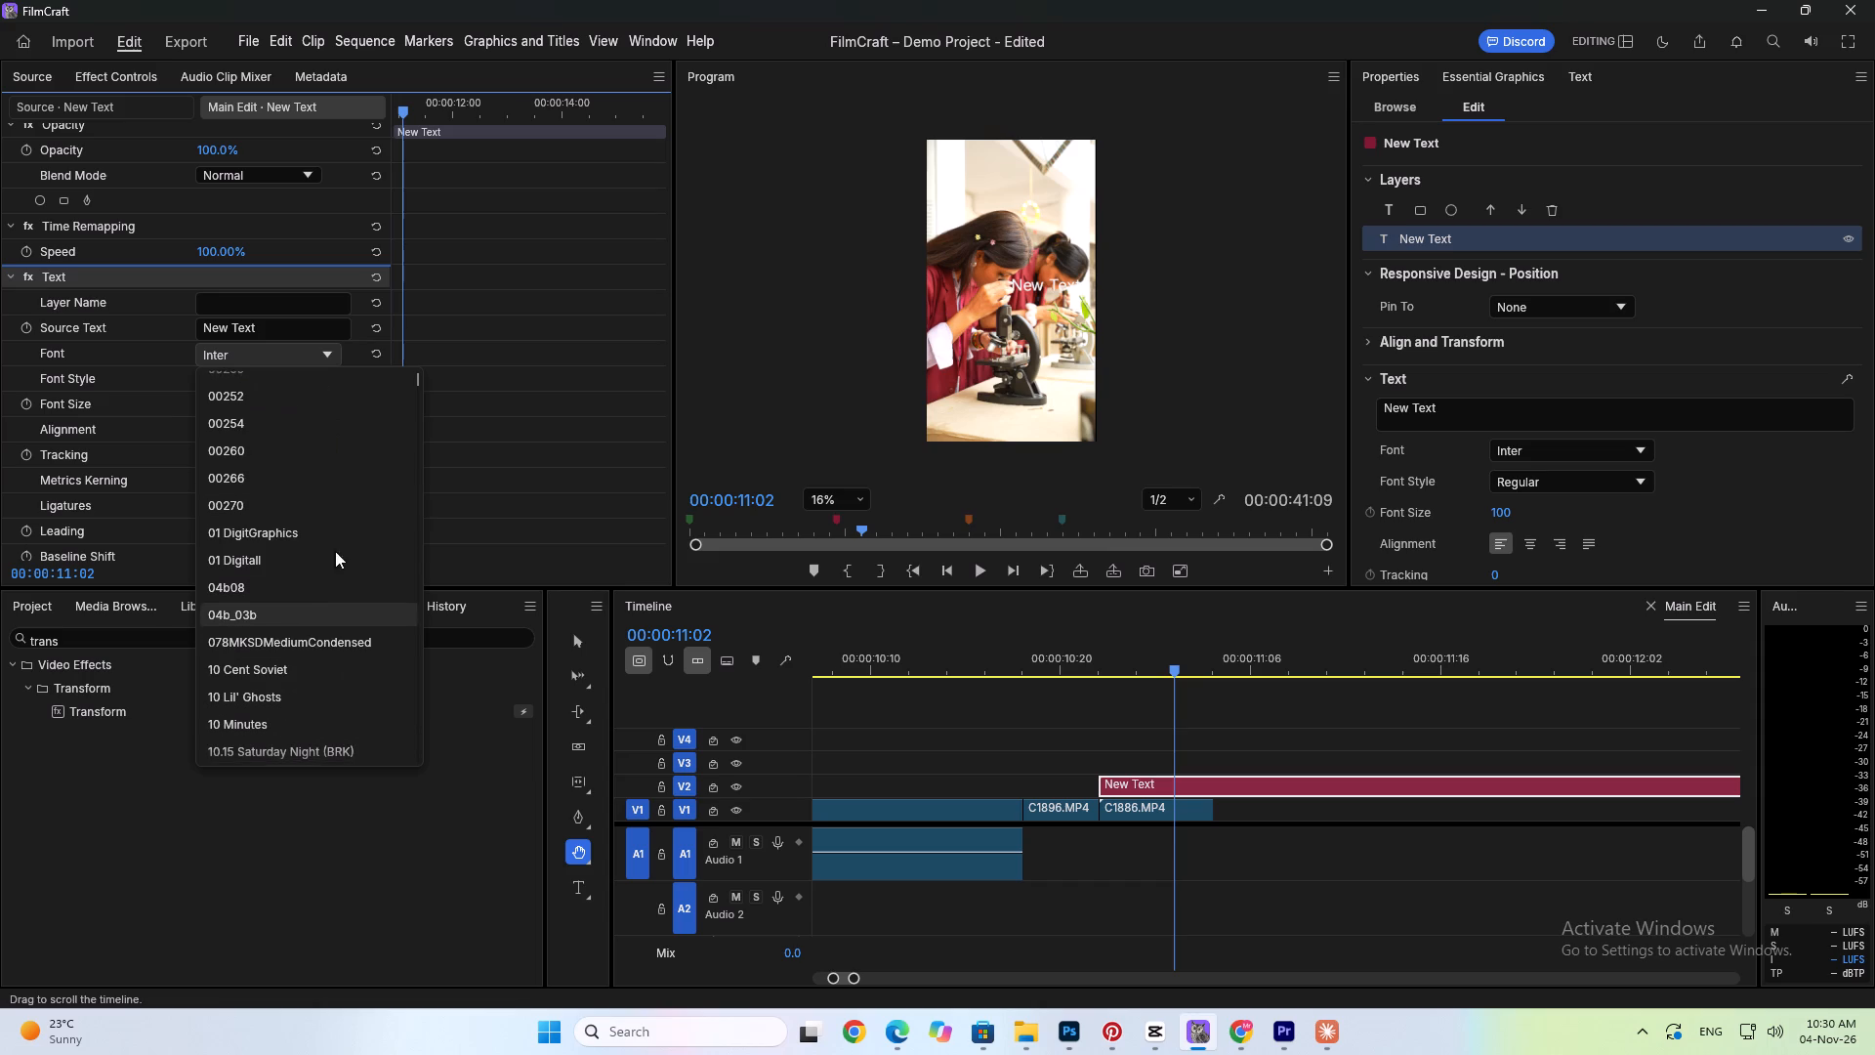
drag(415, 386, 399, 591)
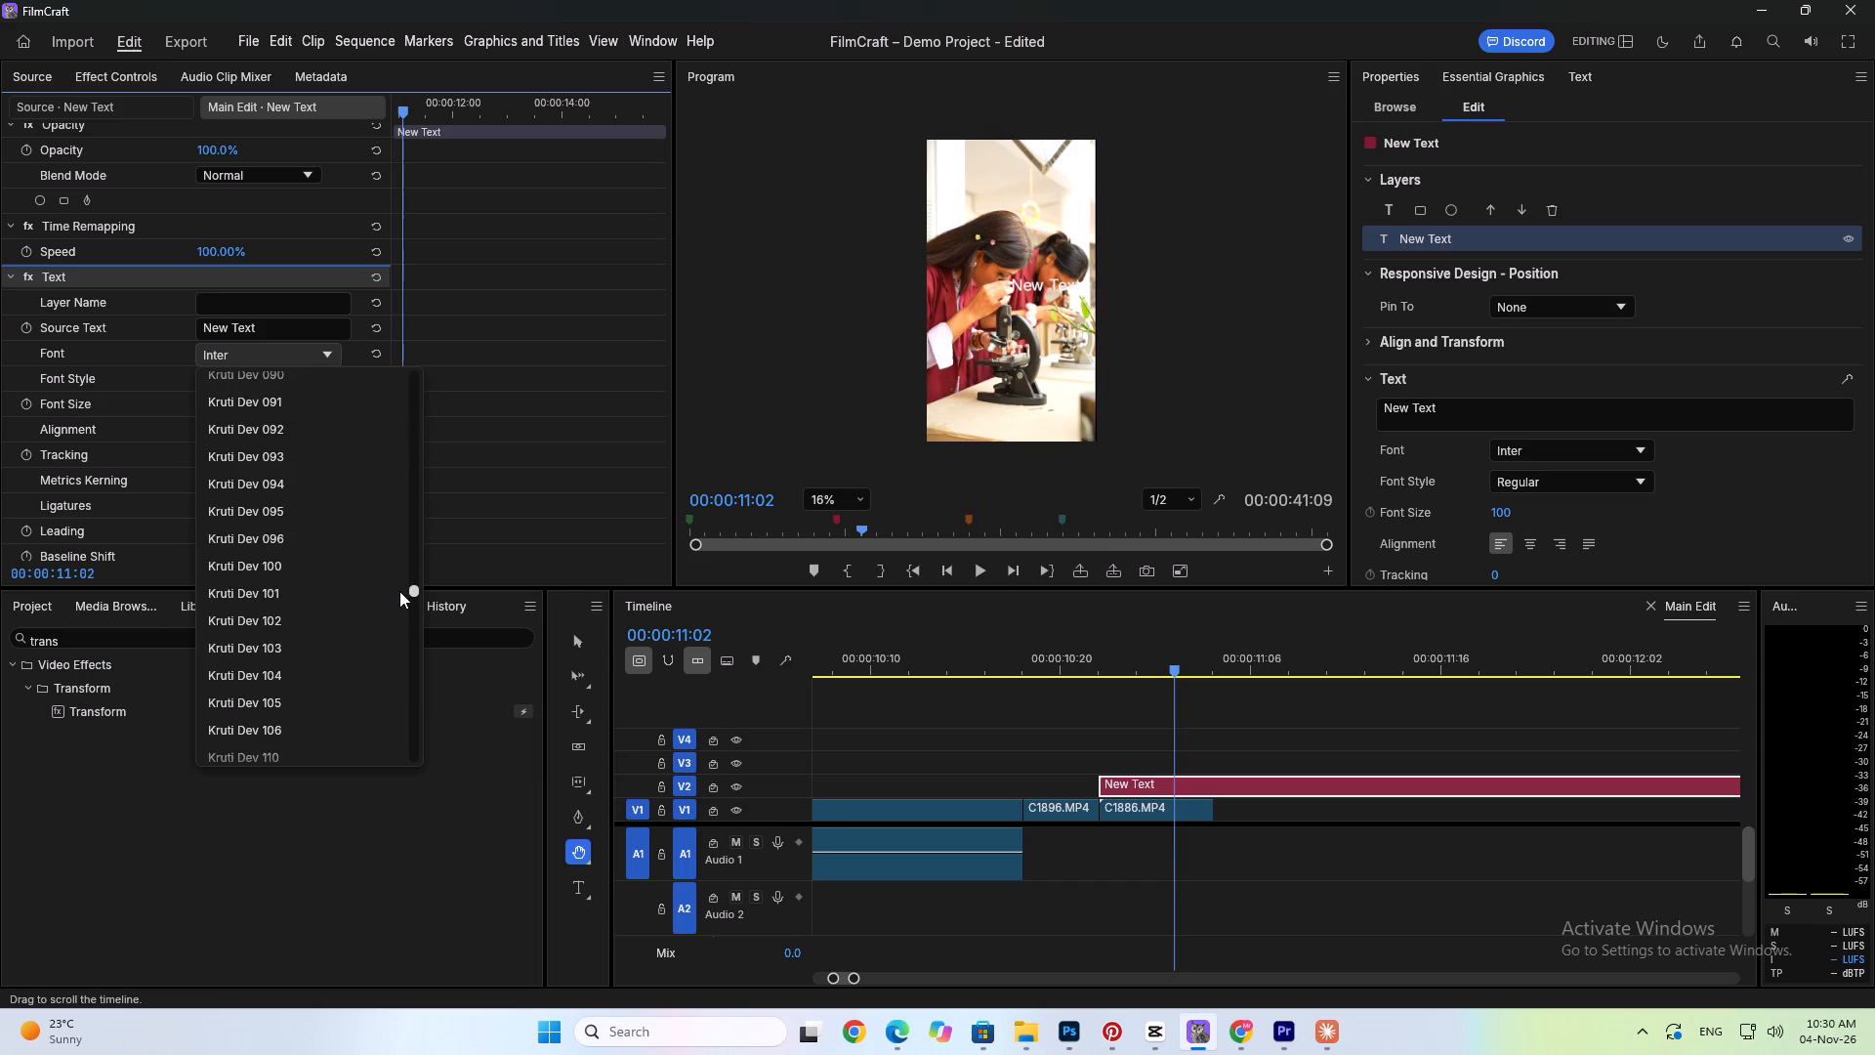
drag(399, 591, 403, 732)
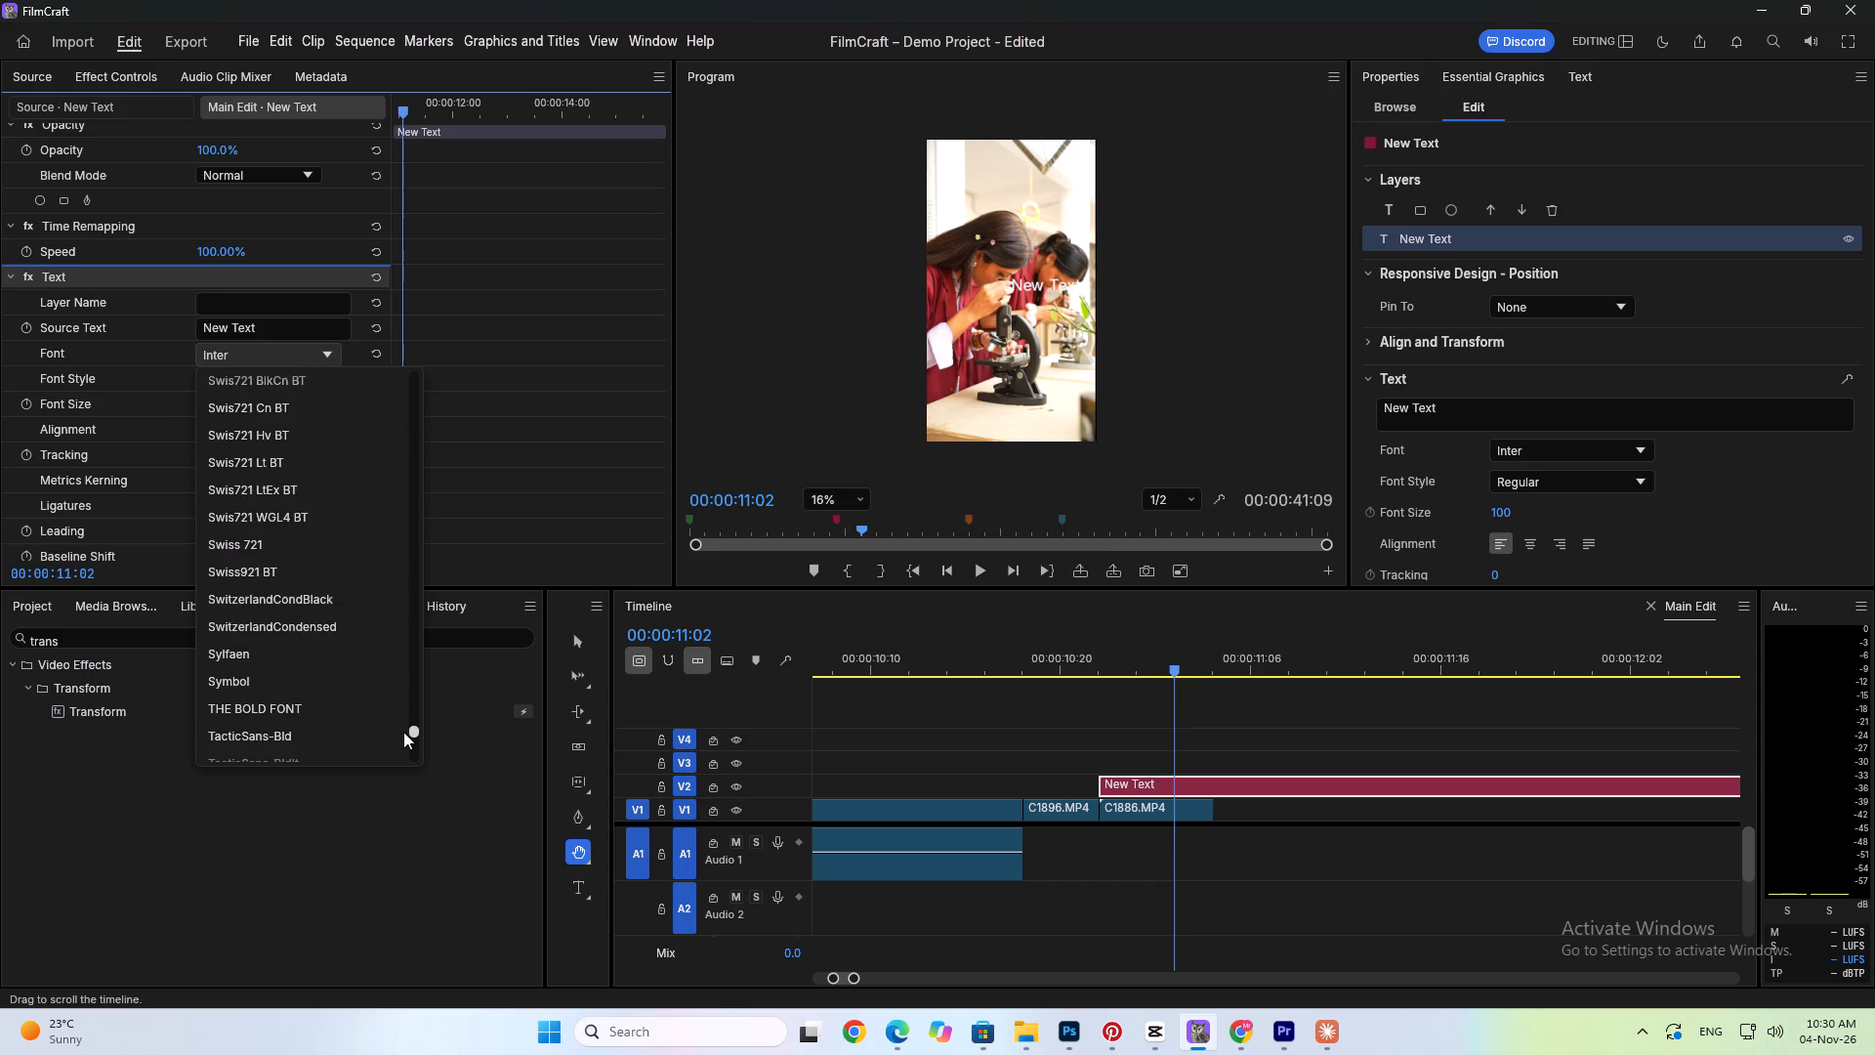
drag(403, 732, 407, 752)
click(329, 620)
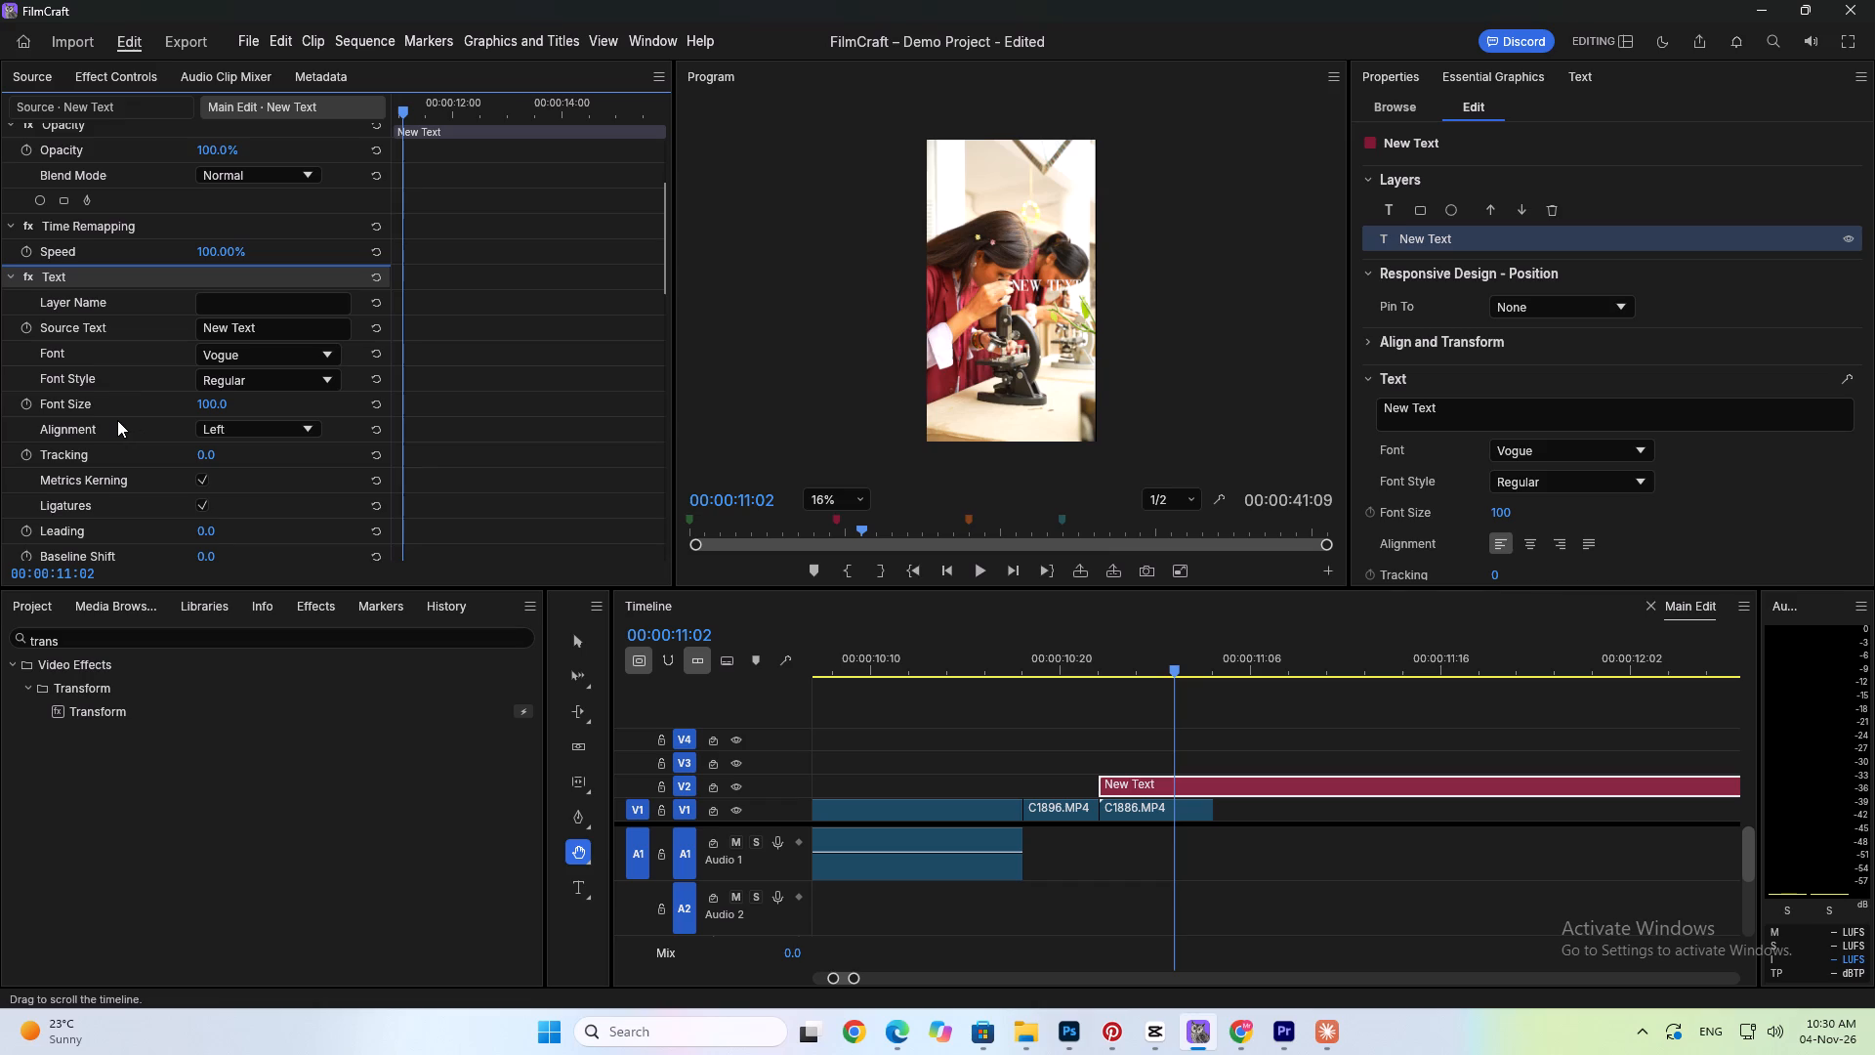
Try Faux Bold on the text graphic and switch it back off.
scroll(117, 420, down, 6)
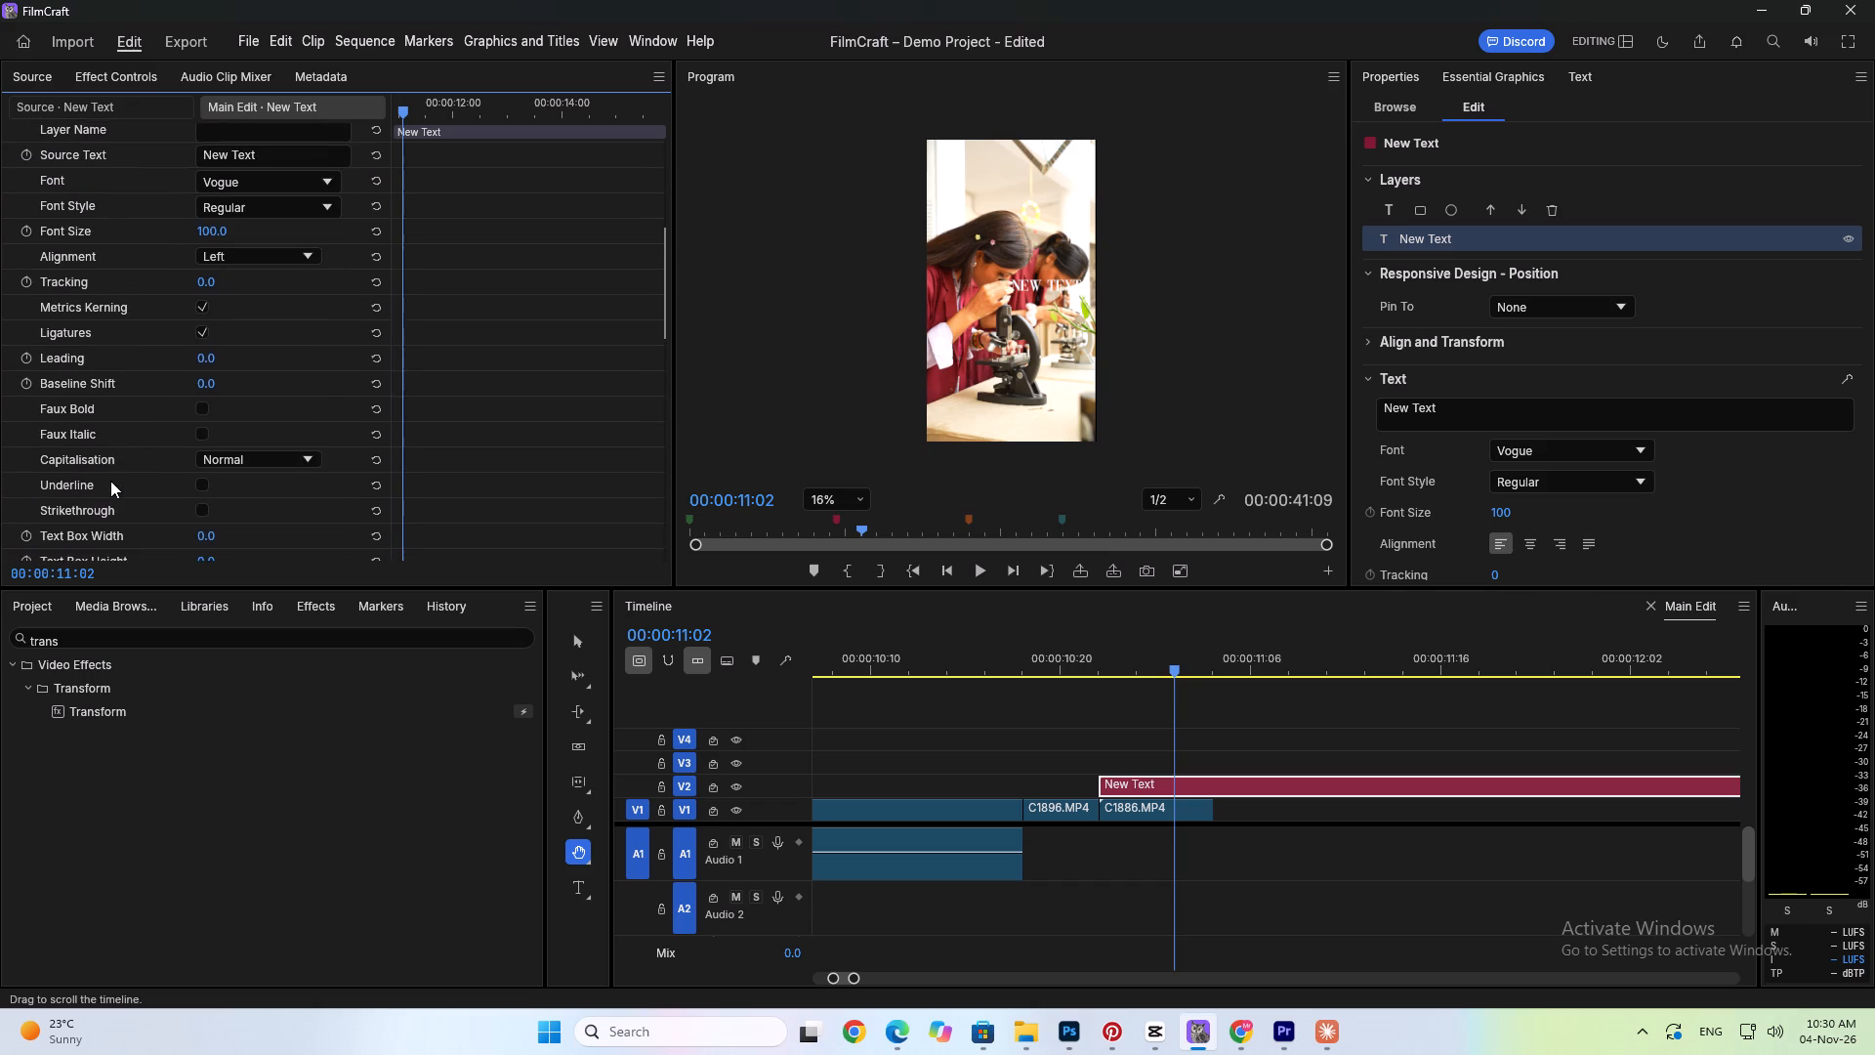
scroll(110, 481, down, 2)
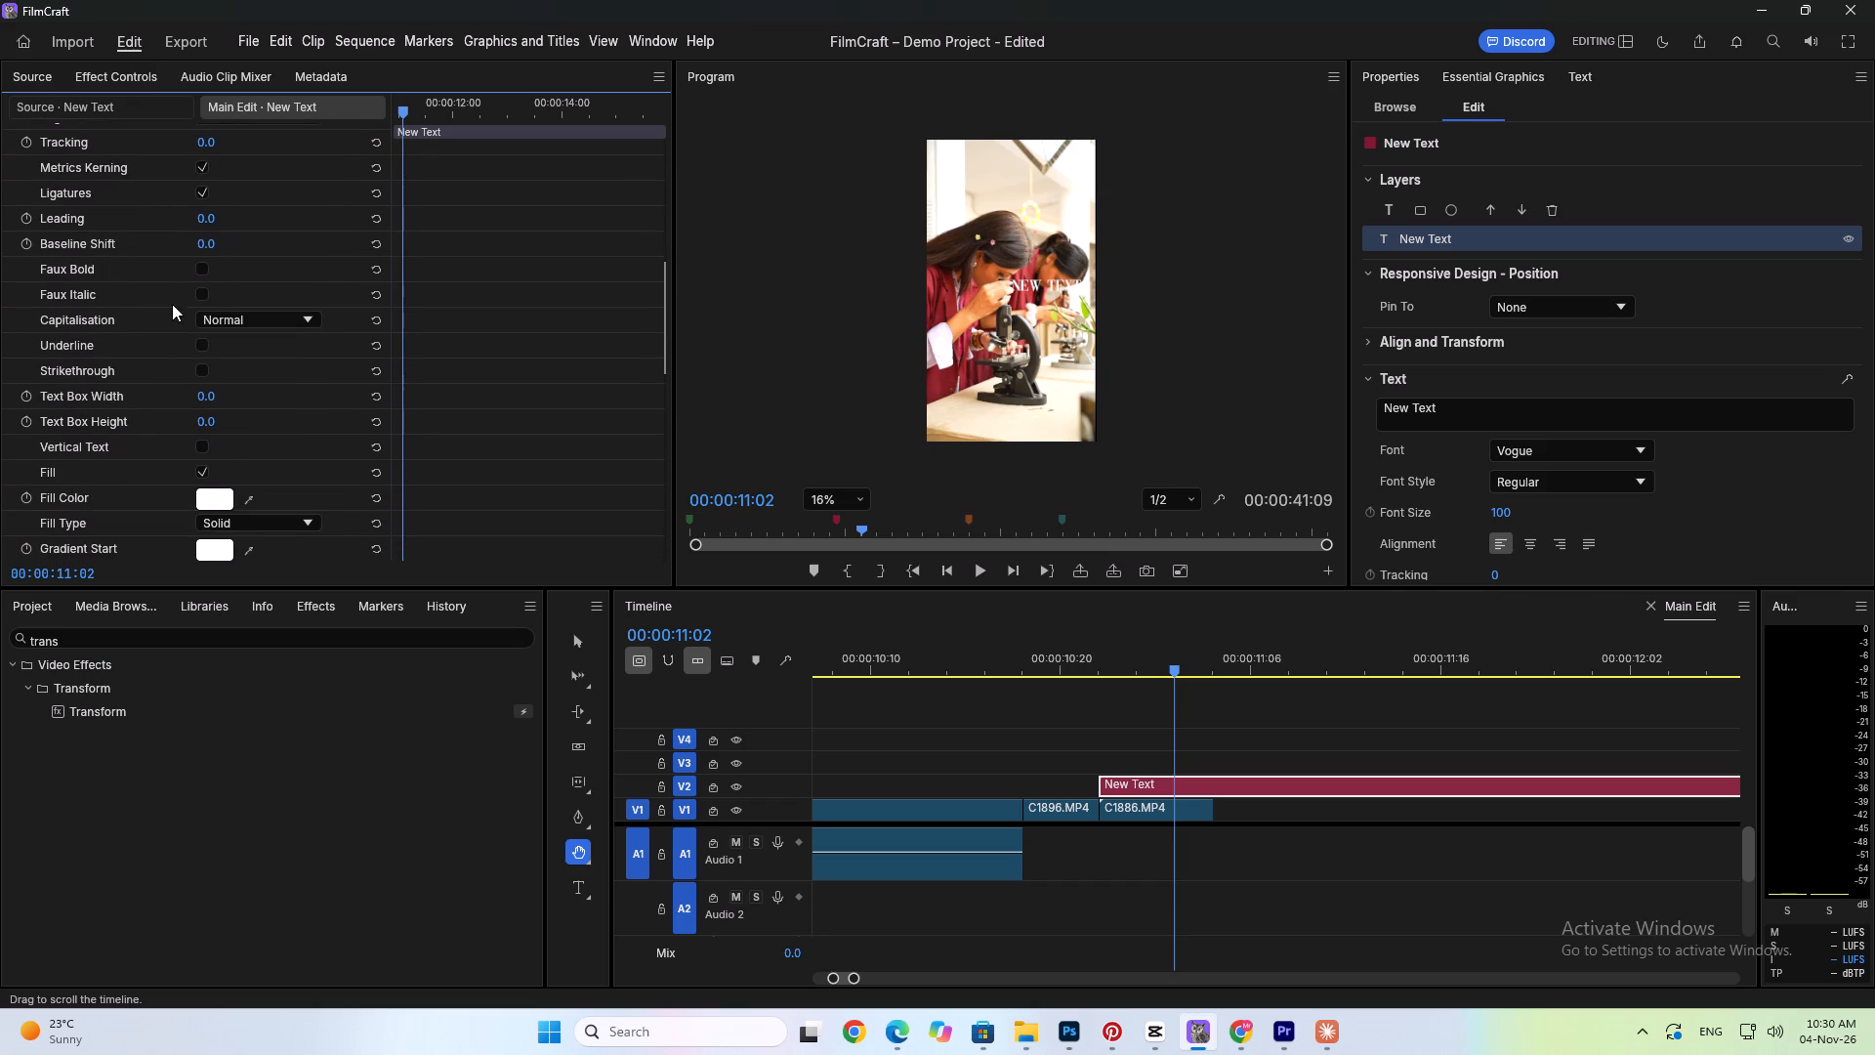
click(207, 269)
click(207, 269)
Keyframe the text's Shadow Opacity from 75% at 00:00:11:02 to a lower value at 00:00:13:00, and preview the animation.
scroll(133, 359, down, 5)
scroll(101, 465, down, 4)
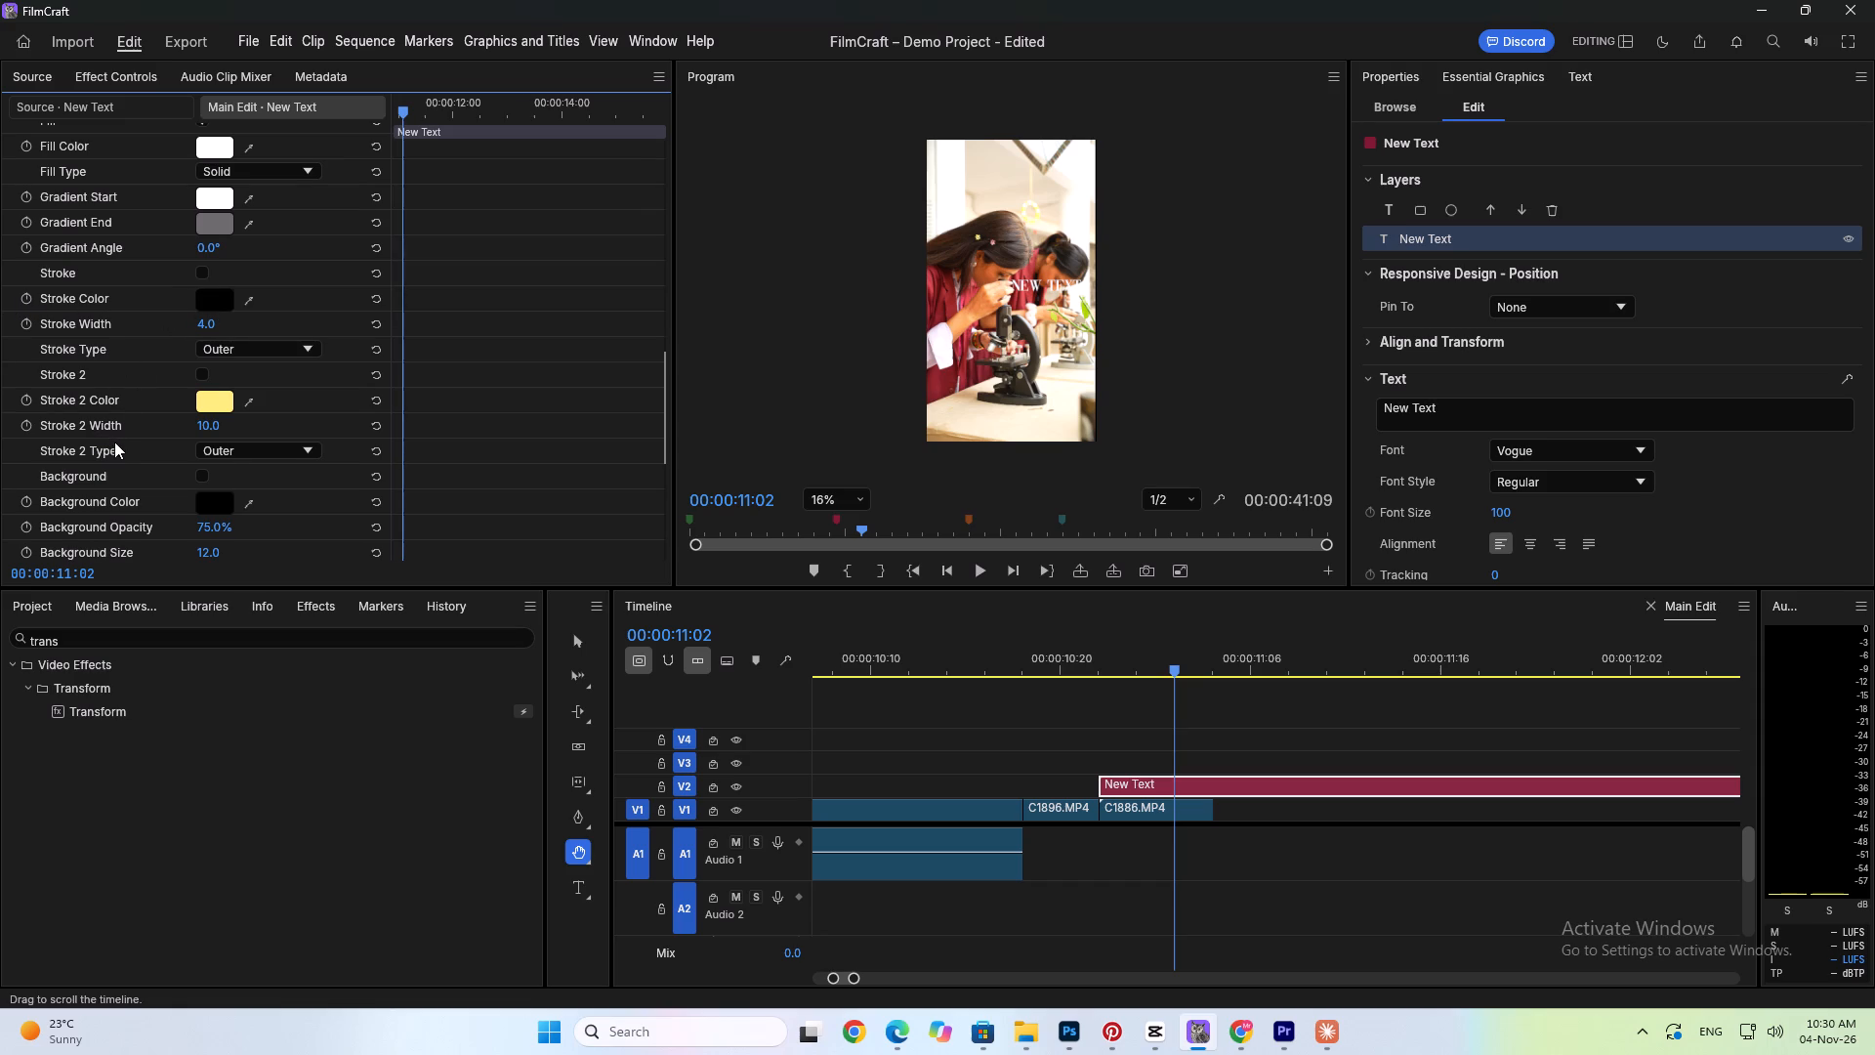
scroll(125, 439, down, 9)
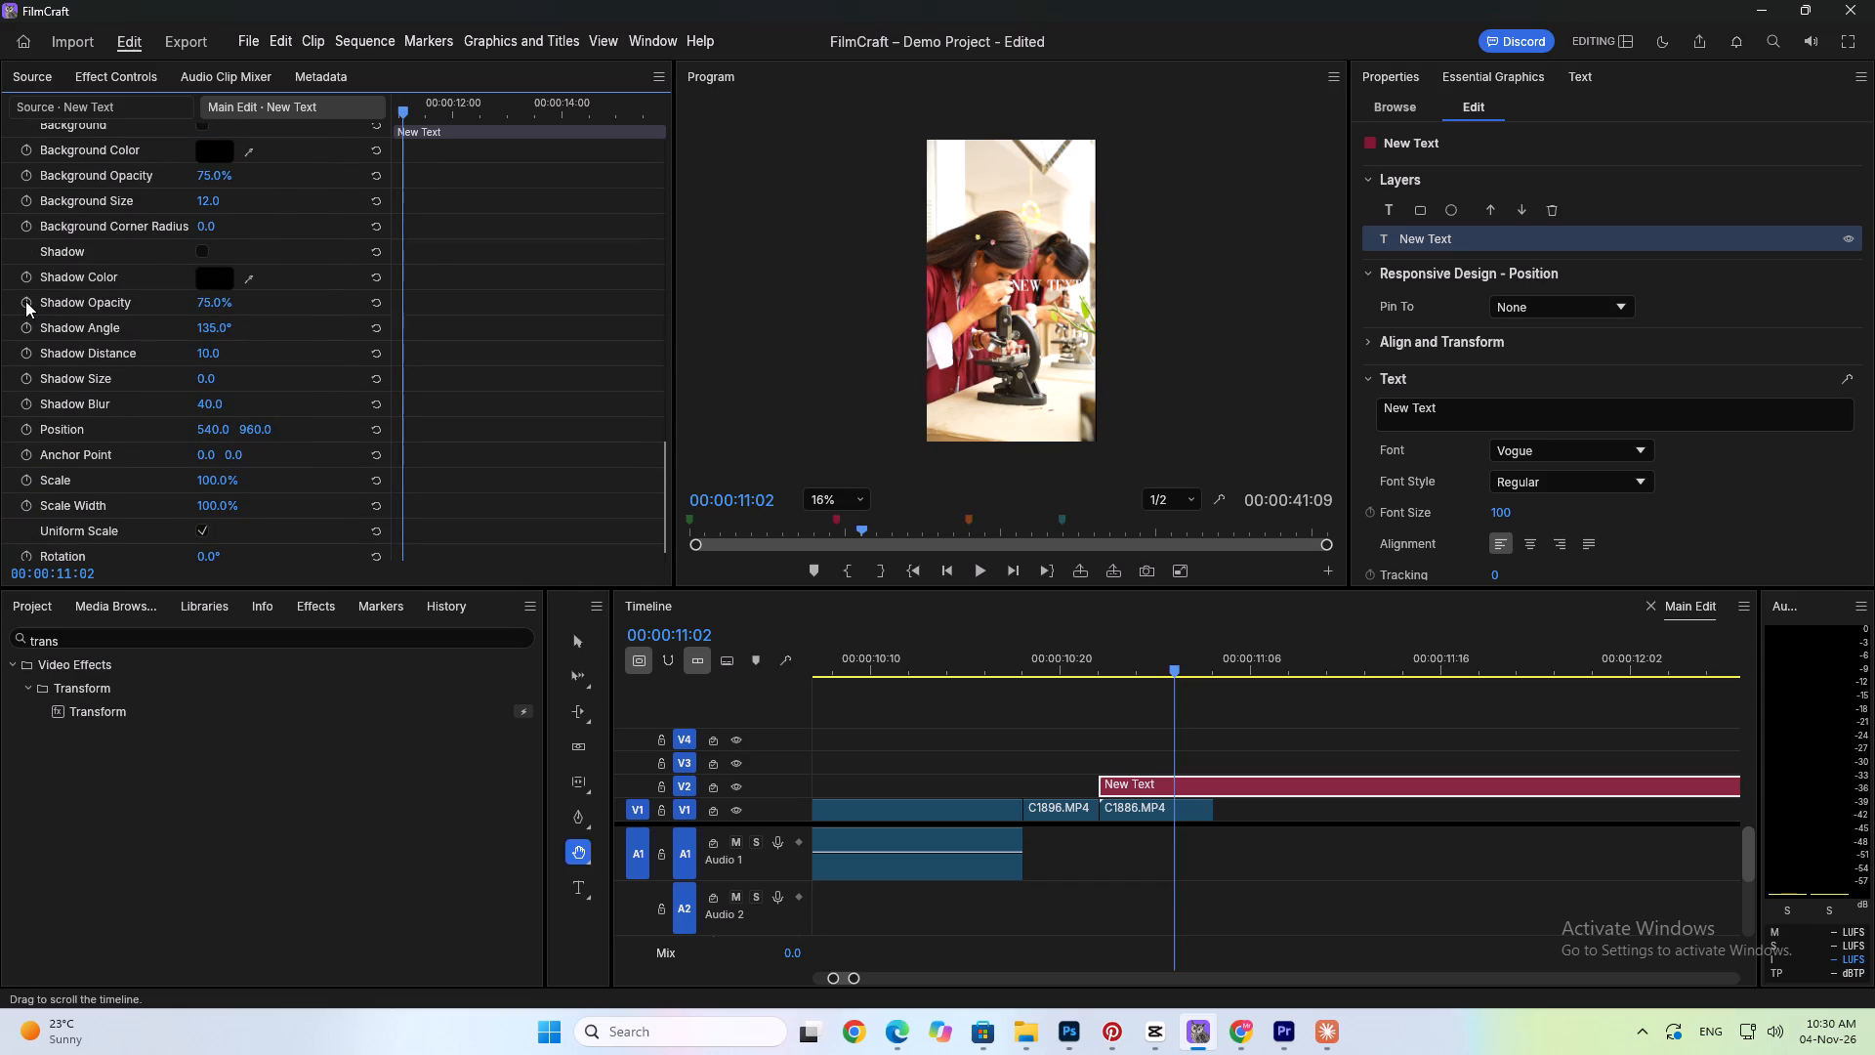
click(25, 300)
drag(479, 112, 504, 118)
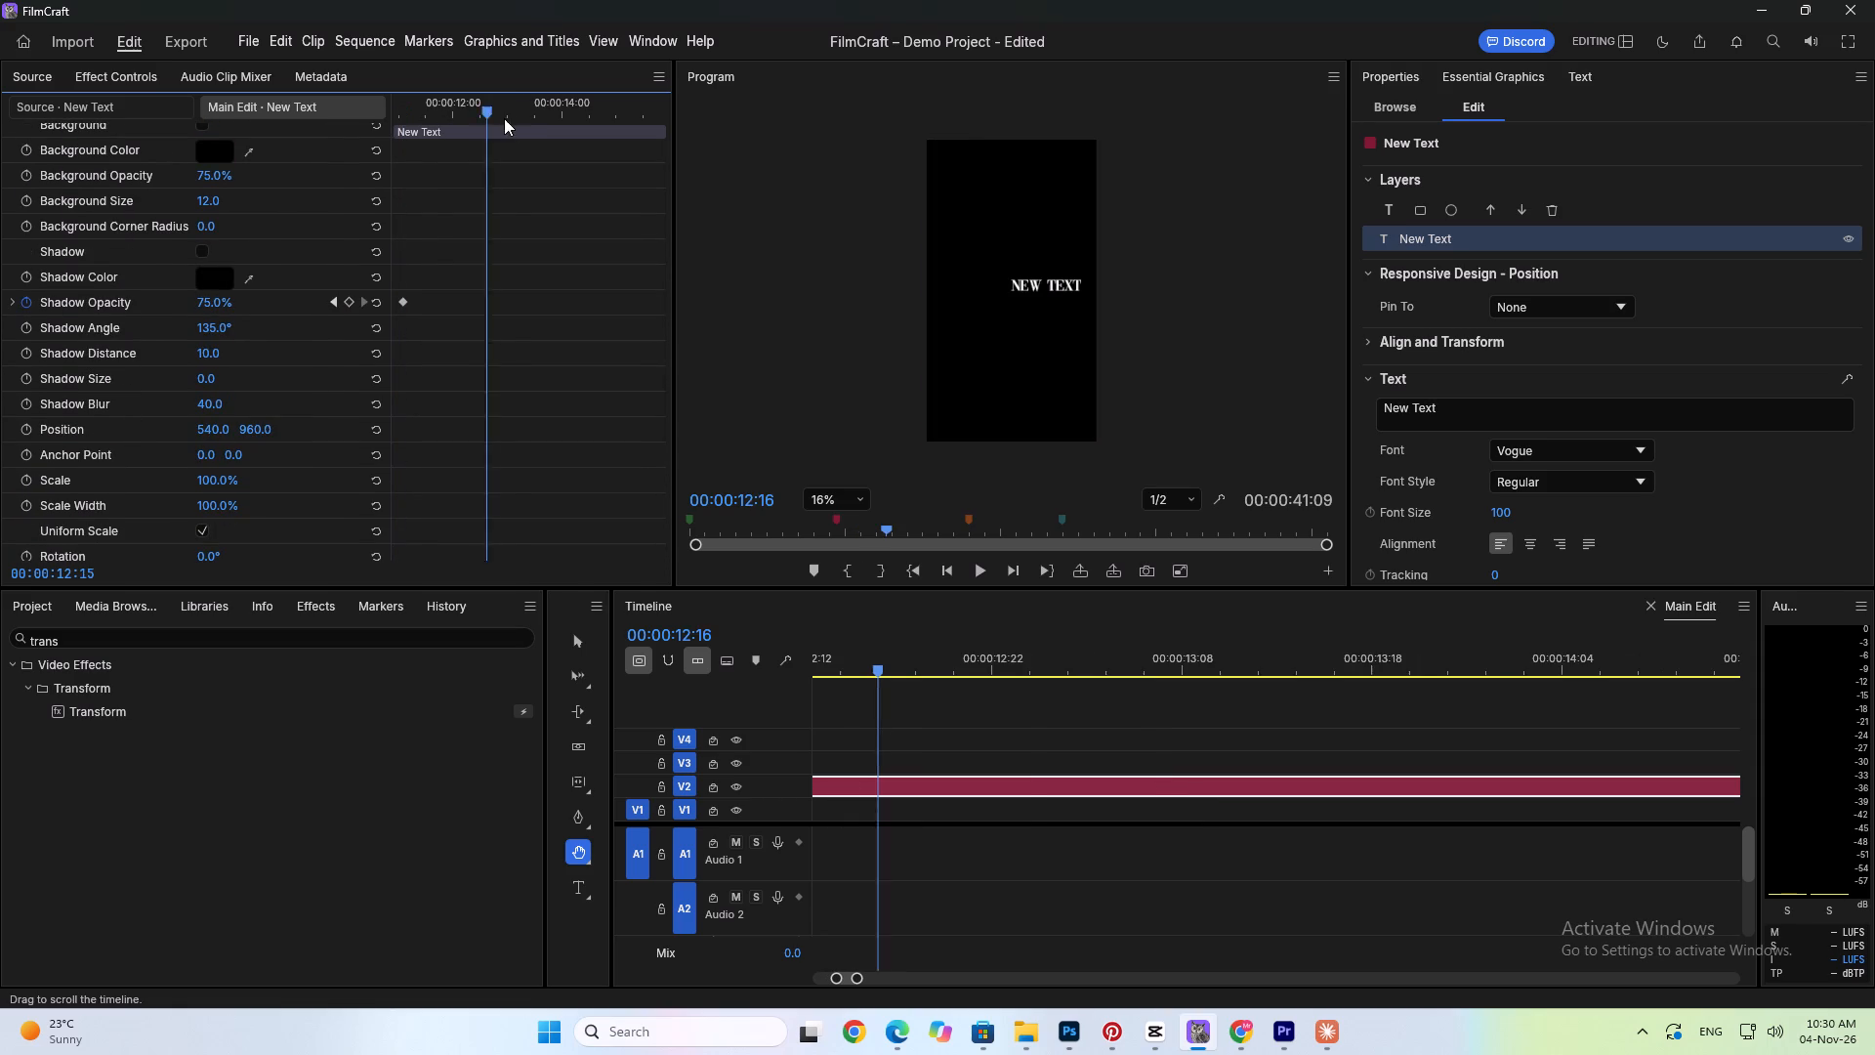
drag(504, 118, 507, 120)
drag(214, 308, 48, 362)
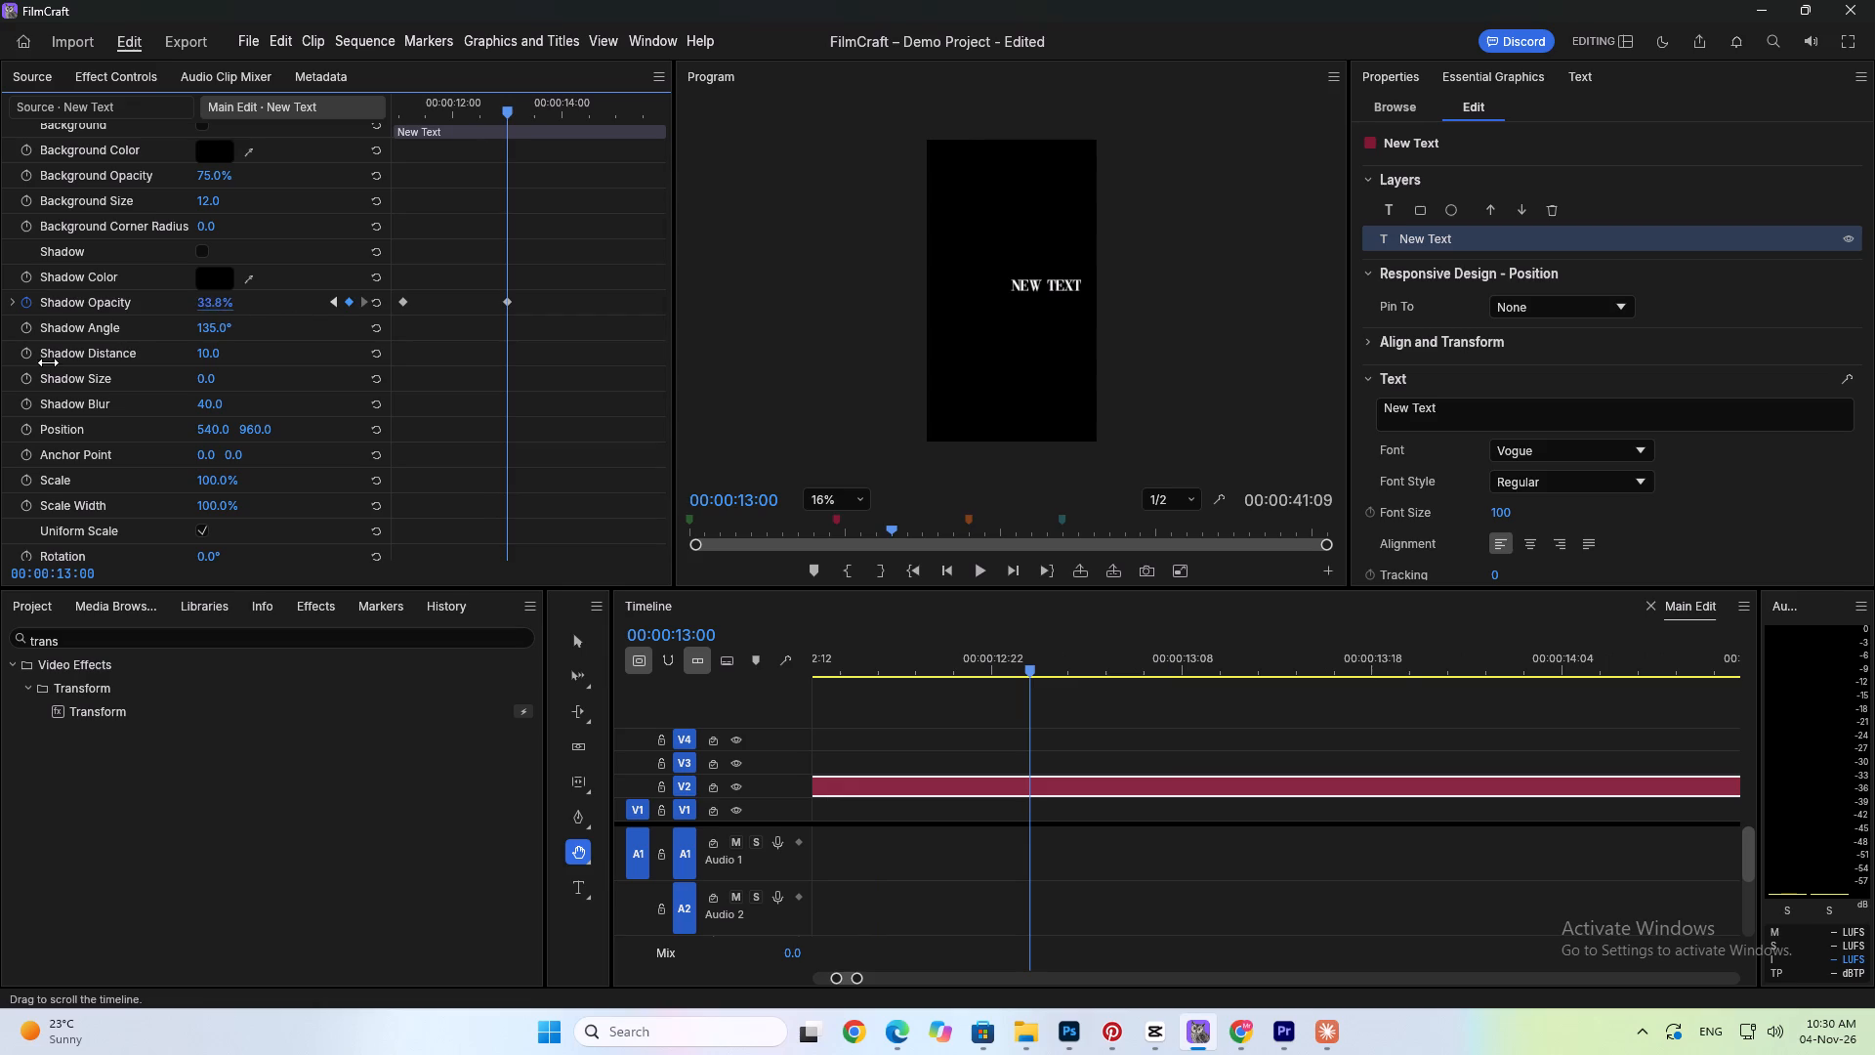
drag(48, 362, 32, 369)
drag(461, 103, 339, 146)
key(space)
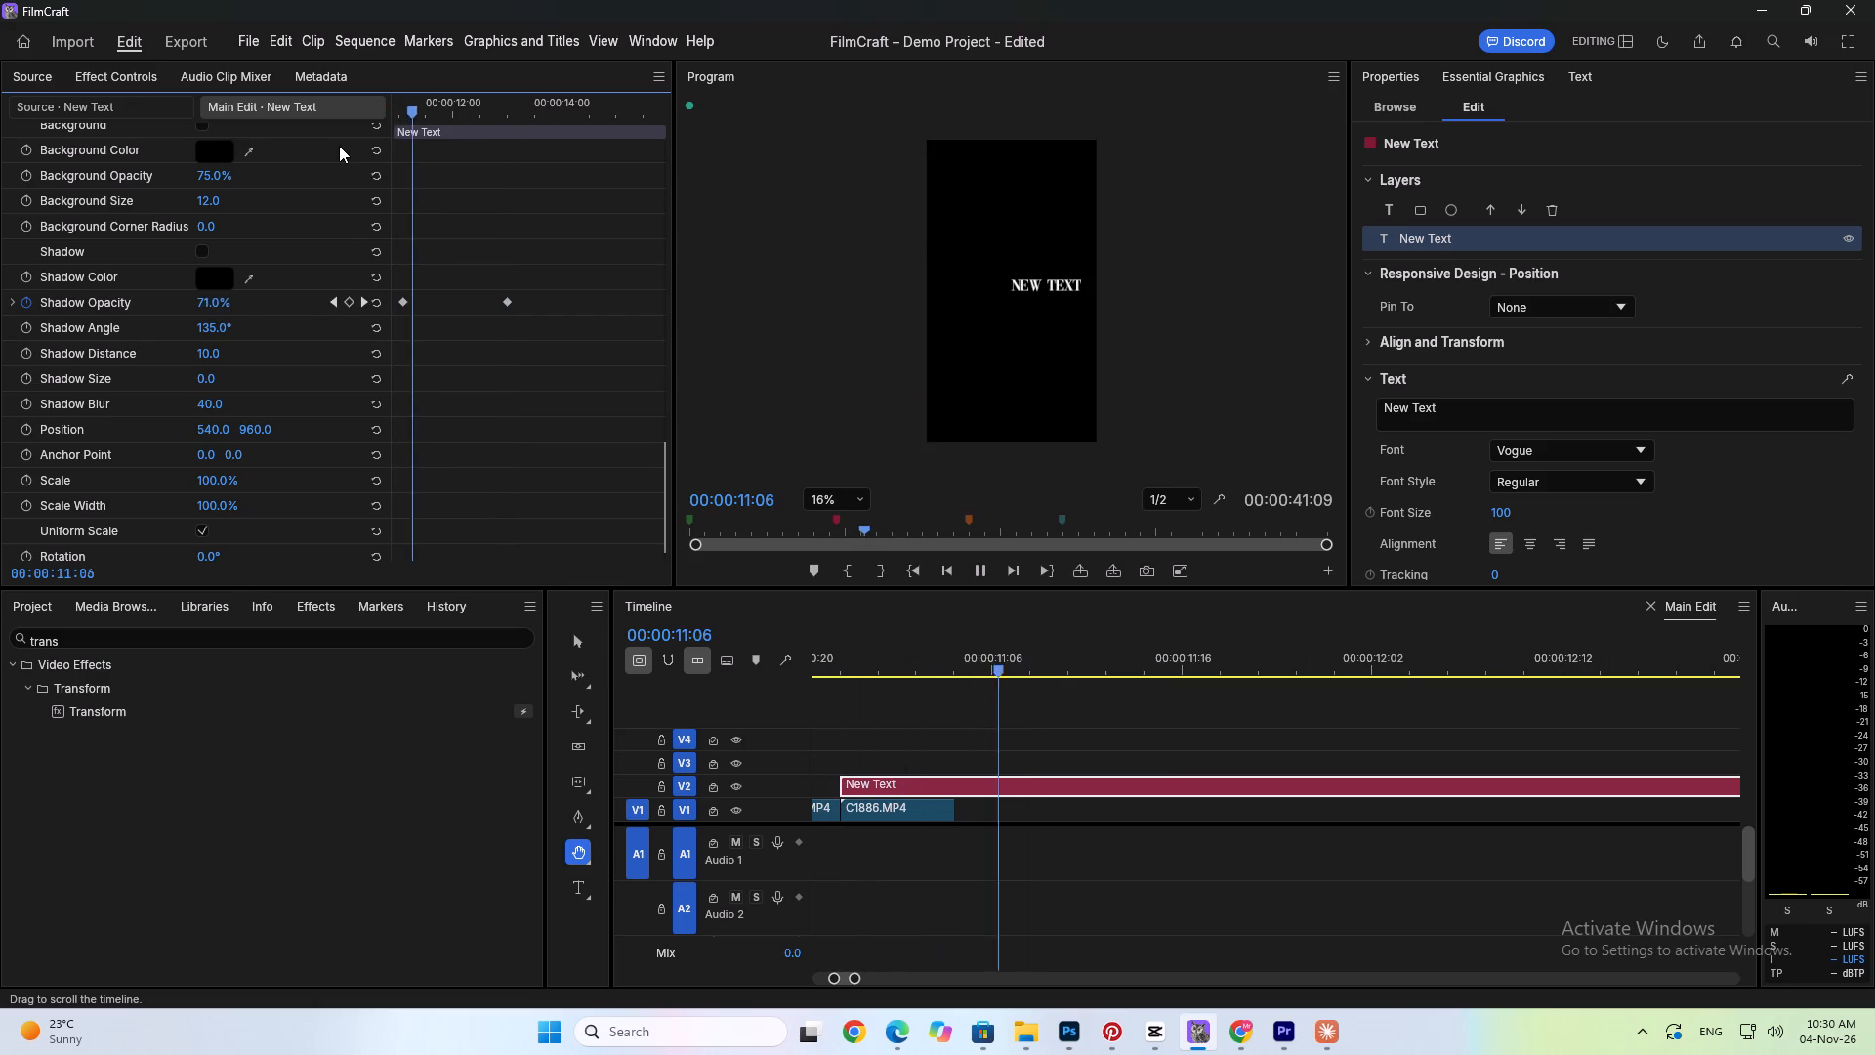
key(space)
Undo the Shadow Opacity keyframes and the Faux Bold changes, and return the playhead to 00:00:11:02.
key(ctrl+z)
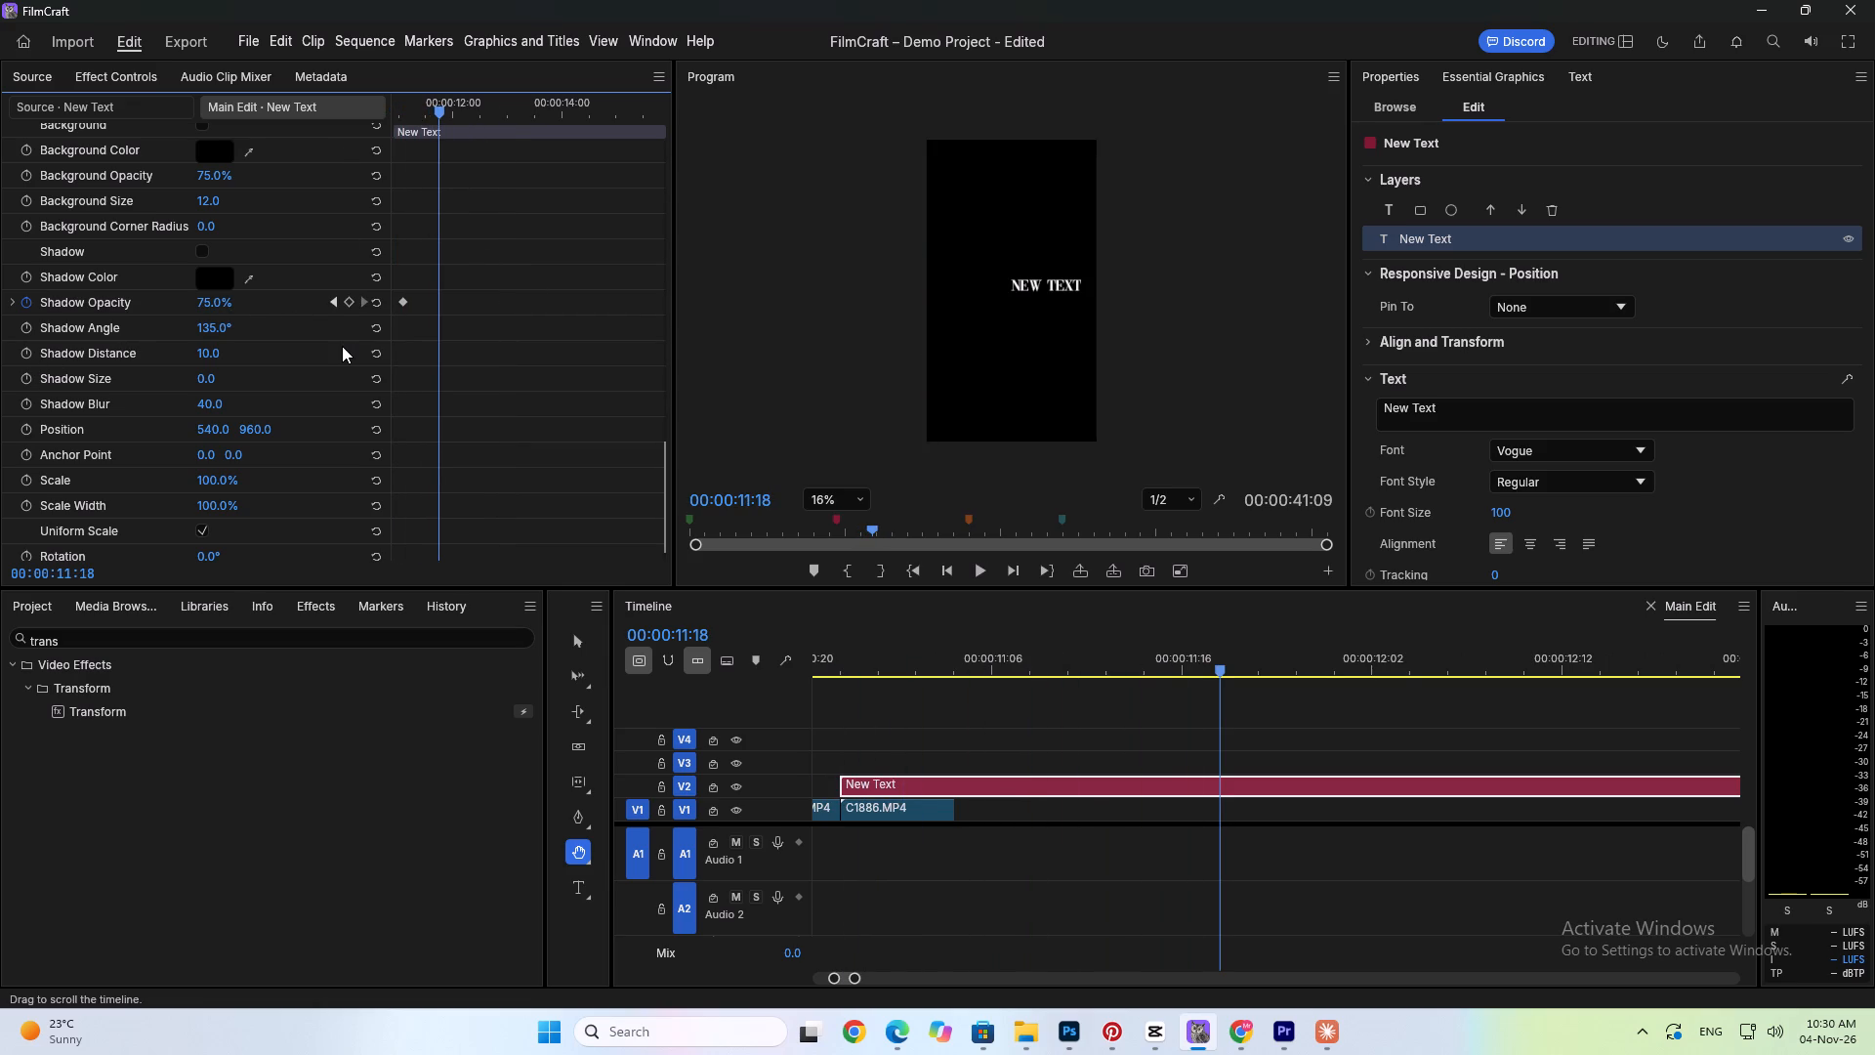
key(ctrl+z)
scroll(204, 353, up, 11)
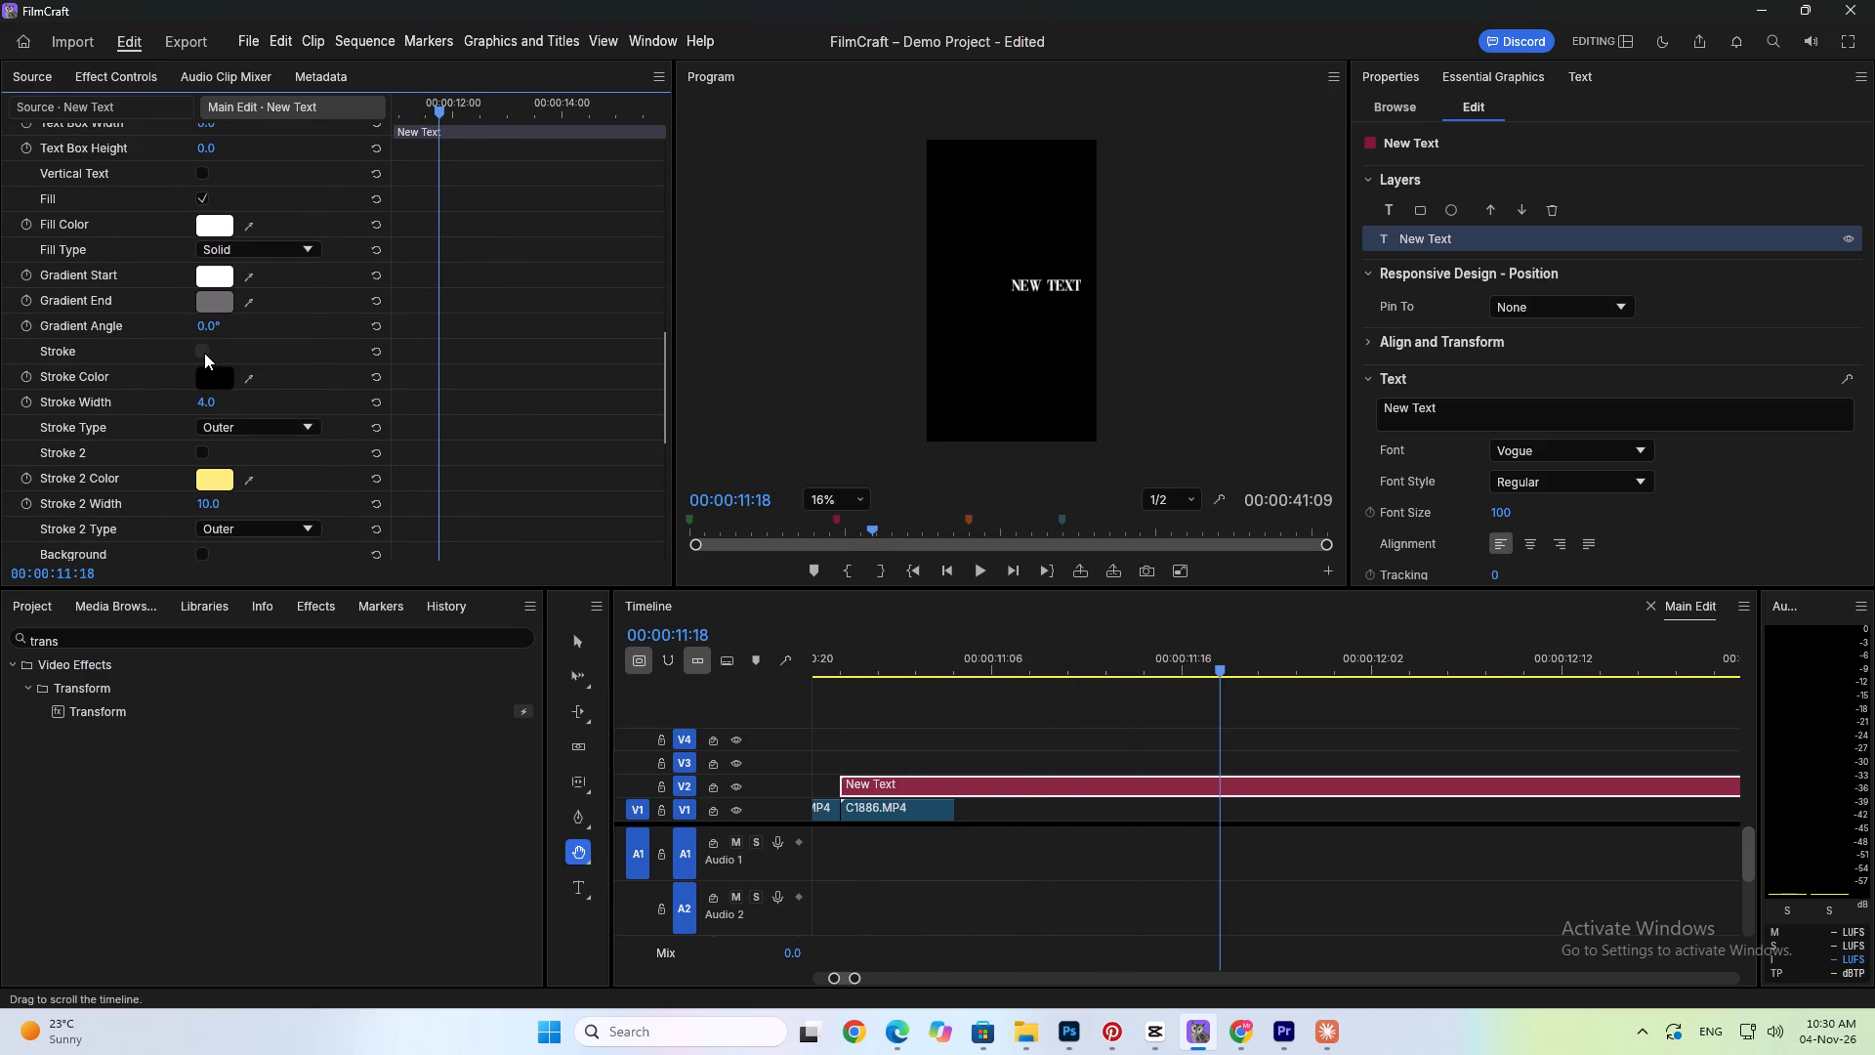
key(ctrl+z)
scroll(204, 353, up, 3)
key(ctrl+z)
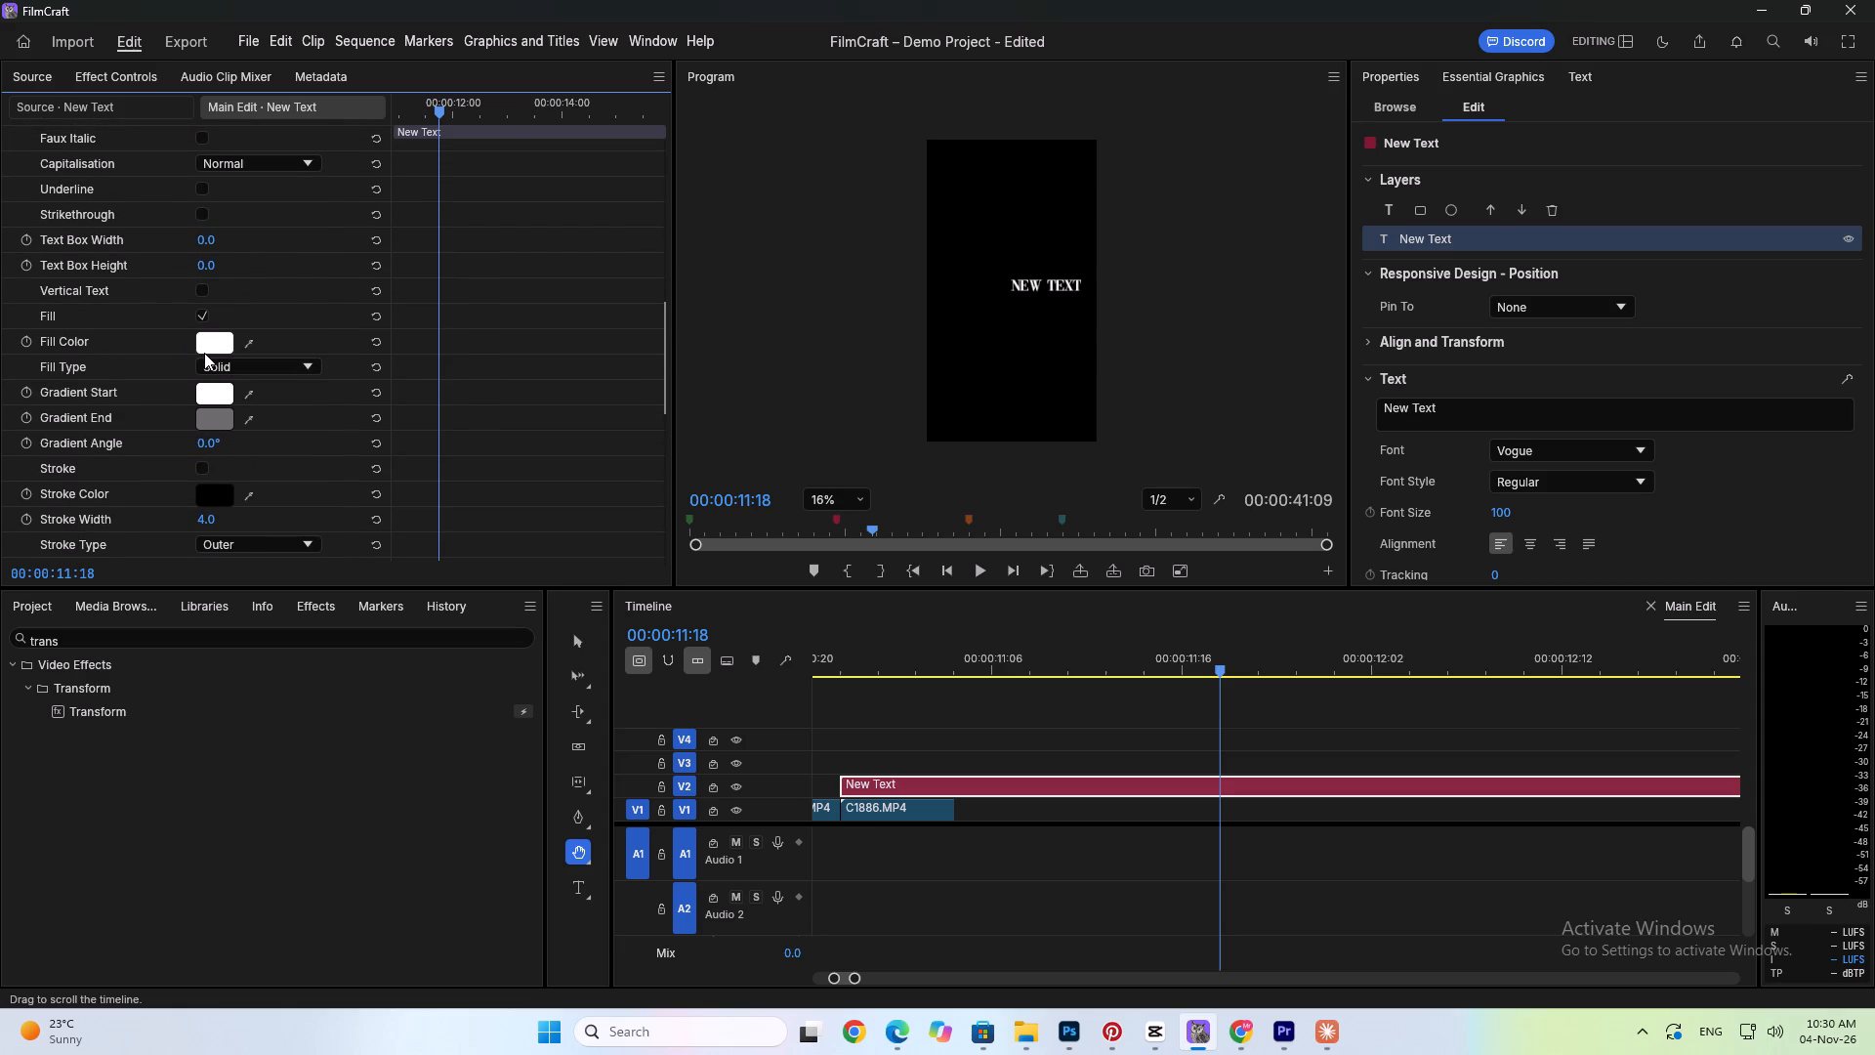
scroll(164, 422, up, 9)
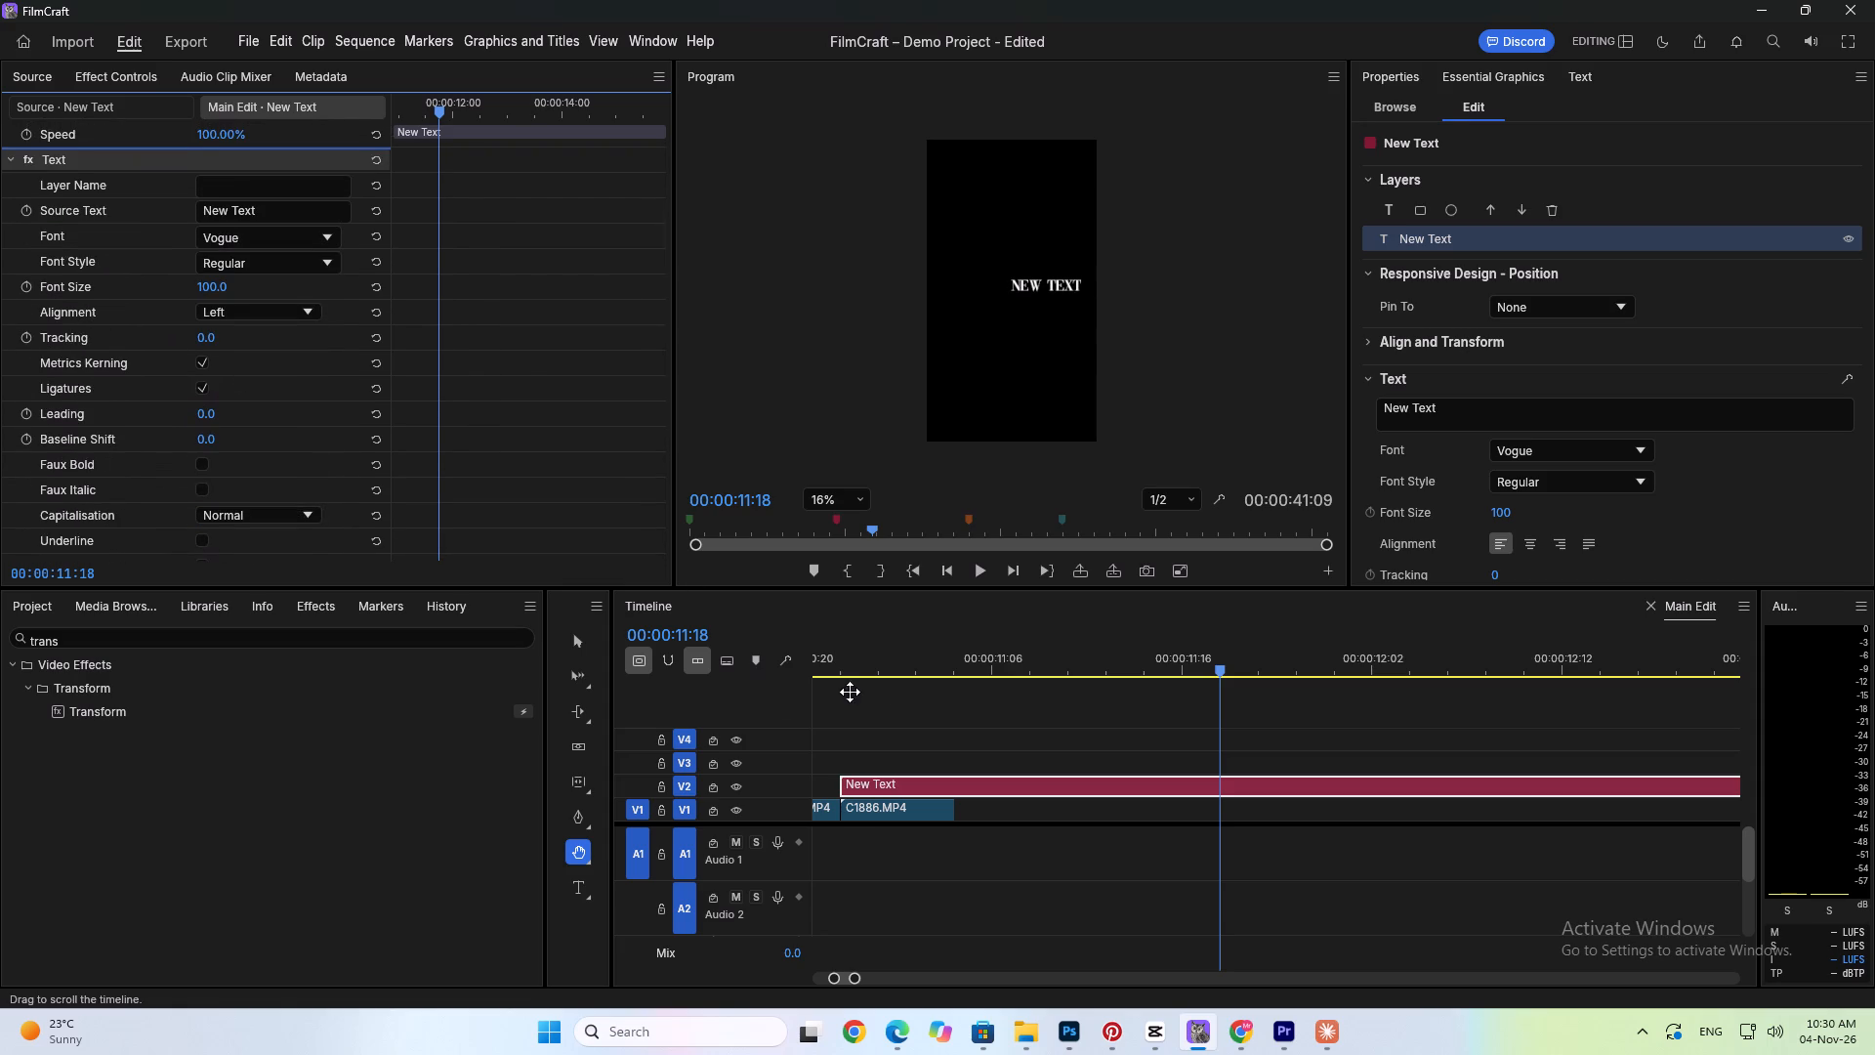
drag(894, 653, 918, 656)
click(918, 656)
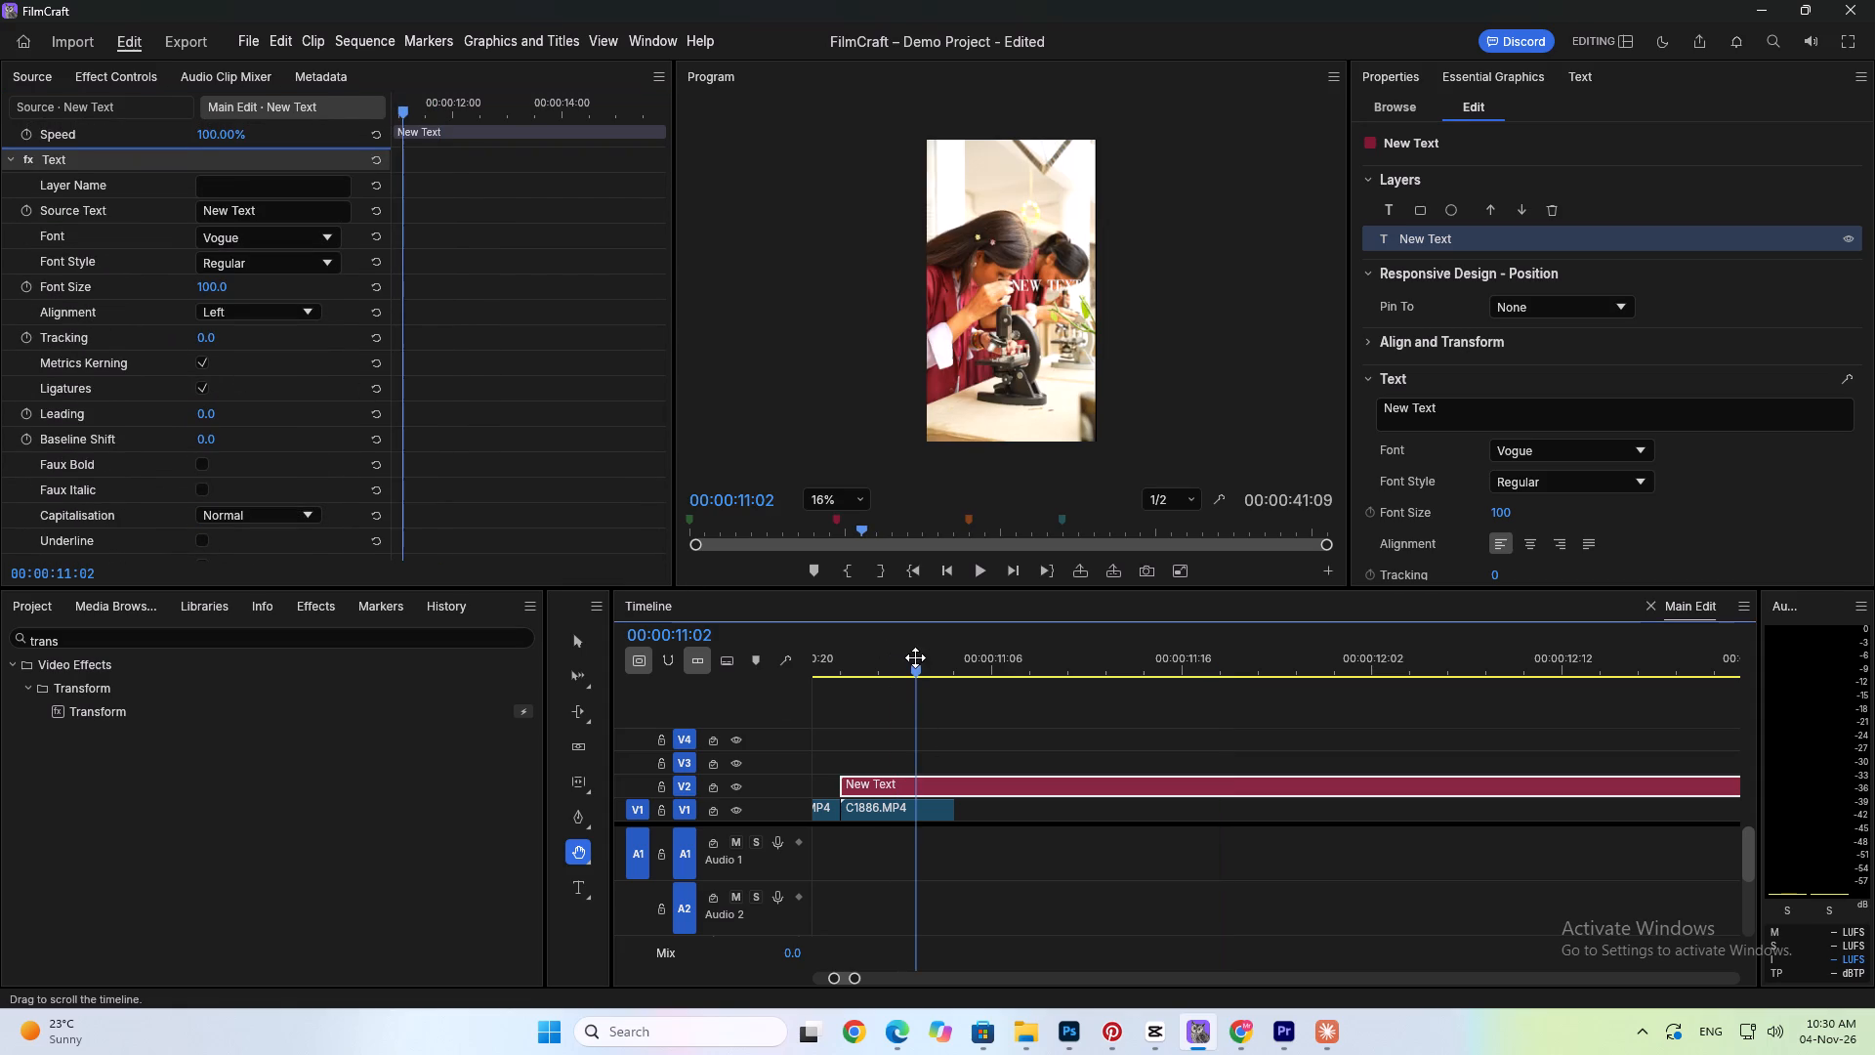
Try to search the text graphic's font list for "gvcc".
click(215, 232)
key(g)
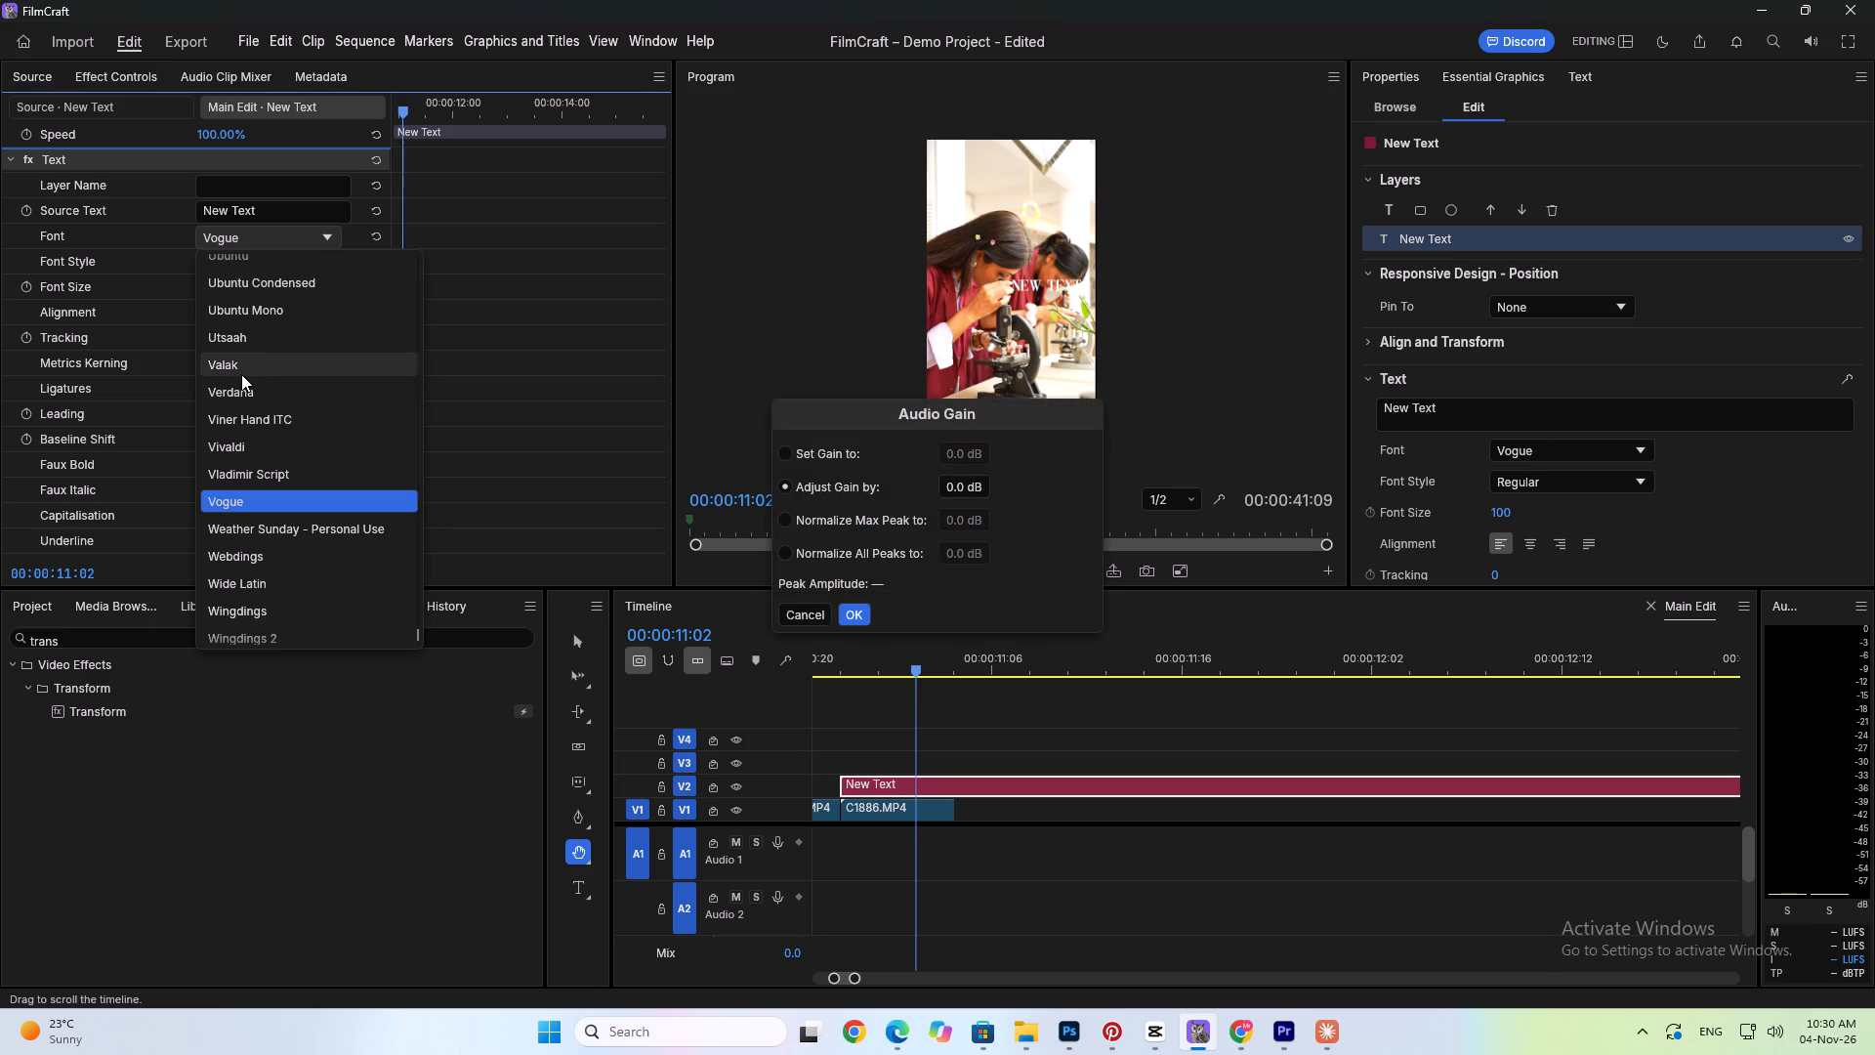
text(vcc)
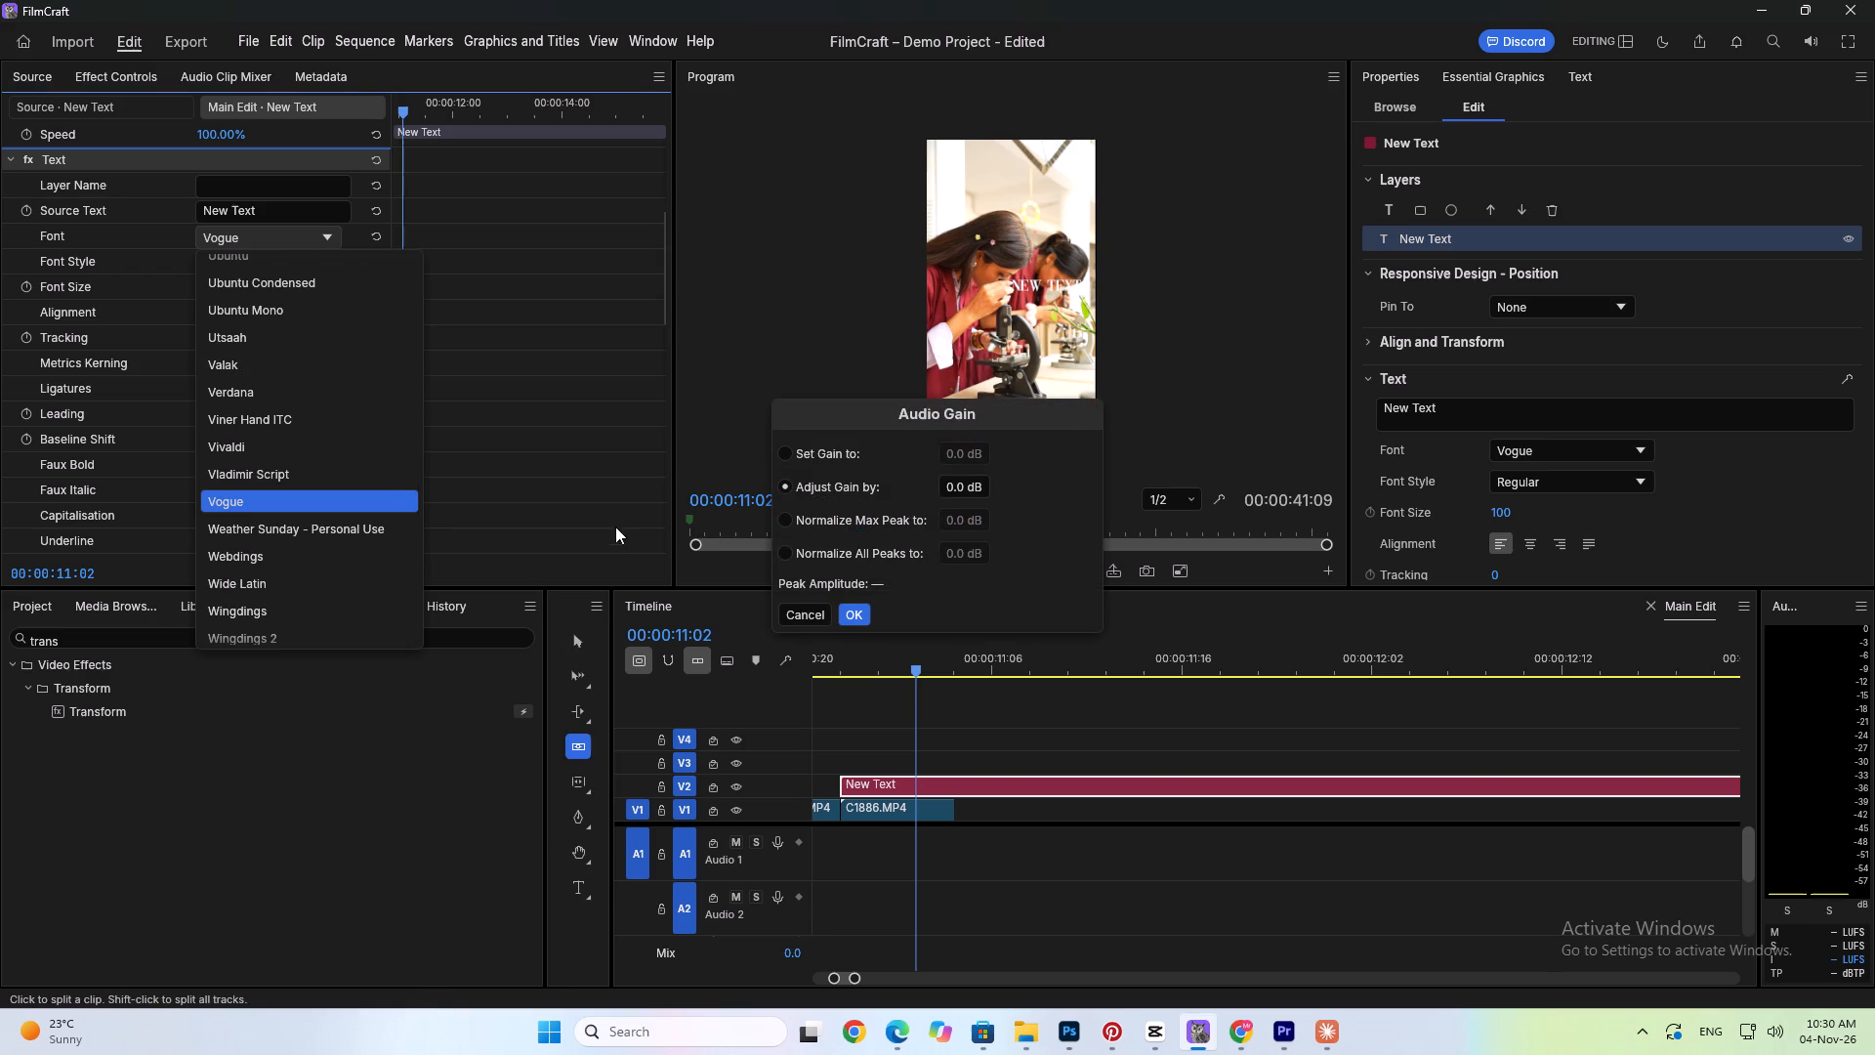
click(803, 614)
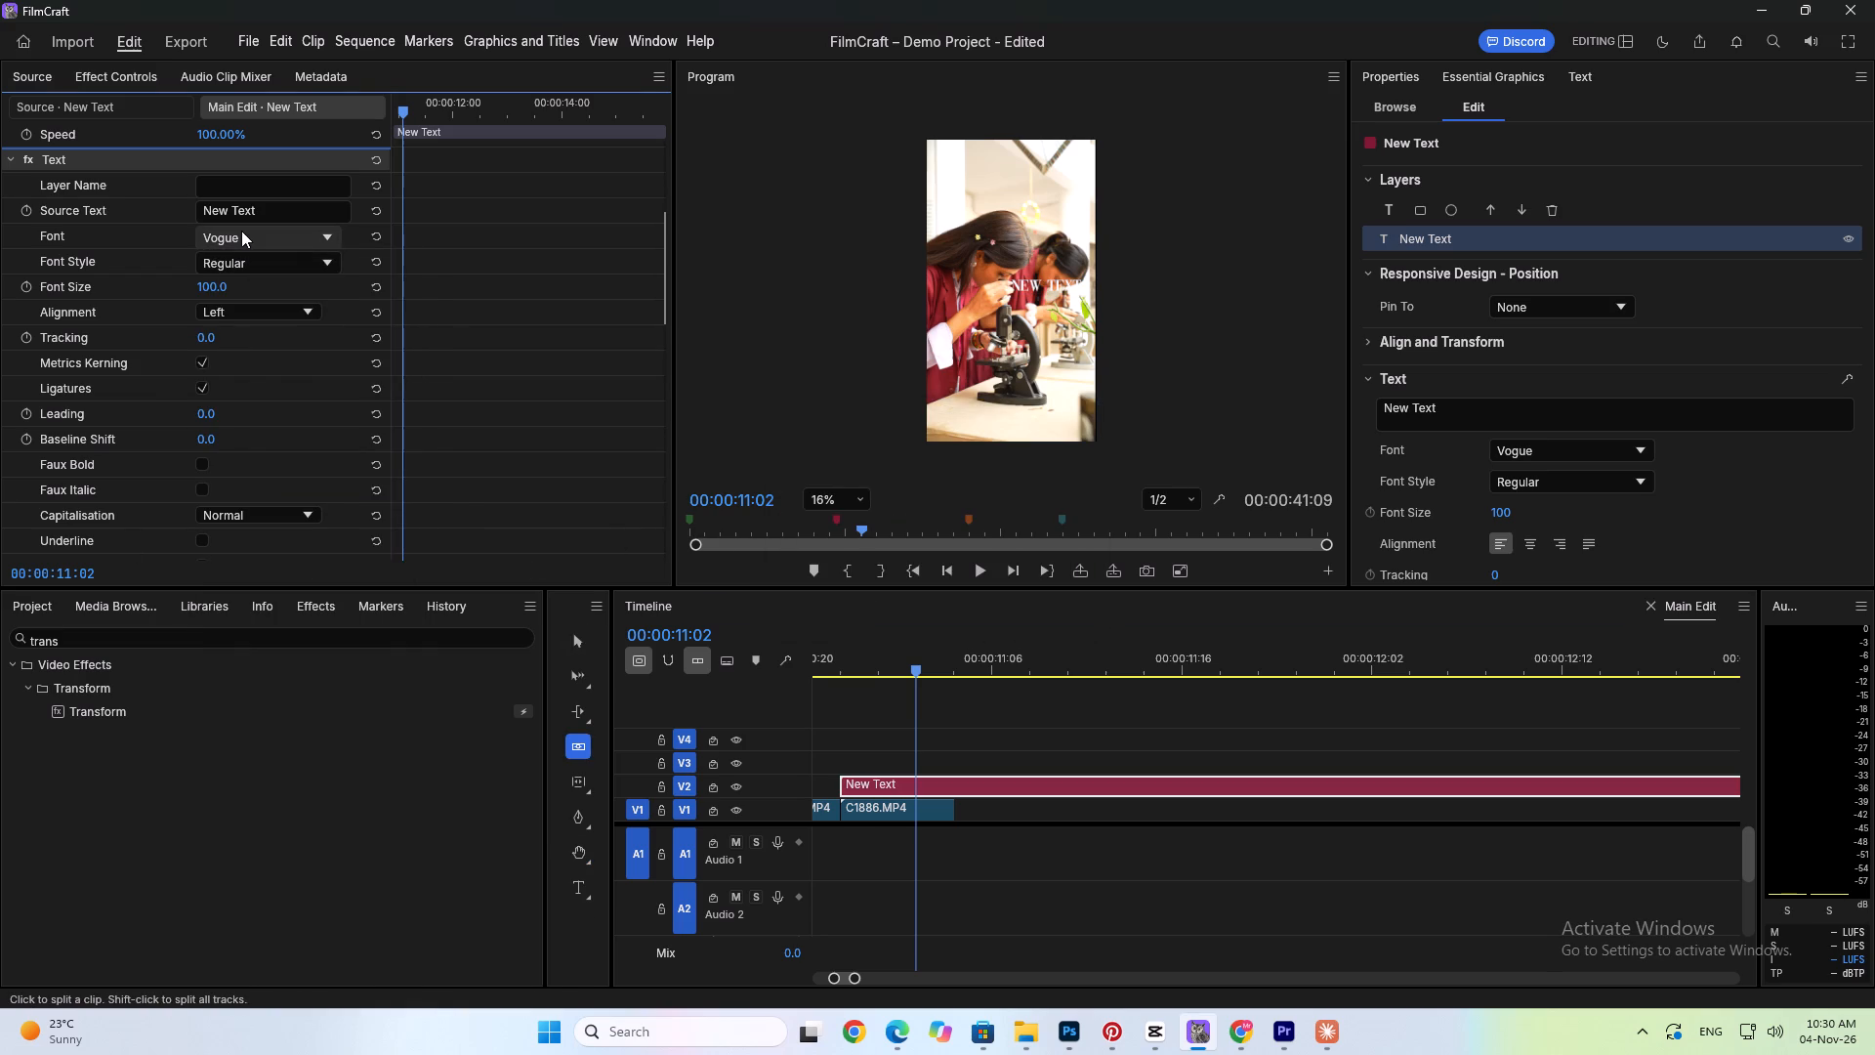
Set the text graphic's layer name to "bvgf".
click(243, 186)
text(bvgf)
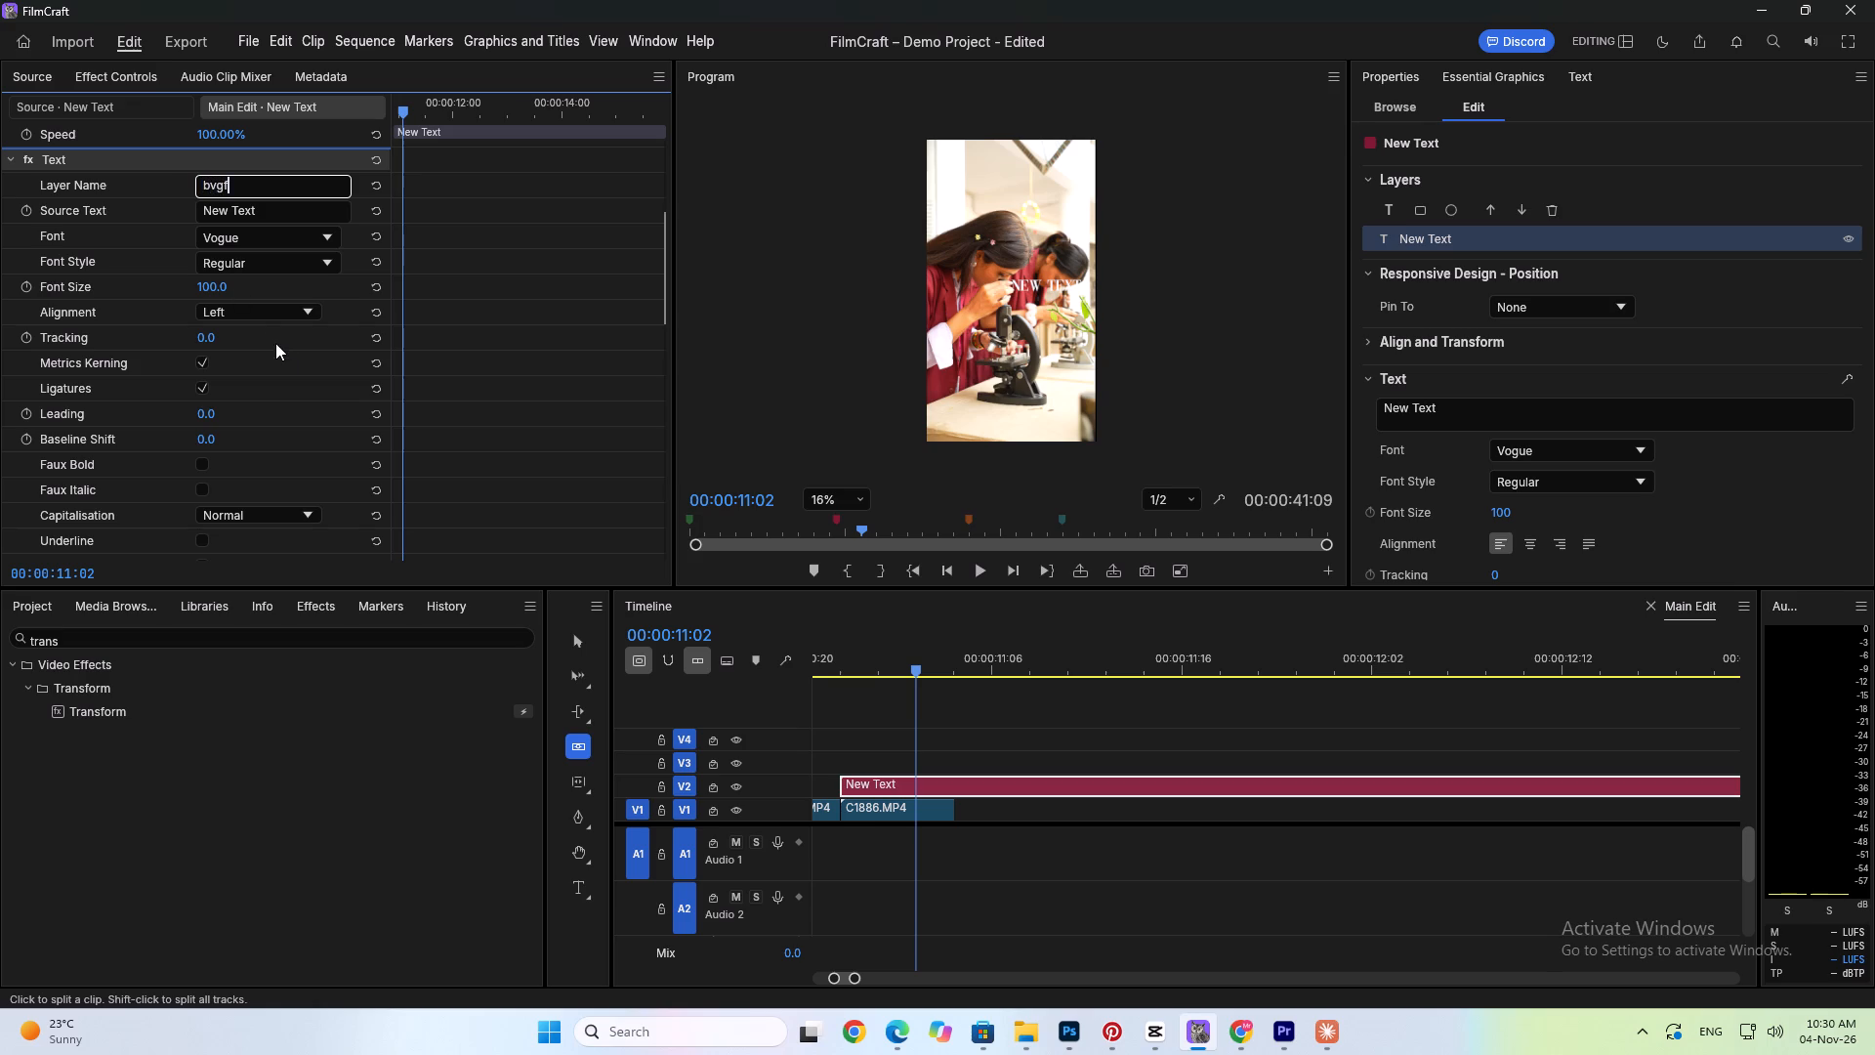
click(280, 365)
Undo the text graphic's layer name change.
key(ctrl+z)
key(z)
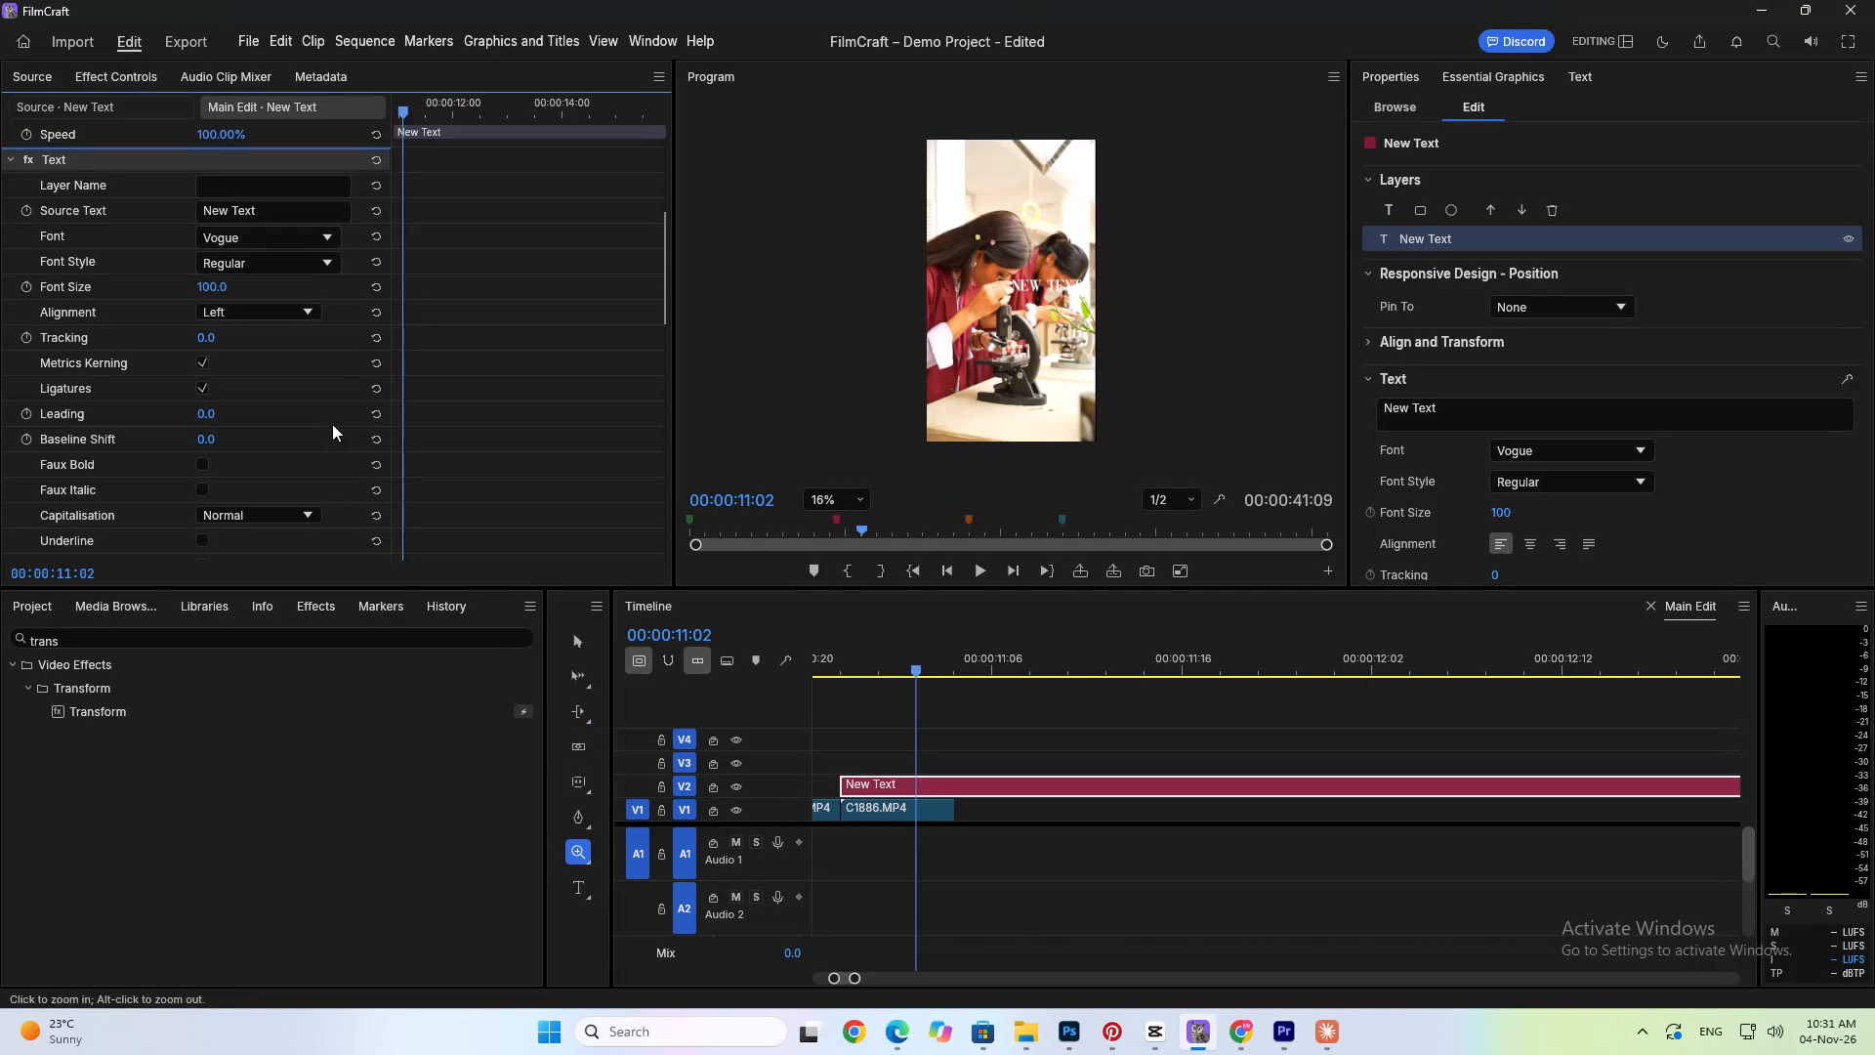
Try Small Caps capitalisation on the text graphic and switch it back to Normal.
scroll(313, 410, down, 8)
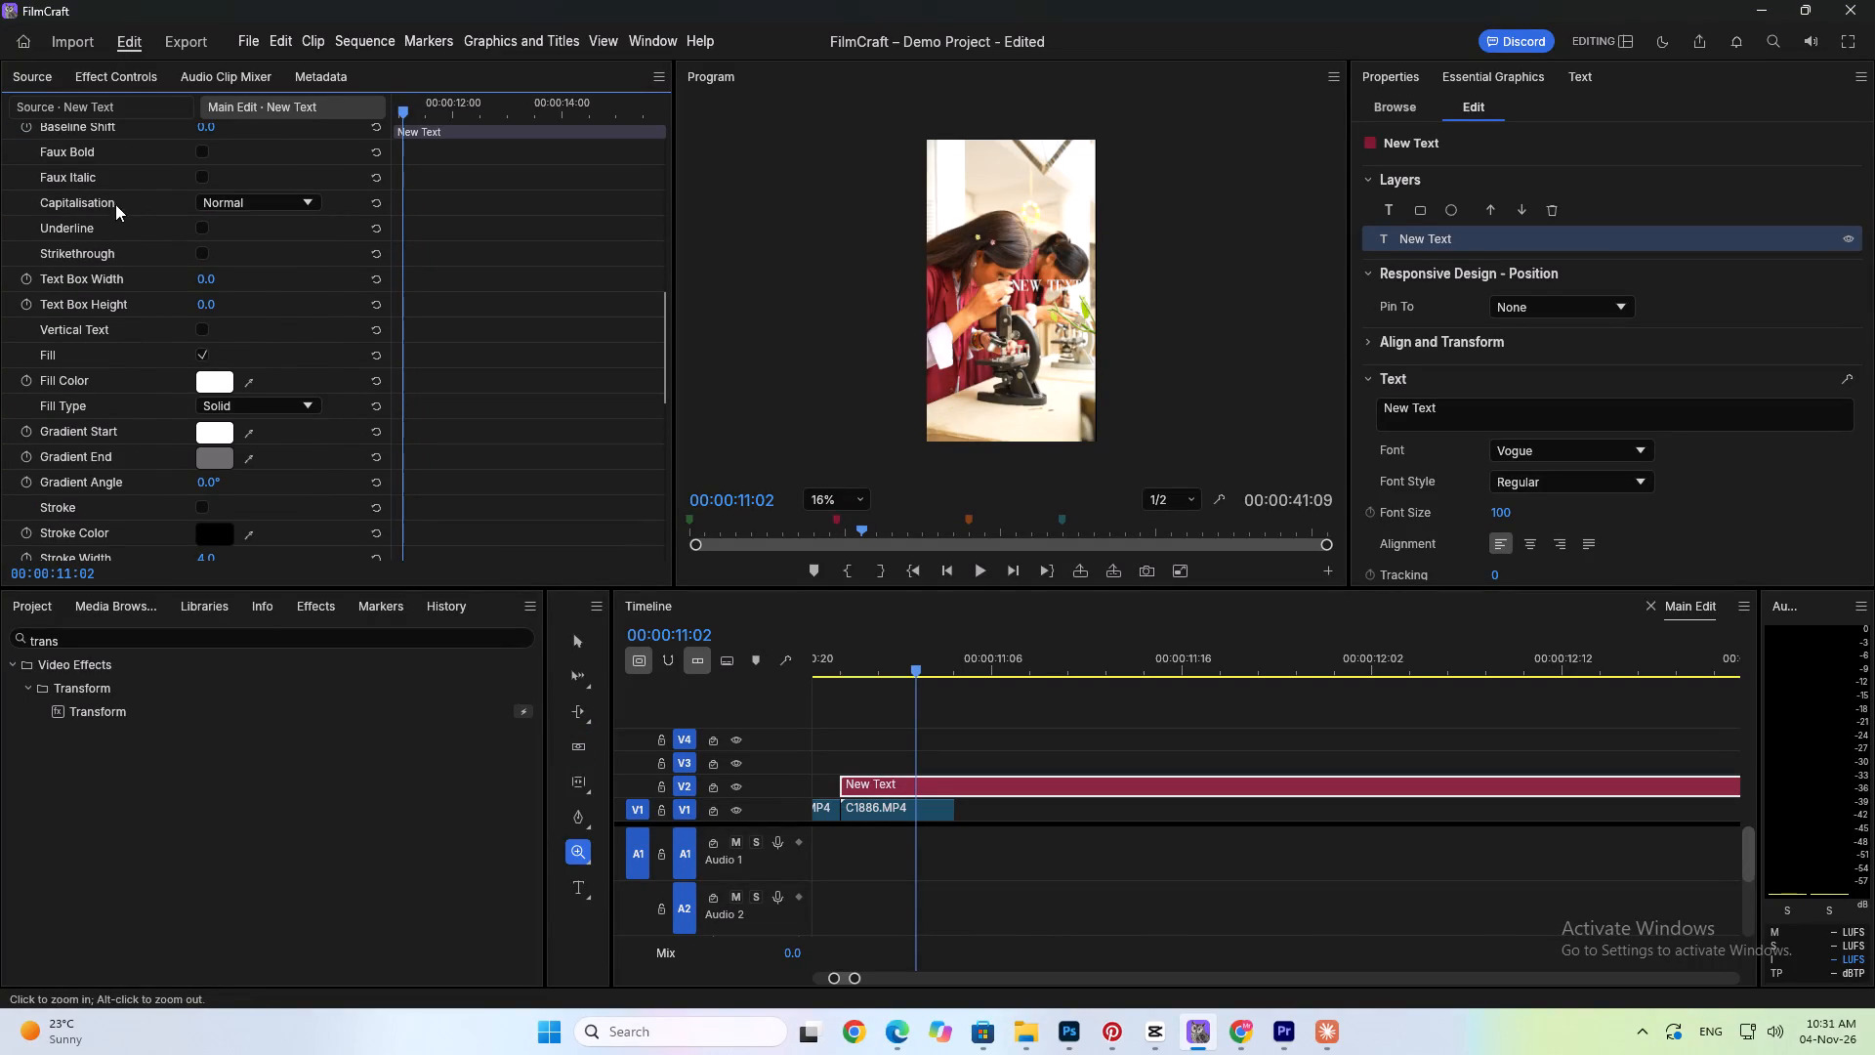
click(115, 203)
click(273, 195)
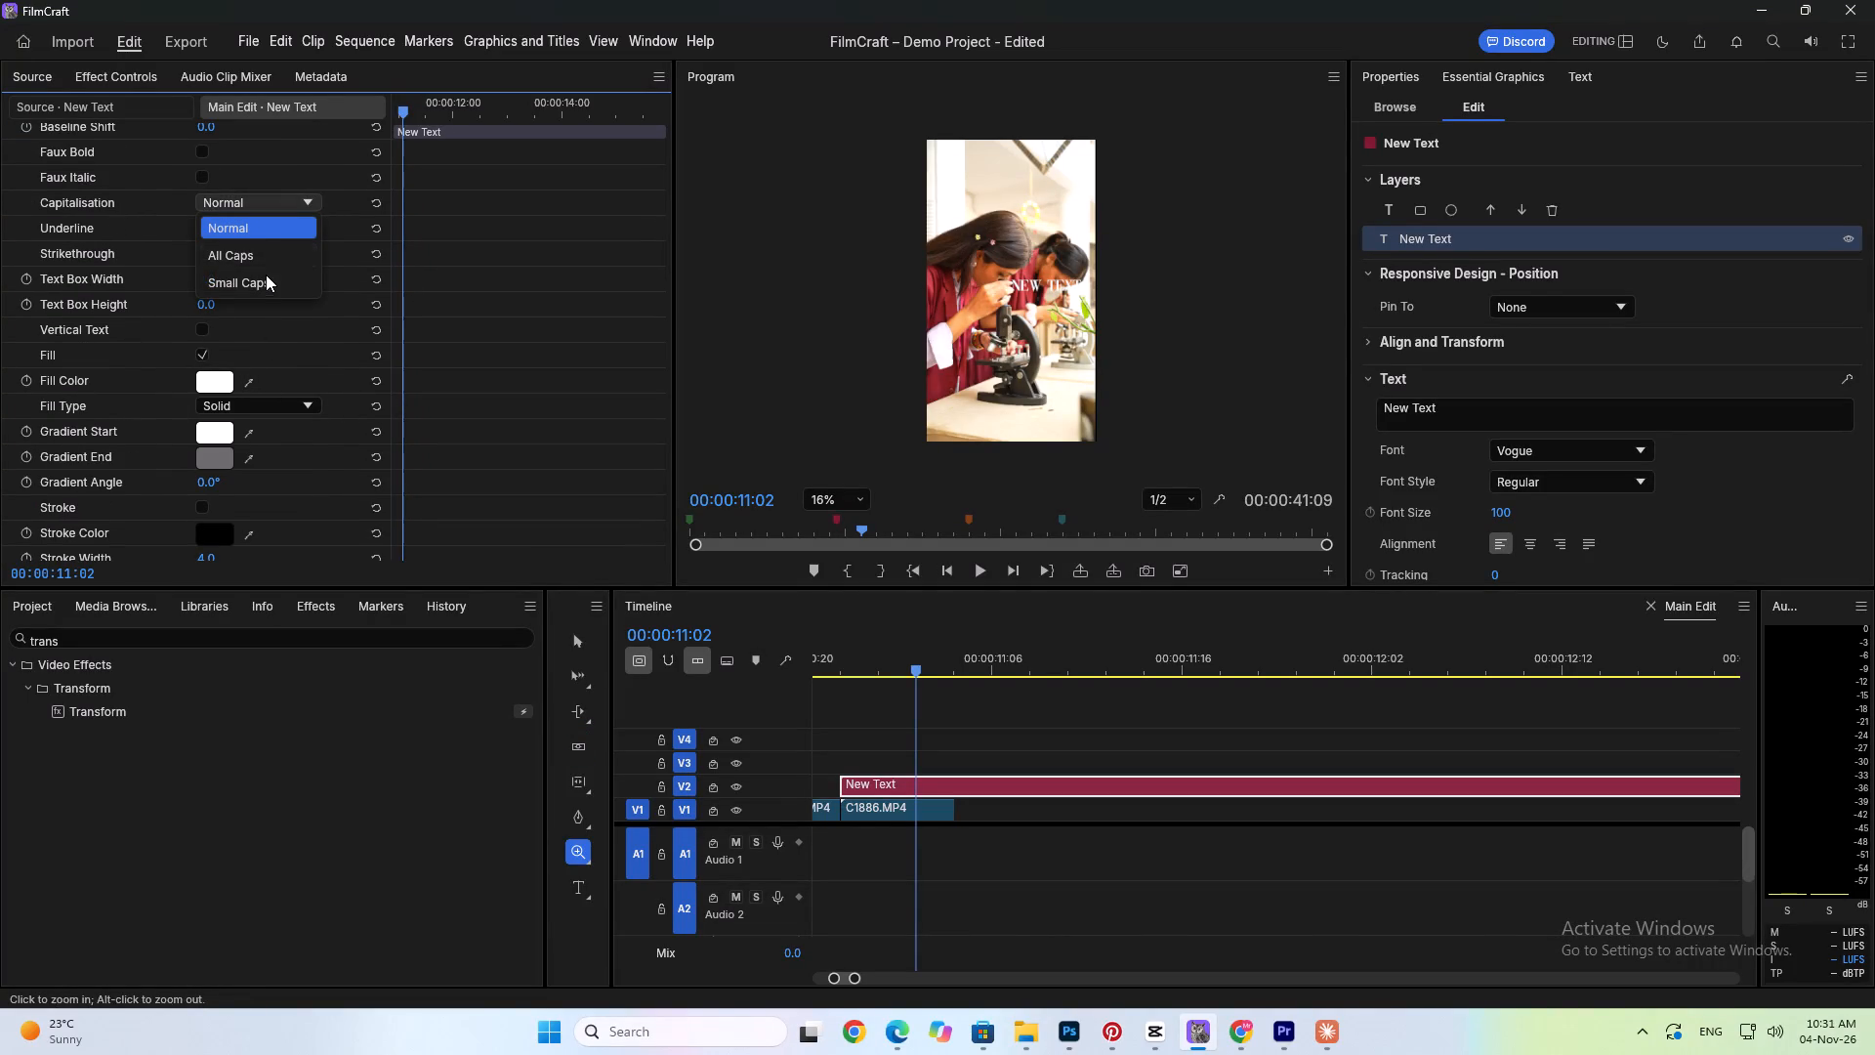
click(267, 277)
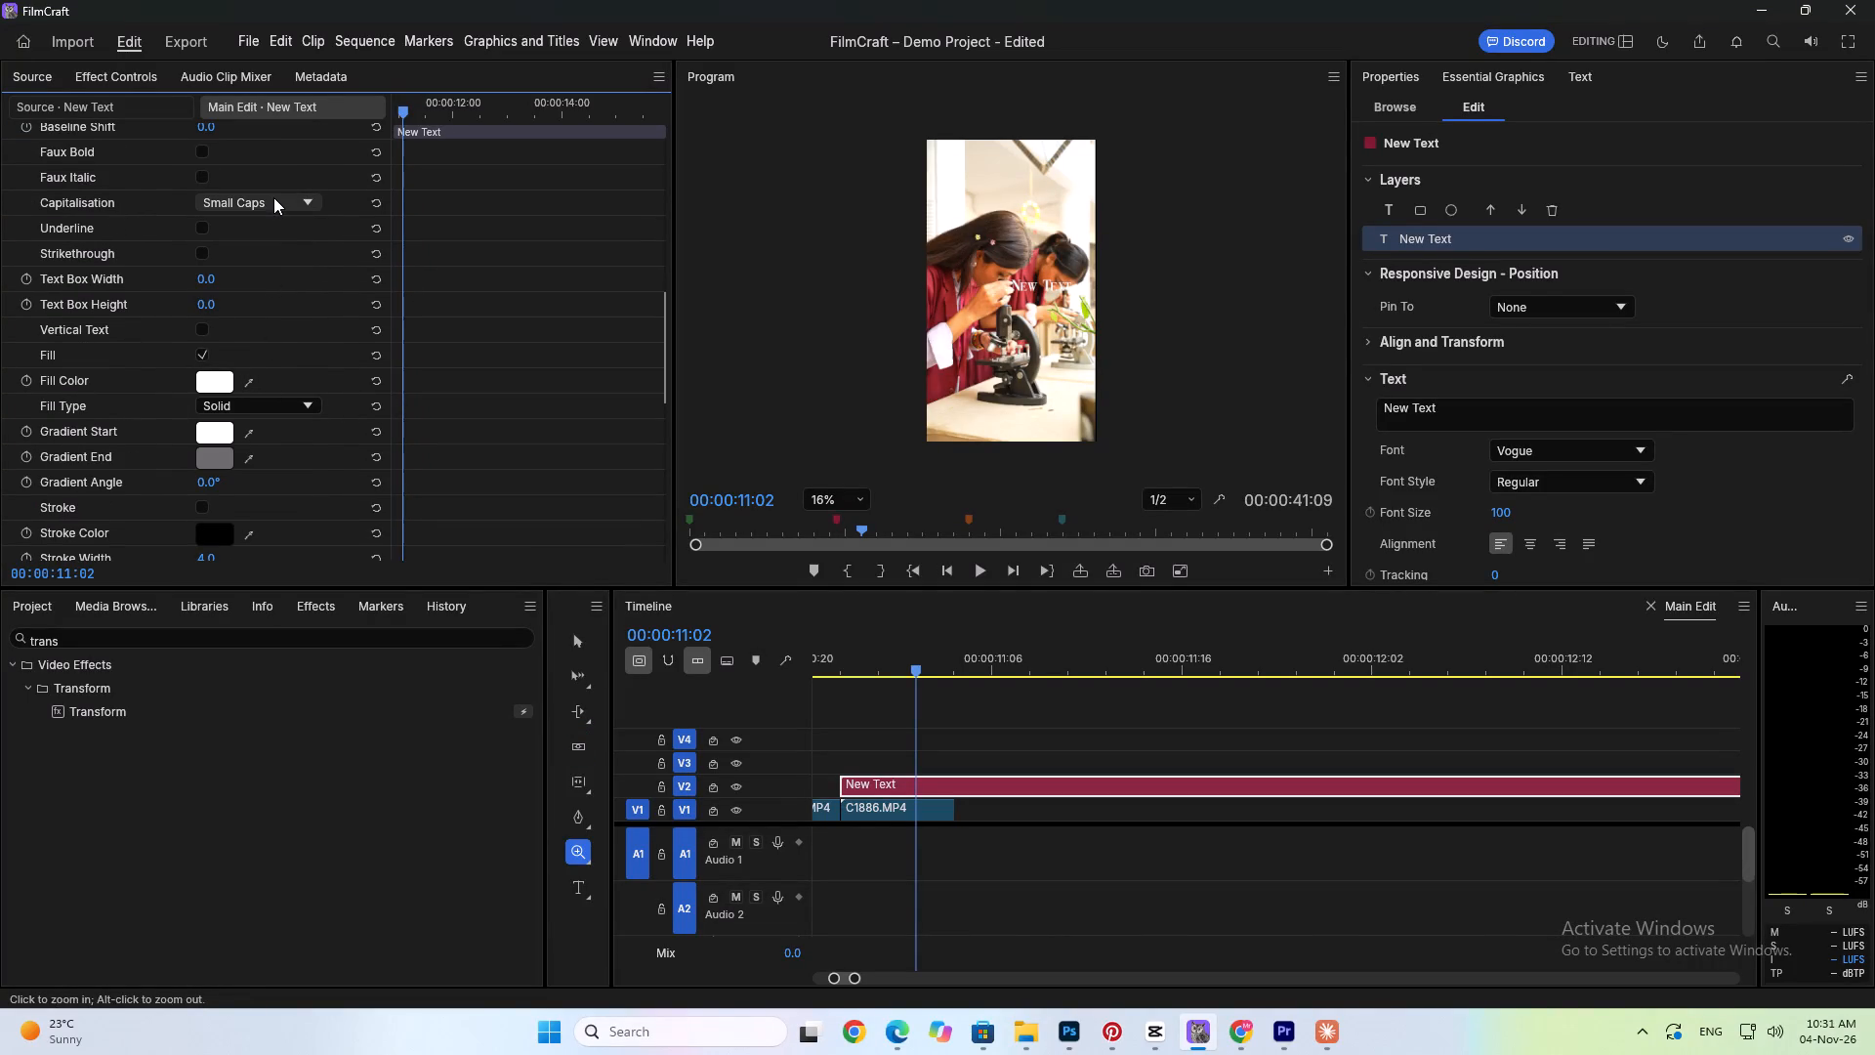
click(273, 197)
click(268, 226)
Examine the text graphic's effect properties, from Motion and Opacity through the Text shadow settings, and its source and sequence views.
scroll(119, 359, down, 7)
scroll(120, 359, up, 1)
scroll(120, 359, down, 15)
scroll(120, 359, down, 6)
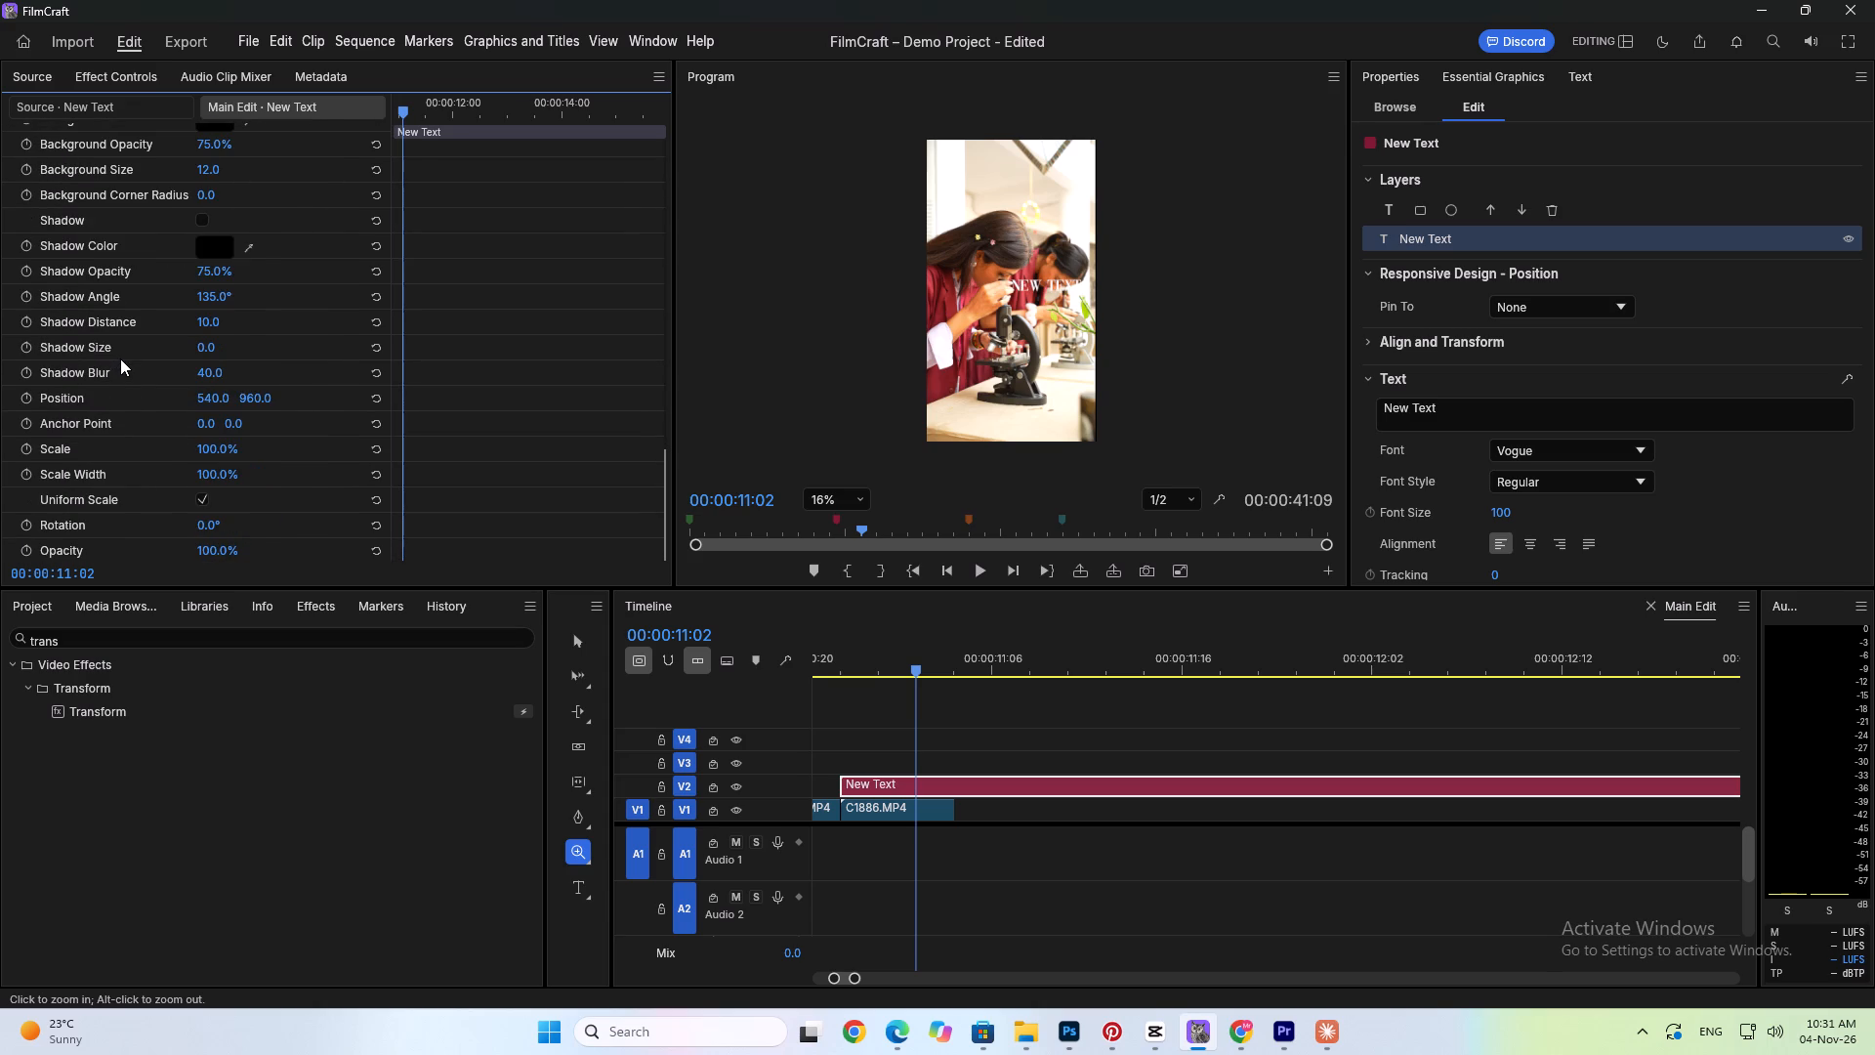
scroll(120, 359, down, 2)
scroll(120, 359, up, 20)
scroll(120, 359, up, 15)
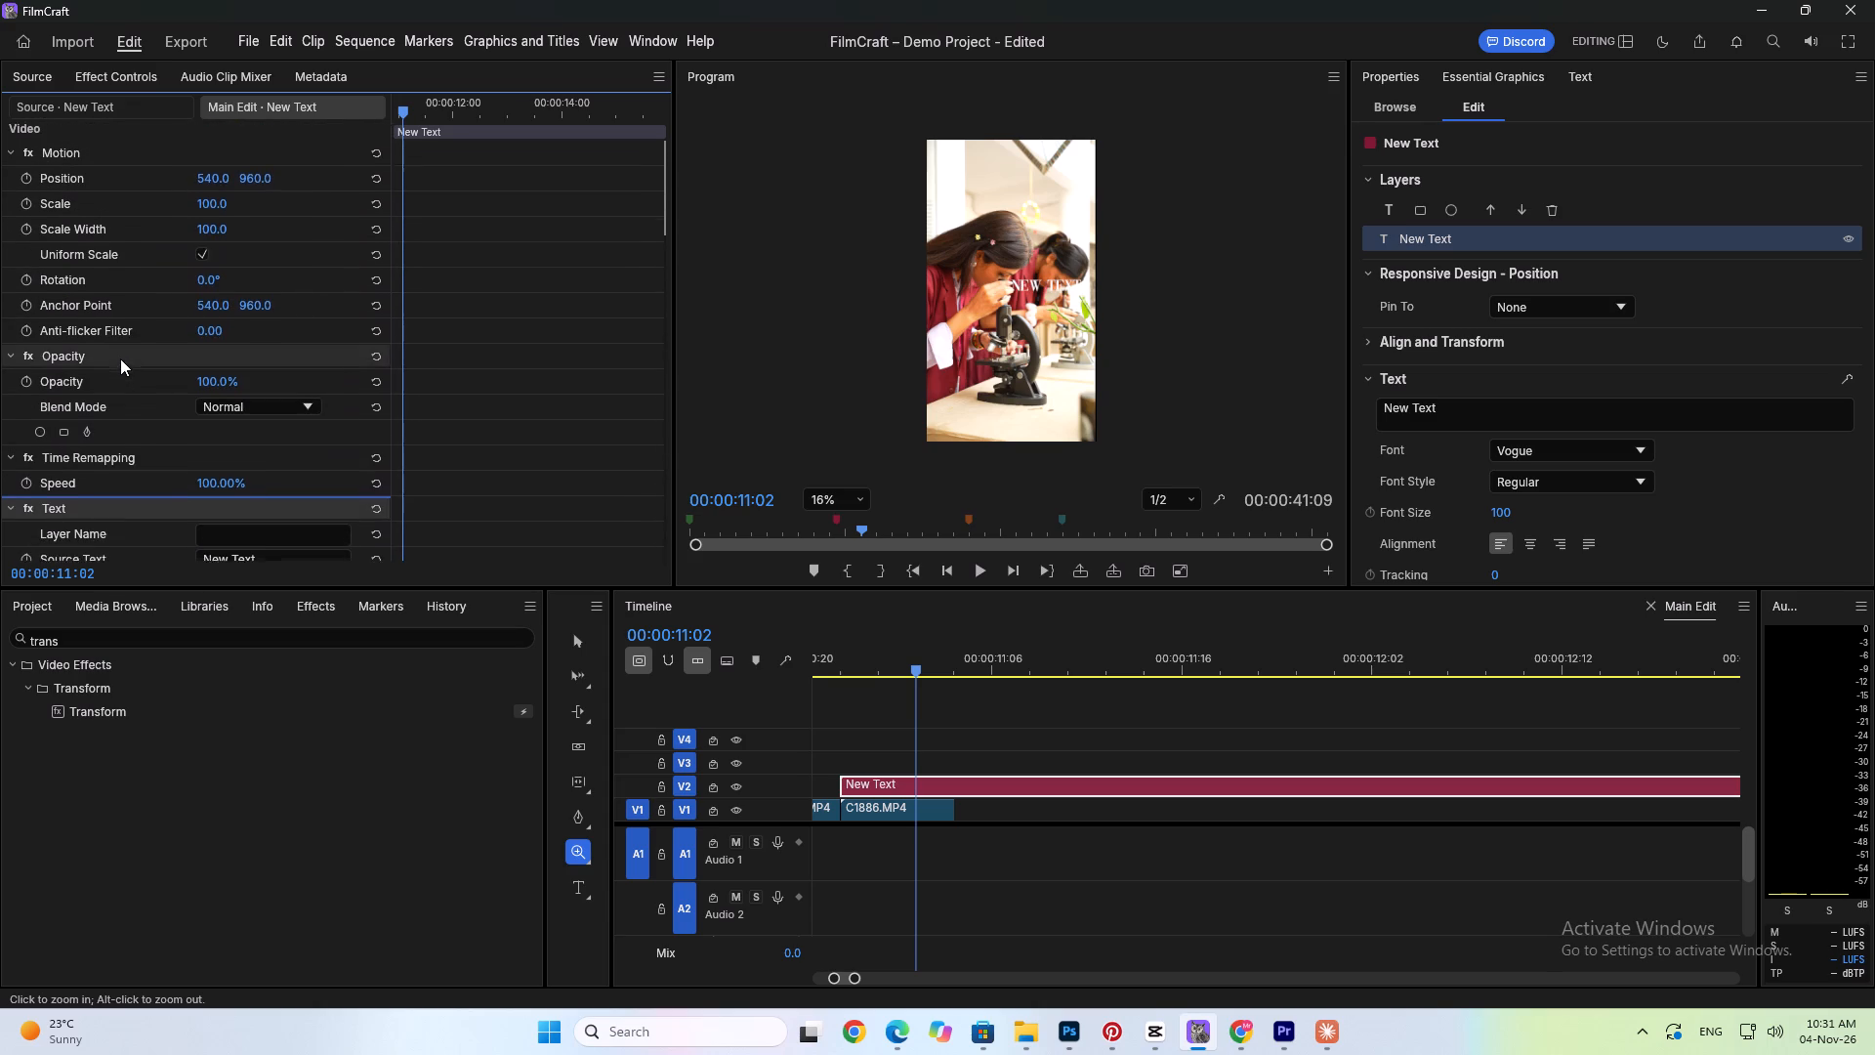
scroll(120, 359, up, 4)
click(126, 105)
click(229, 108)
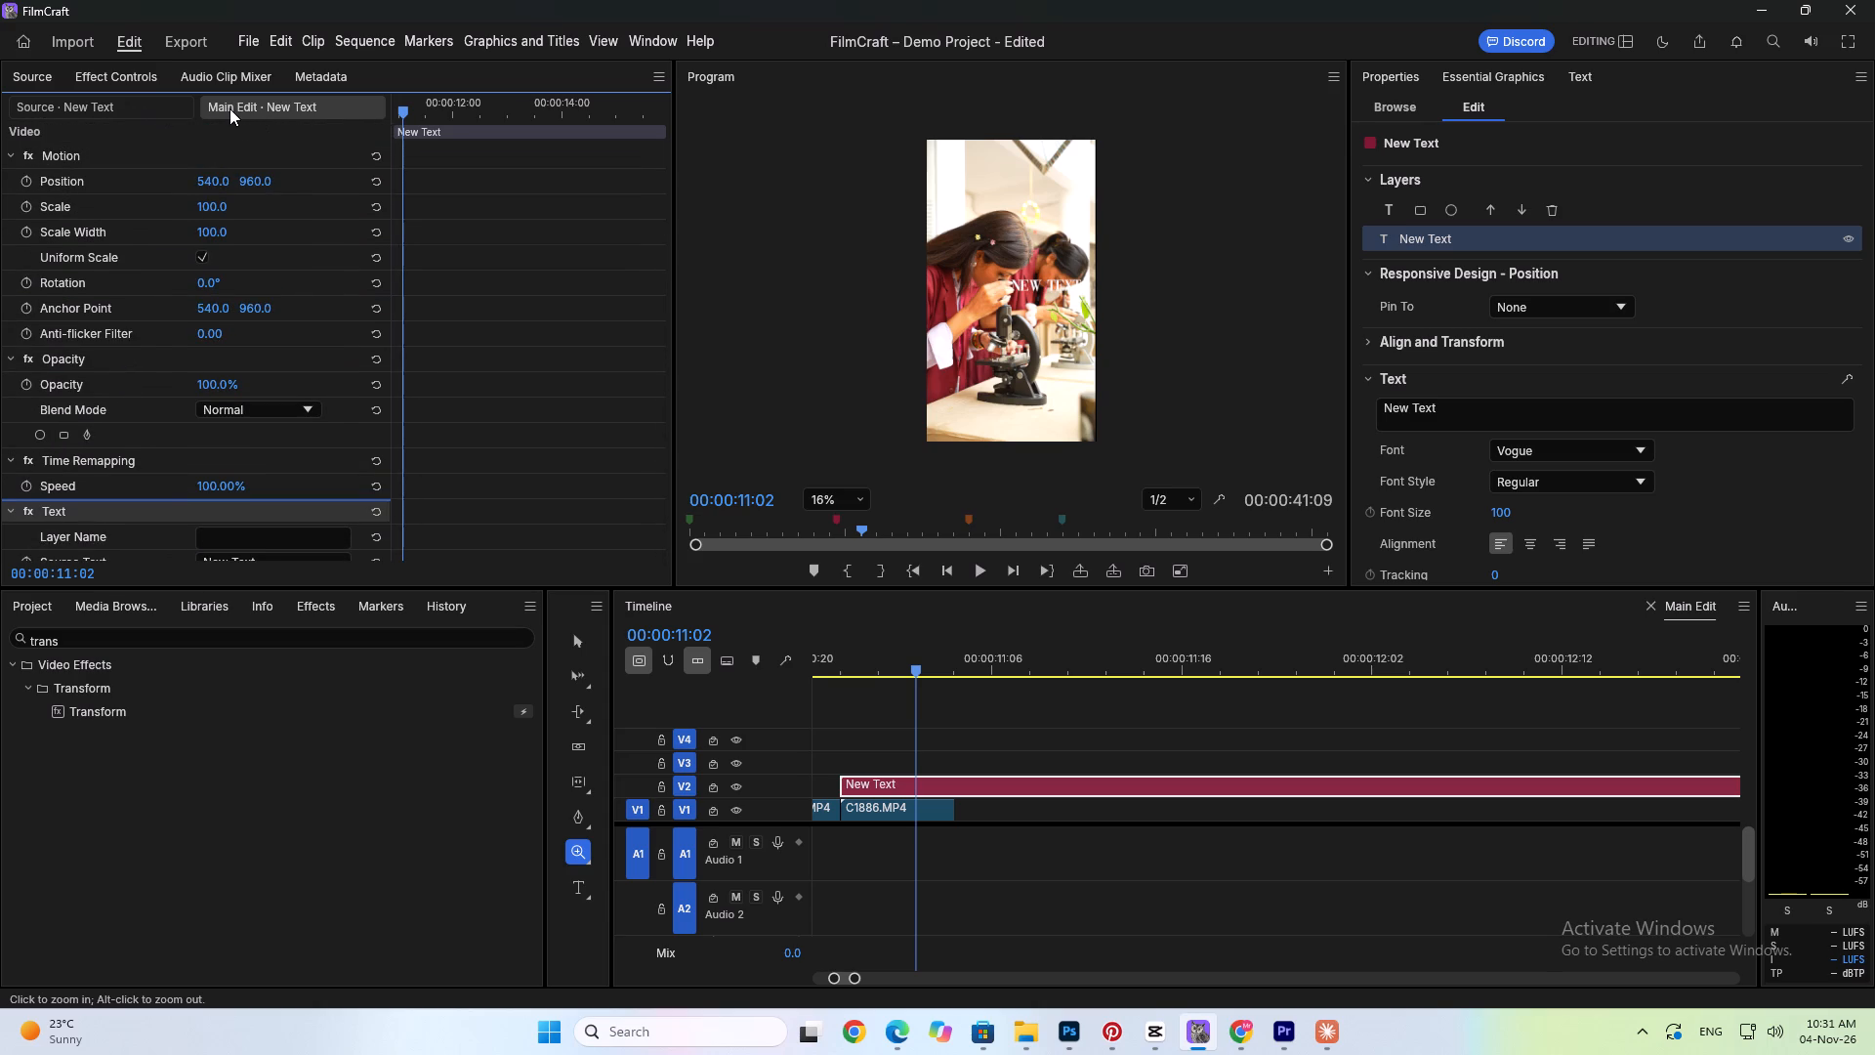
click(230, 77)
click(295, 75)
click(138, 77)
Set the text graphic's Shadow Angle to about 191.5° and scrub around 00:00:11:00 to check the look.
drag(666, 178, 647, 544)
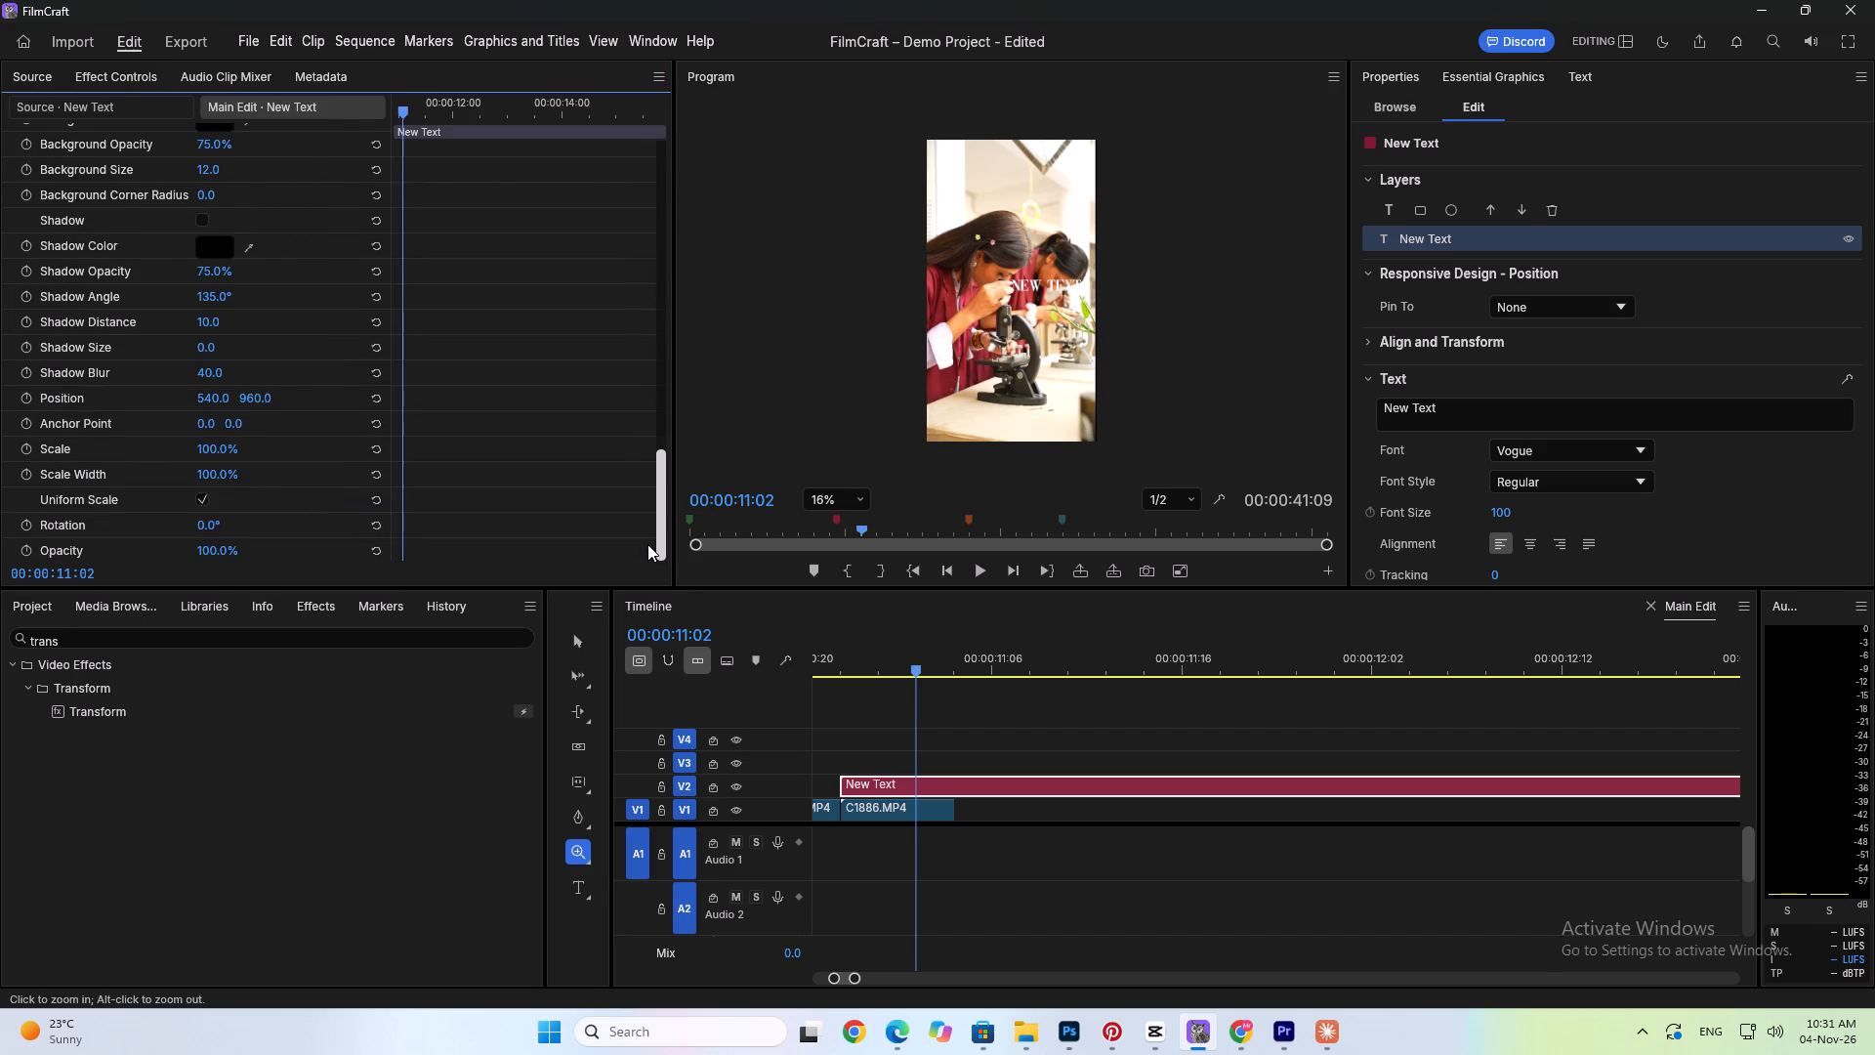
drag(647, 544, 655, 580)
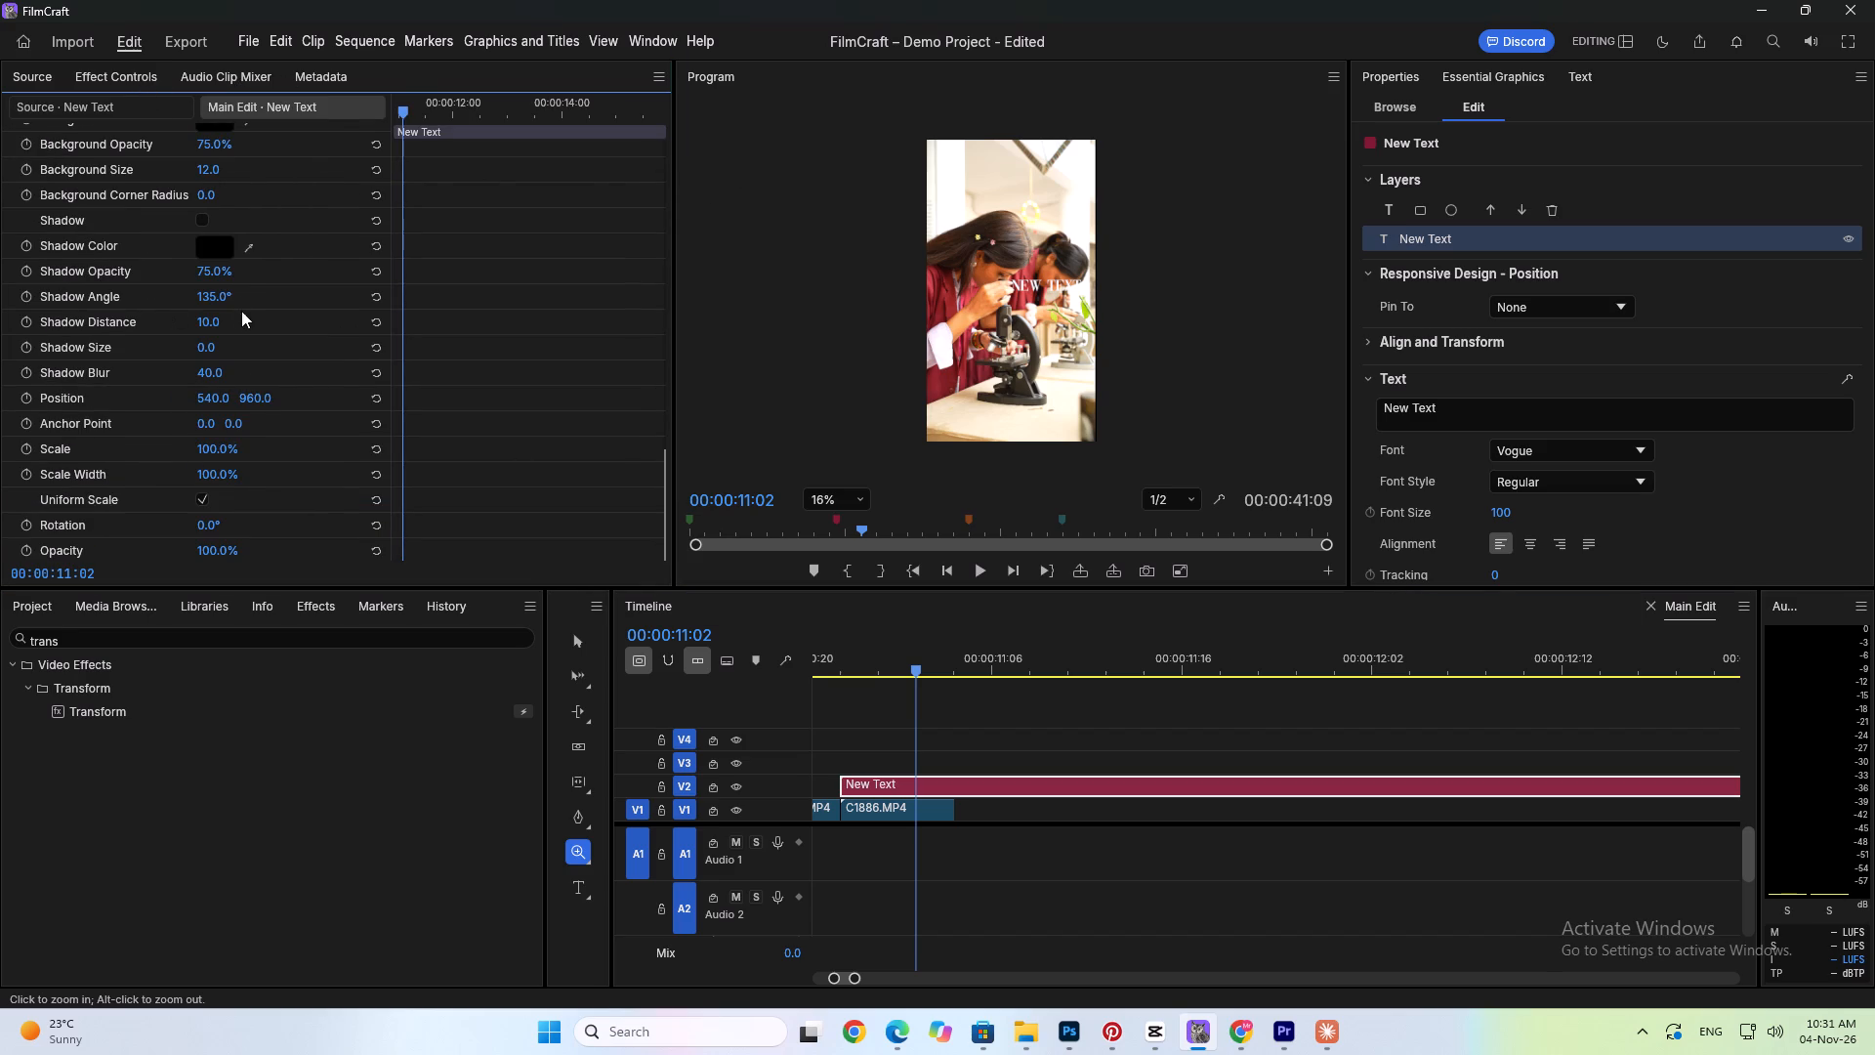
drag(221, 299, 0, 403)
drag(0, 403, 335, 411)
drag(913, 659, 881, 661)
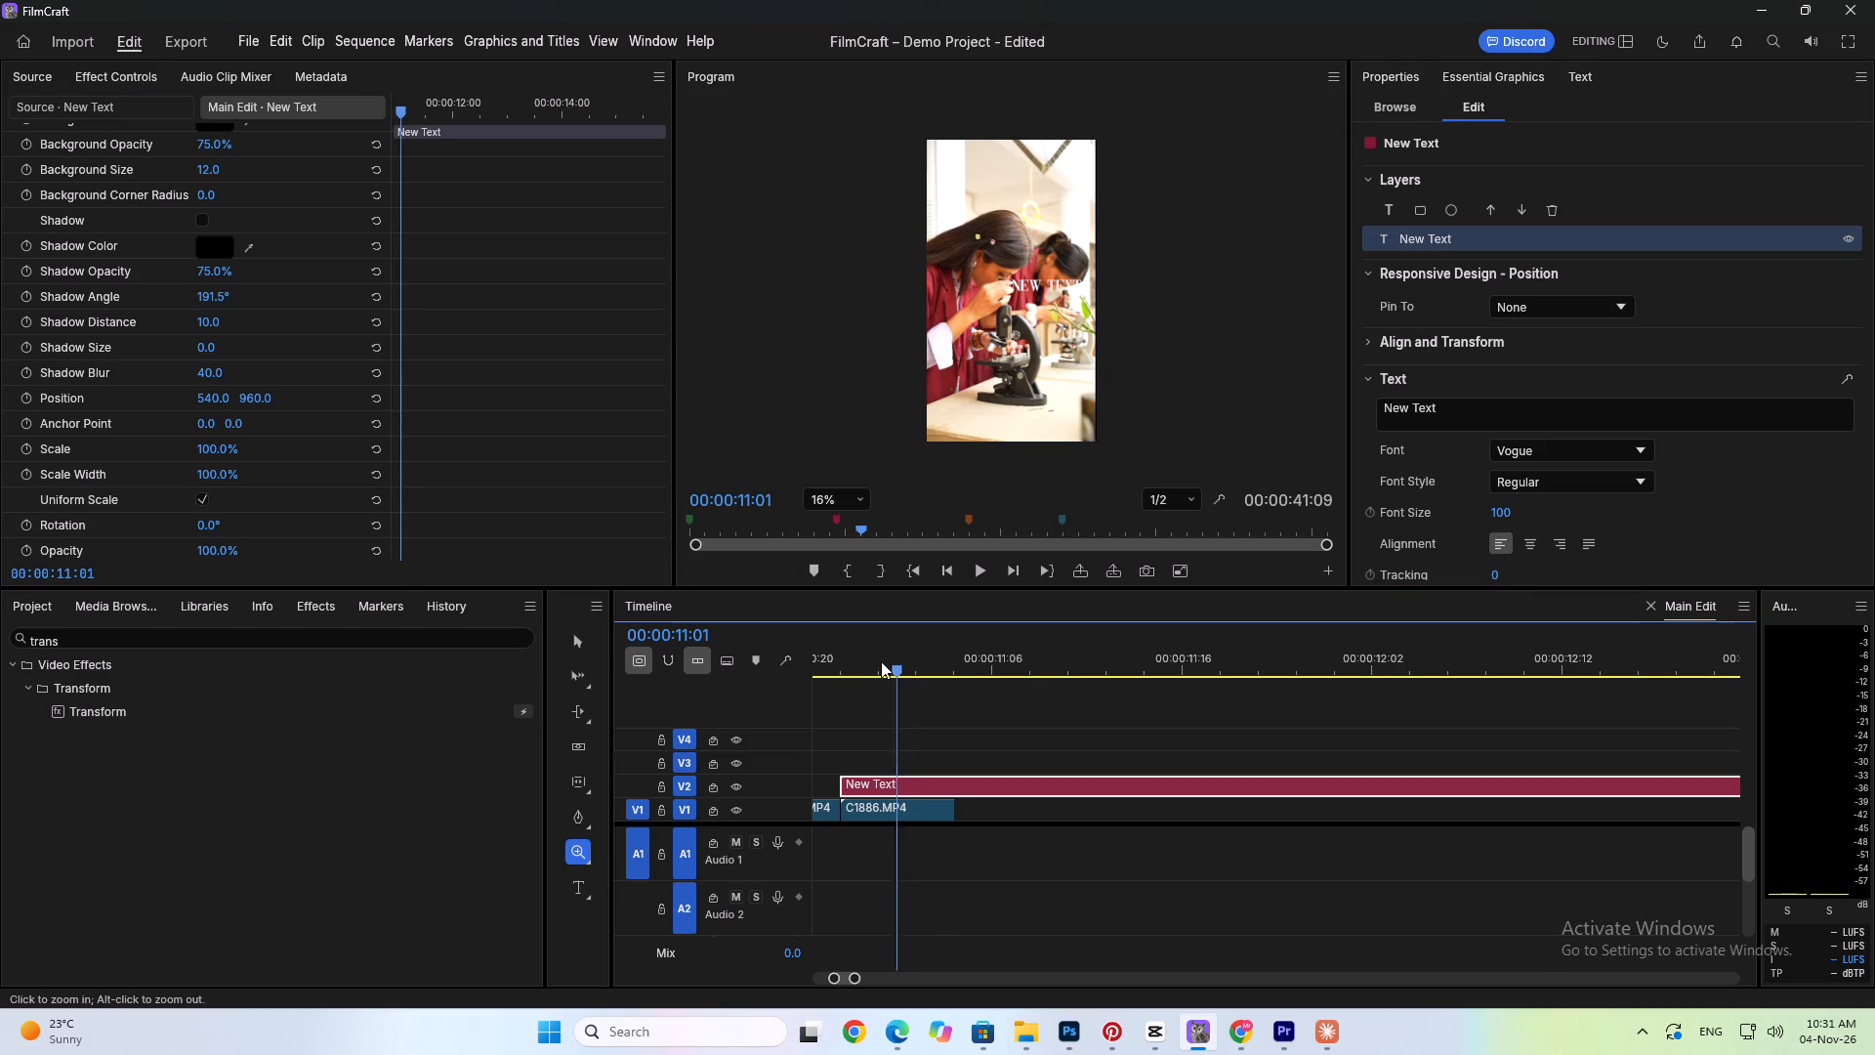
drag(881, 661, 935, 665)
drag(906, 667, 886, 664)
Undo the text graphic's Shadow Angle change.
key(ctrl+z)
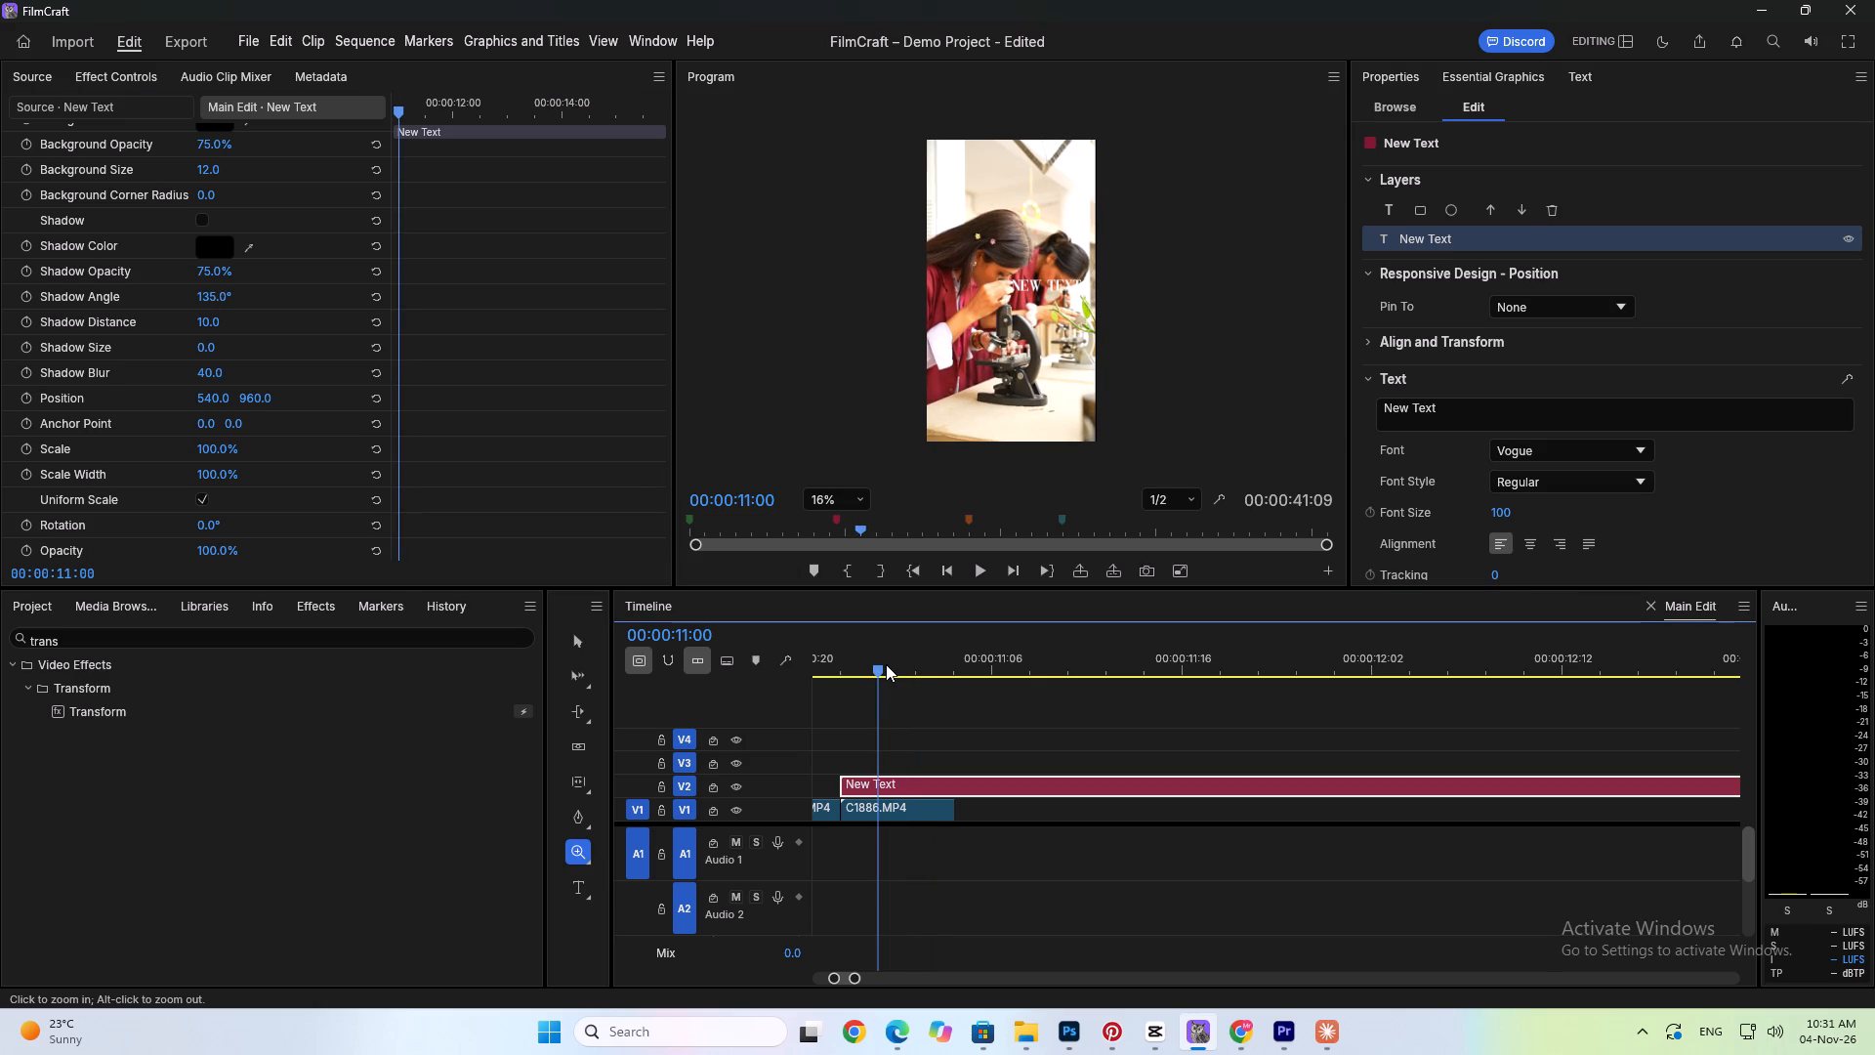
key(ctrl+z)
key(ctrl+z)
Switch to Google Chrome and bring up the open Apple music animation.pdf document.
key(alt+Tab)
key(alt+Tab)
key(alt+Tab)
key(alt+Tab)
key(alt+Tab)
key(alt+Tab)
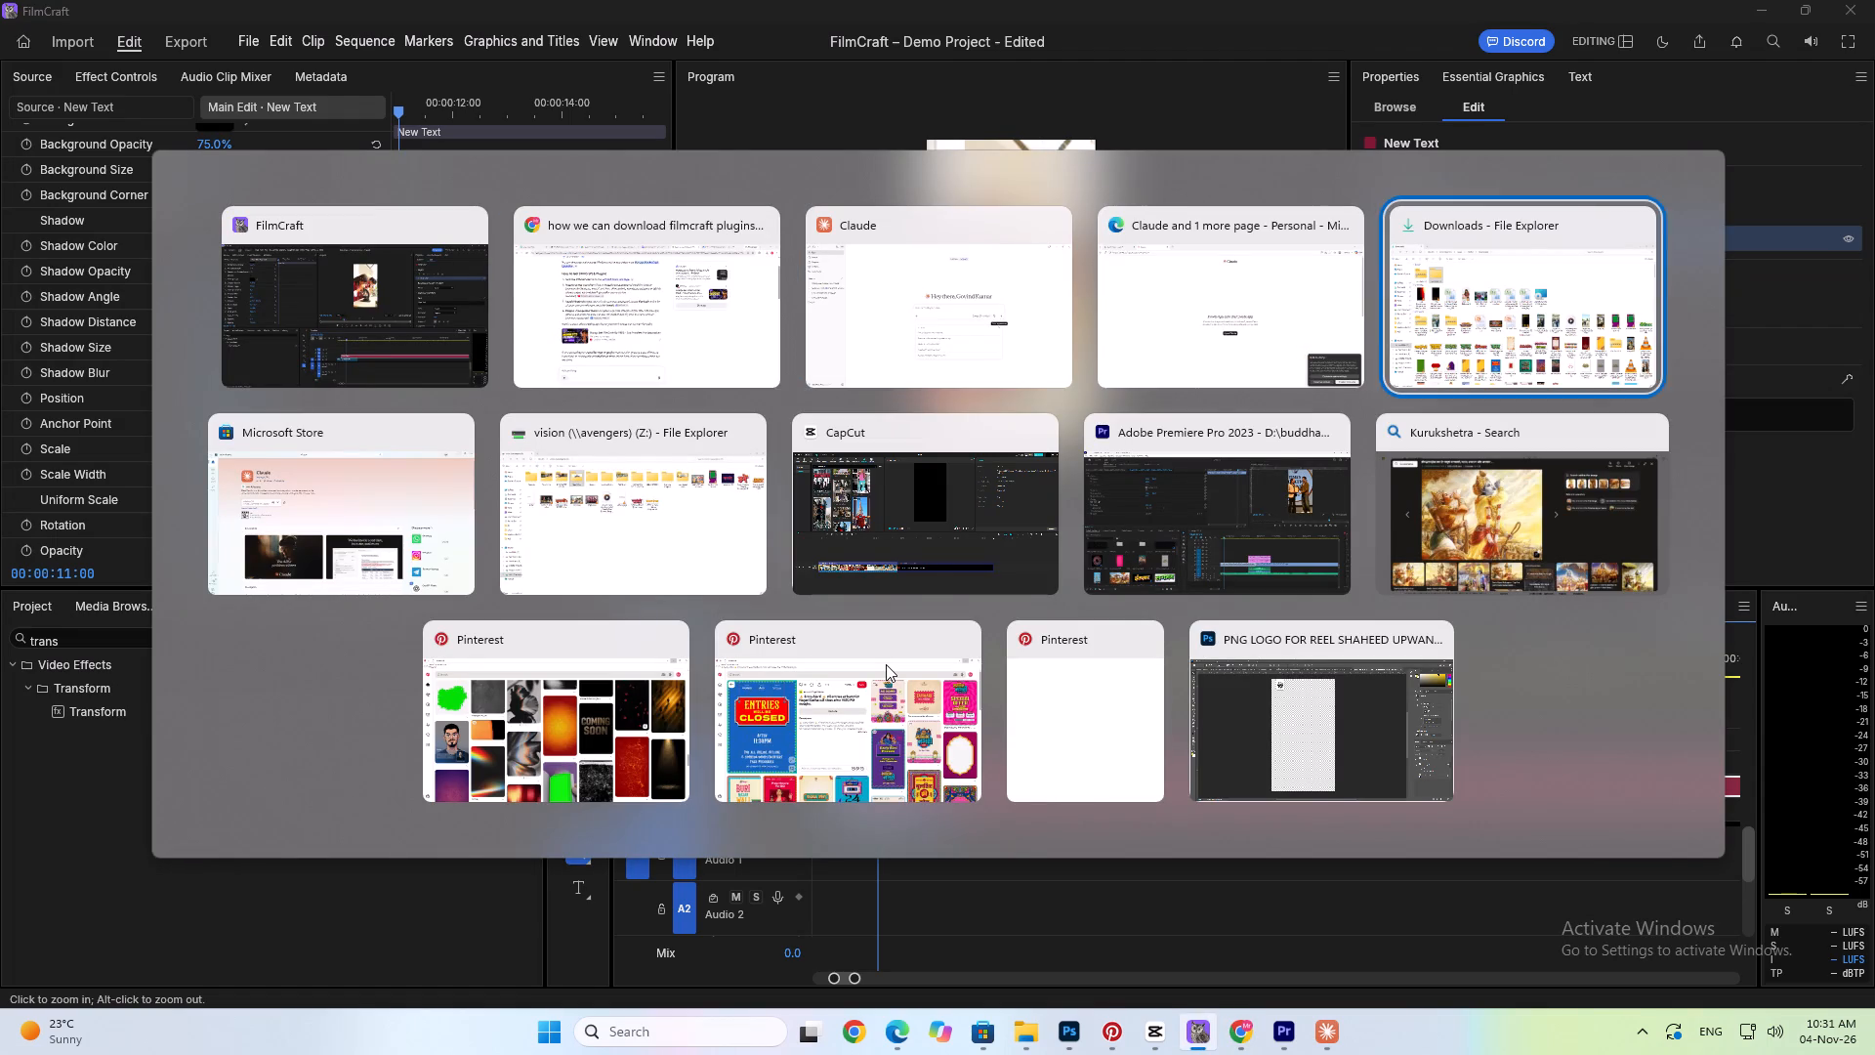
key(alt+Tab)
key(alt+Tab)
key(alt+Tab)
key(alt+Tab)
key(alt+Tab)
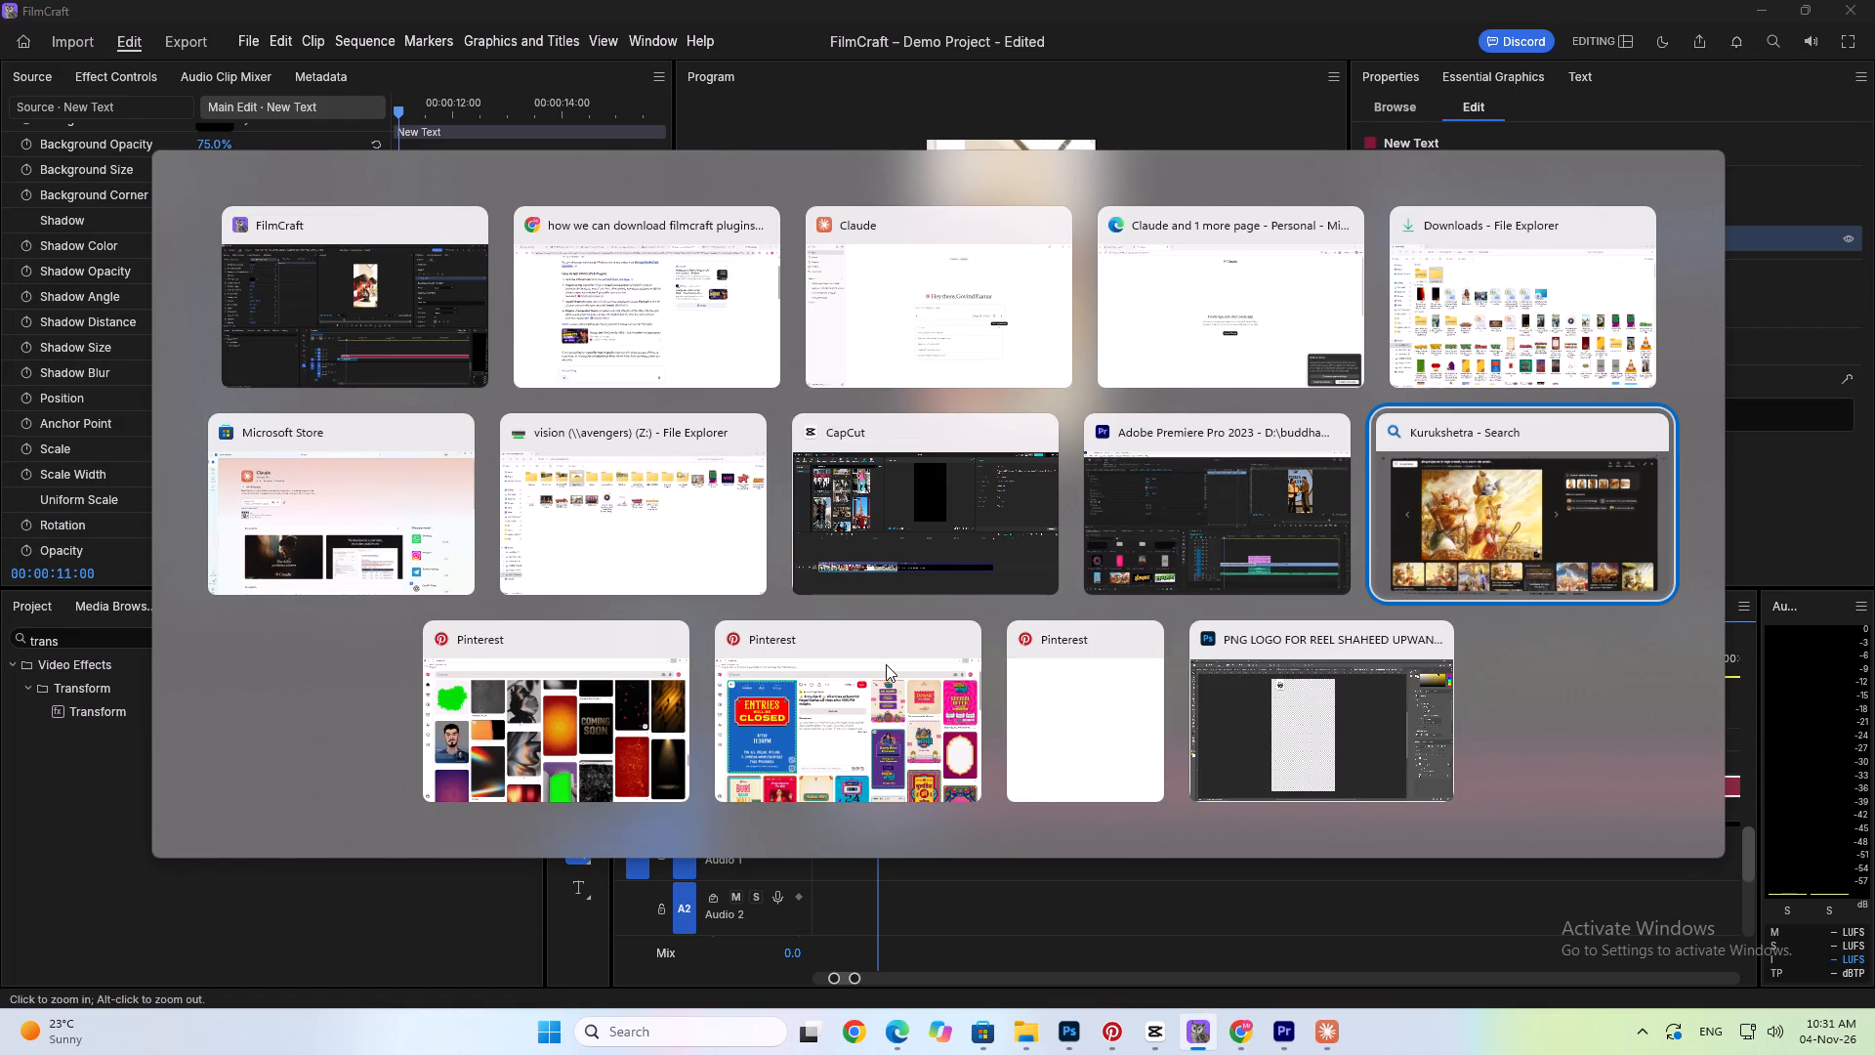
key(alt+Tab)
key(alt+Tab)
key(alt+Tab)
key(alt+Tab)
key(alt+Tab)
key(alt+Tab)
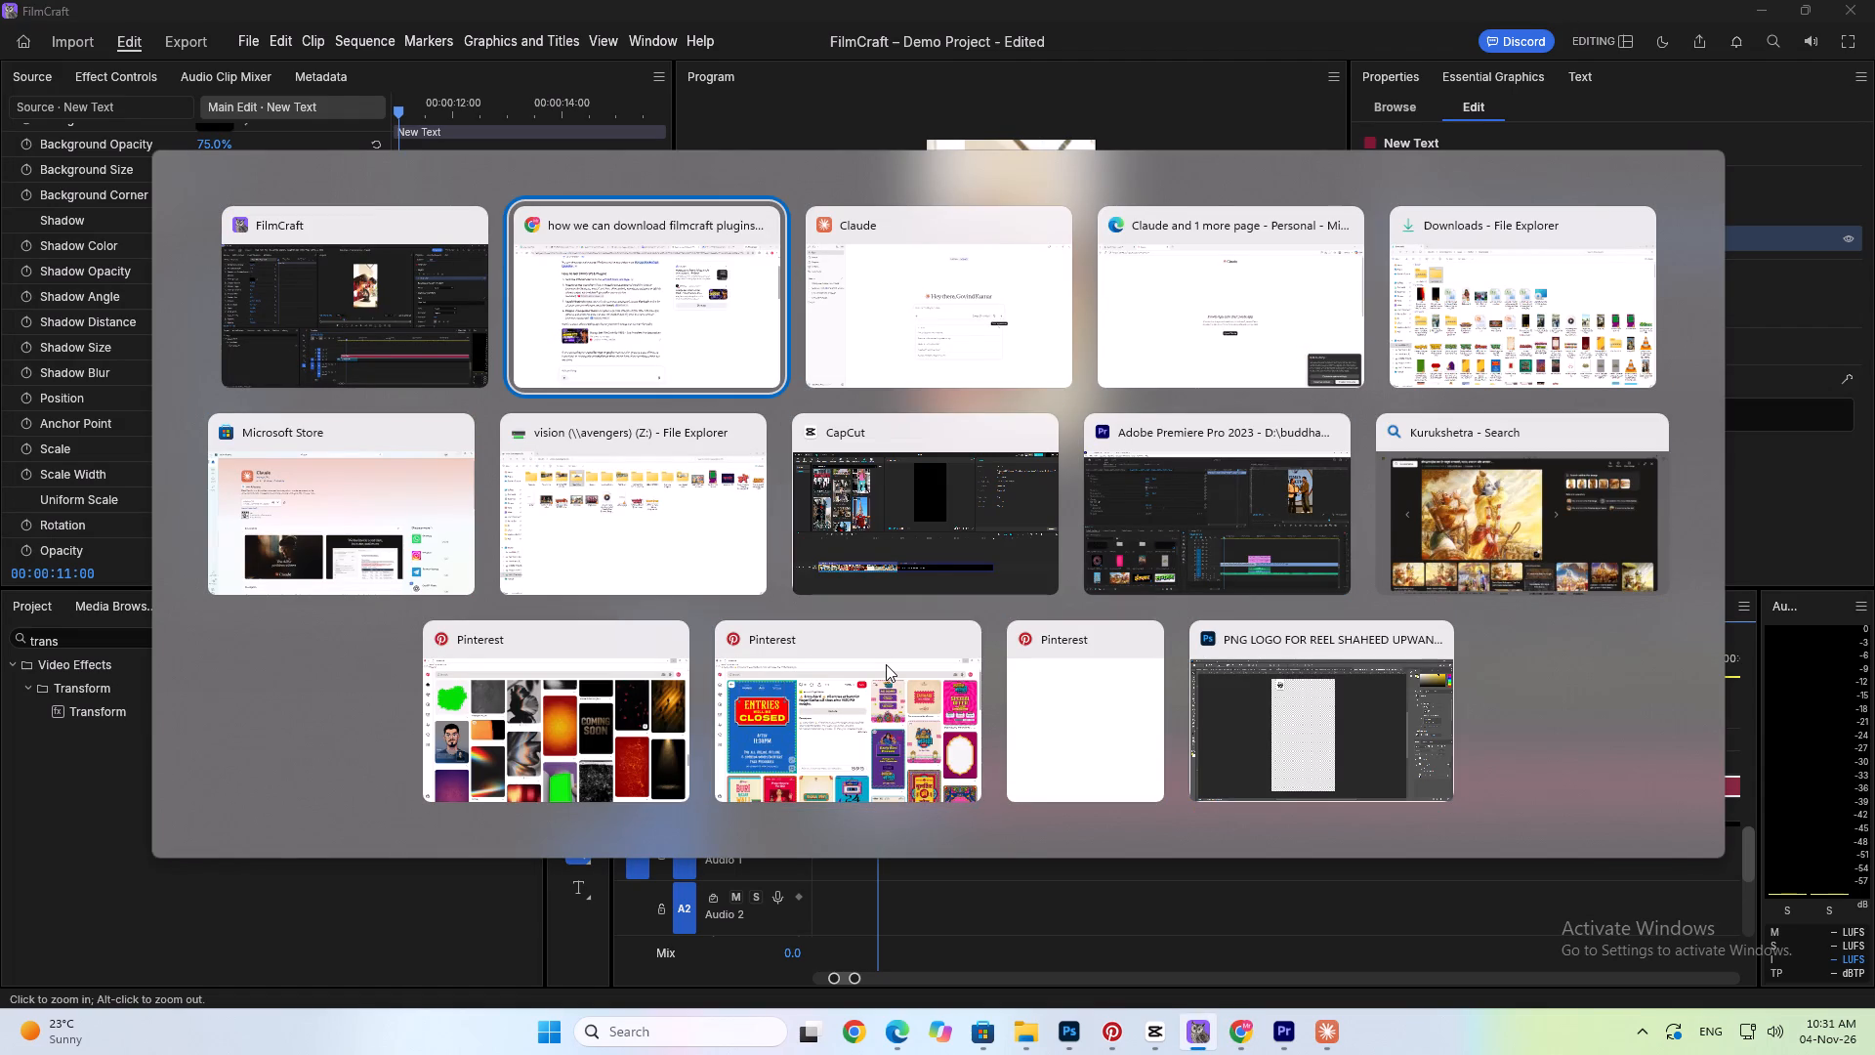
key(alt+Tab)
key(alt+Tab)
key(alt+Tab)
key(alt+Tab)
key(alt+Tab)
key(alt+Tab)
key(alt+Tab)
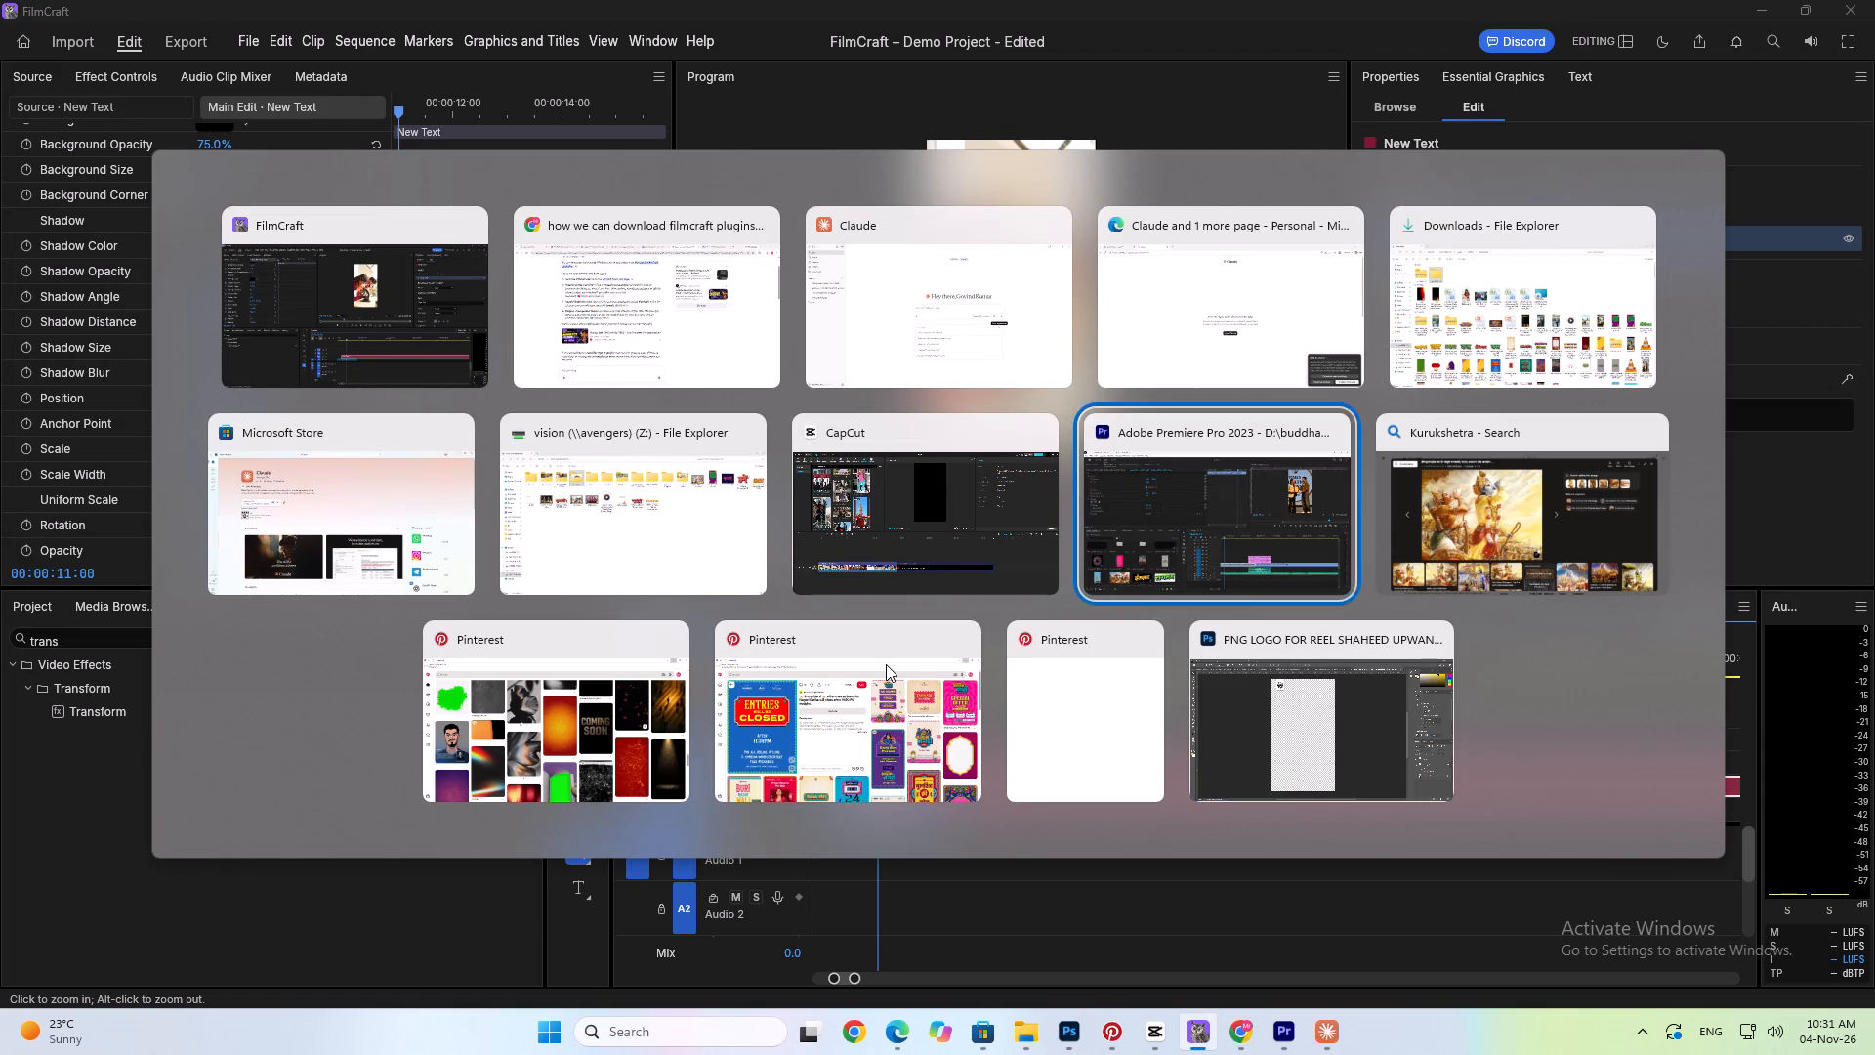
key(alt+Tab)
key(alt+Tab)
key(alt+Tab)
key(alt+Tab)
key(alt+Tab)
key(alt+Tab)
key(alt+Tab)
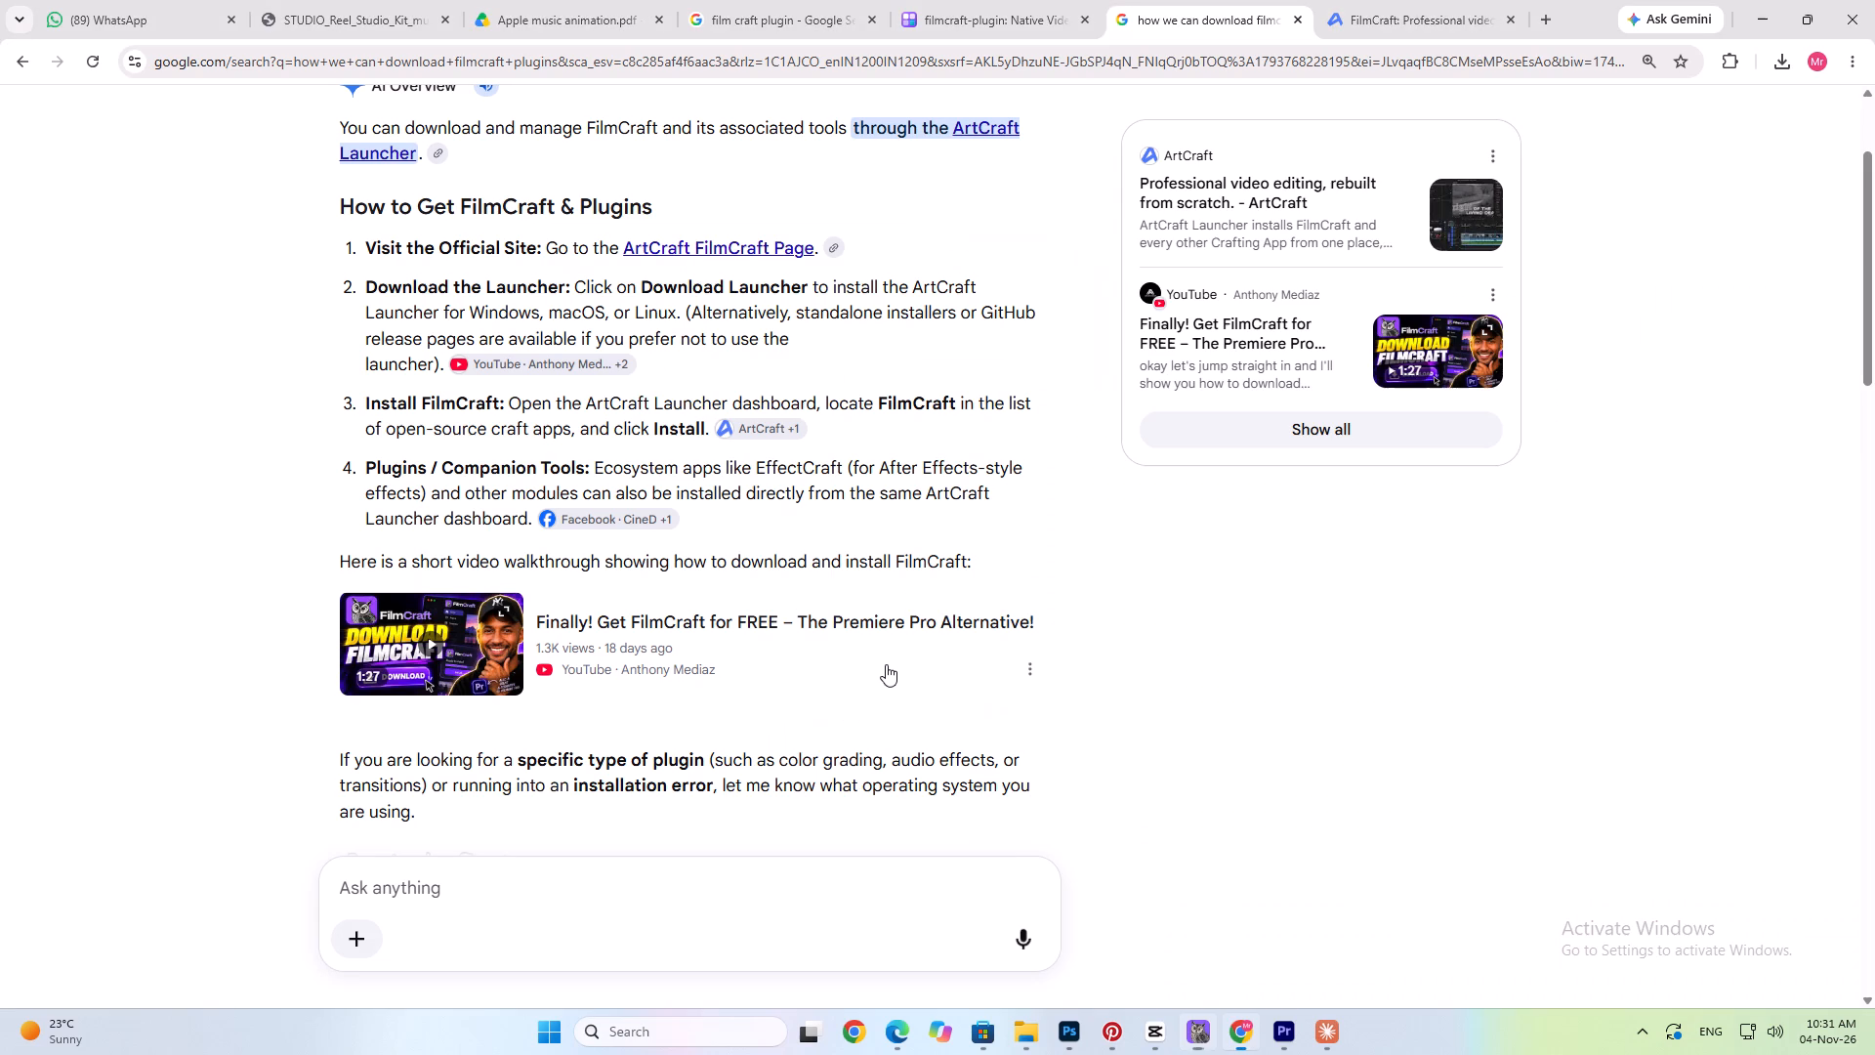
click(533, 0)
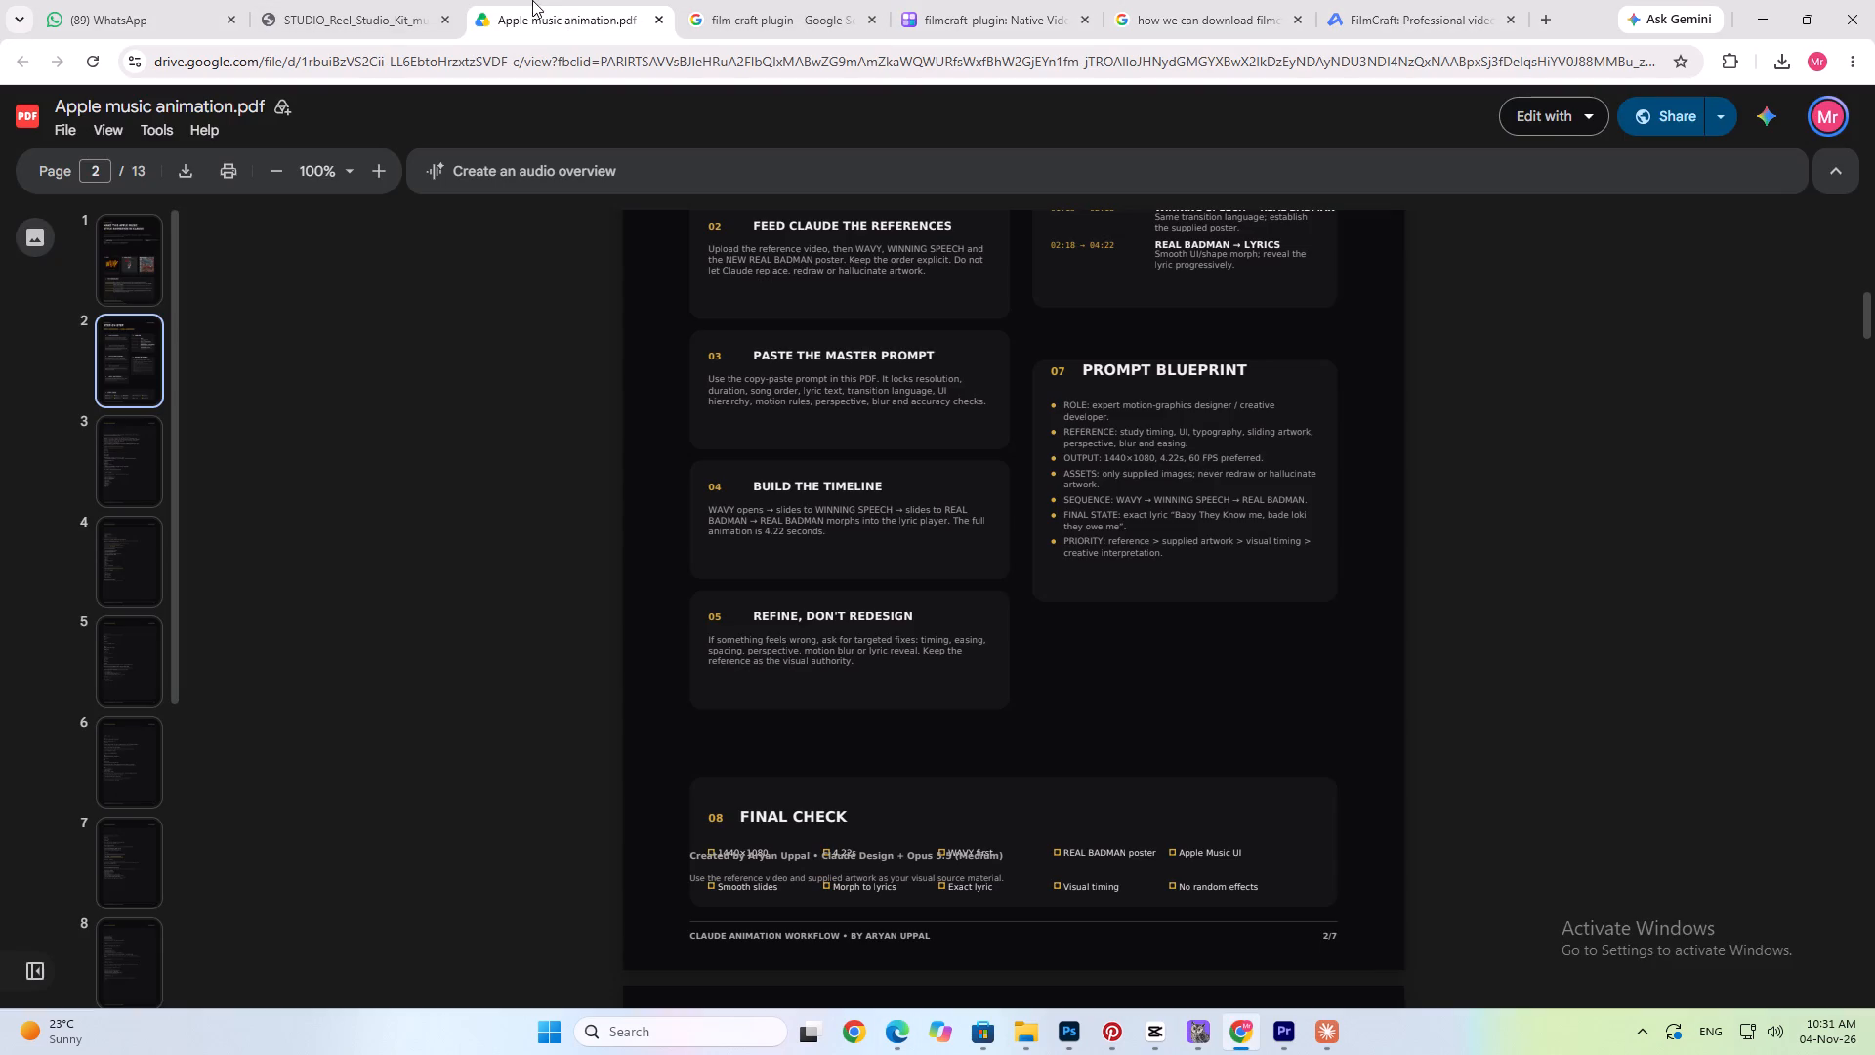
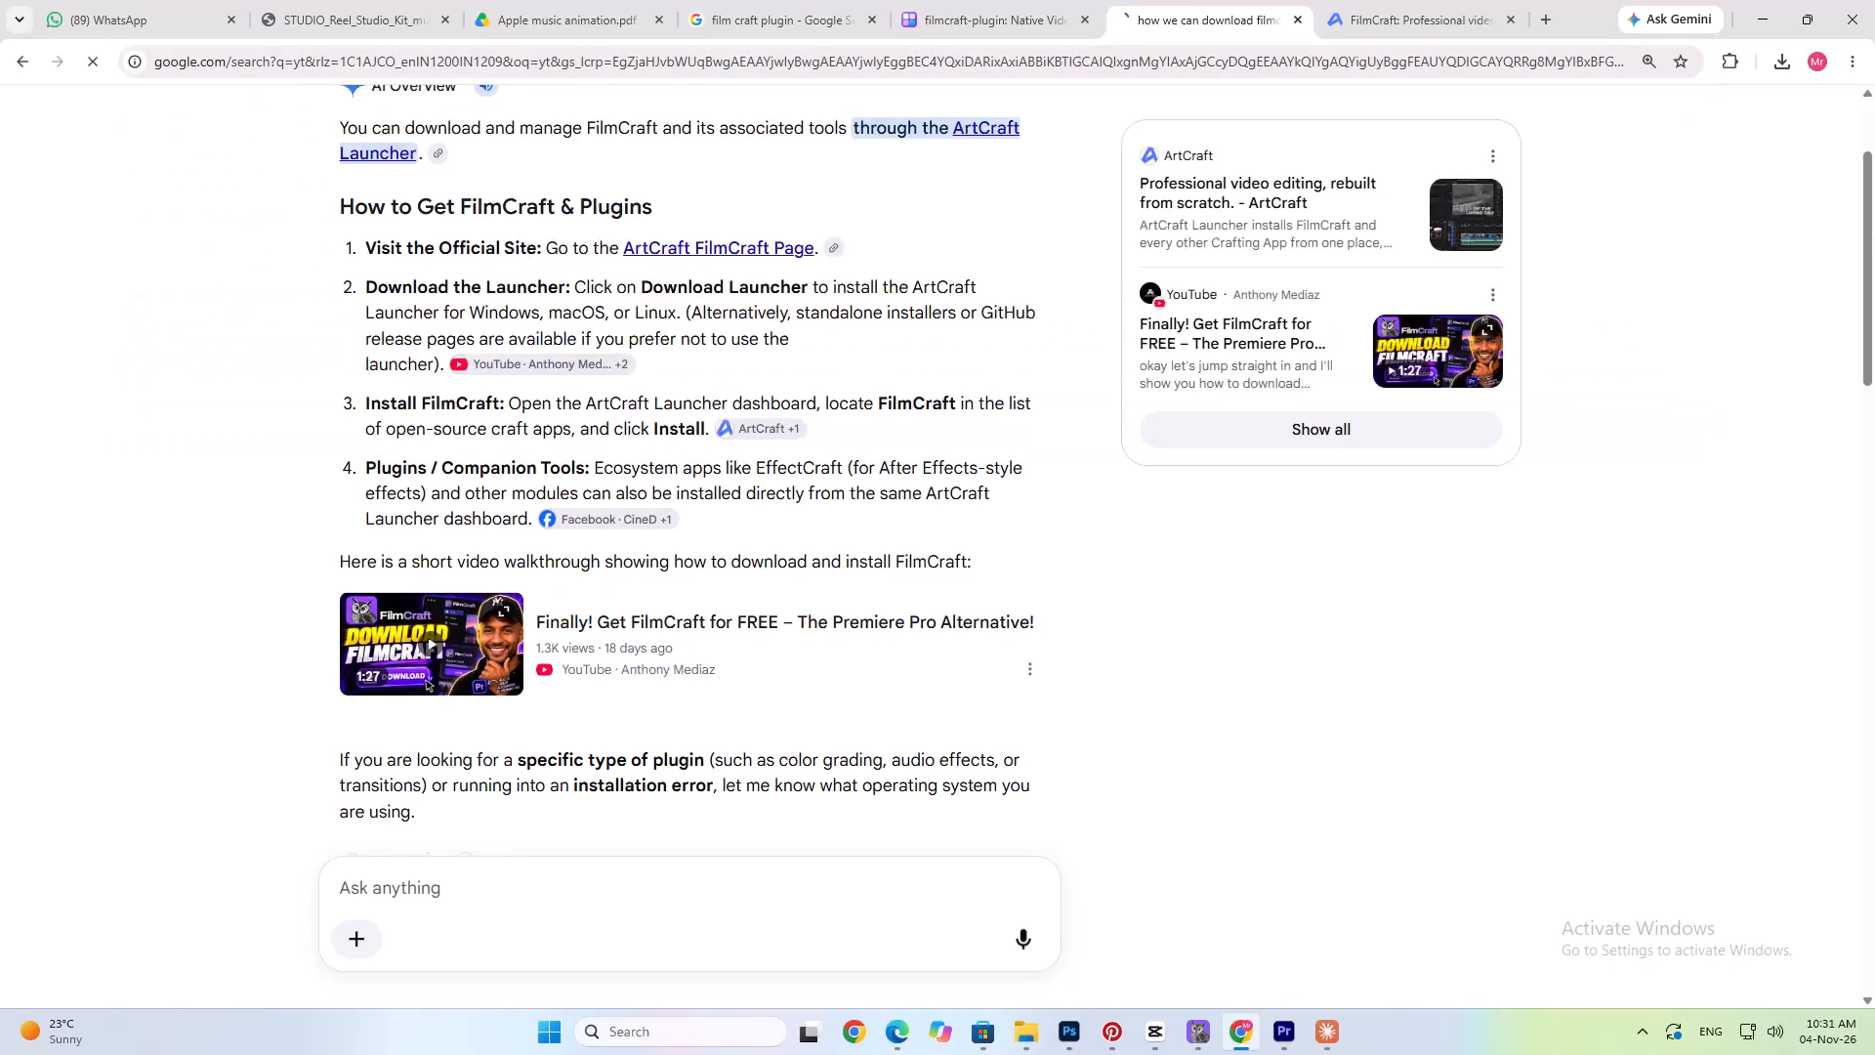
Open YouTube in the browser and look through the recommended videos on its home feed.
click(390, 322)
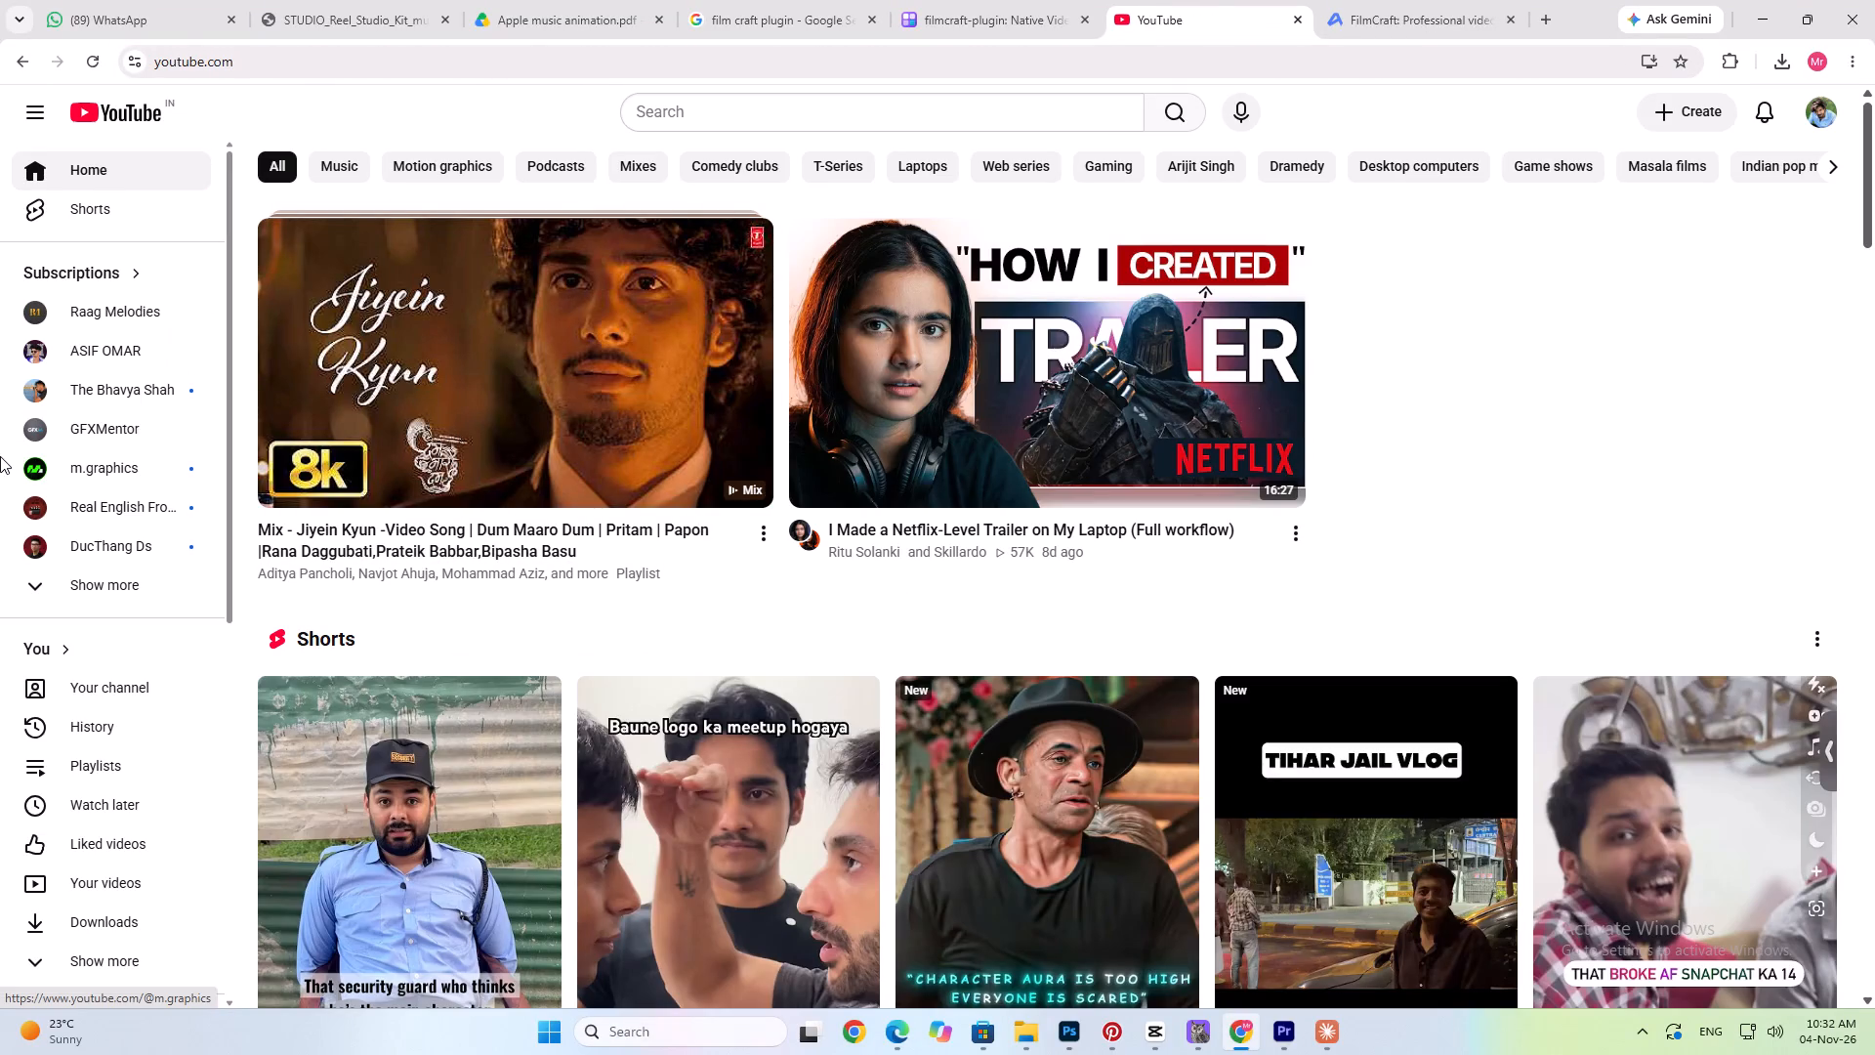
drag(1874, 260, 1874, 603)
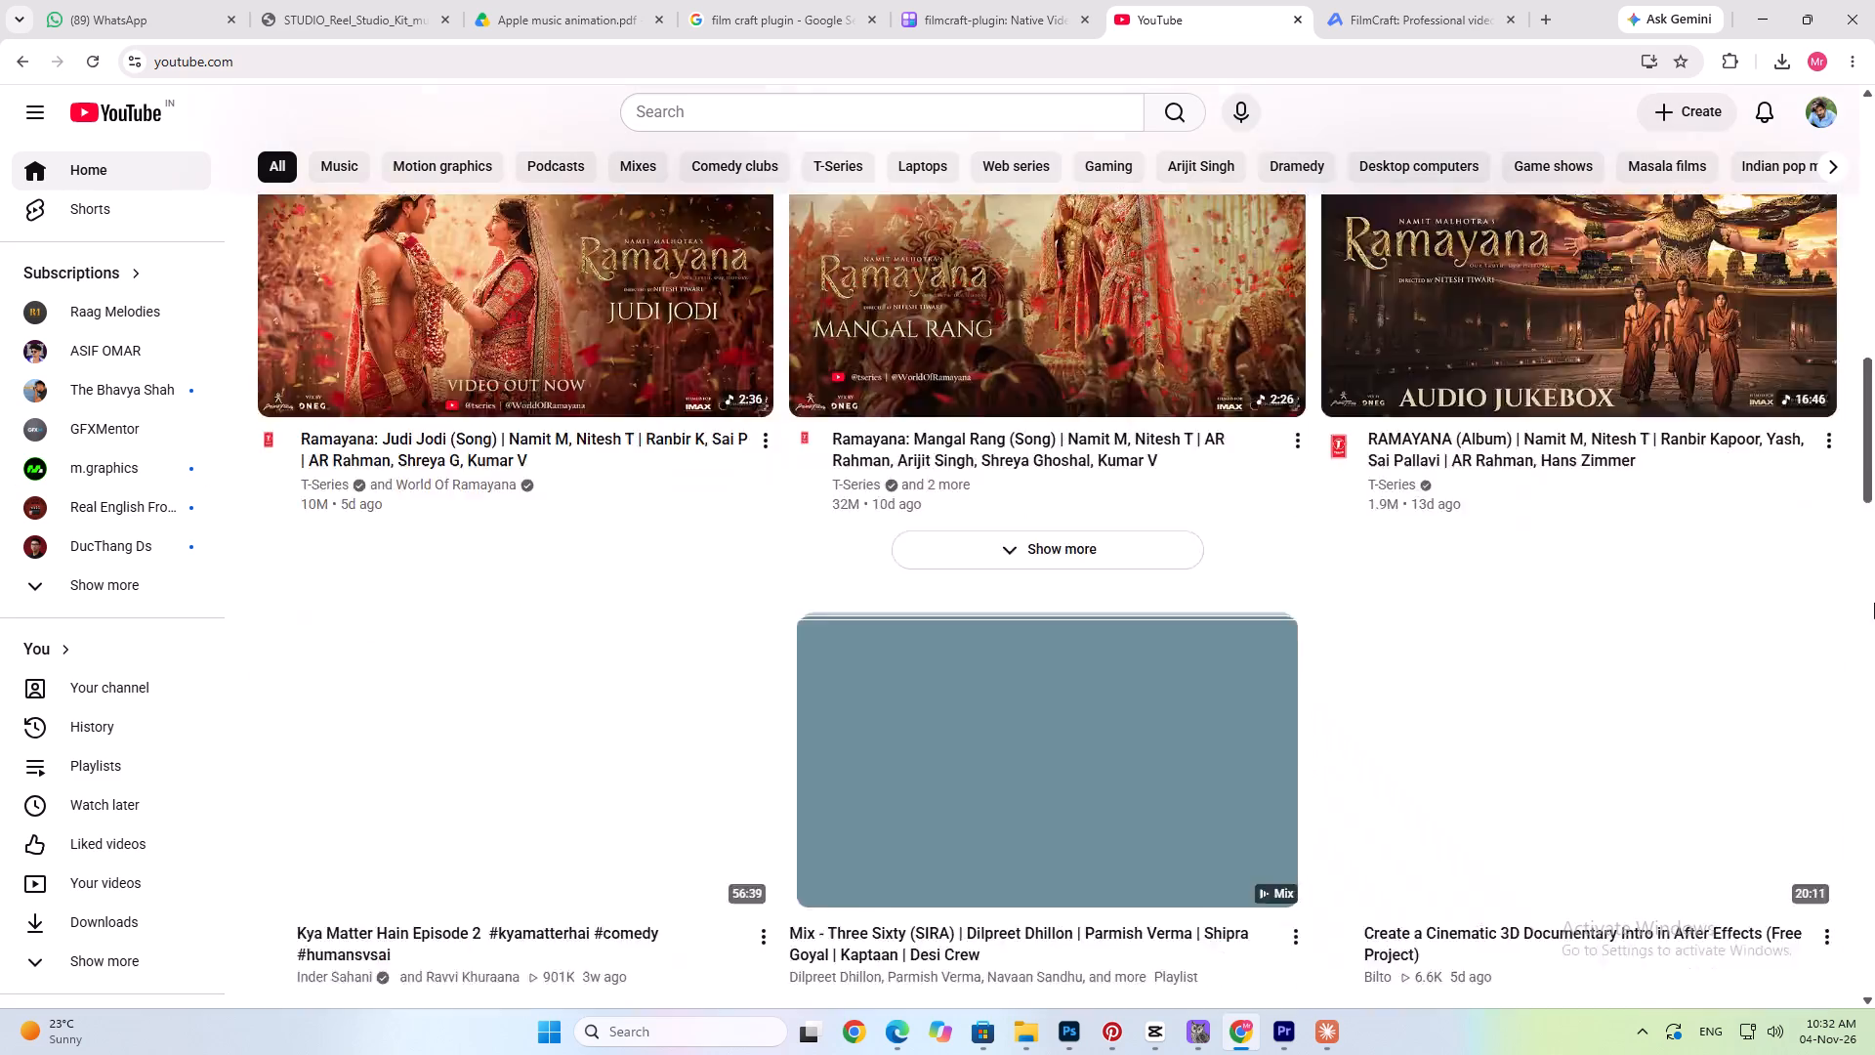
drag(1874, 603, 1874, 681)
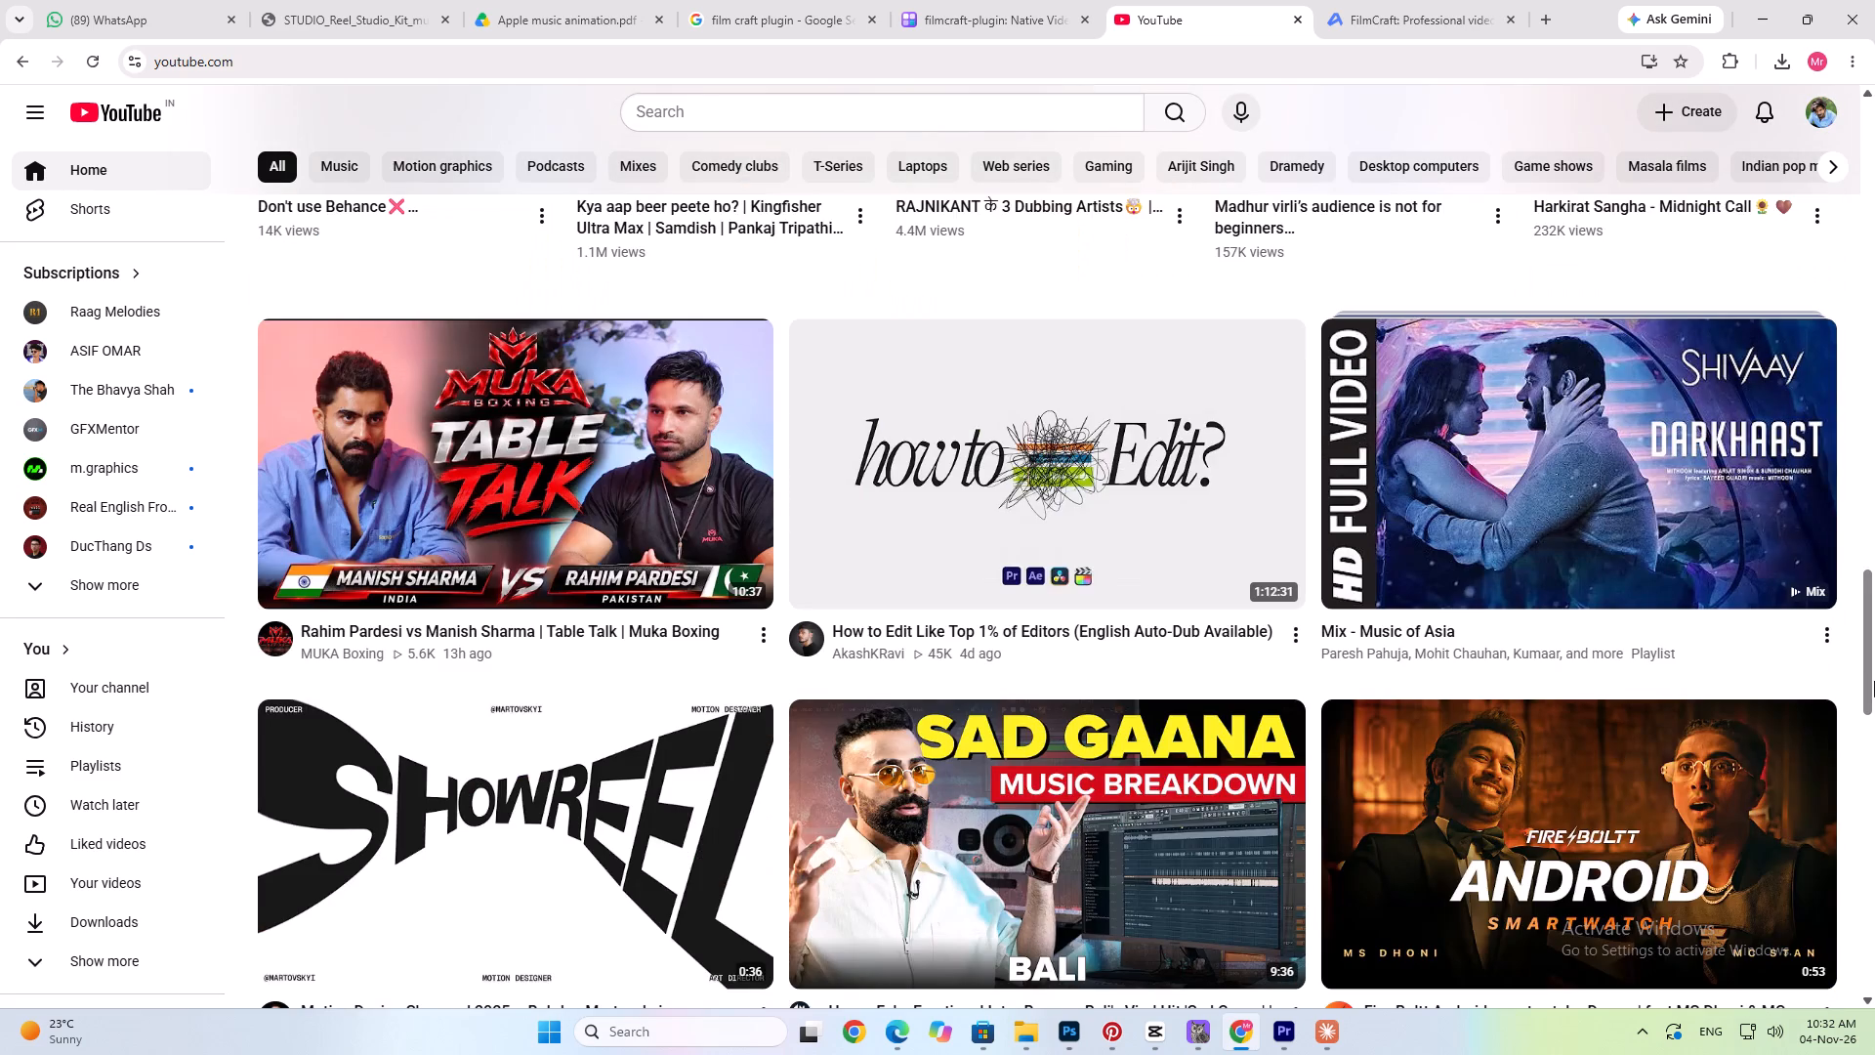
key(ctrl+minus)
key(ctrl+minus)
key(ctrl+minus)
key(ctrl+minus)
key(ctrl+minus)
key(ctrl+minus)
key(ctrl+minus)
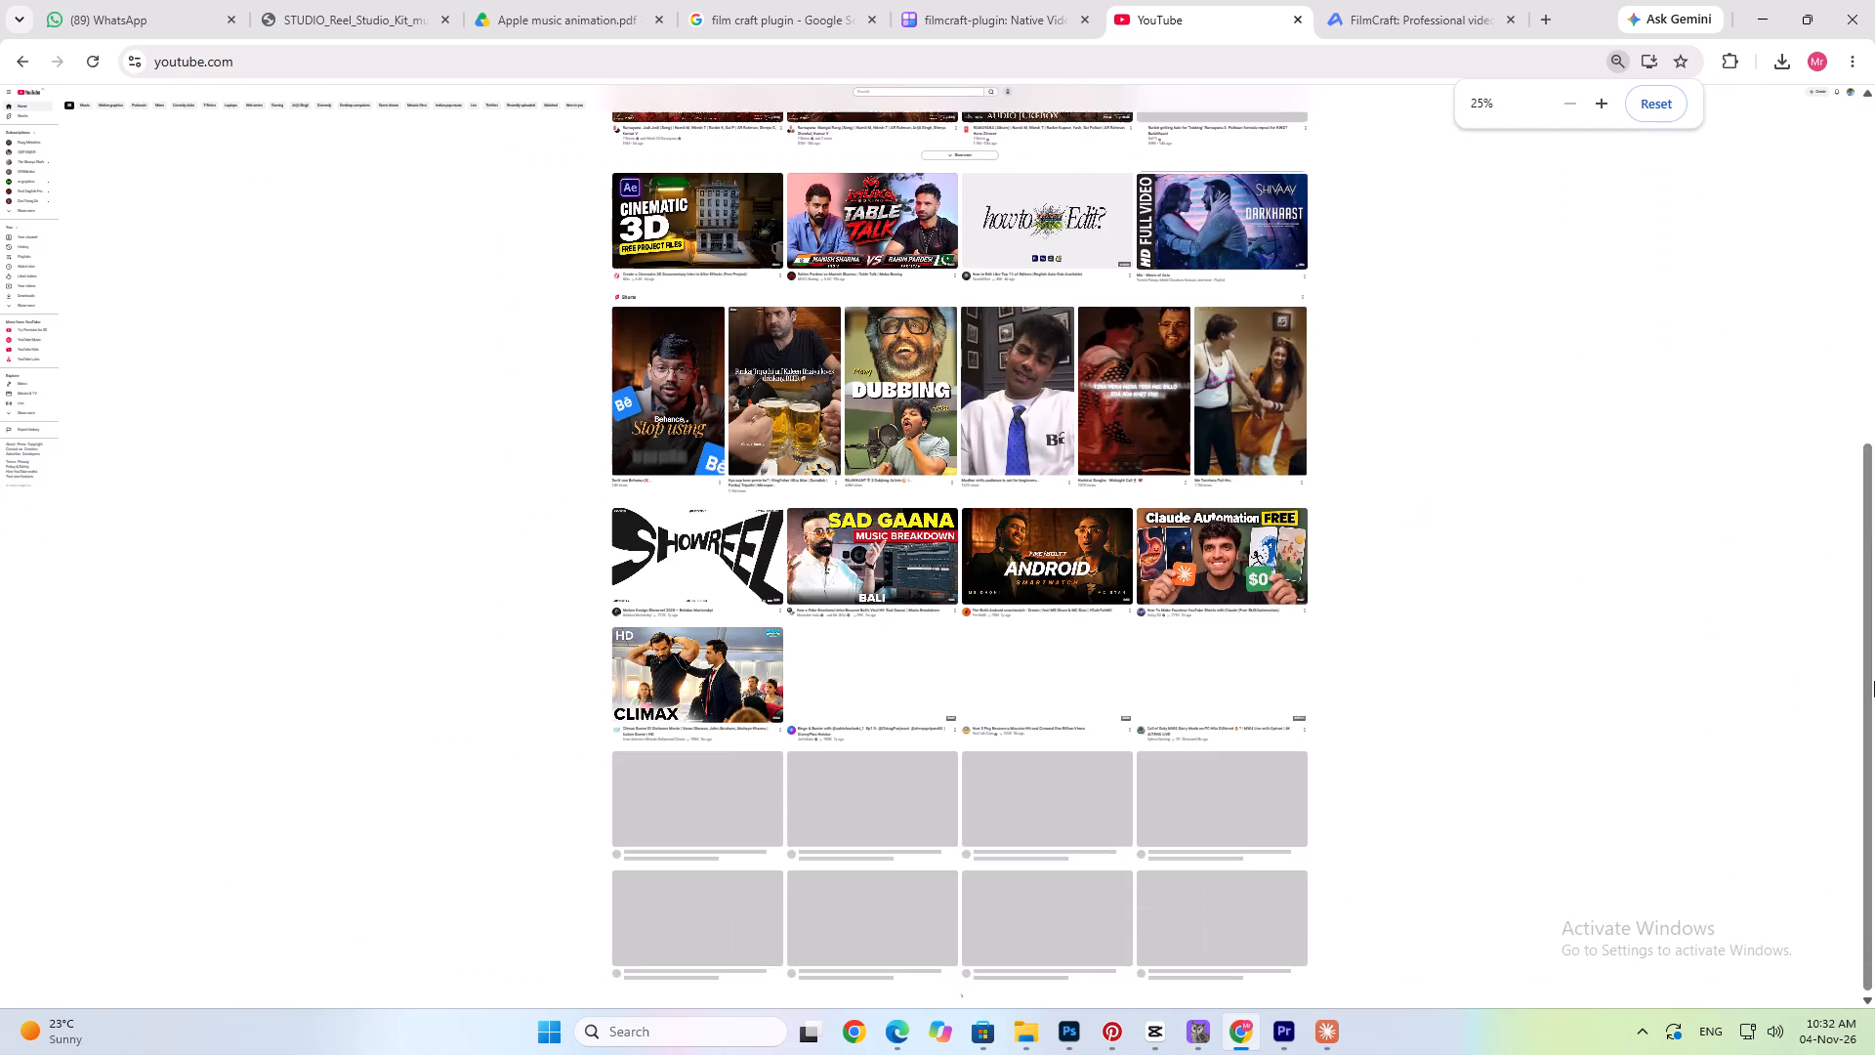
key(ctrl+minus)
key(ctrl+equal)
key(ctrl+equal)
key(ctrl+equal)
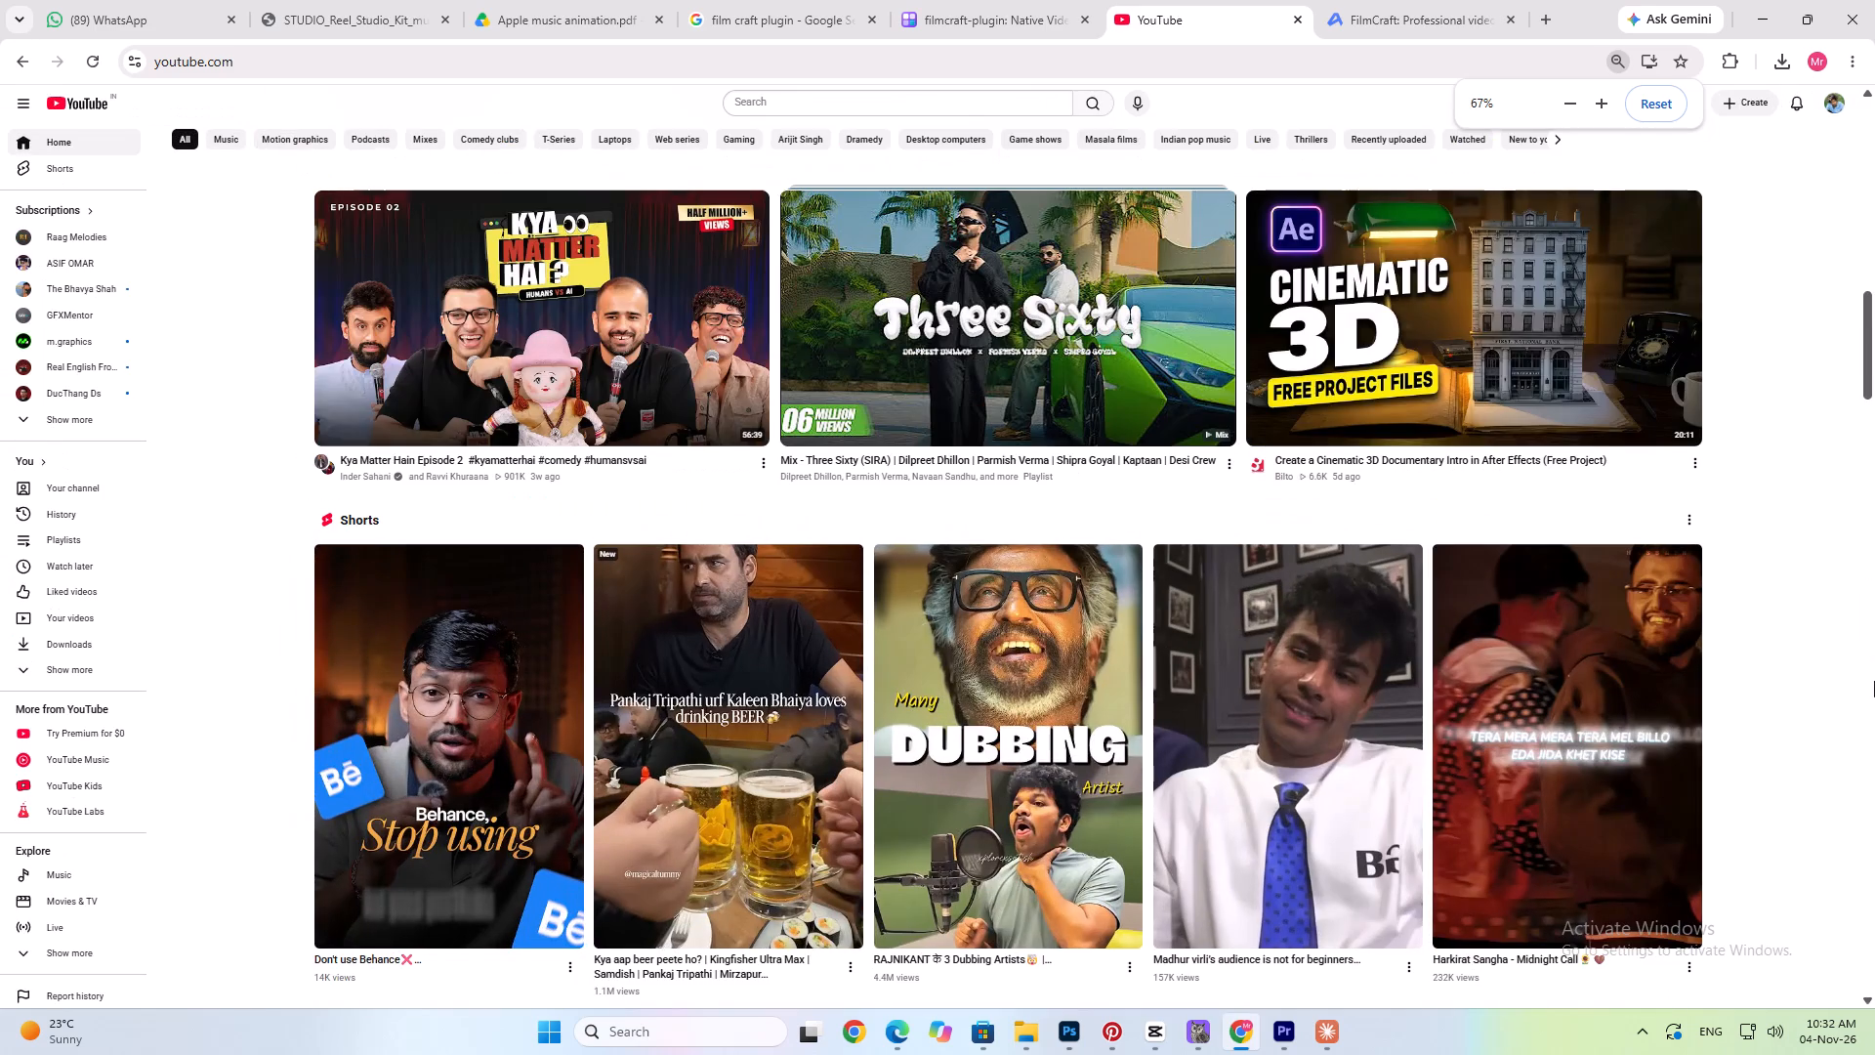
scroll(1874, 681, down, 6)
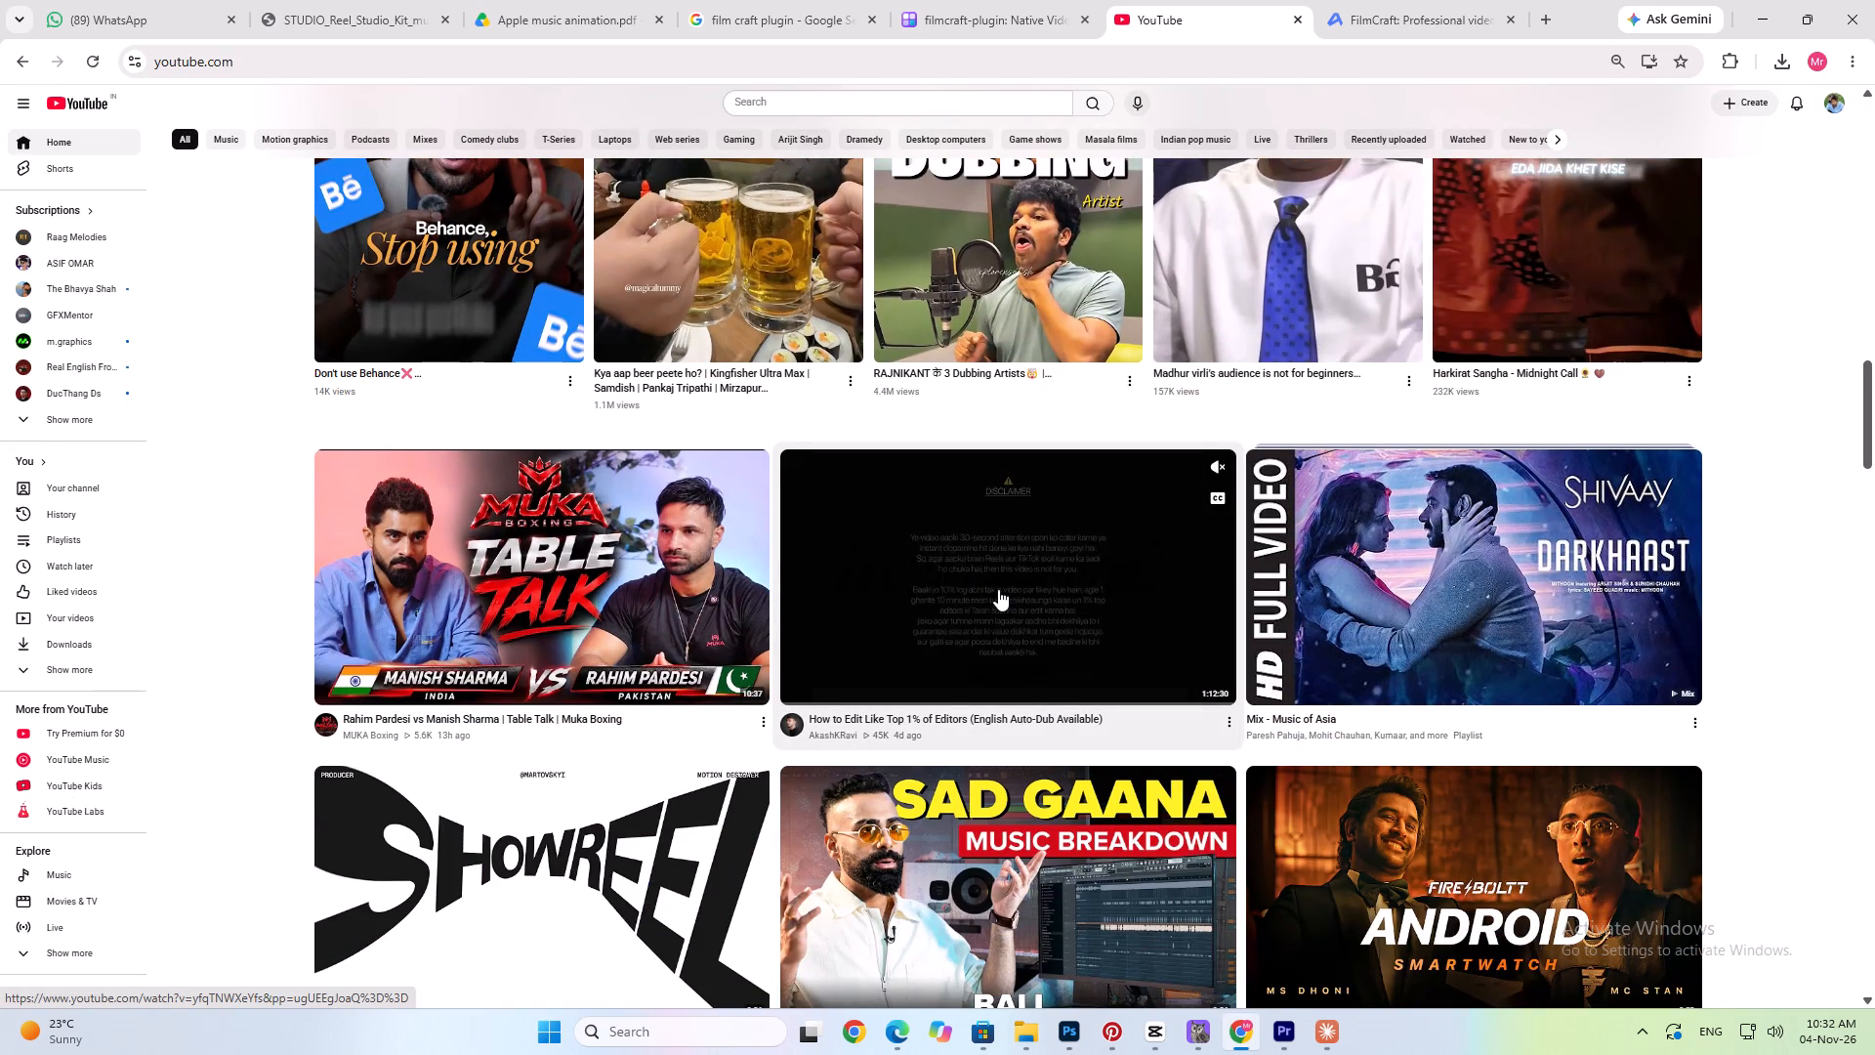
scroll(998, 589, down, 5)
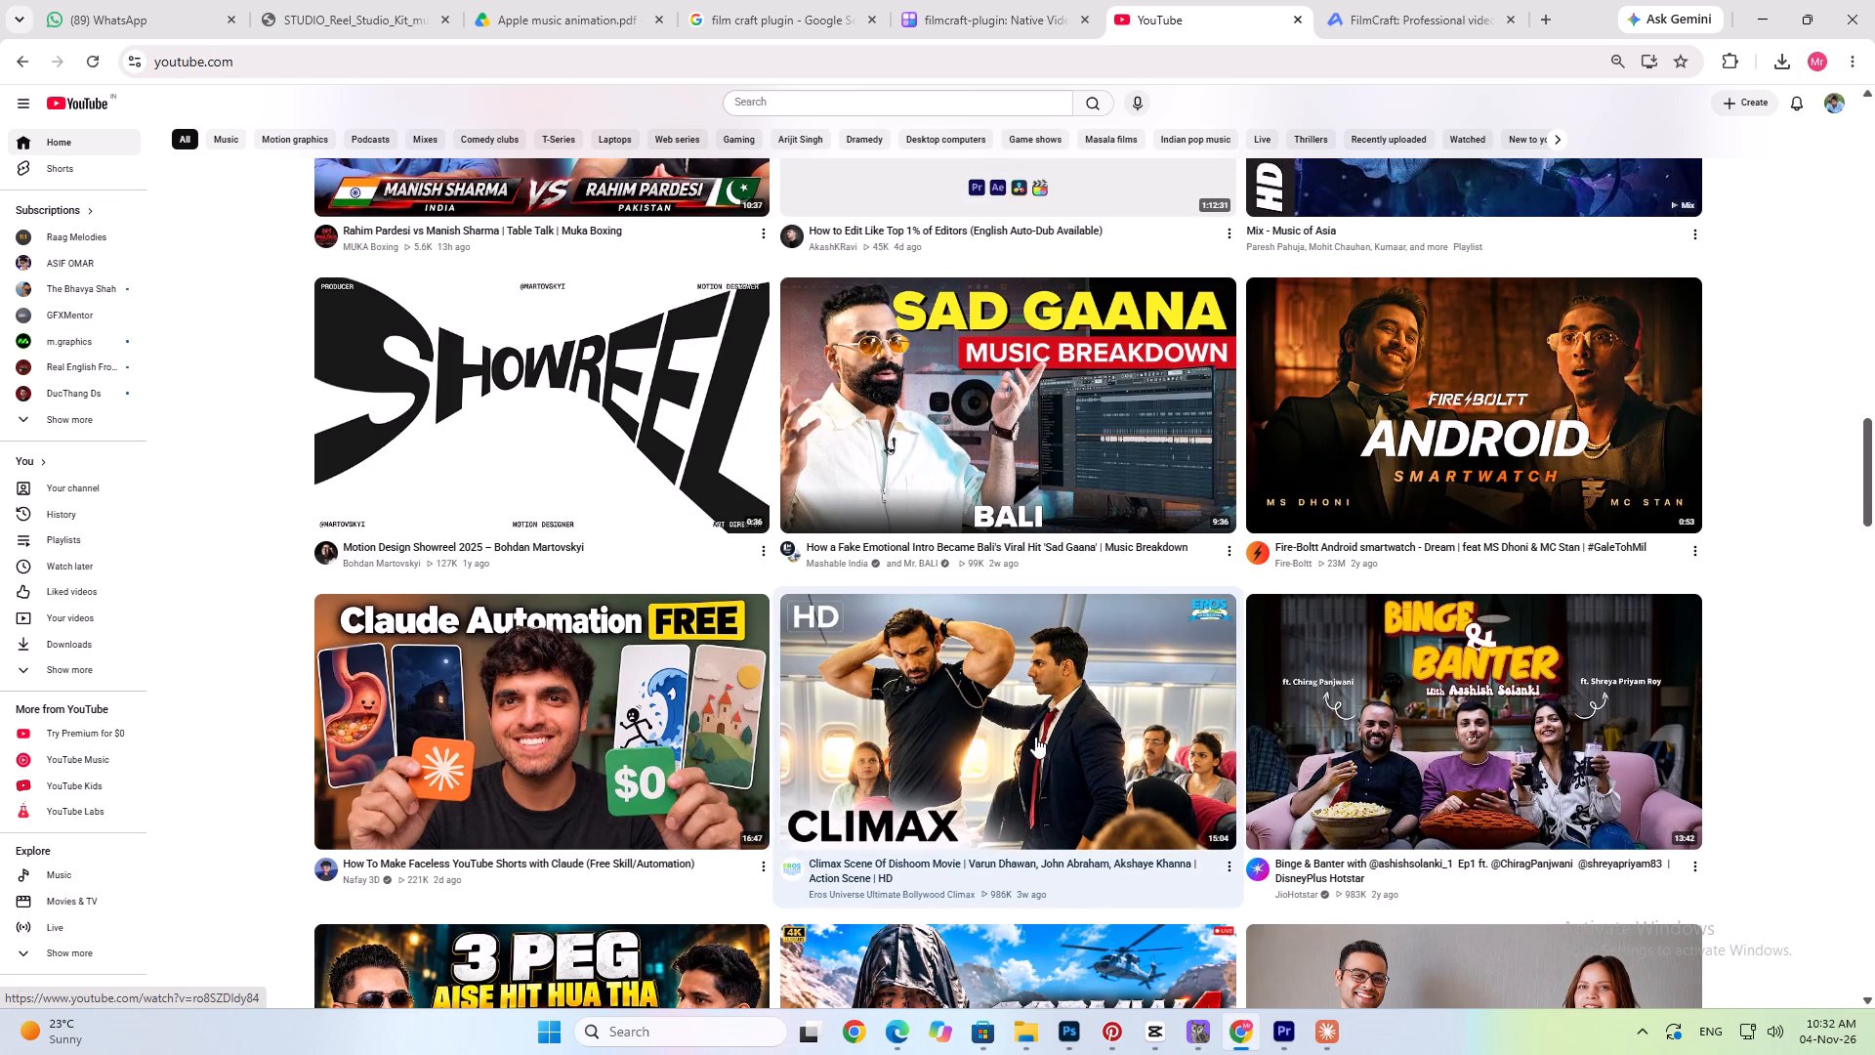
Return to FilmCraft and examine the Export As Motion Graphics Template options for the New Text graphic, closing them without exporting.
click(1378, 0)
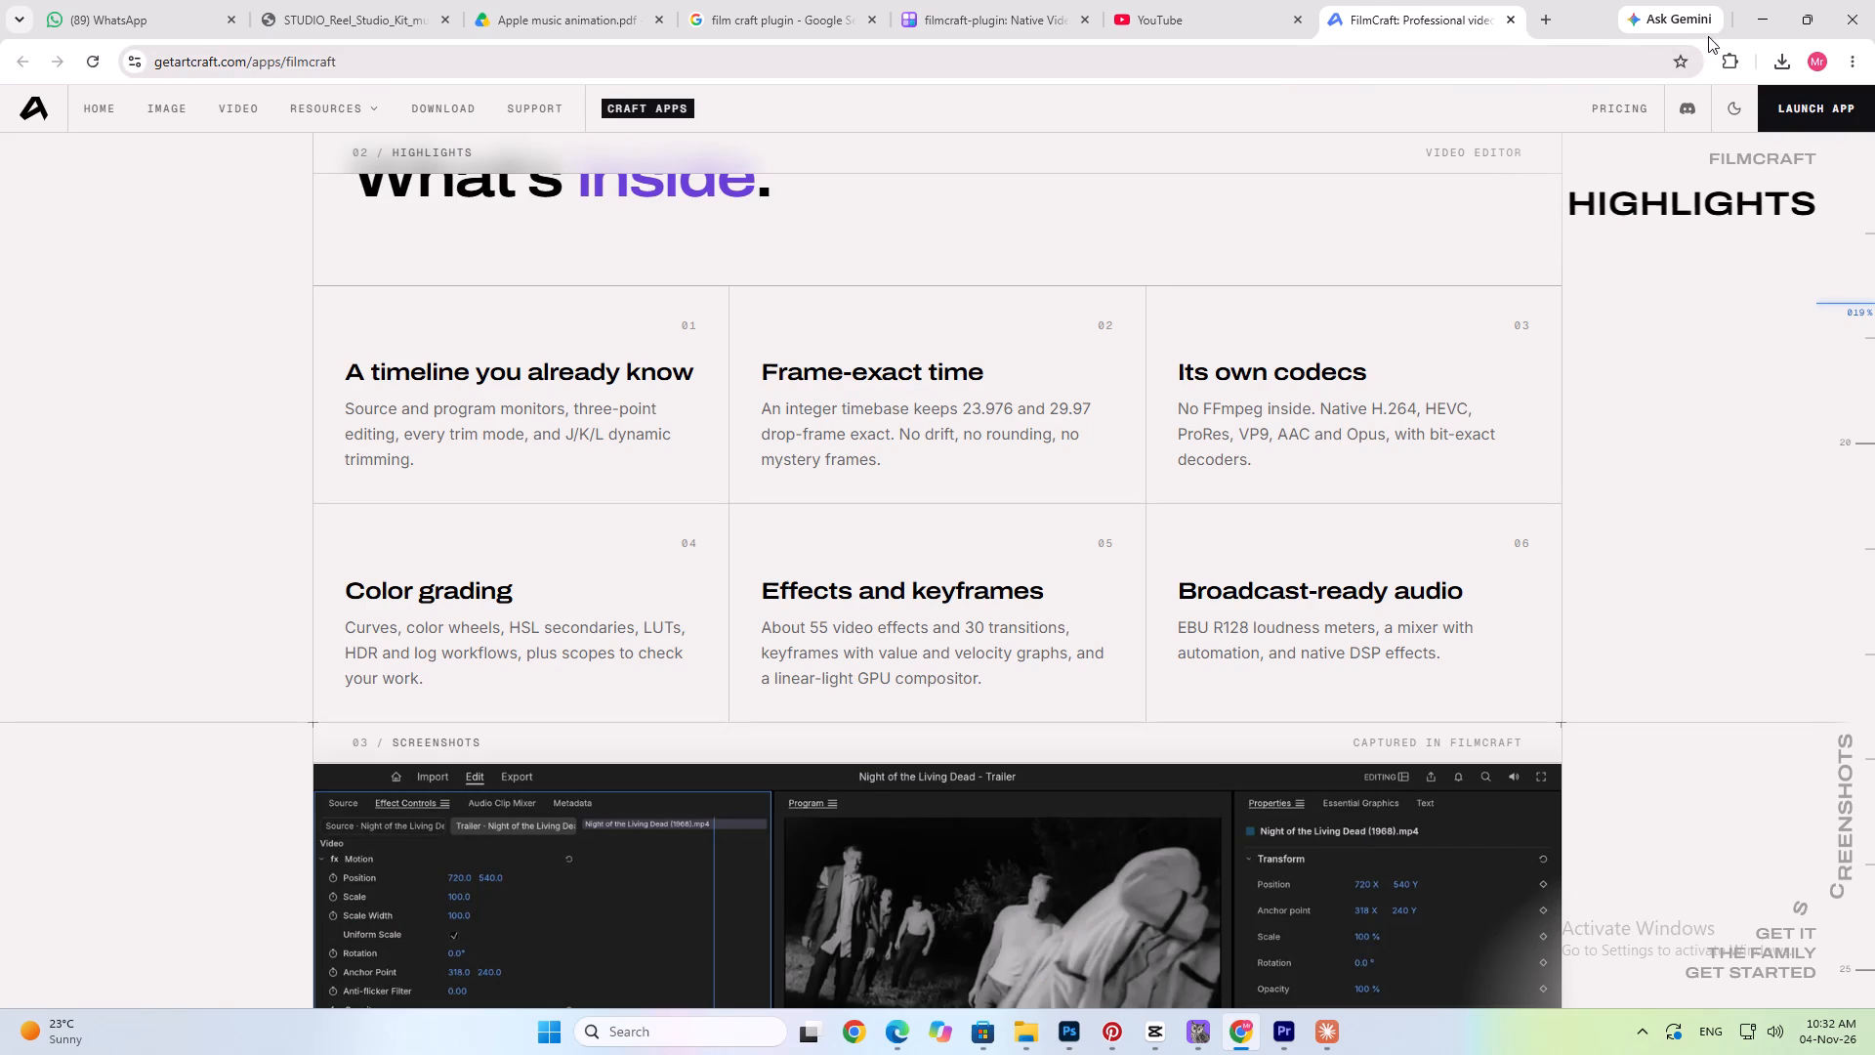
click(1758, 15)
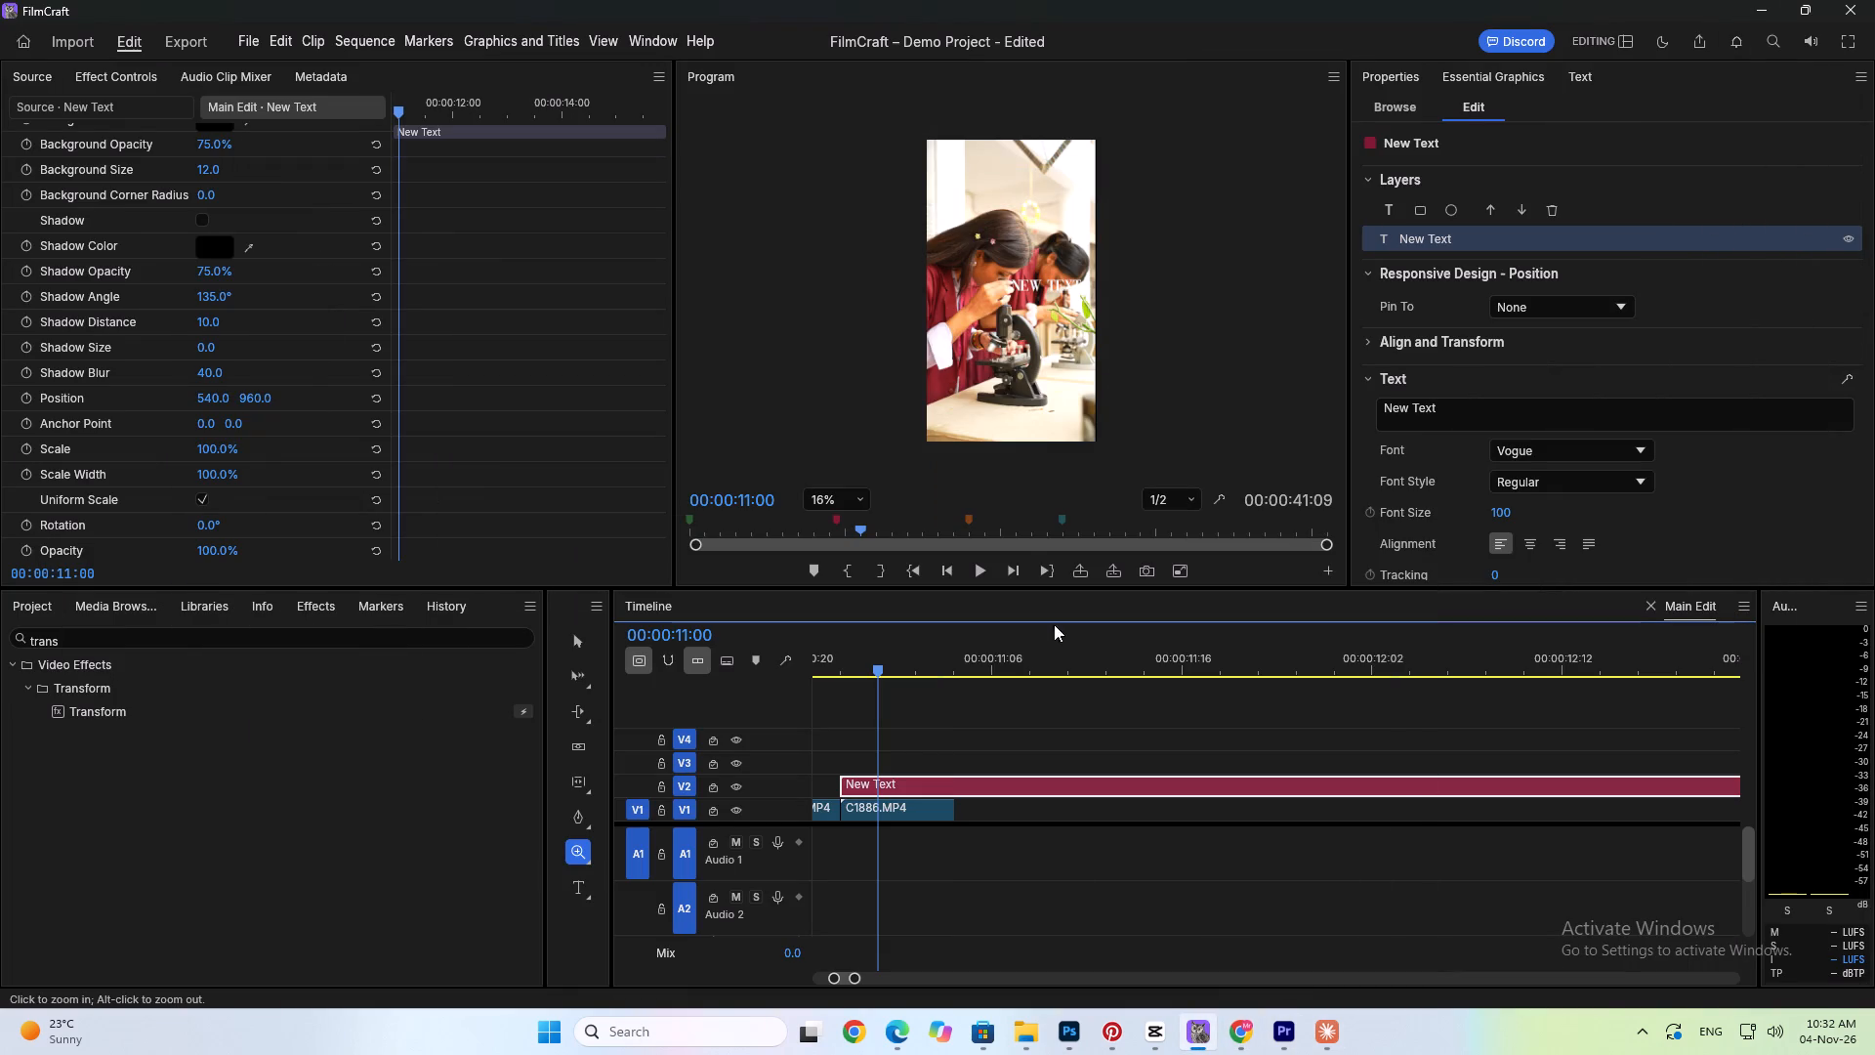
click(504, 35)
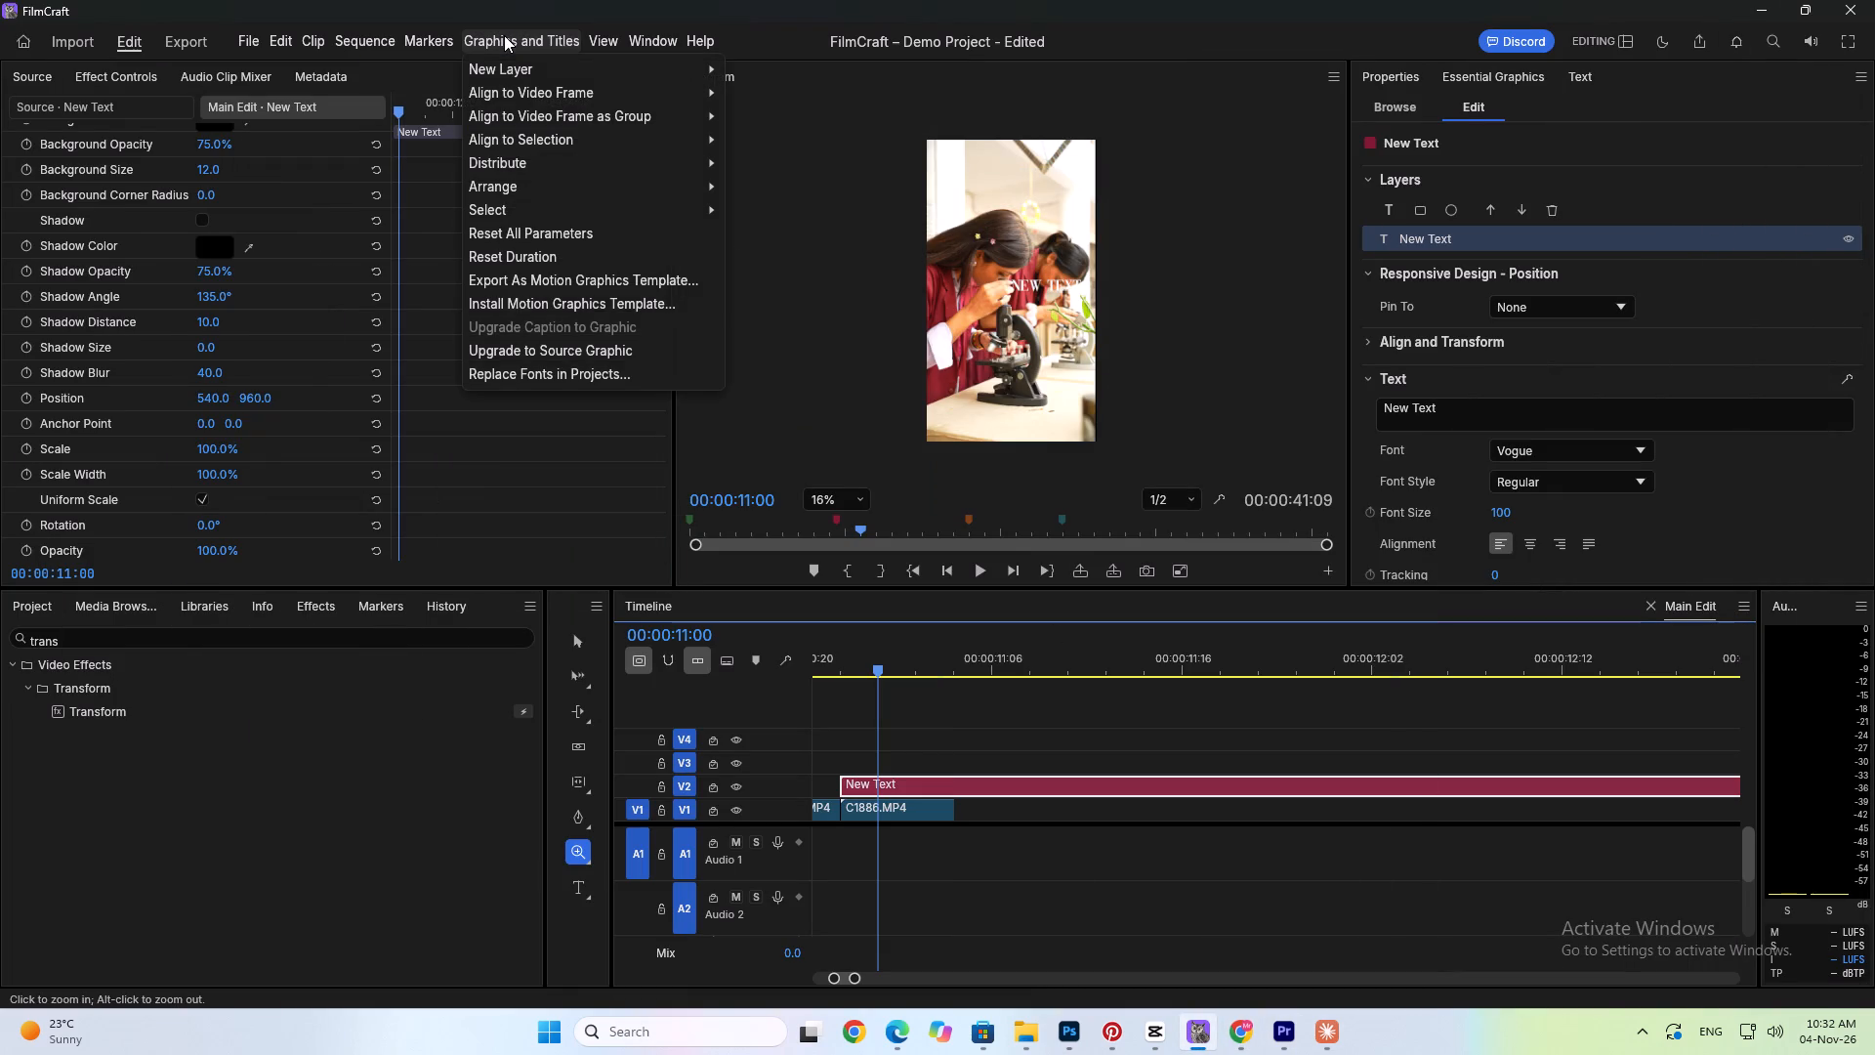
click(589, 277)
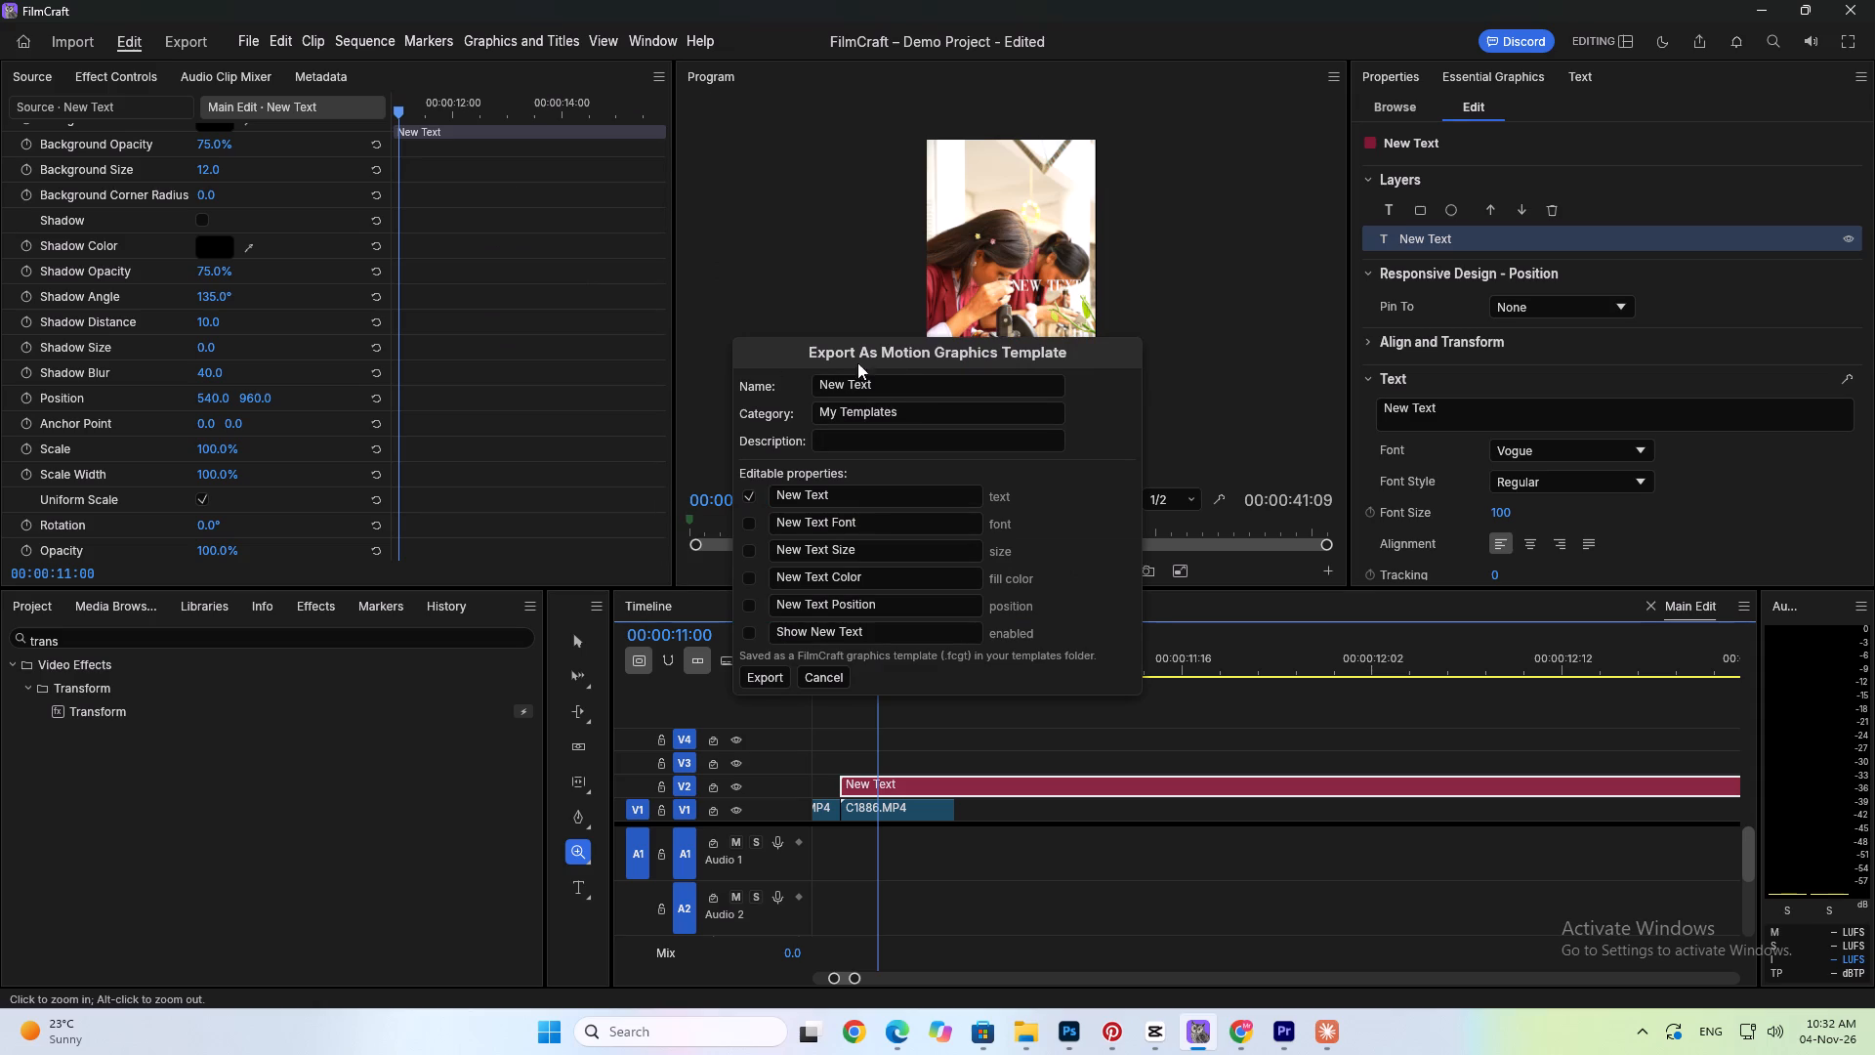
click(1132, 801)
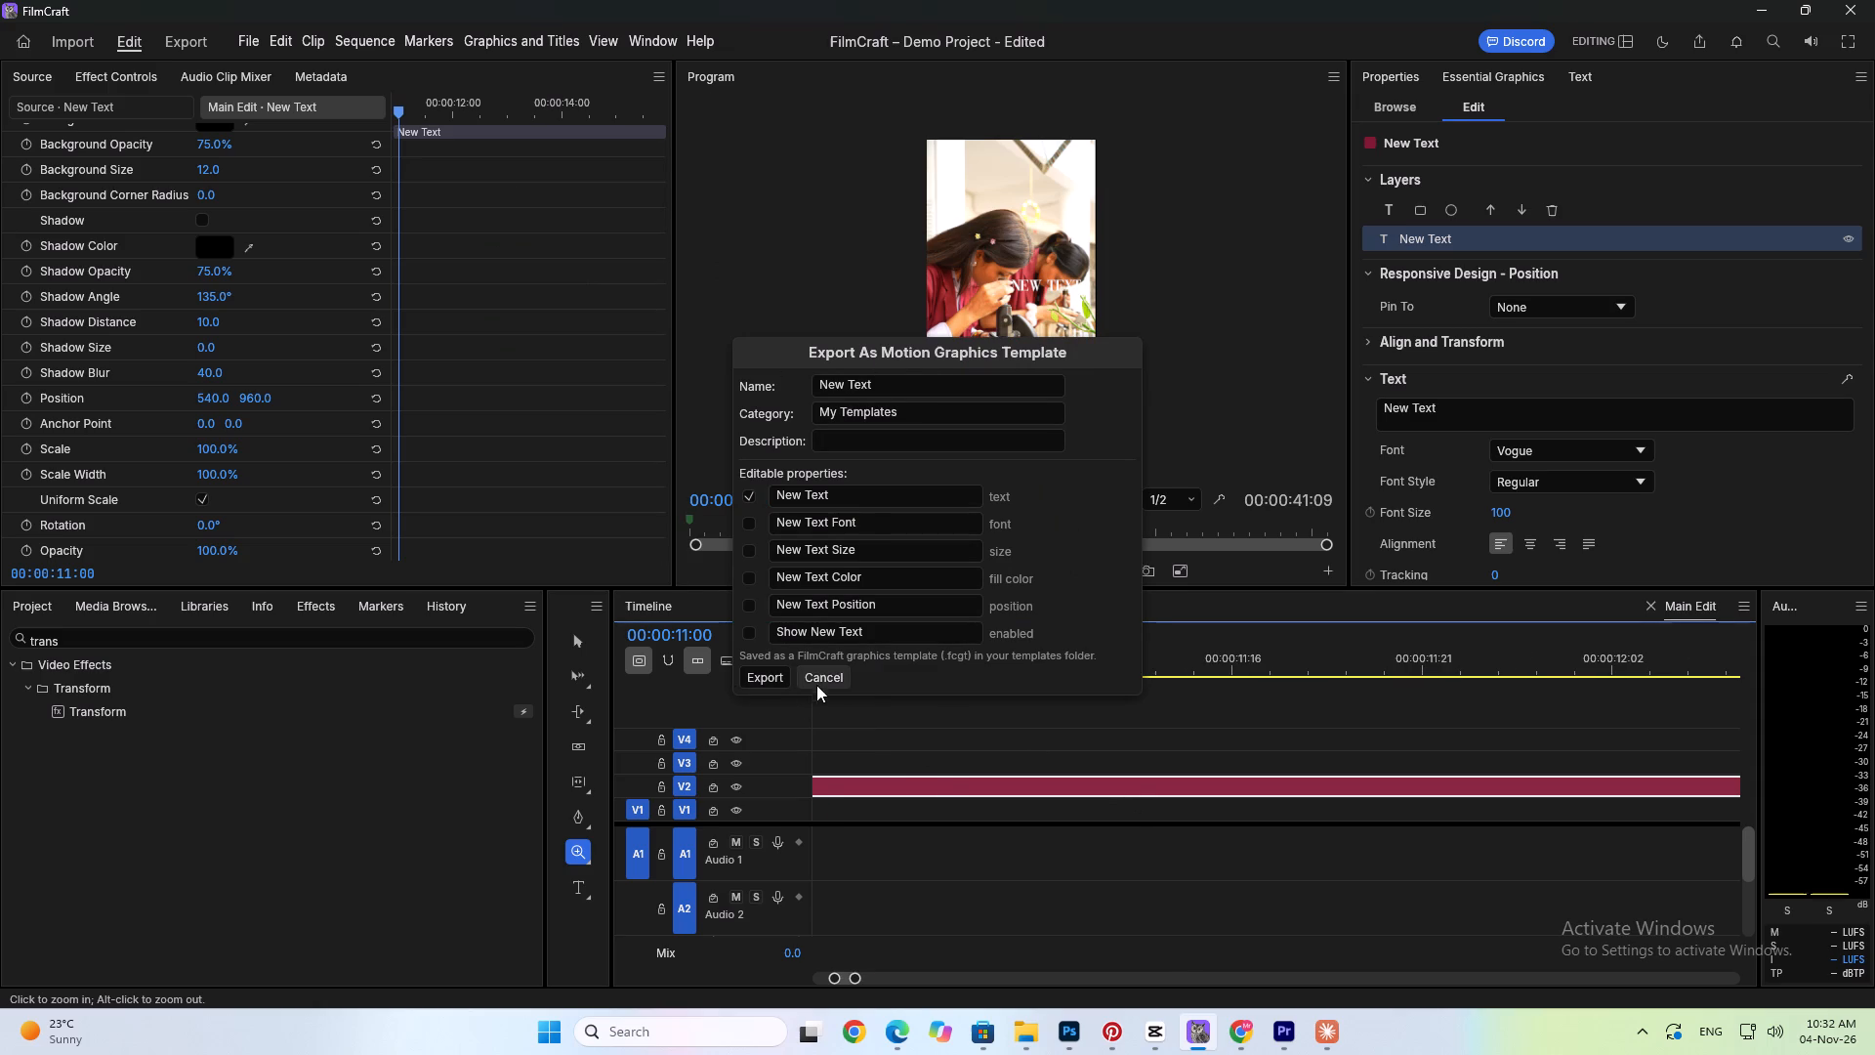
click(816, 679)
Switch to the open project in Adobe Premiere Pro.
click(1281, 1040)
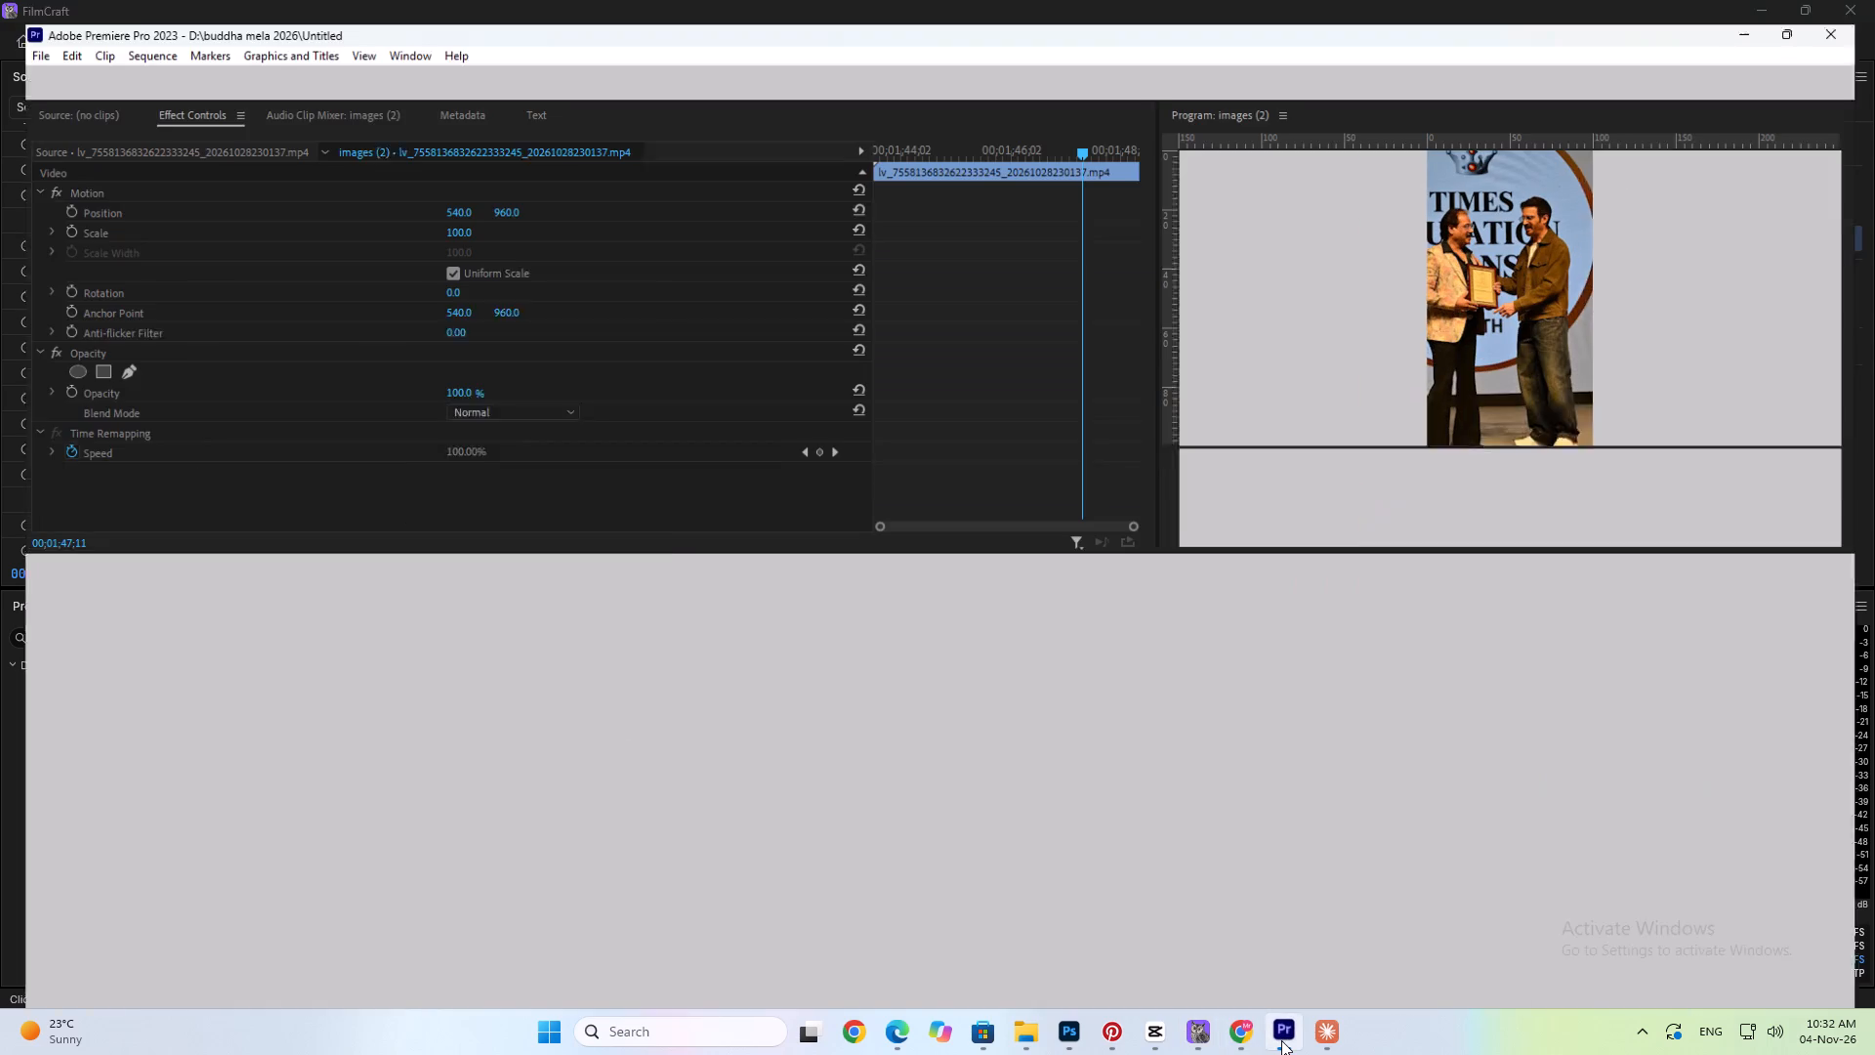
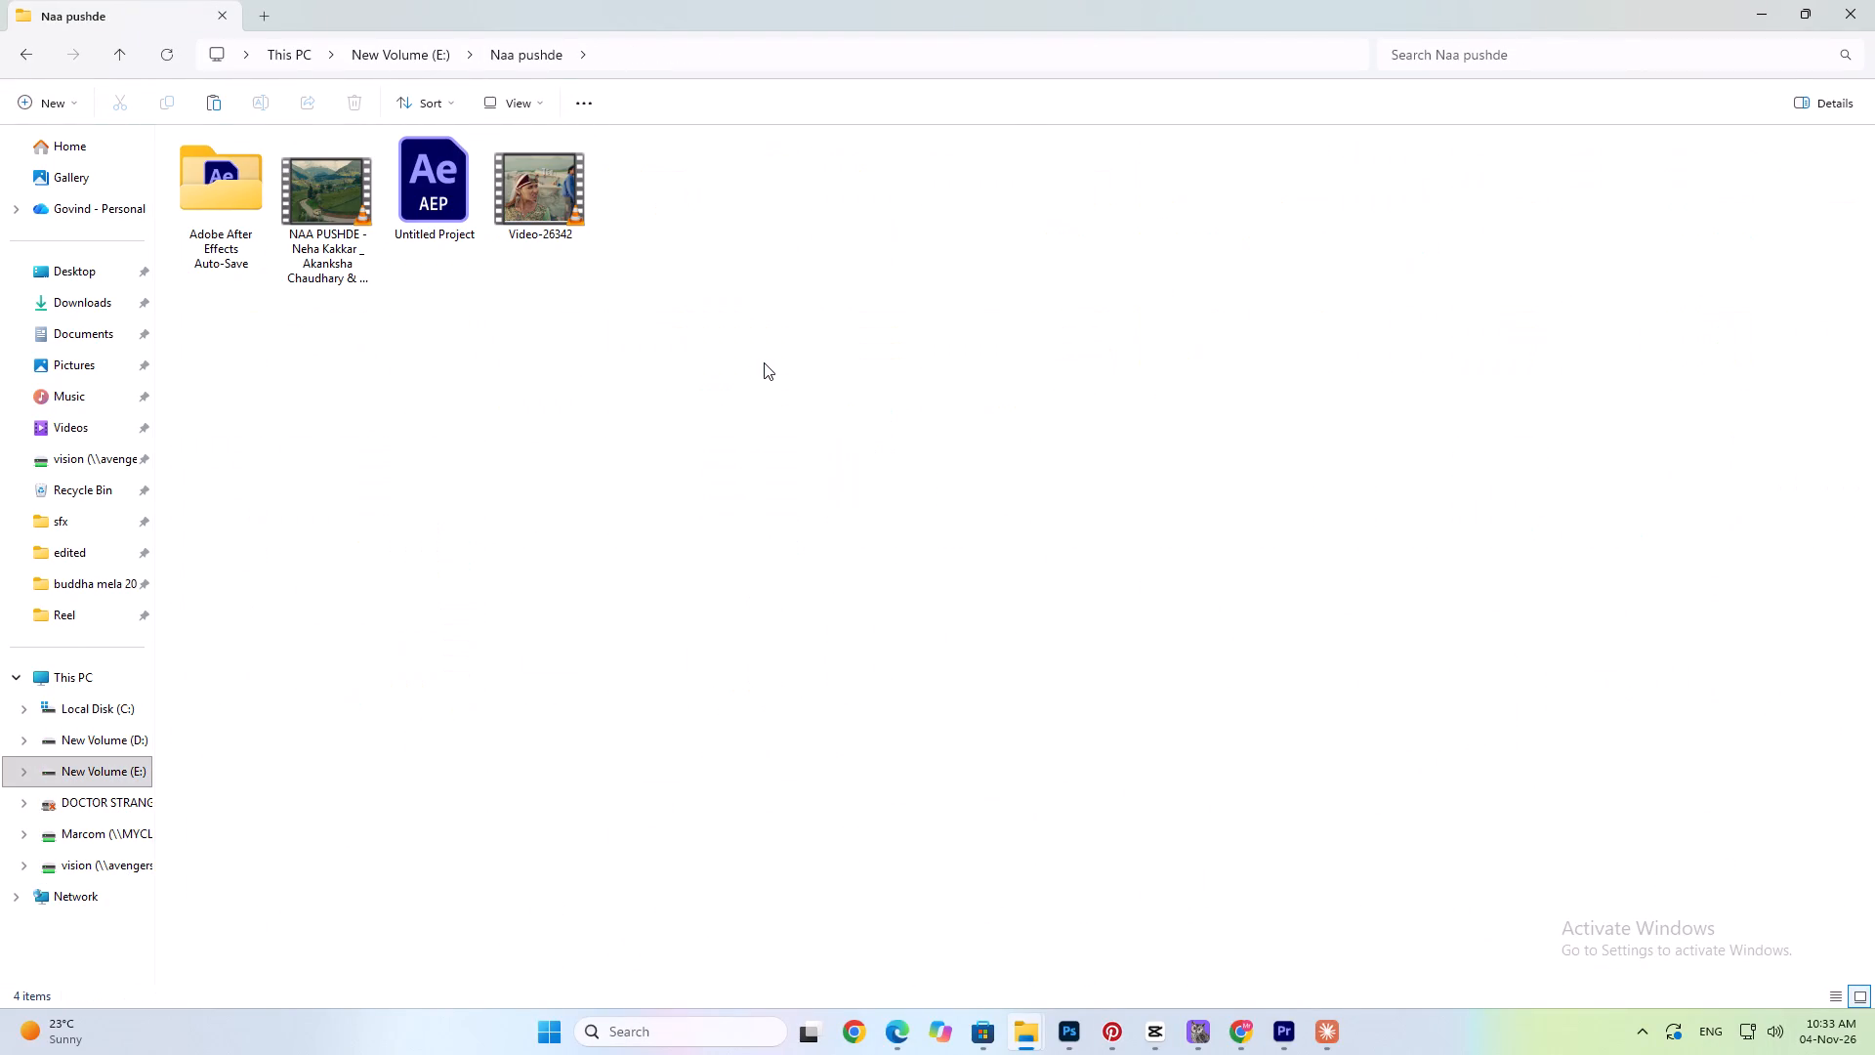
Replace the entire contents of the Naa pushde folder with the copied IMG_3682 video.
drag(994, 187, 214, 192)
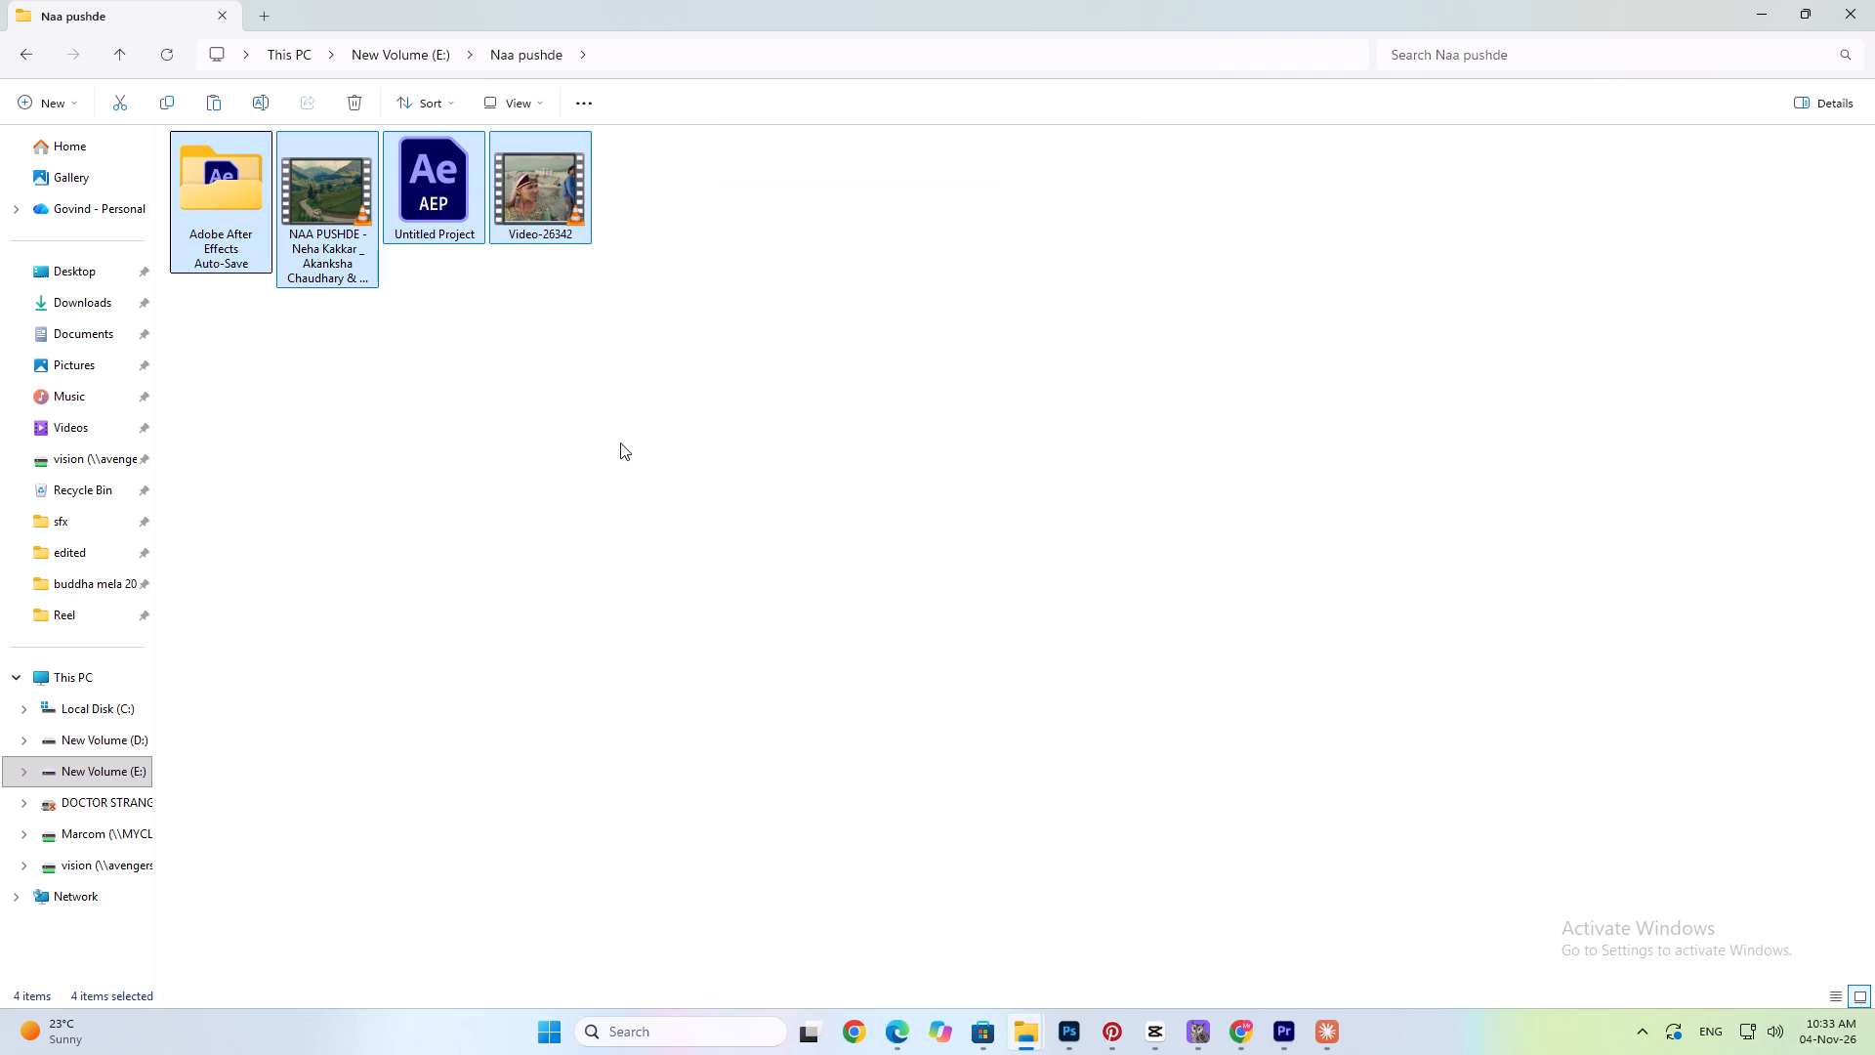
key(Delete)
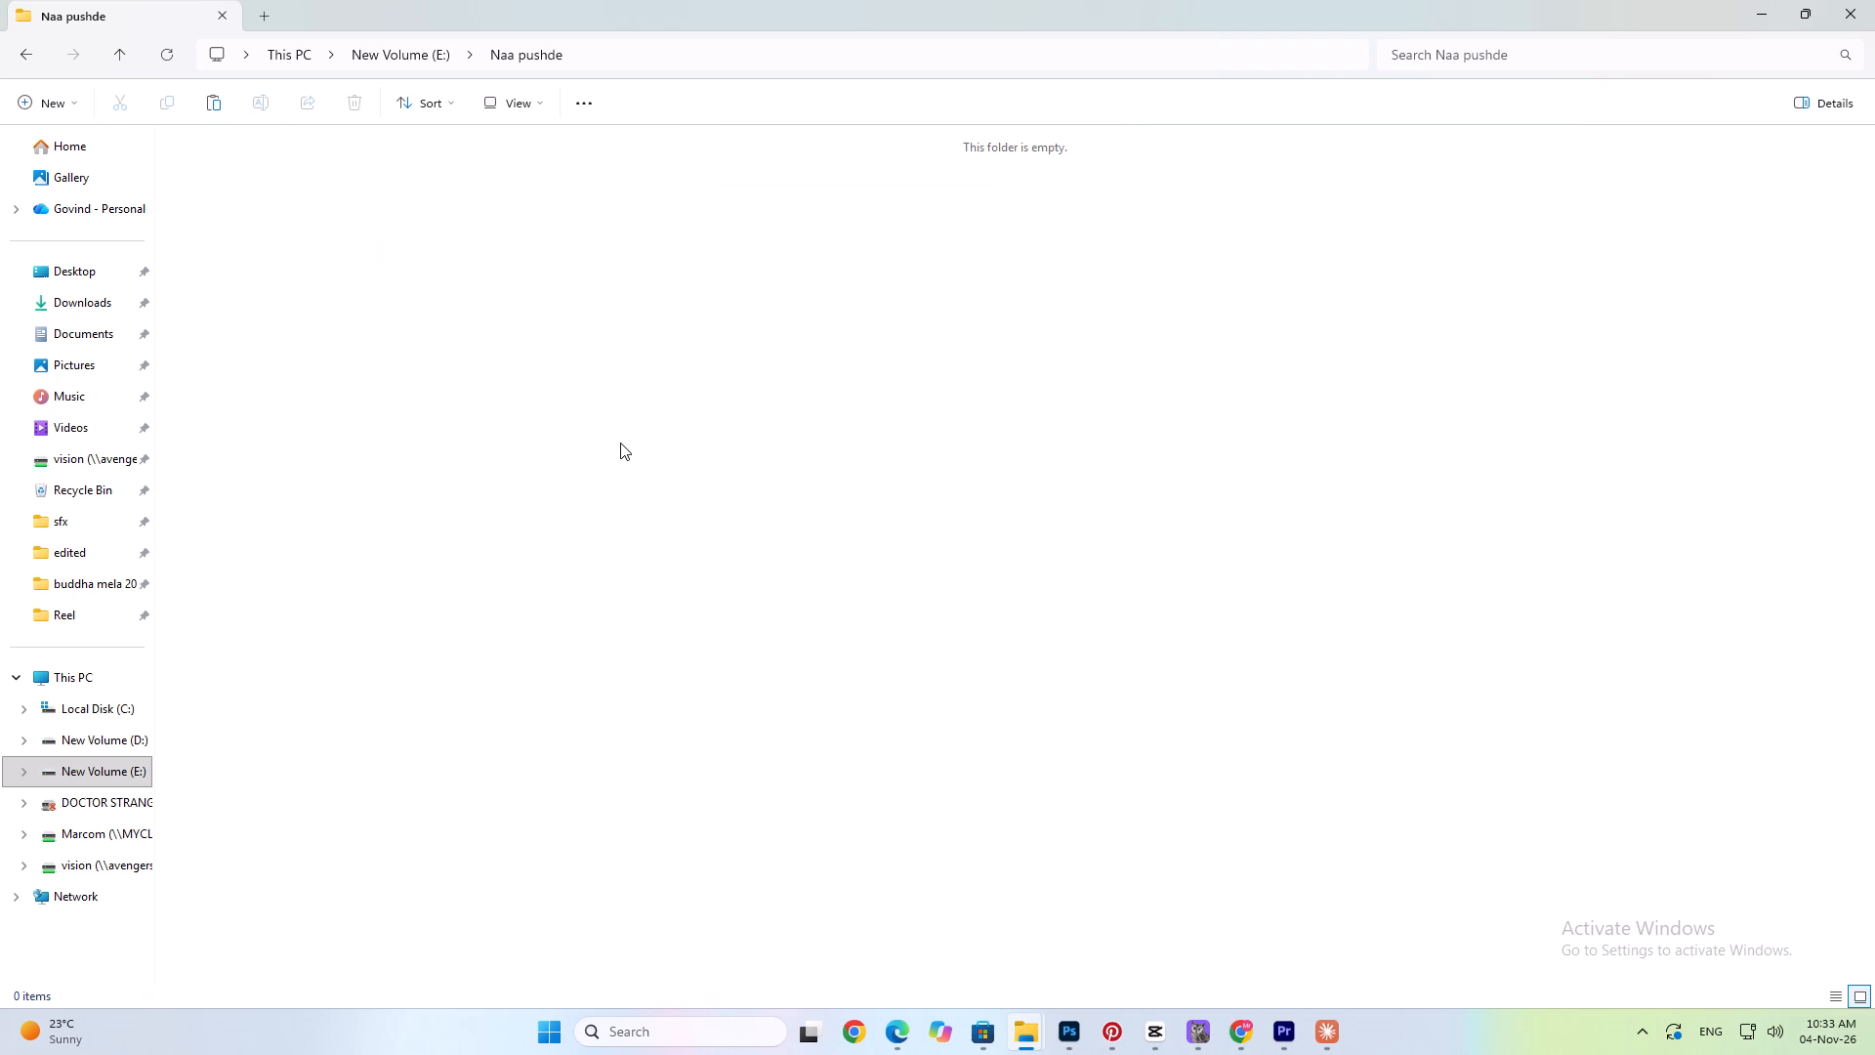
key(ctrl+v)
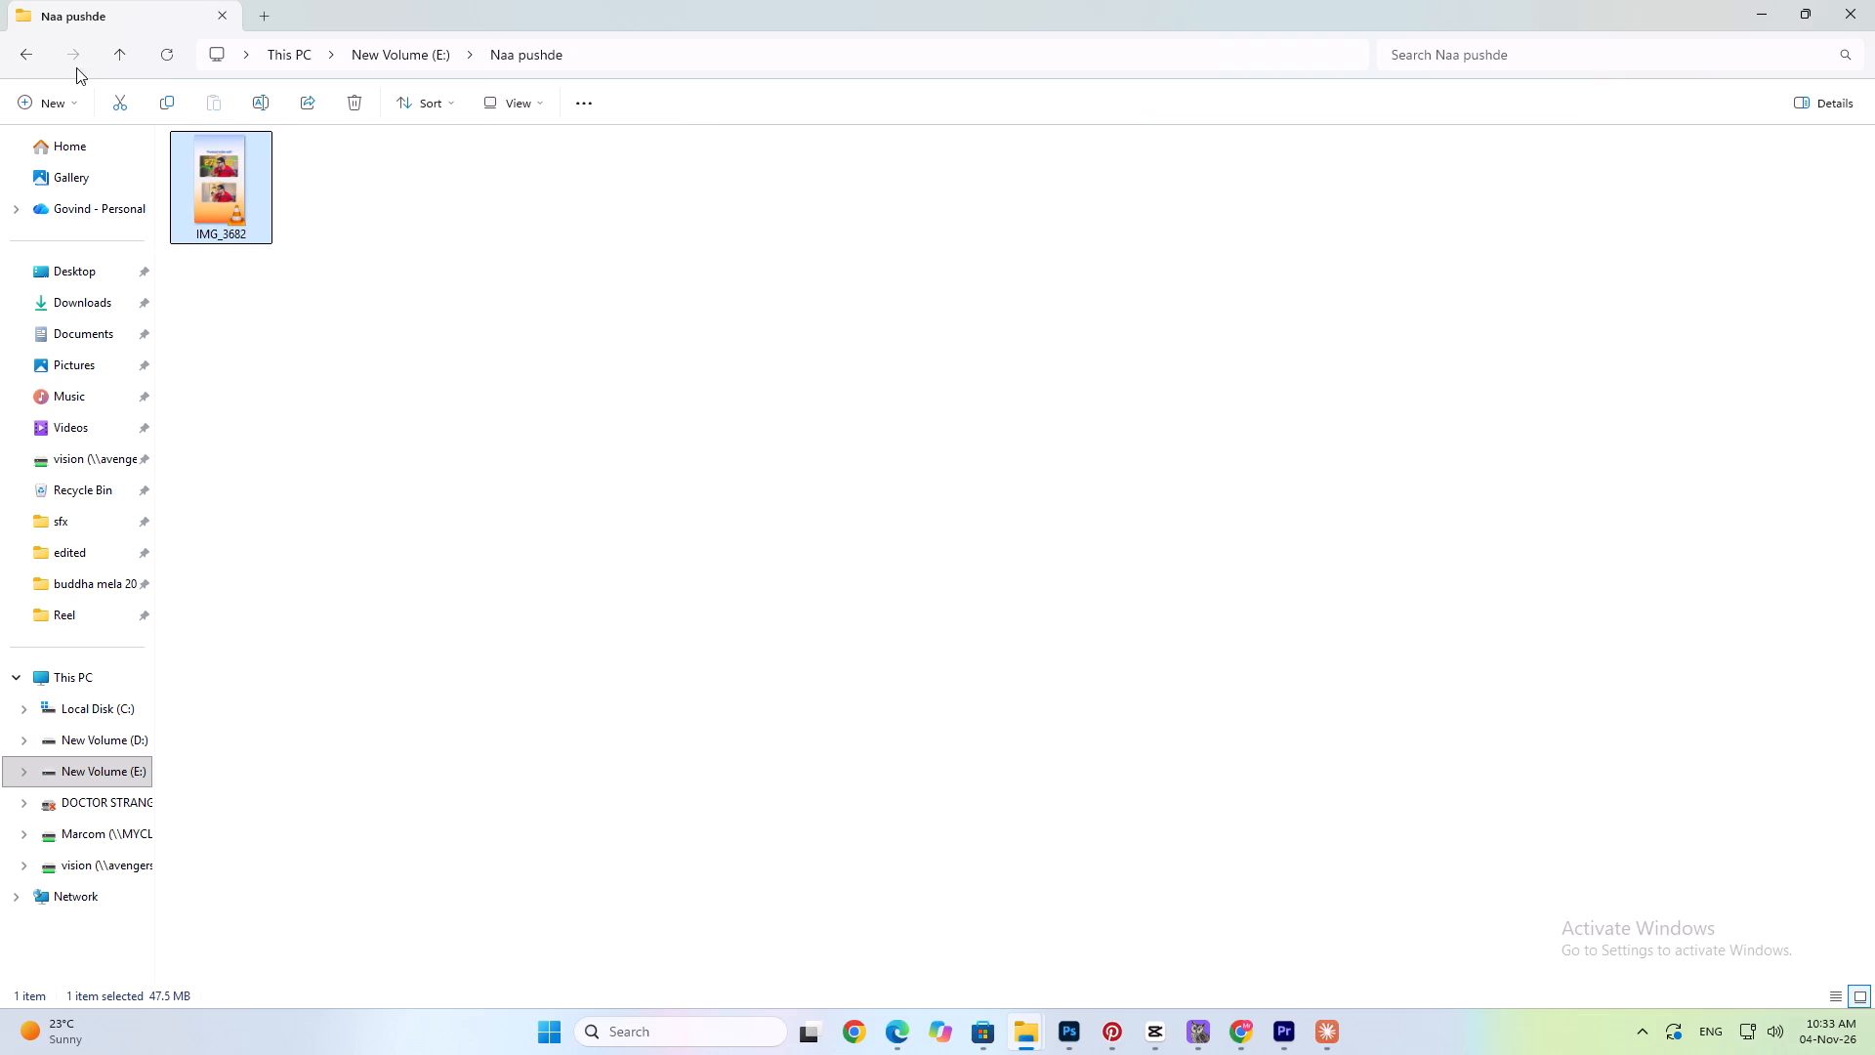
Rename the Naa pushde folder on the E: drive as Re-edit and open it.
click(30, 51)
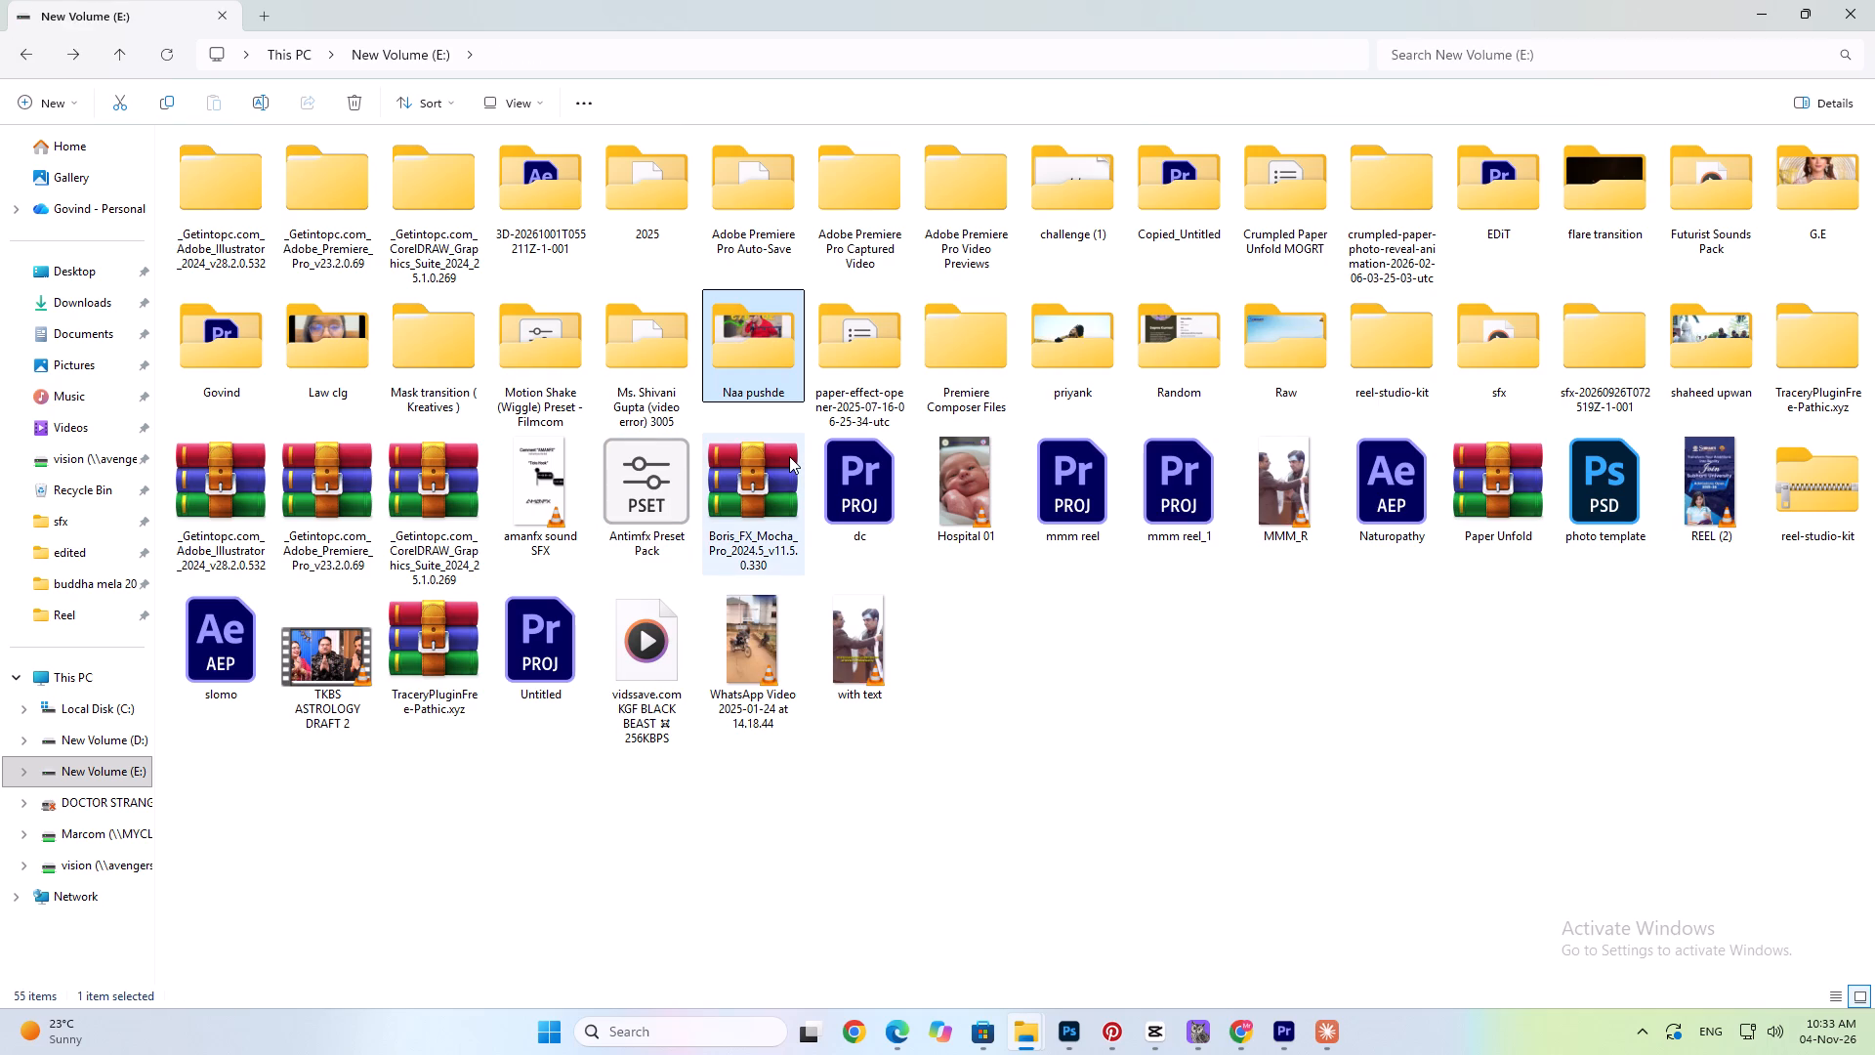
key(F2)
text(re)
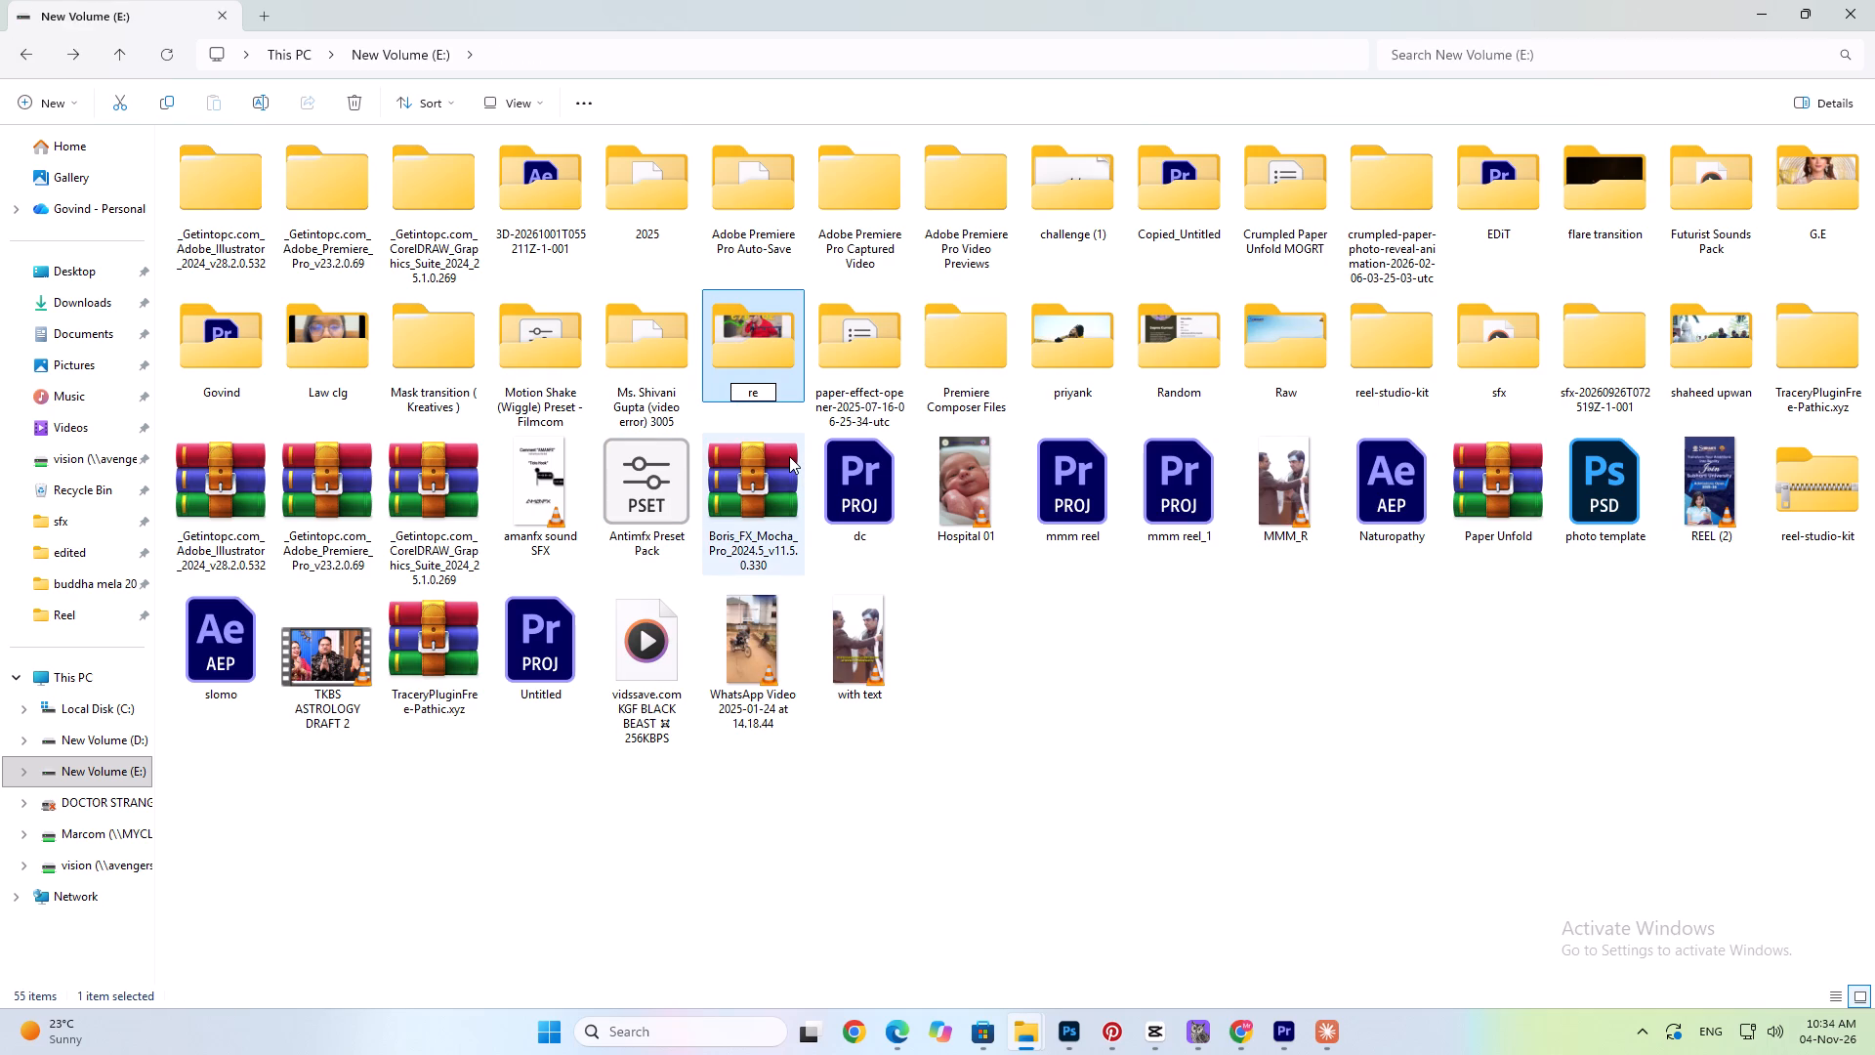
key(BackSpace)
key(BackSpace)
key(BackSpace)
text(Re)
key(minus)
text(edit)
key(space)
key(Return)
key(Return)
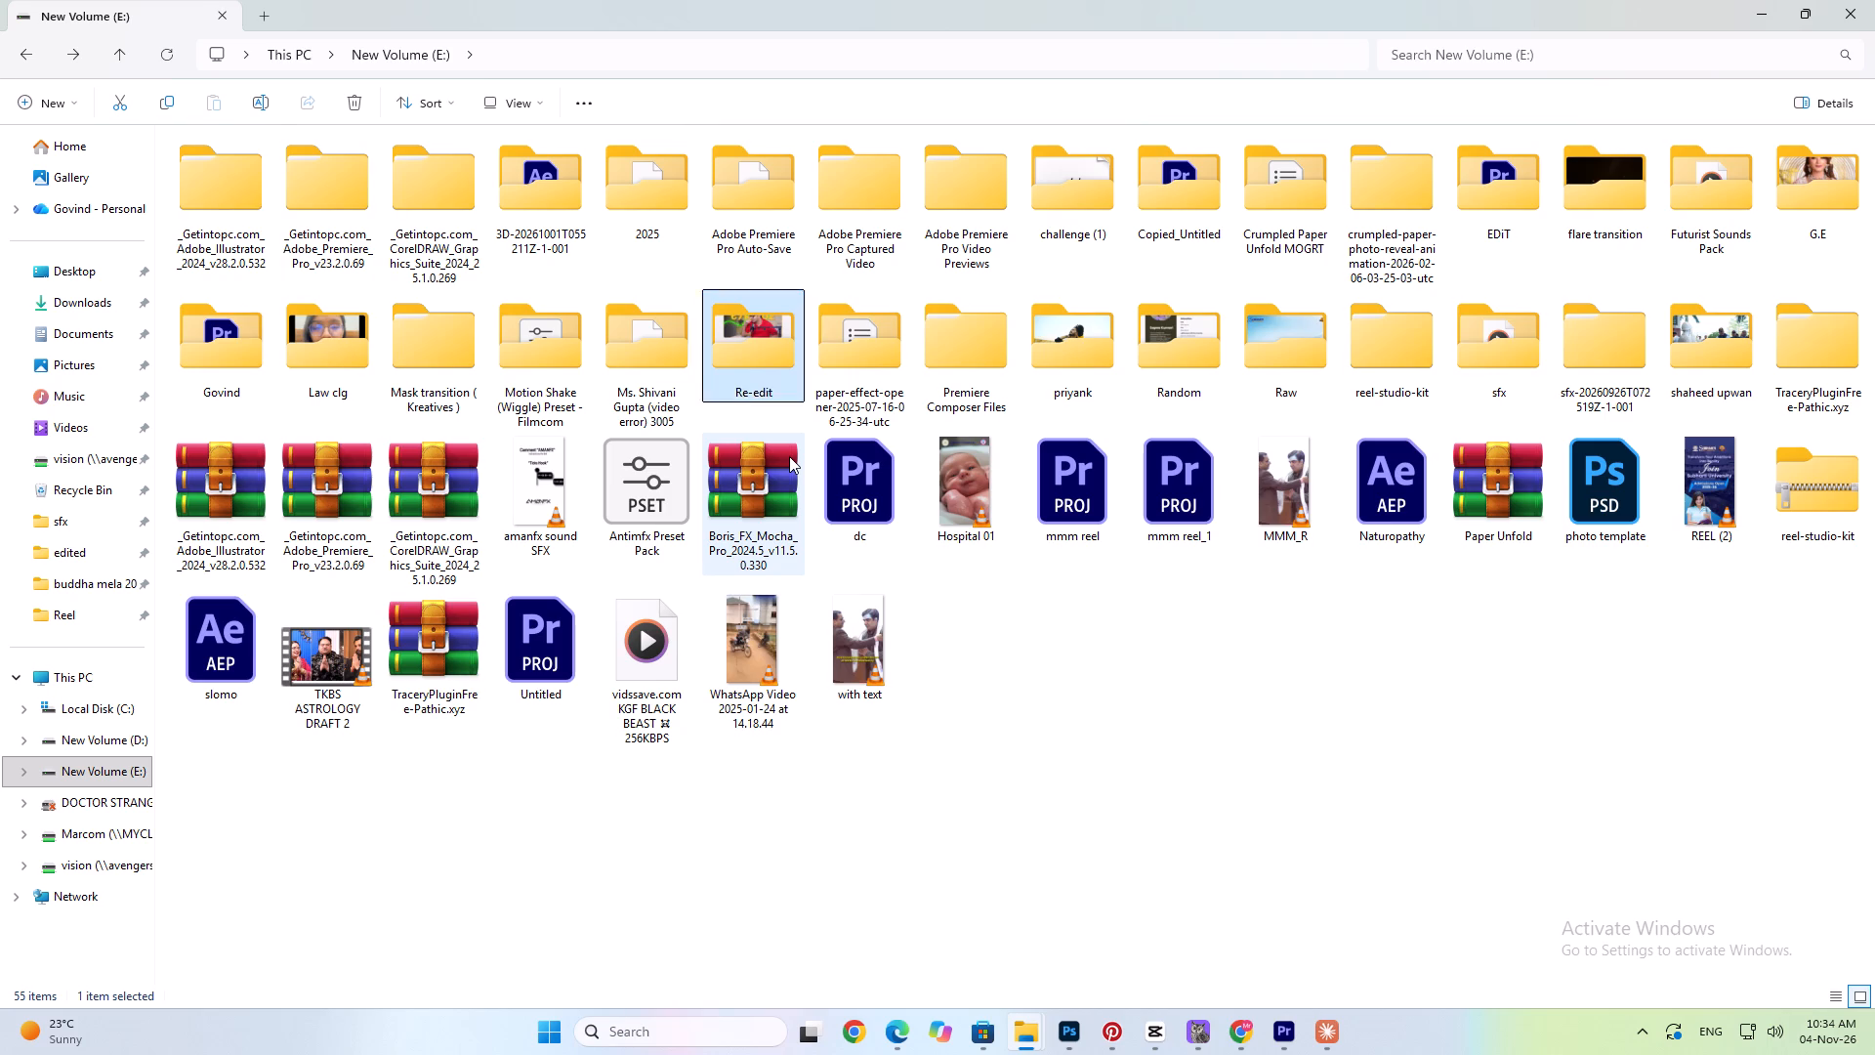
Switch to the open Untitled project in Adobe Premiere Pro.
click(1279, 1018)
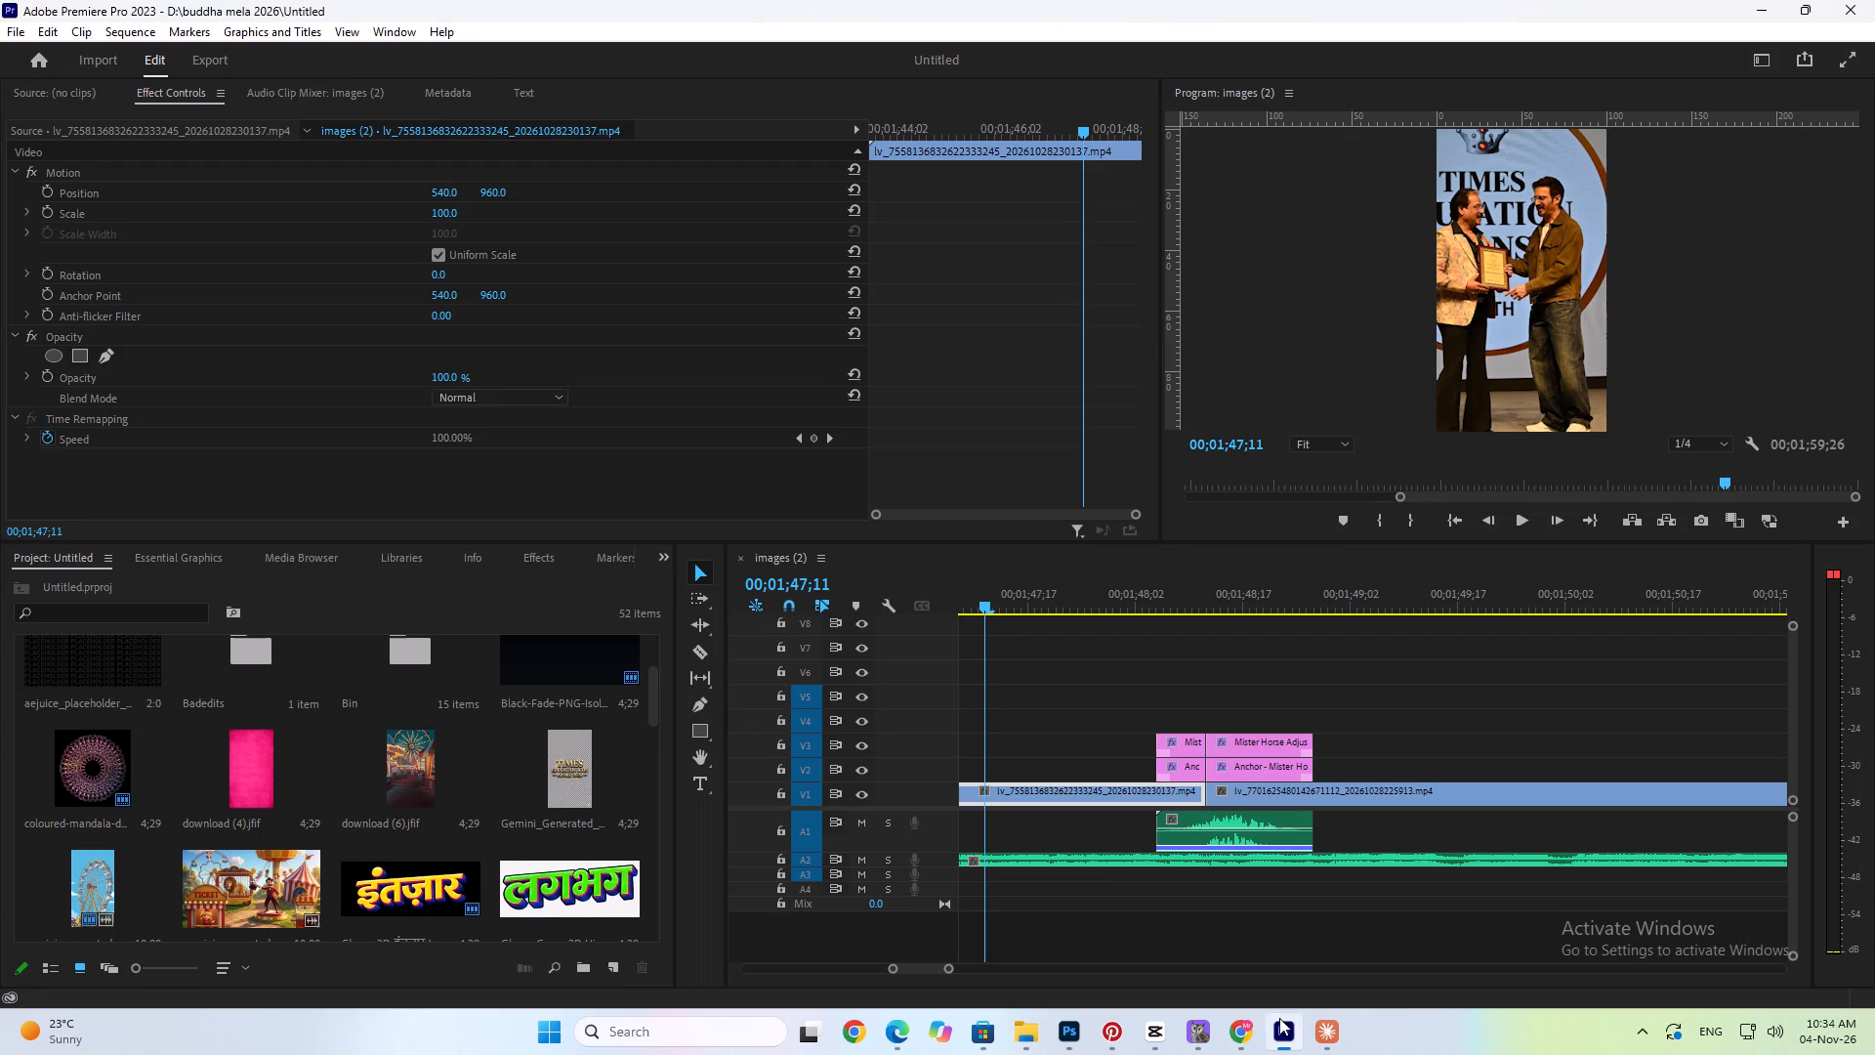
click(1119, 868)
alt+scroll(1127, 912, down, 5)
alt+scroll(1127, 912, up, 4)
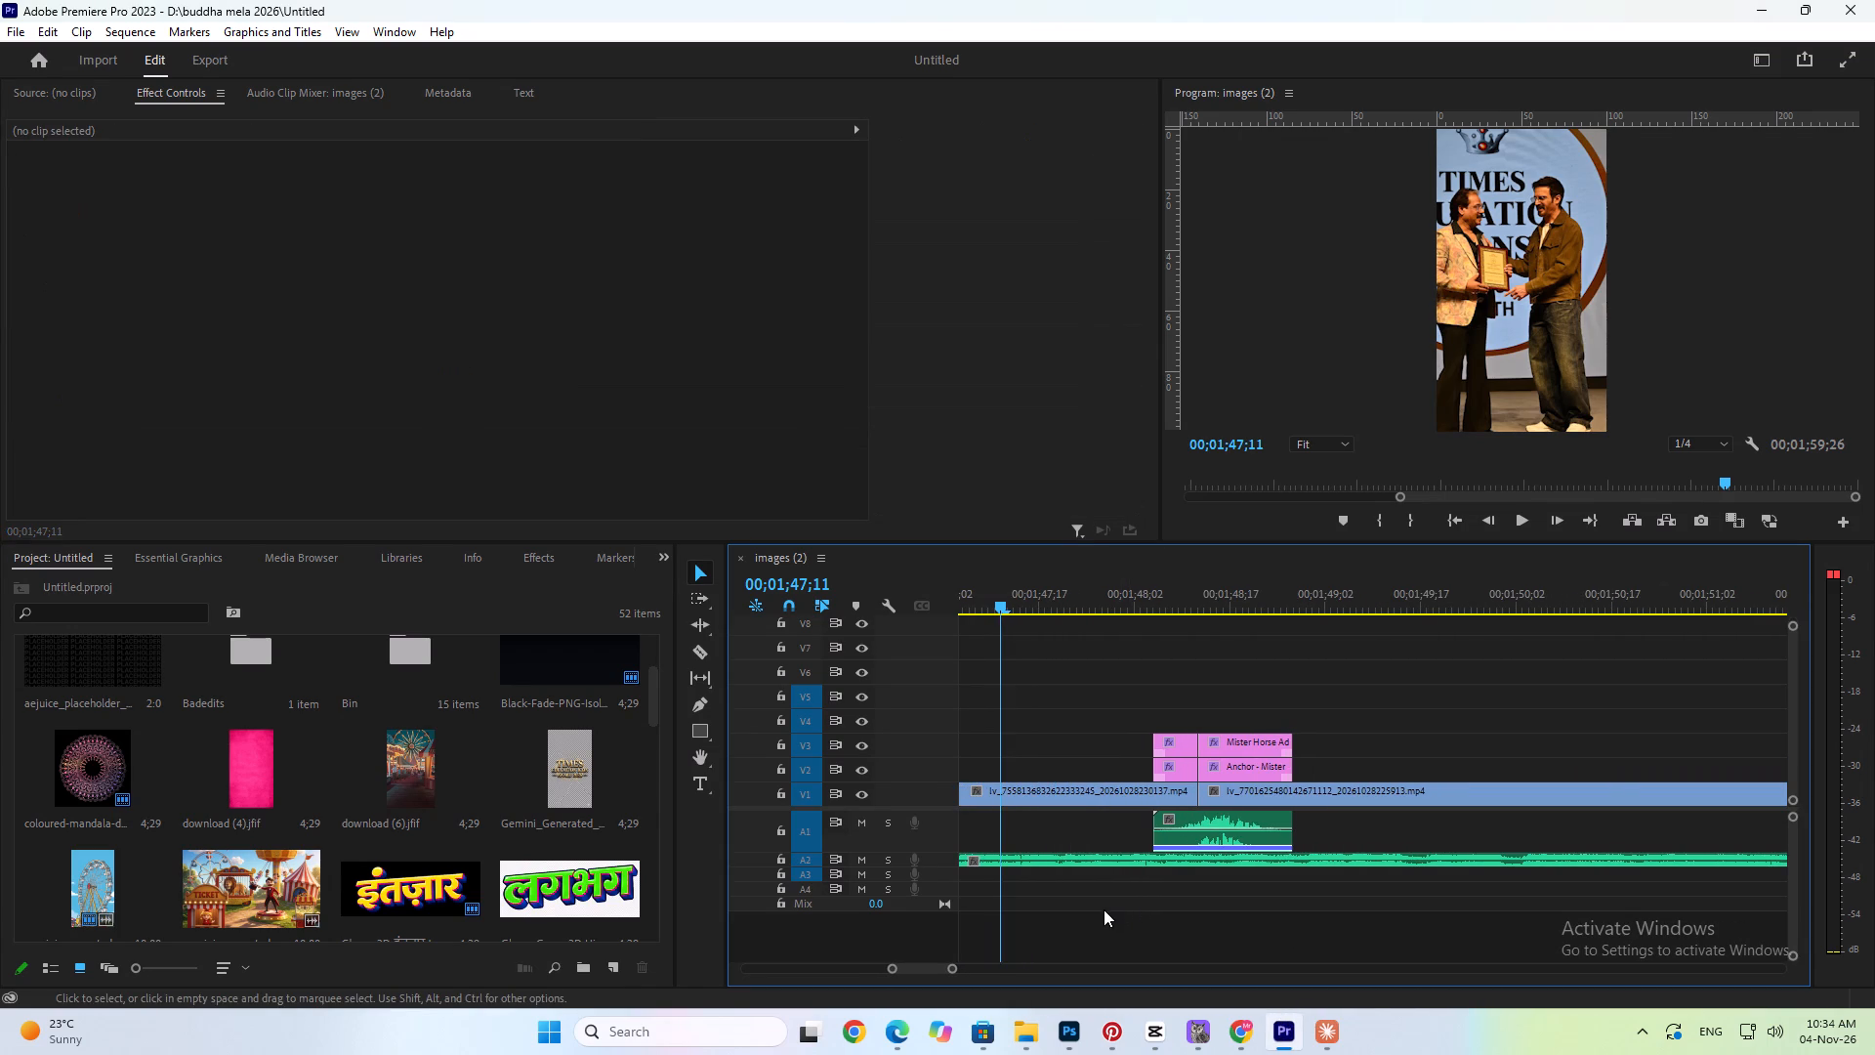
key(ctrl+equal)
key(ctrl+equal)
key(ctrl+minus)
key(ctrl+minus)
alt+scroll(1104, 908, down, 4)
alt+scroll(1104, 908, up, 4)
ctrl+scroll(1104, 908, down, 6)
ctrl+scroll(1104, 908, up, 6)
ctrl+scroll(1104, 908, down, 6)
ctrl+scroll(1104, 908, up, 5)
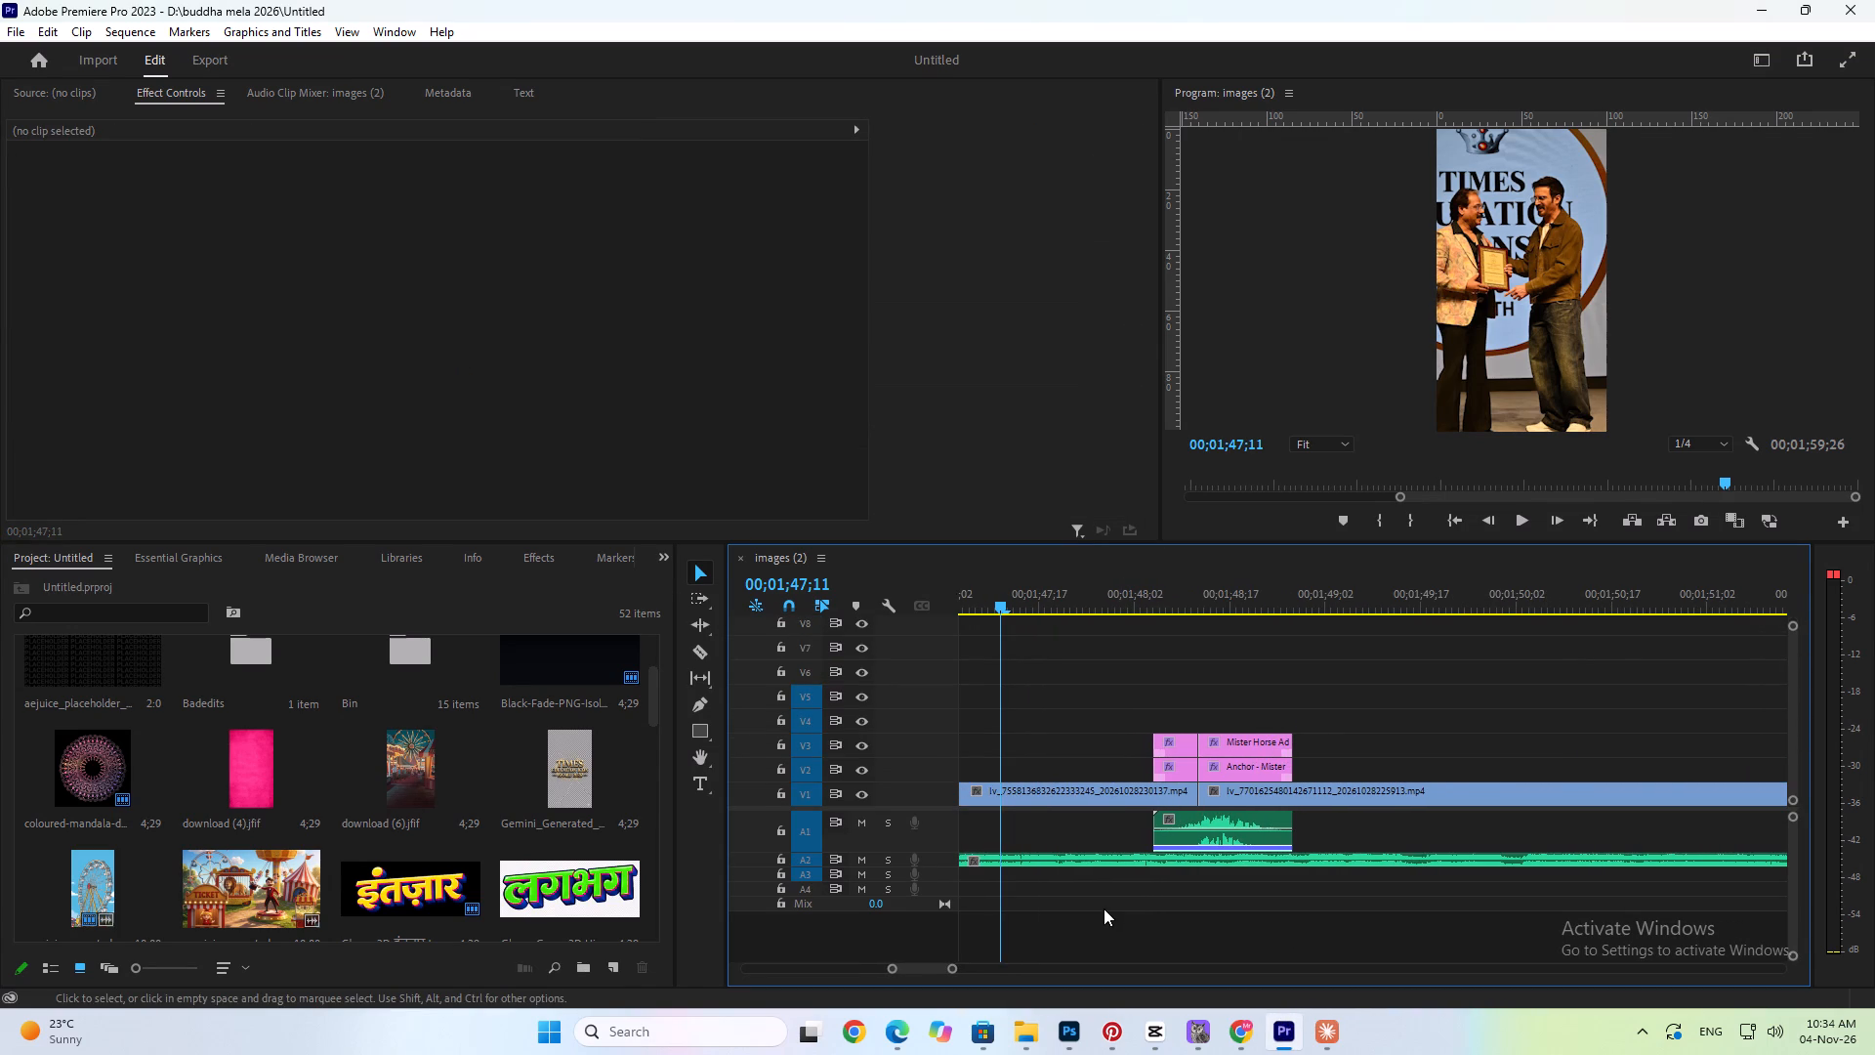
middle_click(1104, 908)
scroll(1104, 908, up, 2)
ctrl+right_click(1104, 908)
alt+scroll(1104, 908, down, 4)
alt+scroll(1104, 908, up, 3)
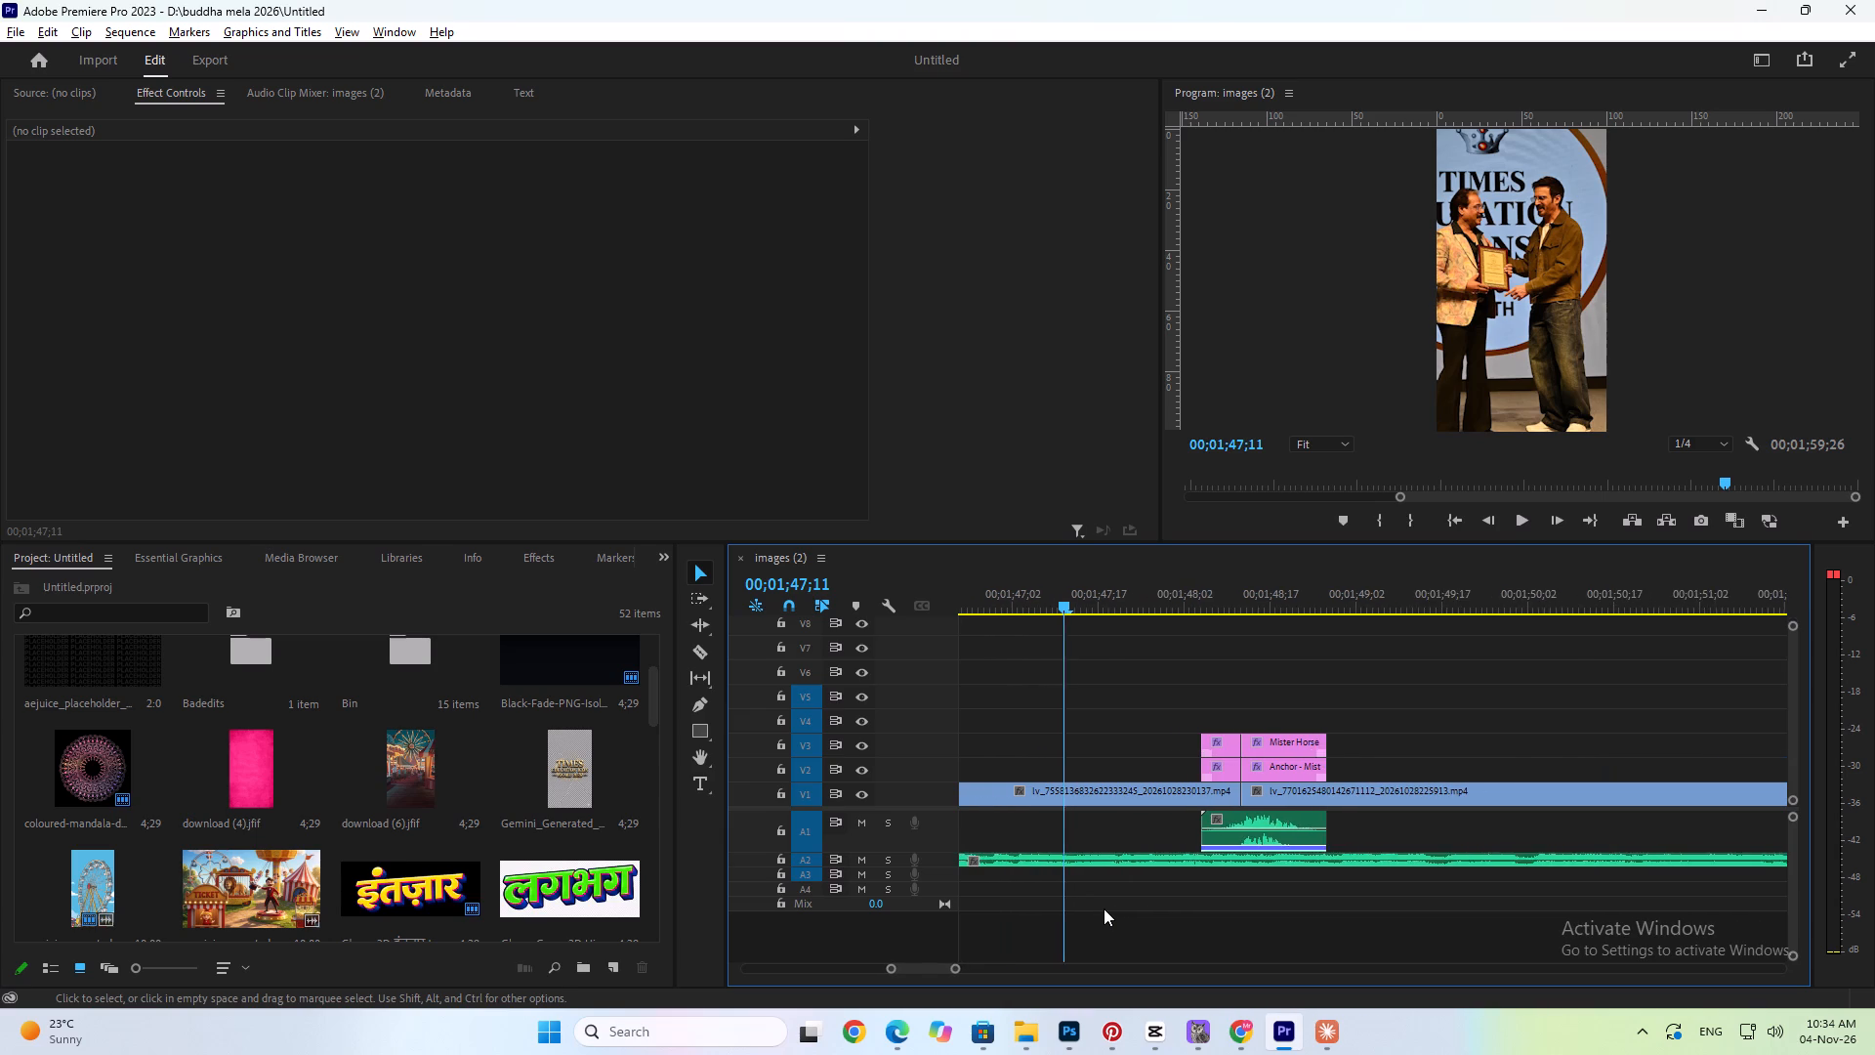
Place IMG_3682 from the Re-edit folder on track V1 at about 00;06;18;14, well past the existing clips, and move the playhead to its start.
alt+scroll(1104, 908, down, 6)
alt+scroll(935, 865, down, 1)
alt+scroll(935, 864, up, 1)
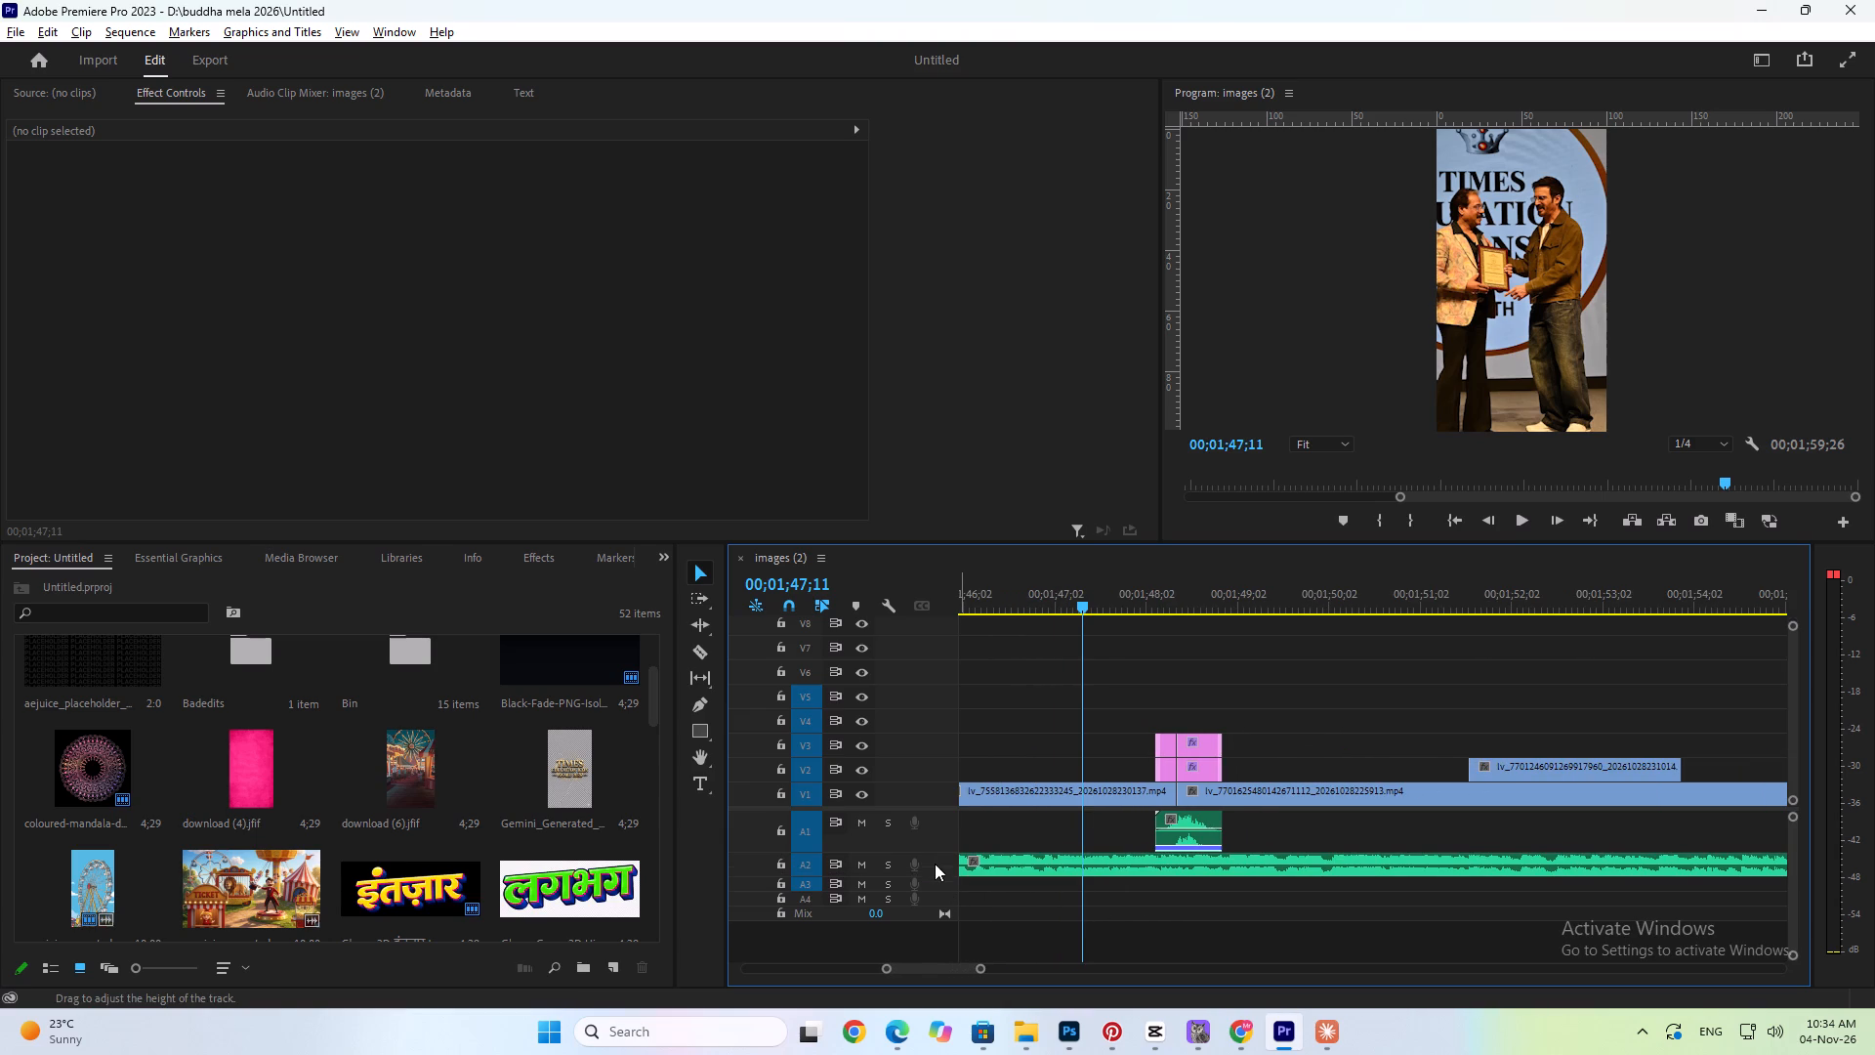
alt+scroll(946, 880, up, 1)
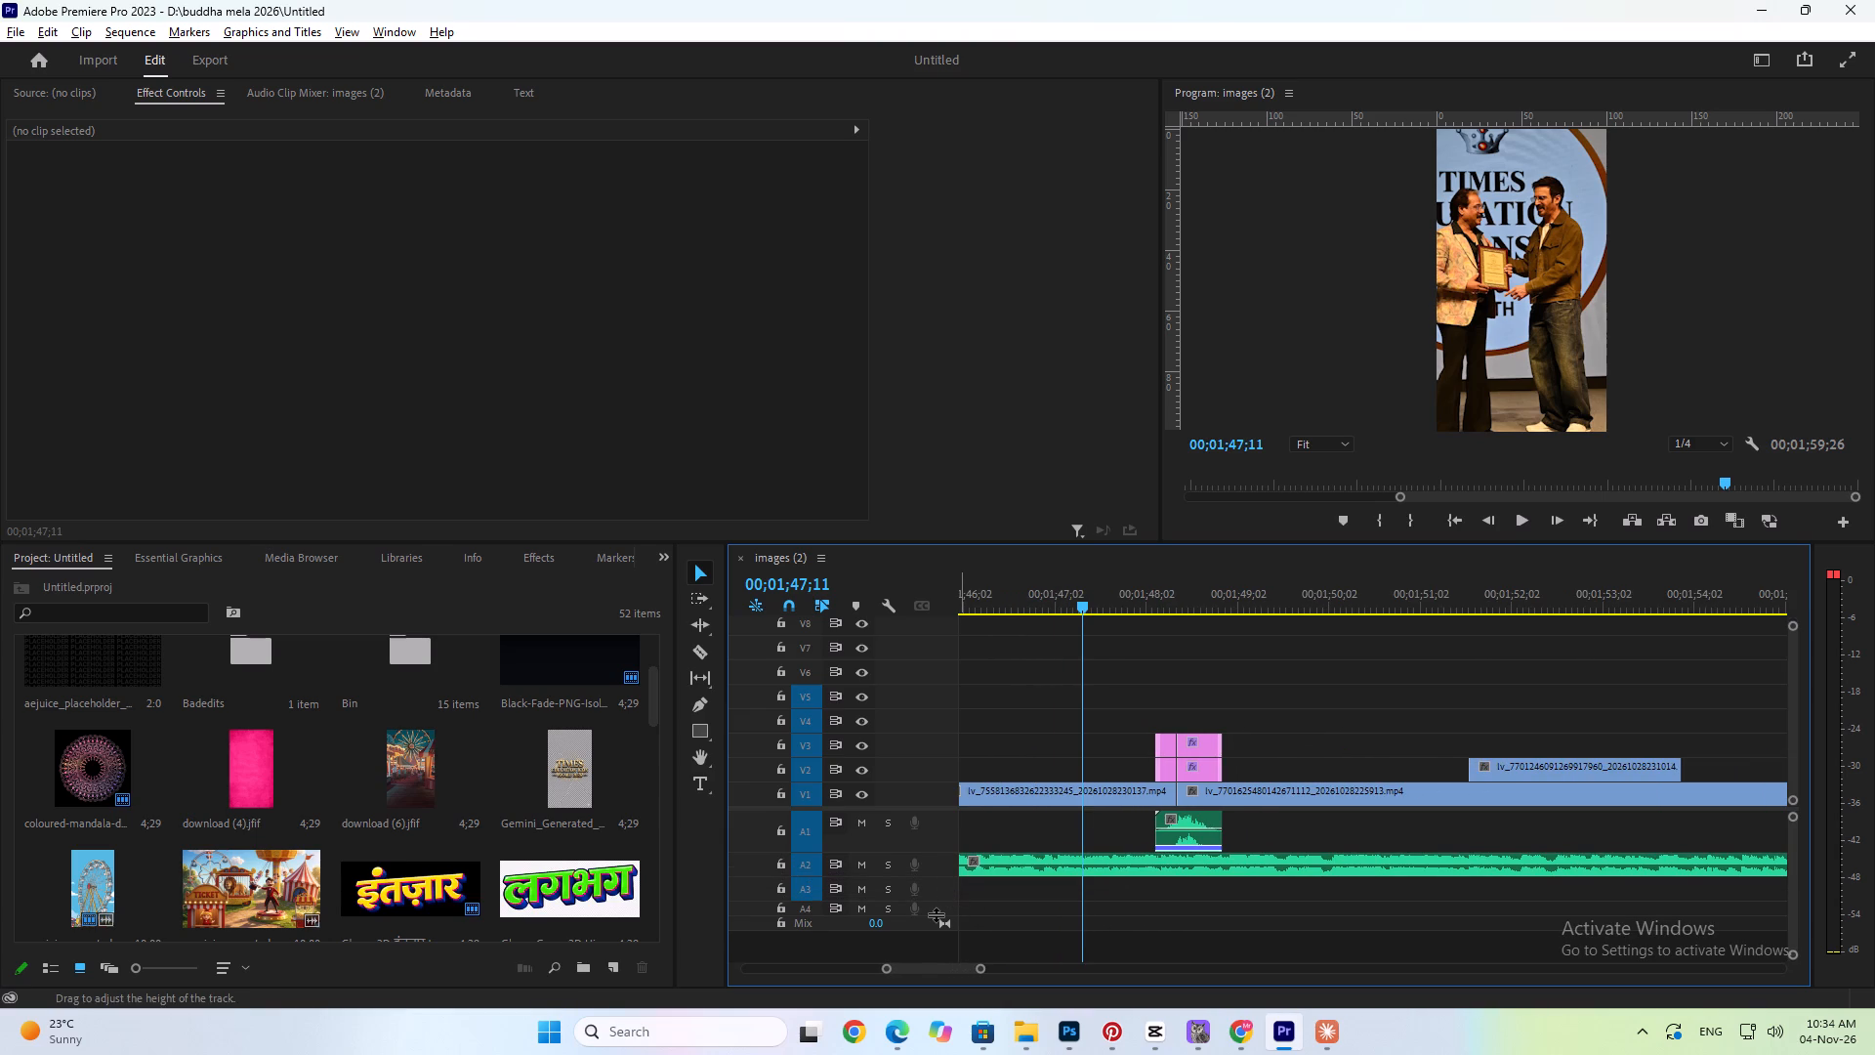
alt+scroll(936, 914, up, 1)
alt+scroll(1107, 846, down, 6)
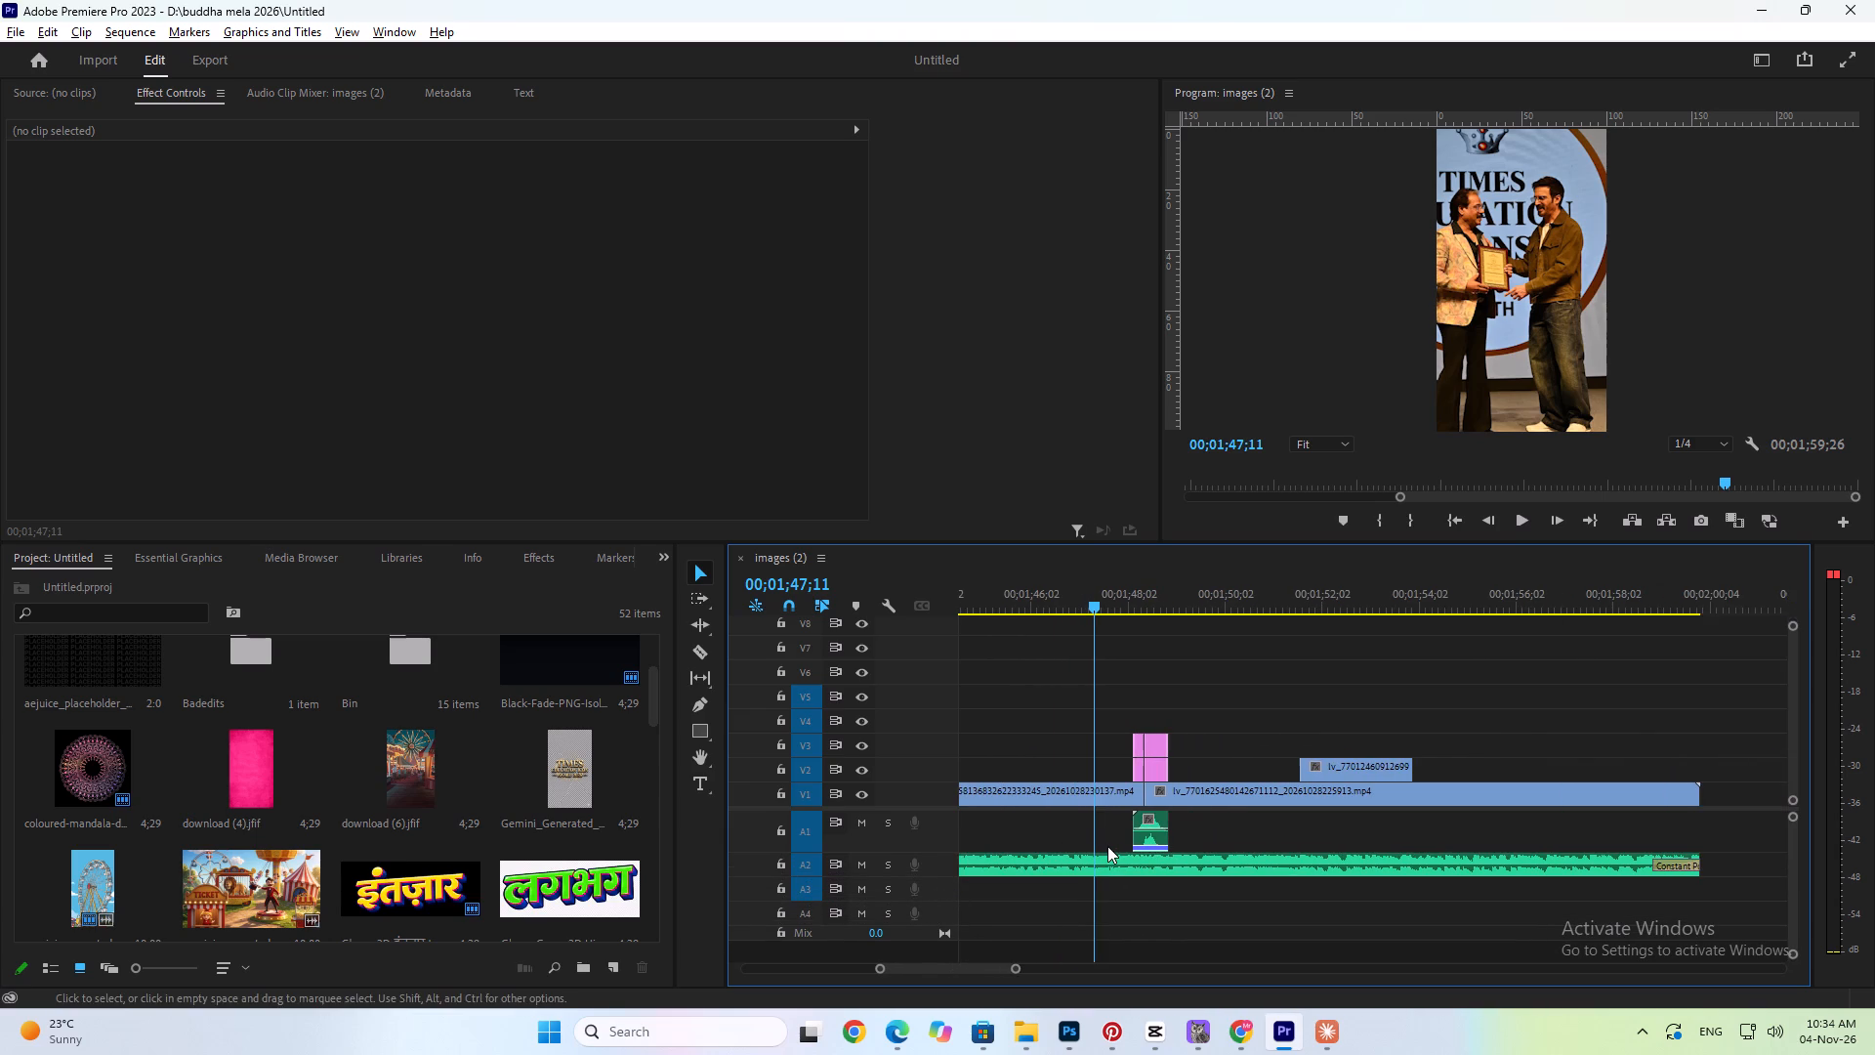
alt+scroll(1107, 846, up, 9)
alt+scroll(1107, 846, down, 19)
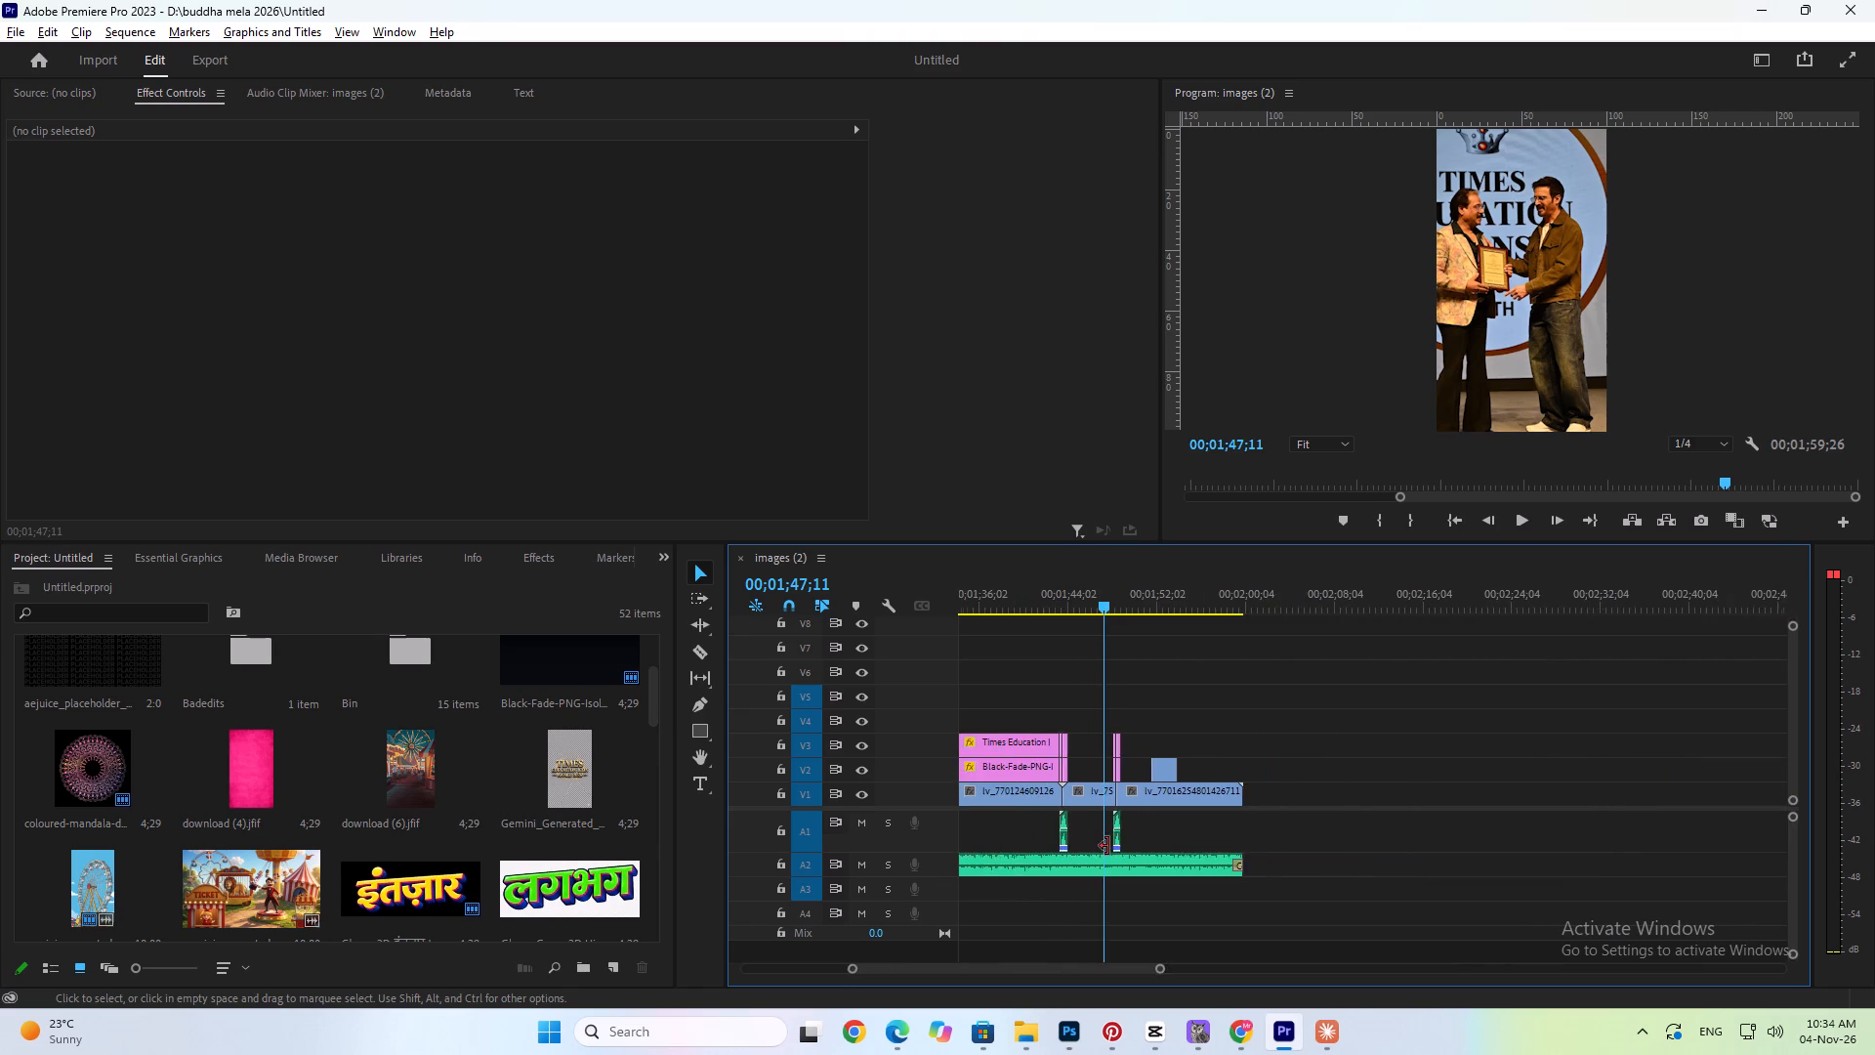
alt+scroll(1107, 846, down, 20)
alt+scroll(1107, 846, down, 5)
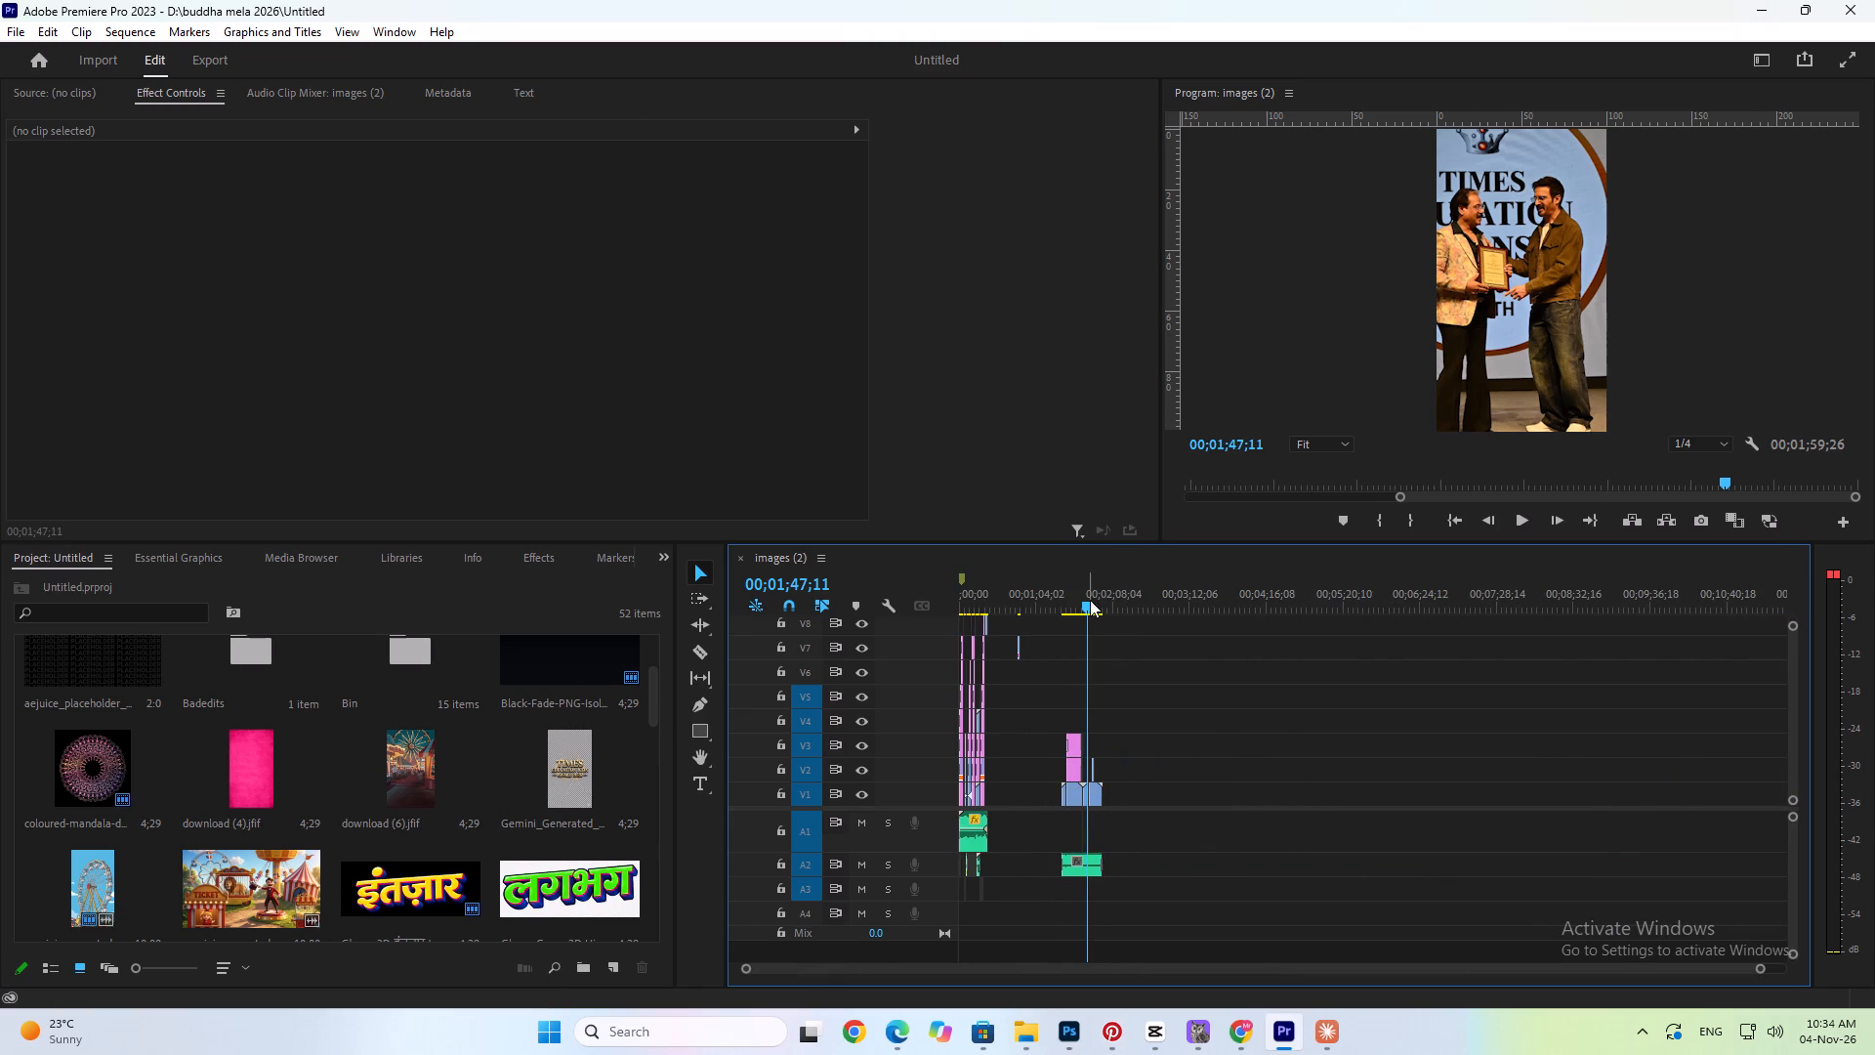
drag(1090, 600, 1616, 602)
scroll(1425, 712, down, 5)
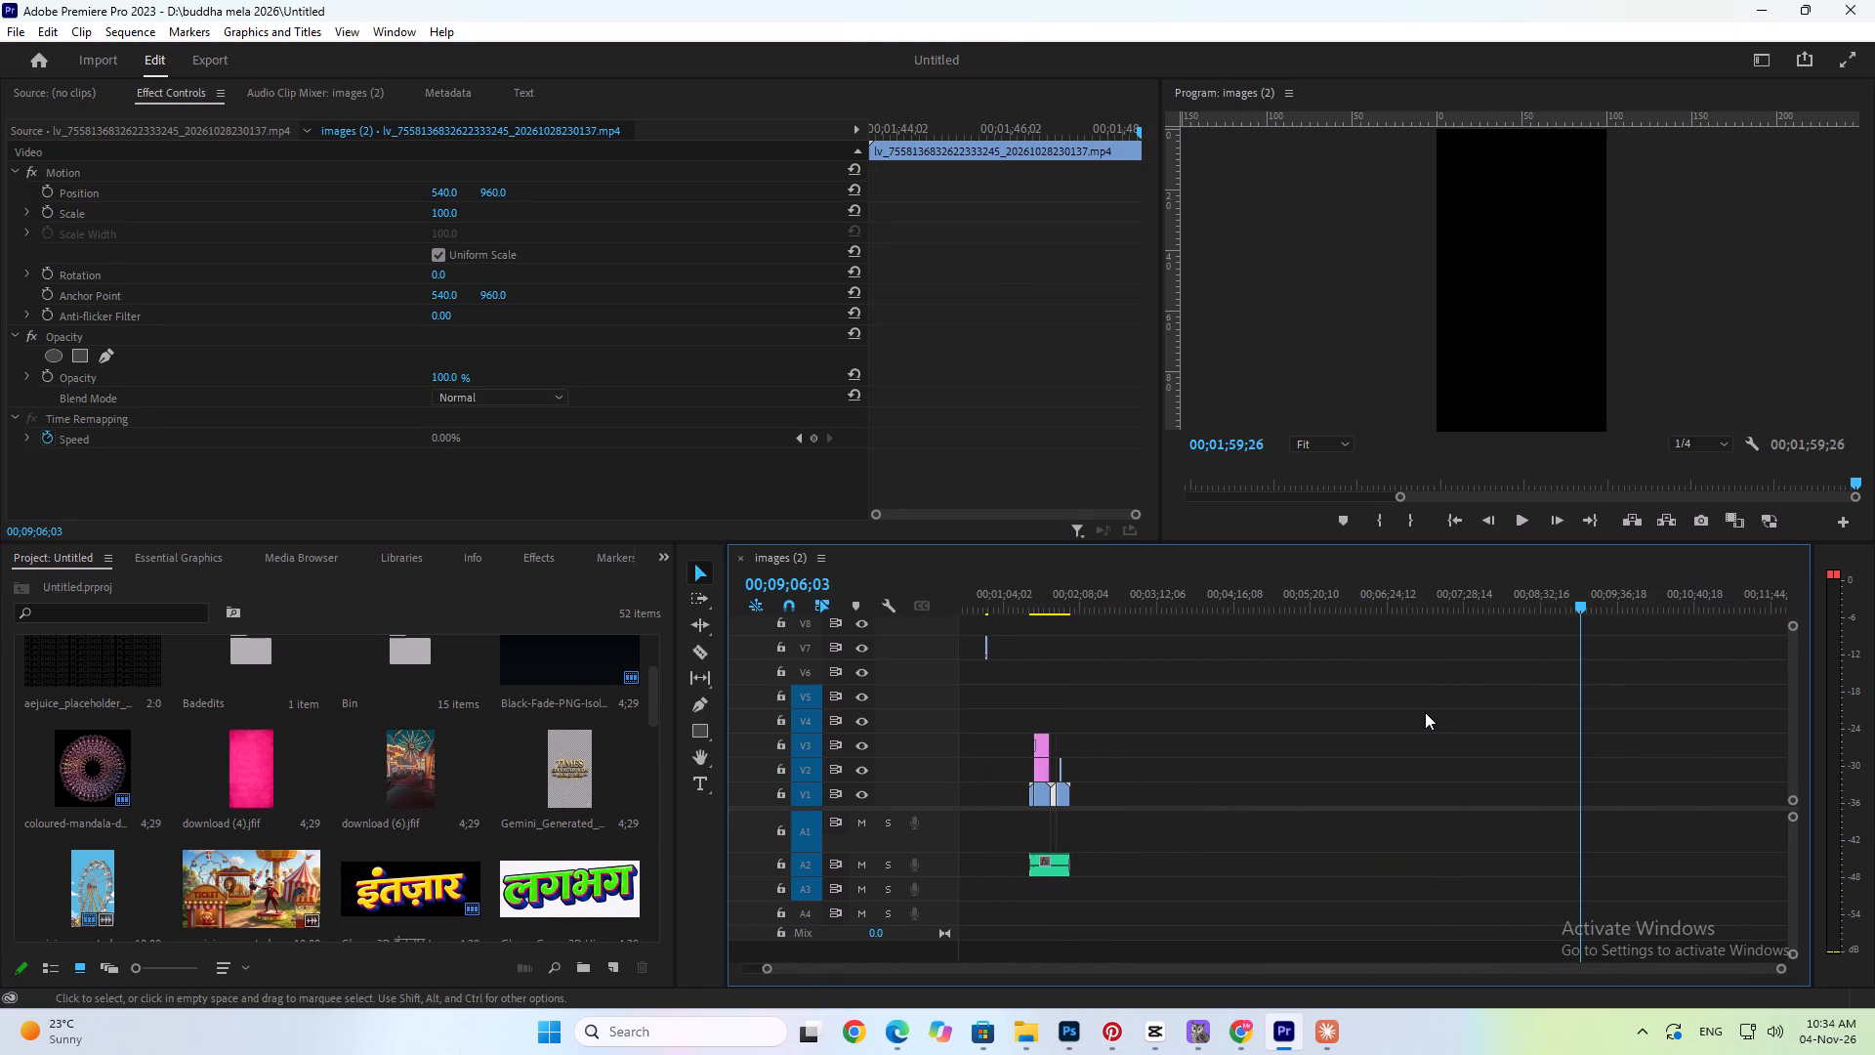
scroll(1425, 712, down, 13)
drag(1461, 607, 1339, 614)
key(alt+Tab)
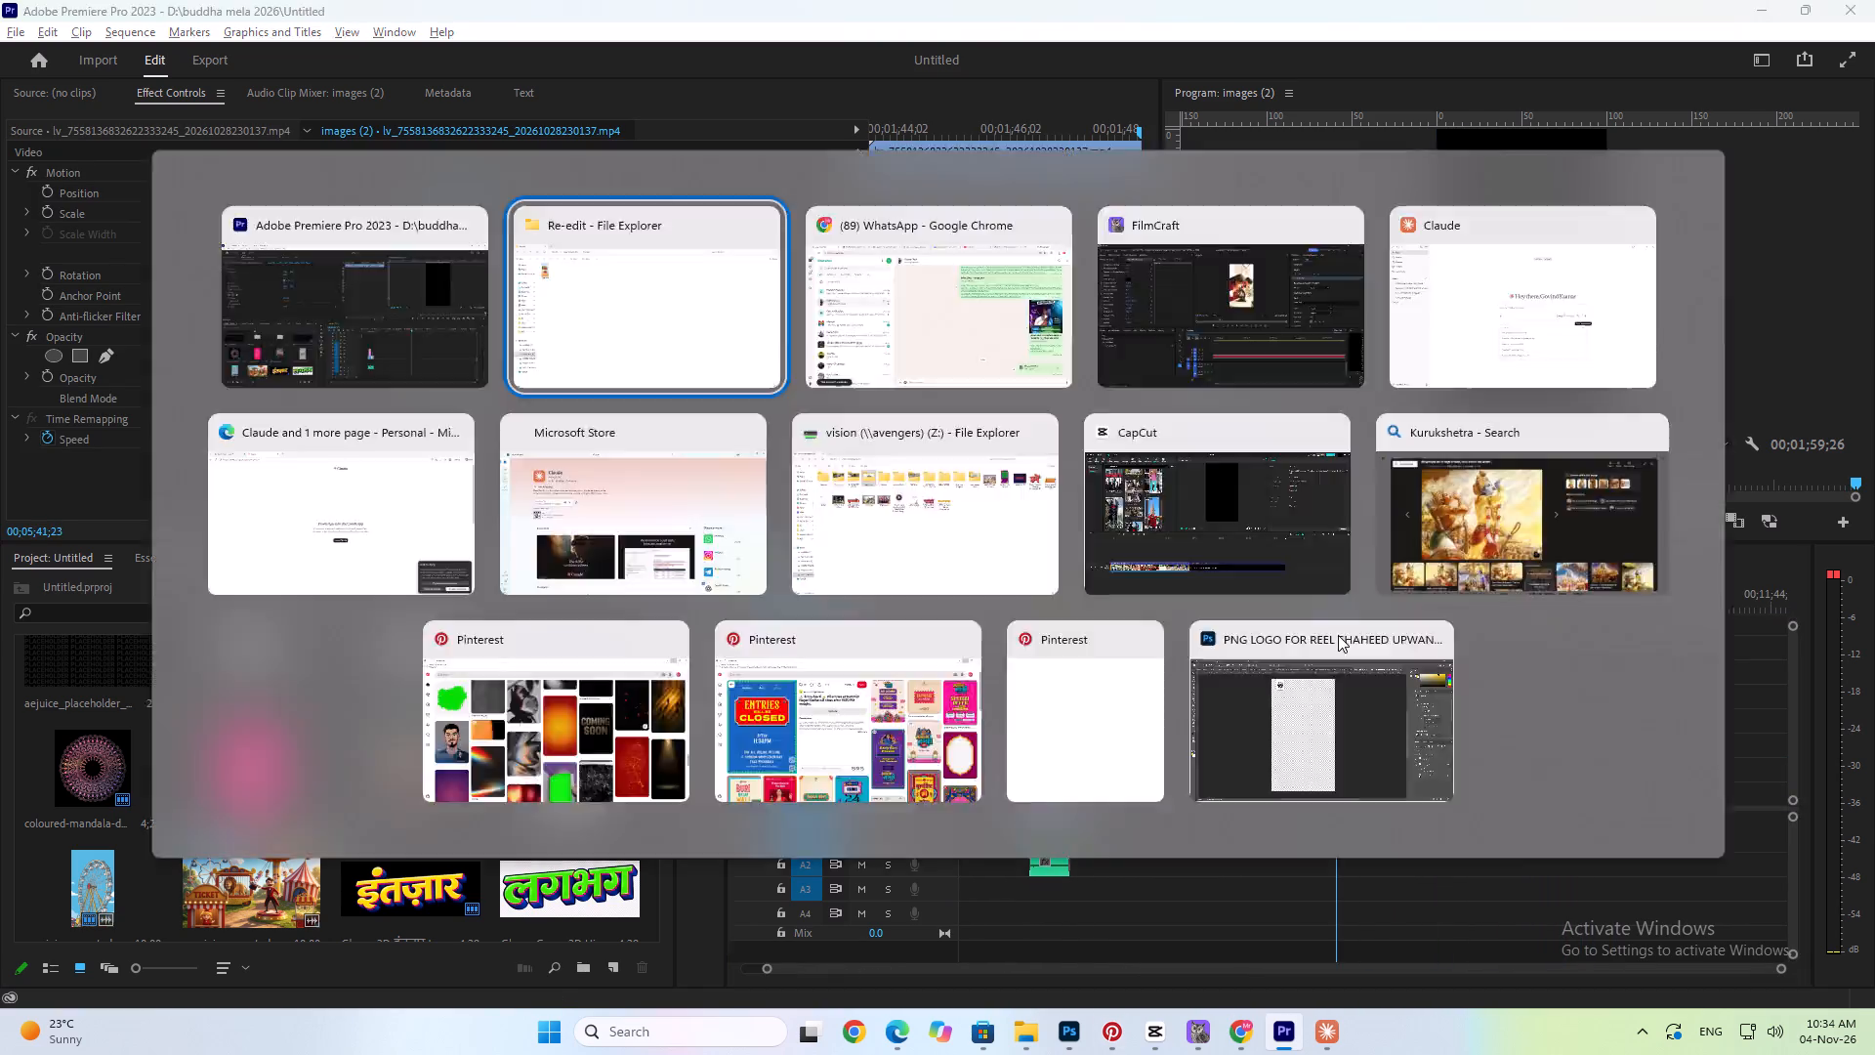
drag(241, 170, 1380, 806)
key(alt+Tab)
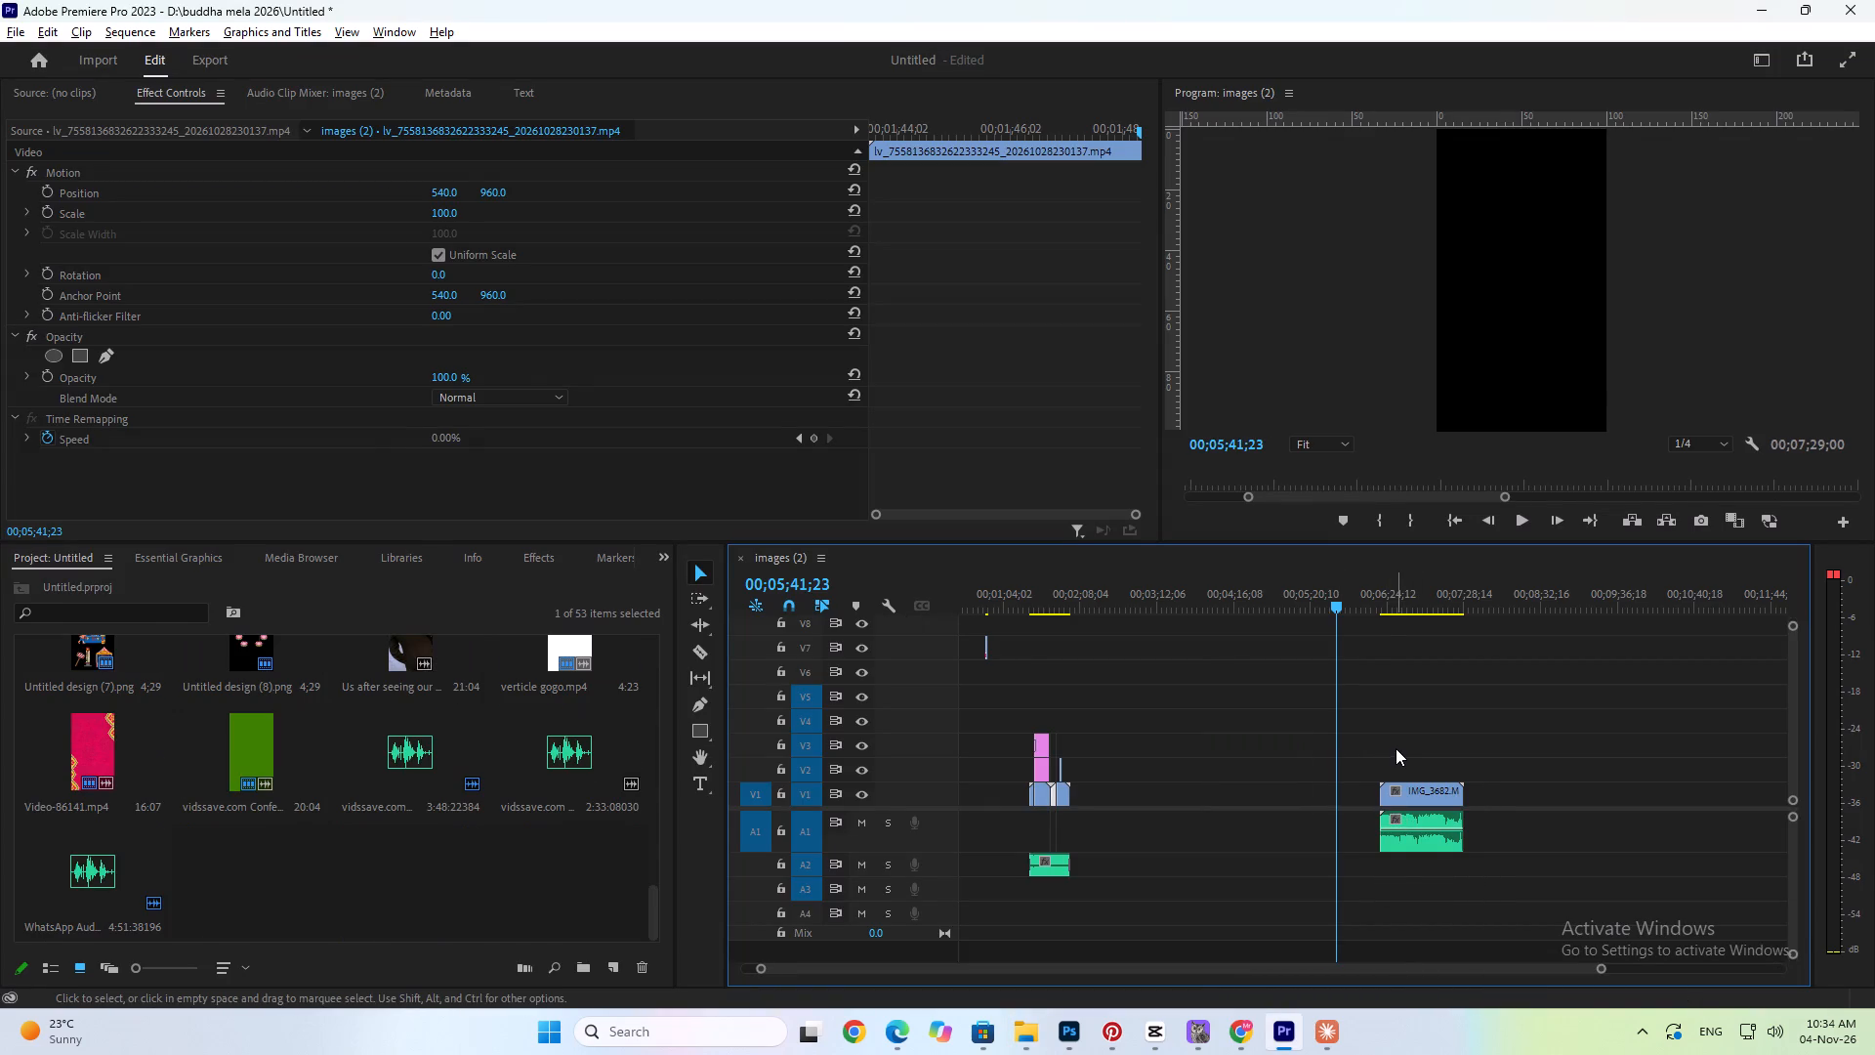
key(Down)
text(====)
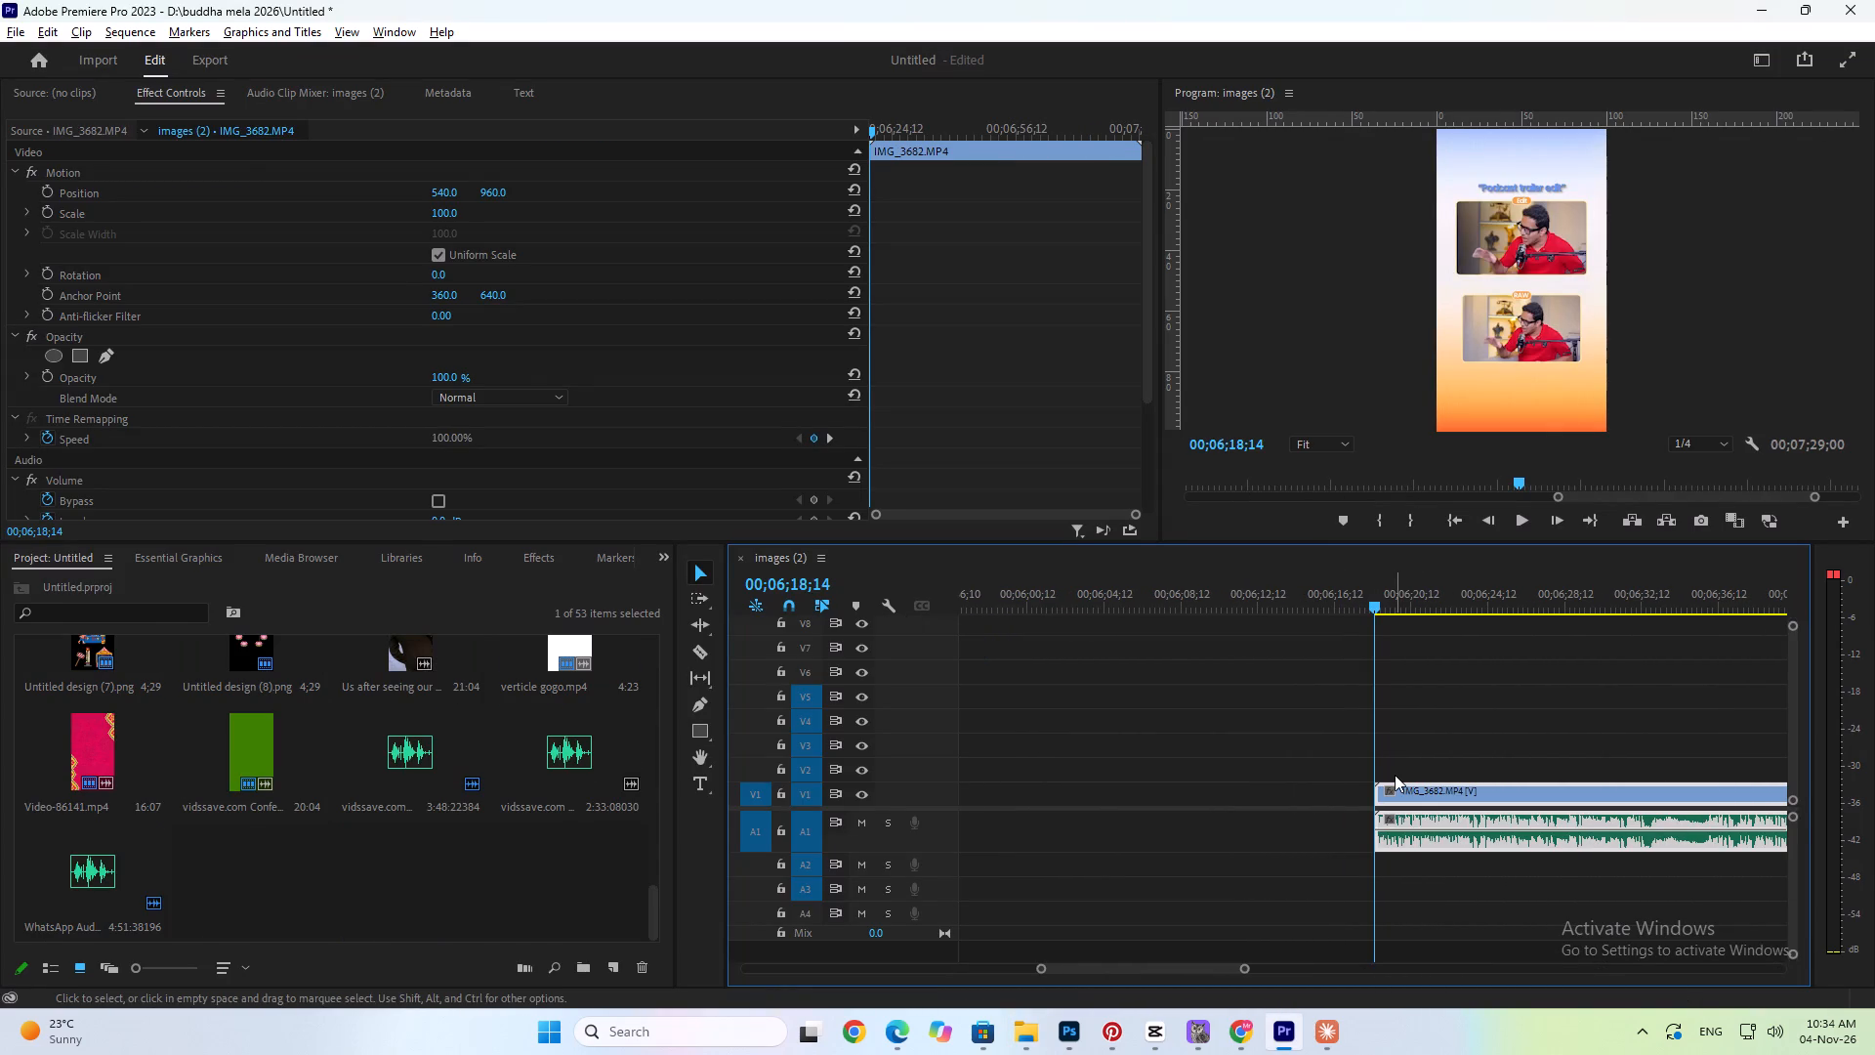
alt+scroll(1354, 743, up, 7)
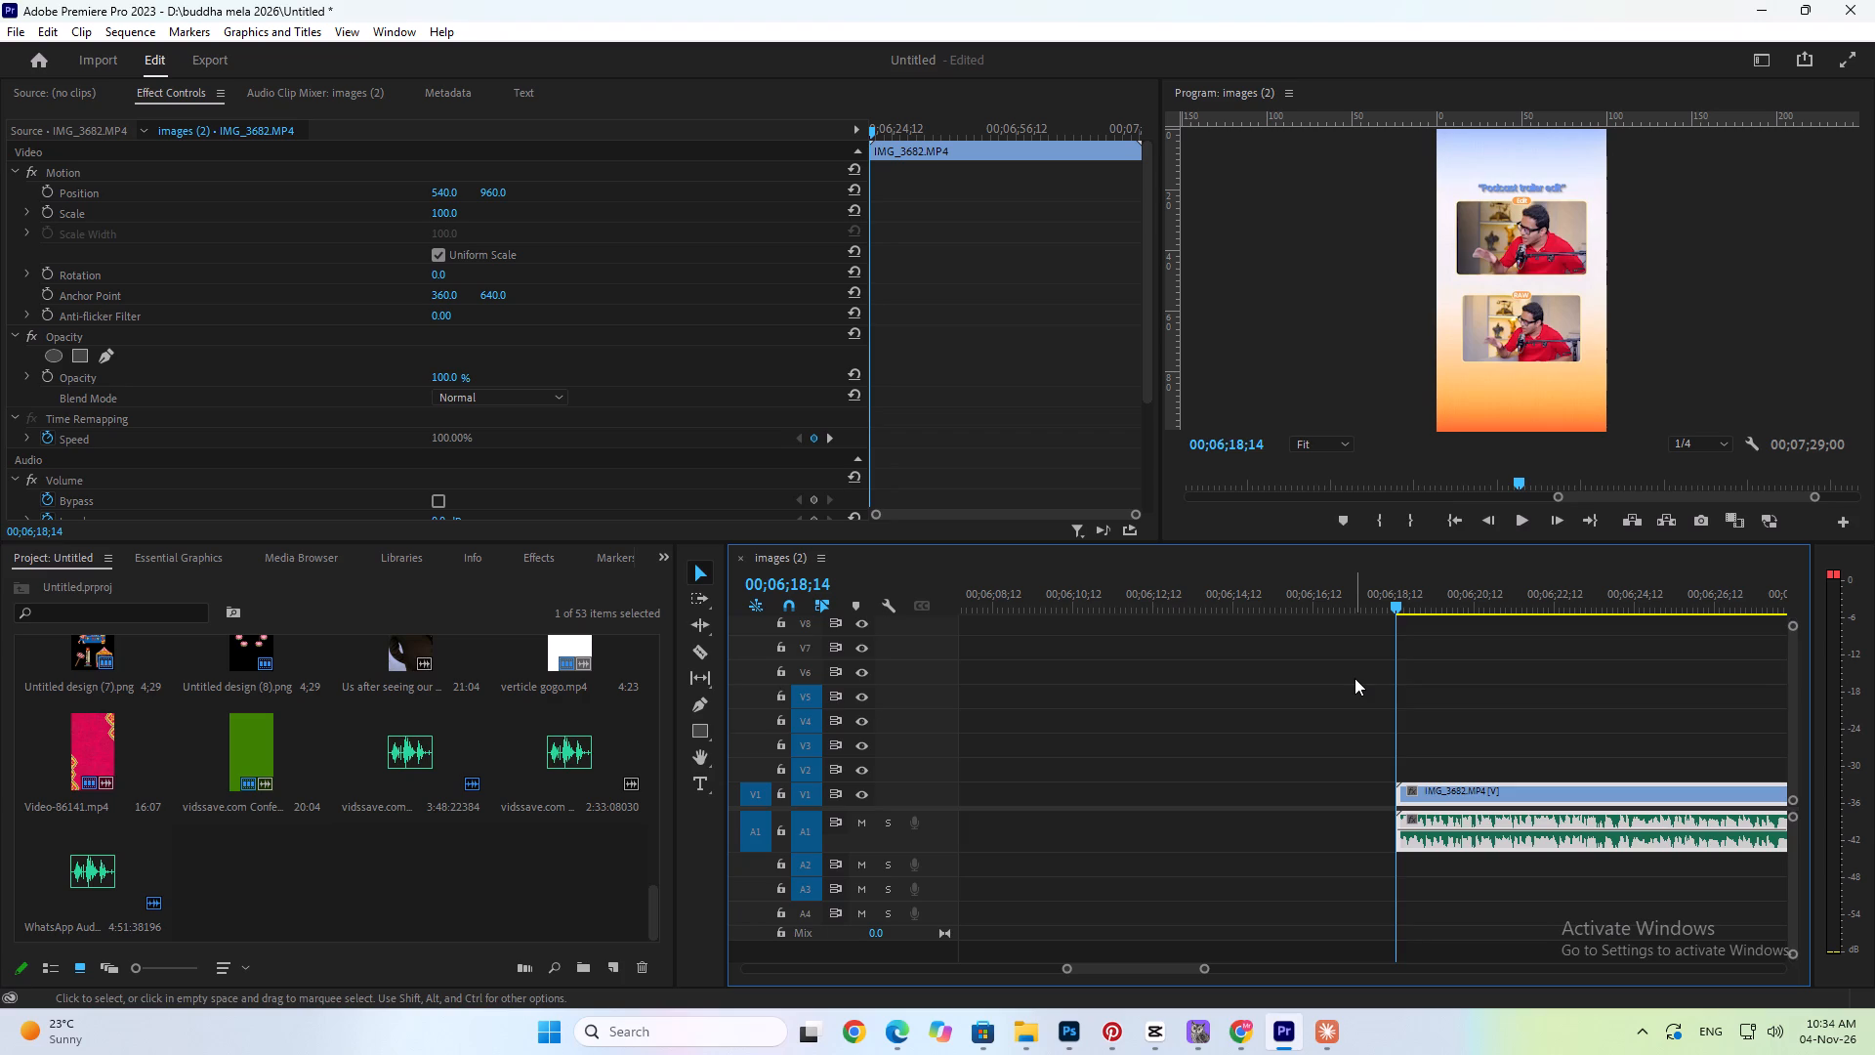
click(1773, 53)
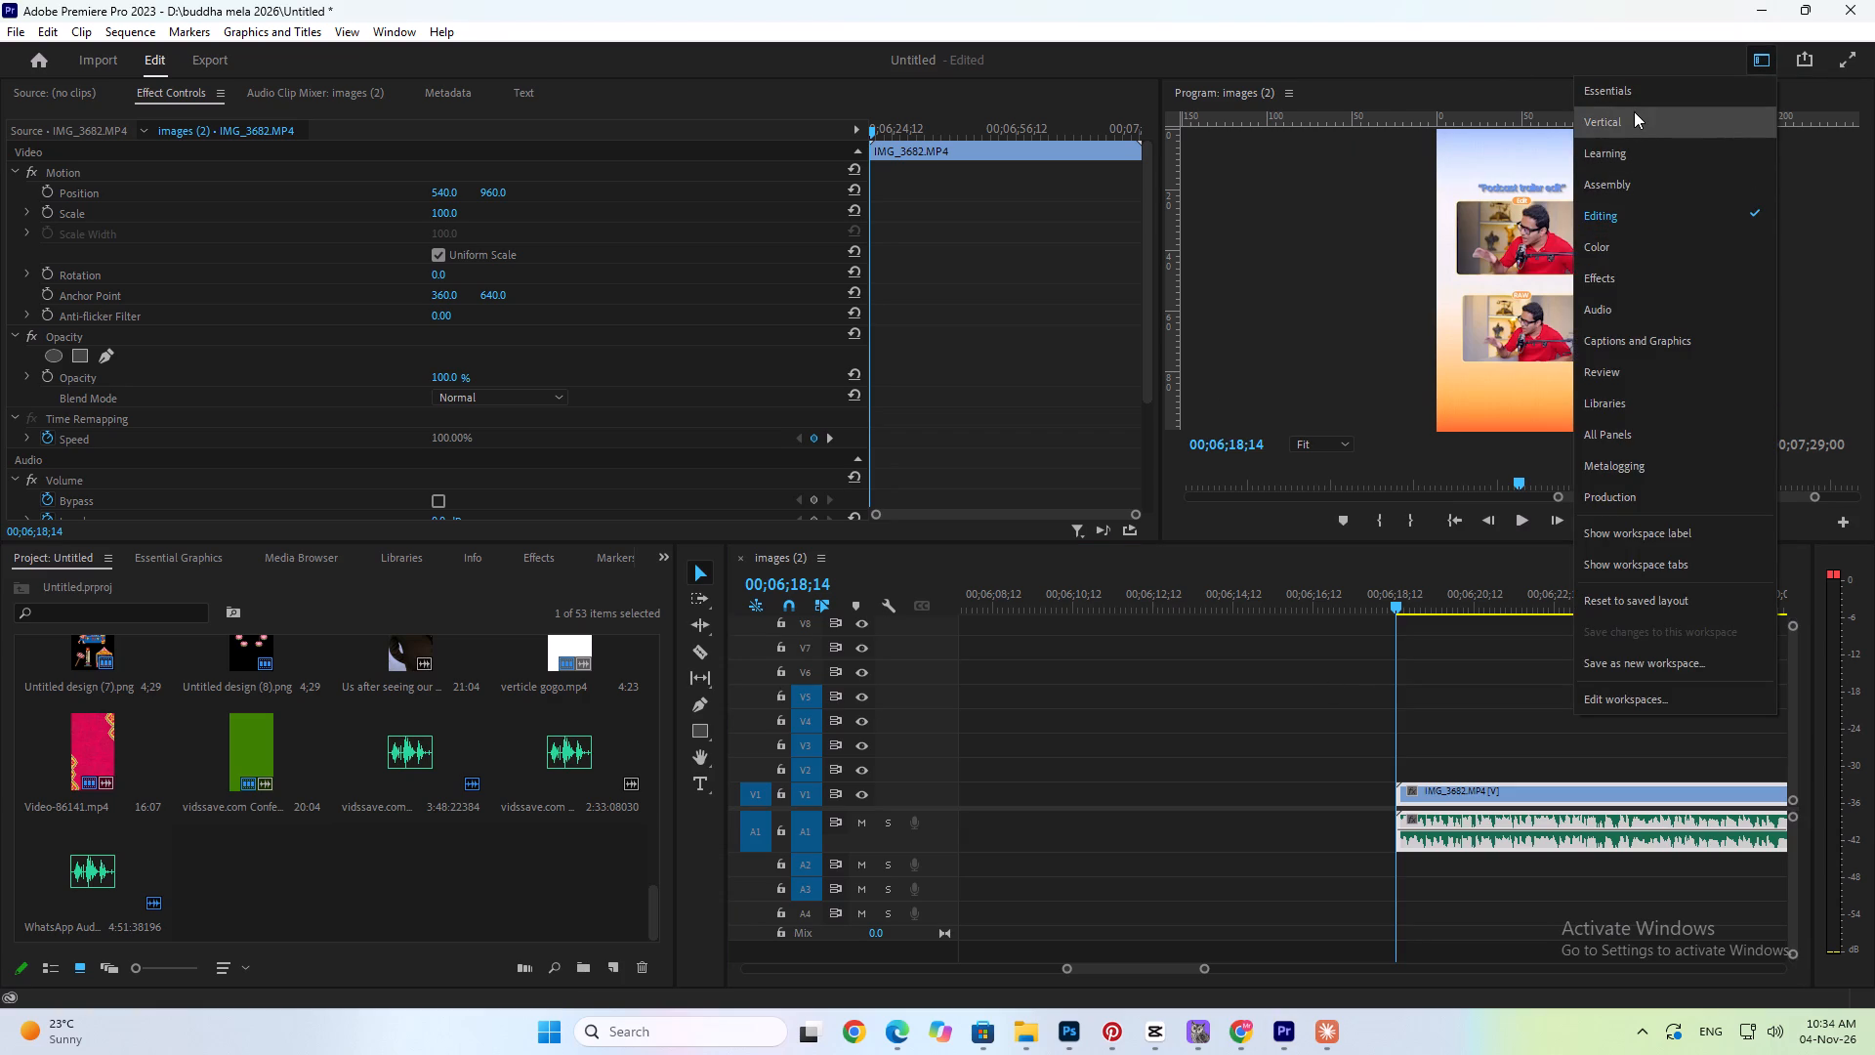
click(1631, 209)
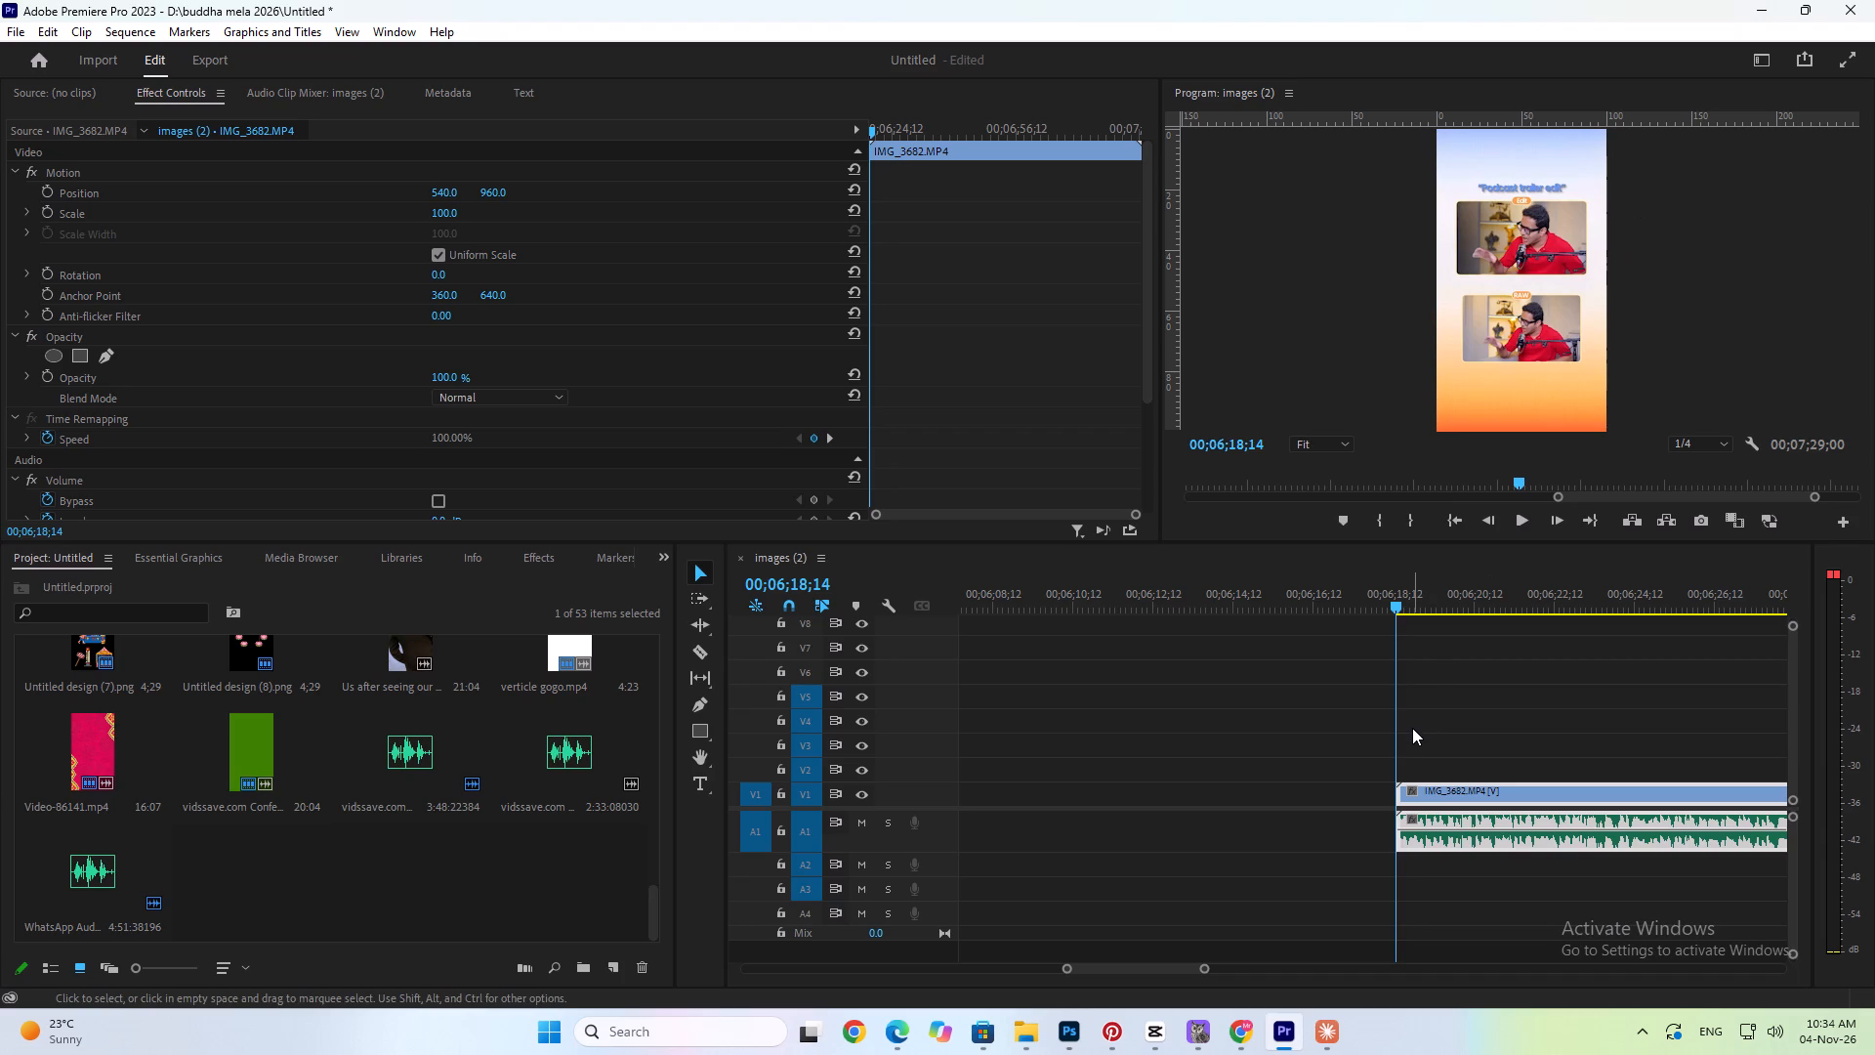
Briefly play the start of the IMG_3682 clip in full screen, then return to the editing layout.
alt+scroll(1412, 724, up, 5)
scroll(1412, 724, down, 7)
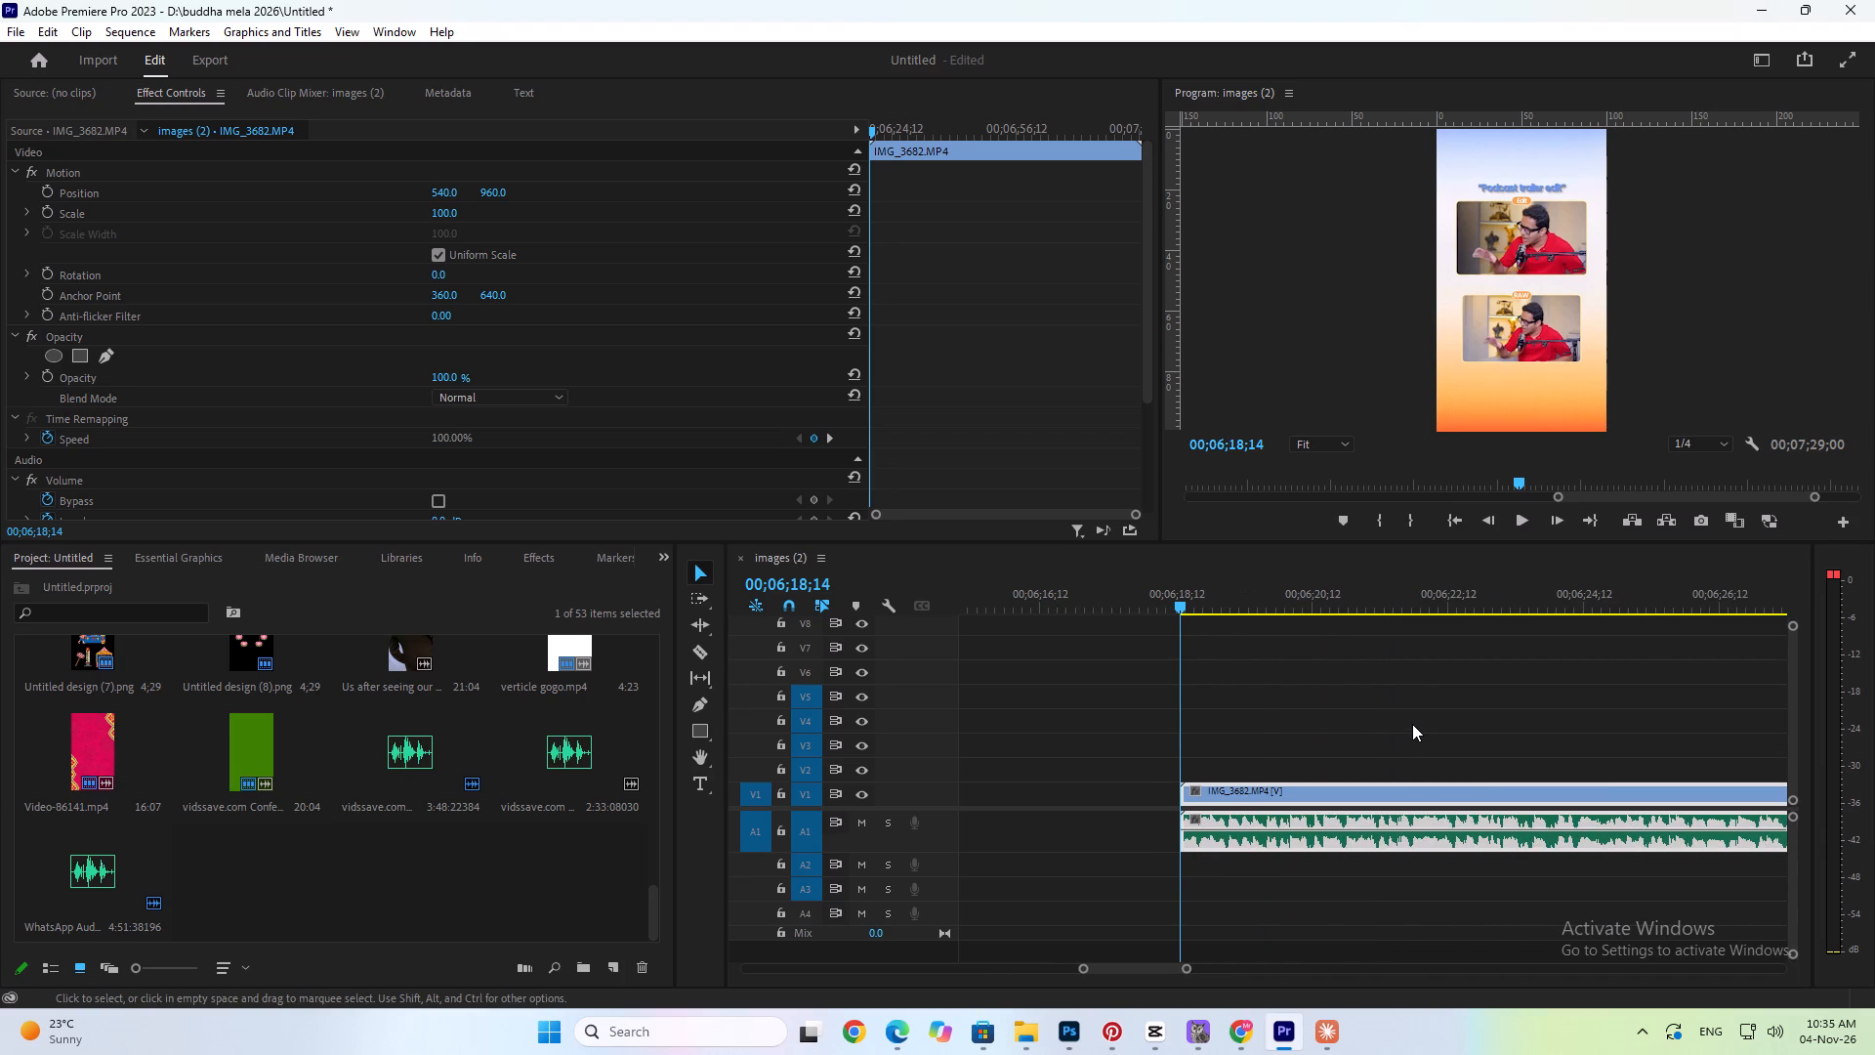
click(1447, 313)
key(ctrl+grave)
key(space)
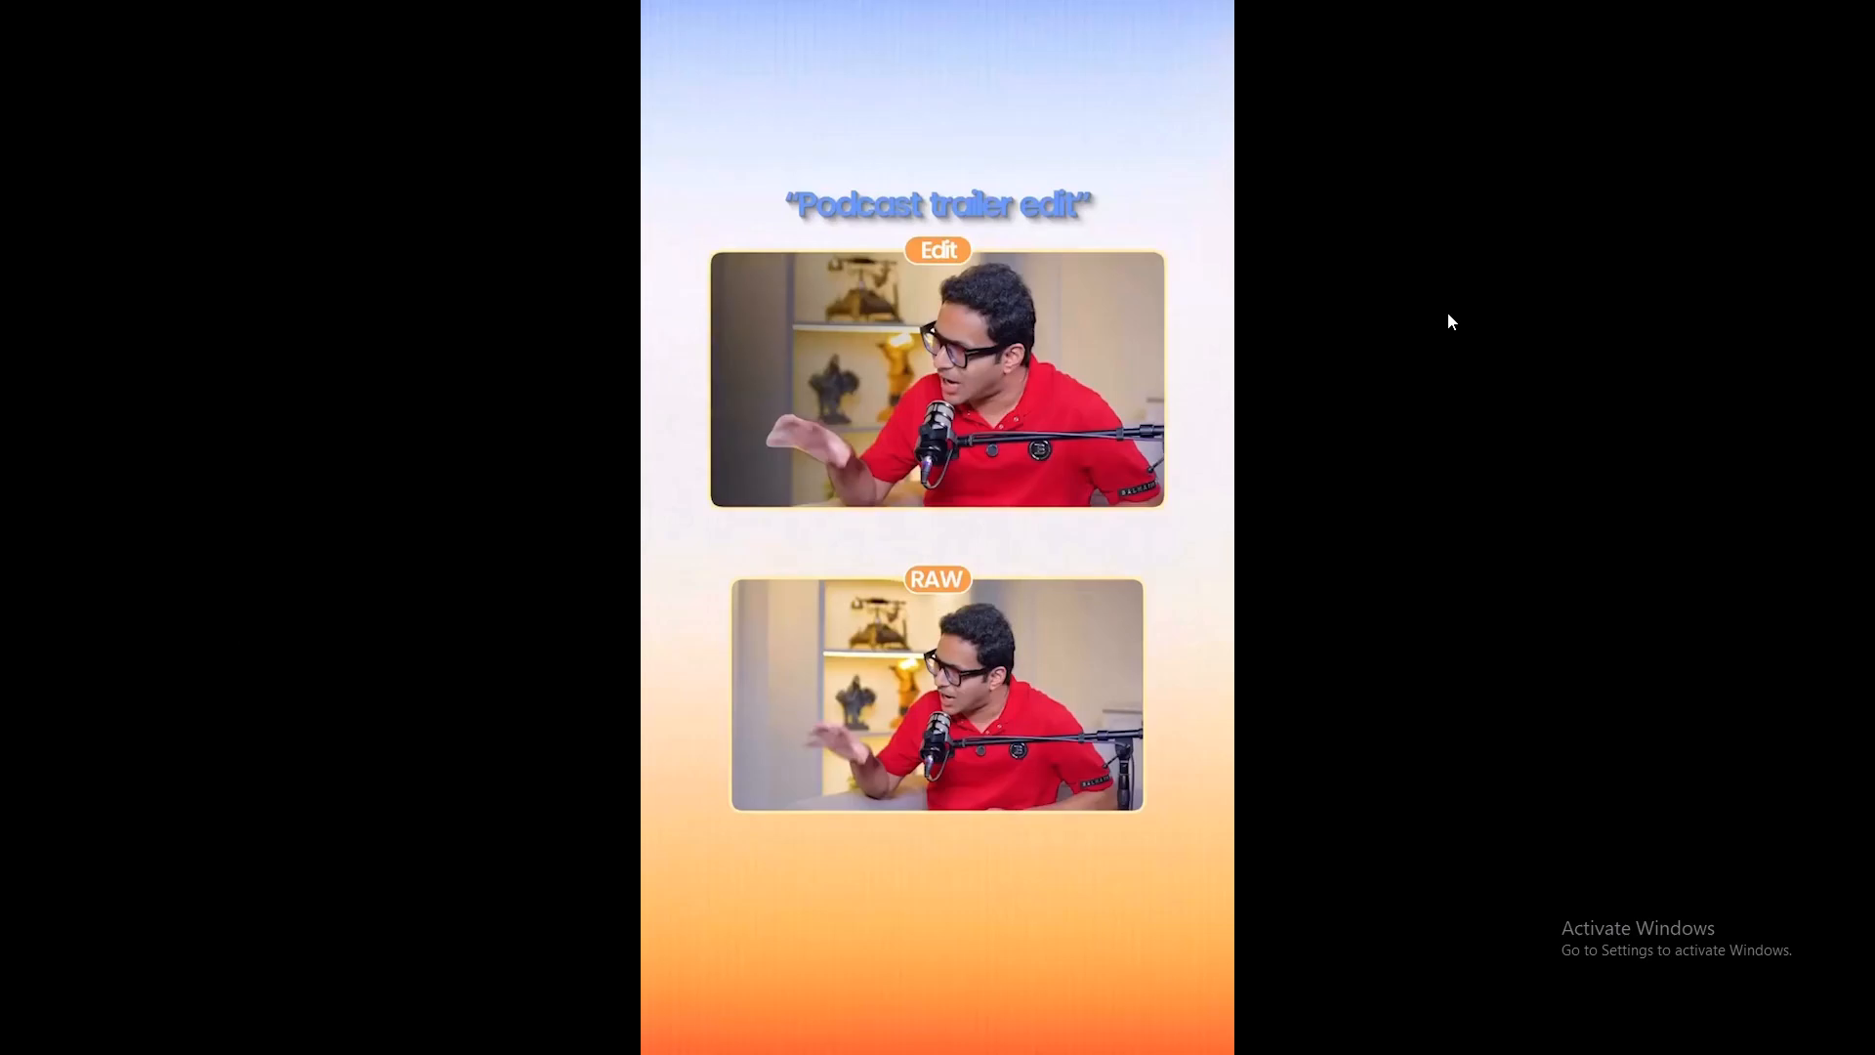
key(space)
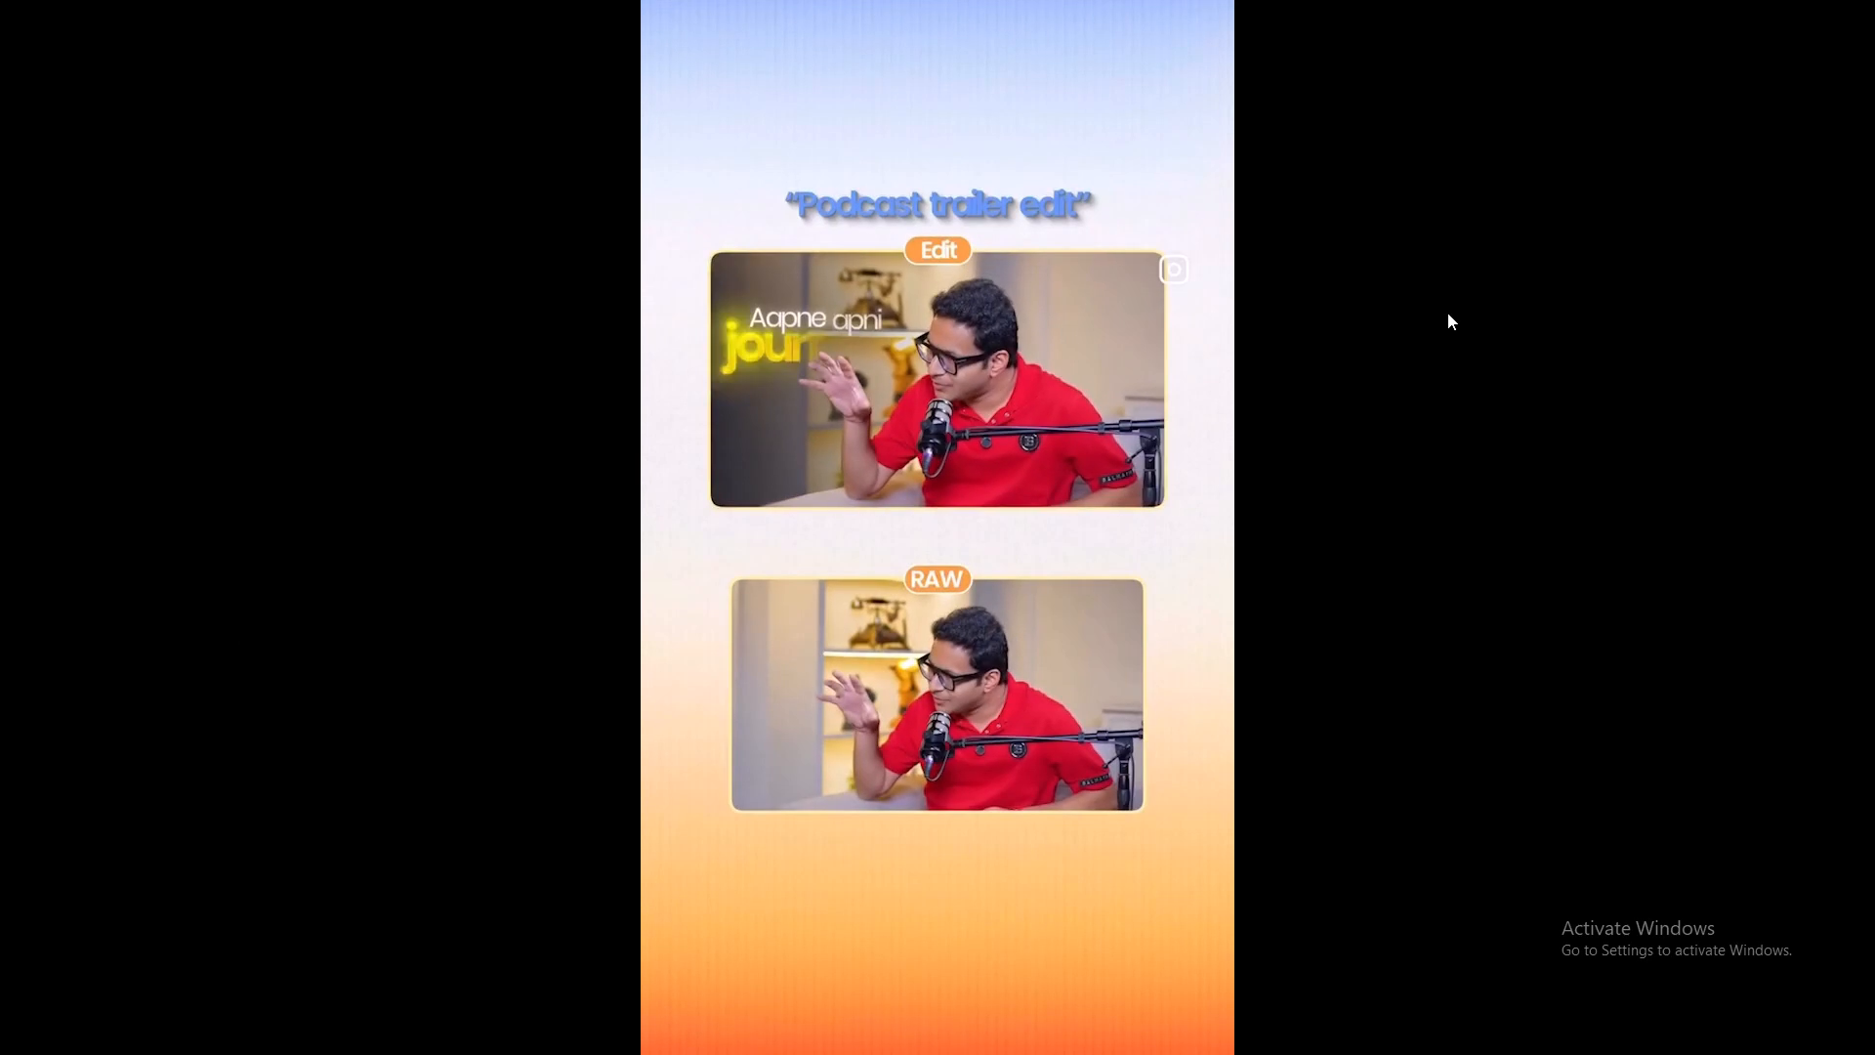
key(ctrl+grave)
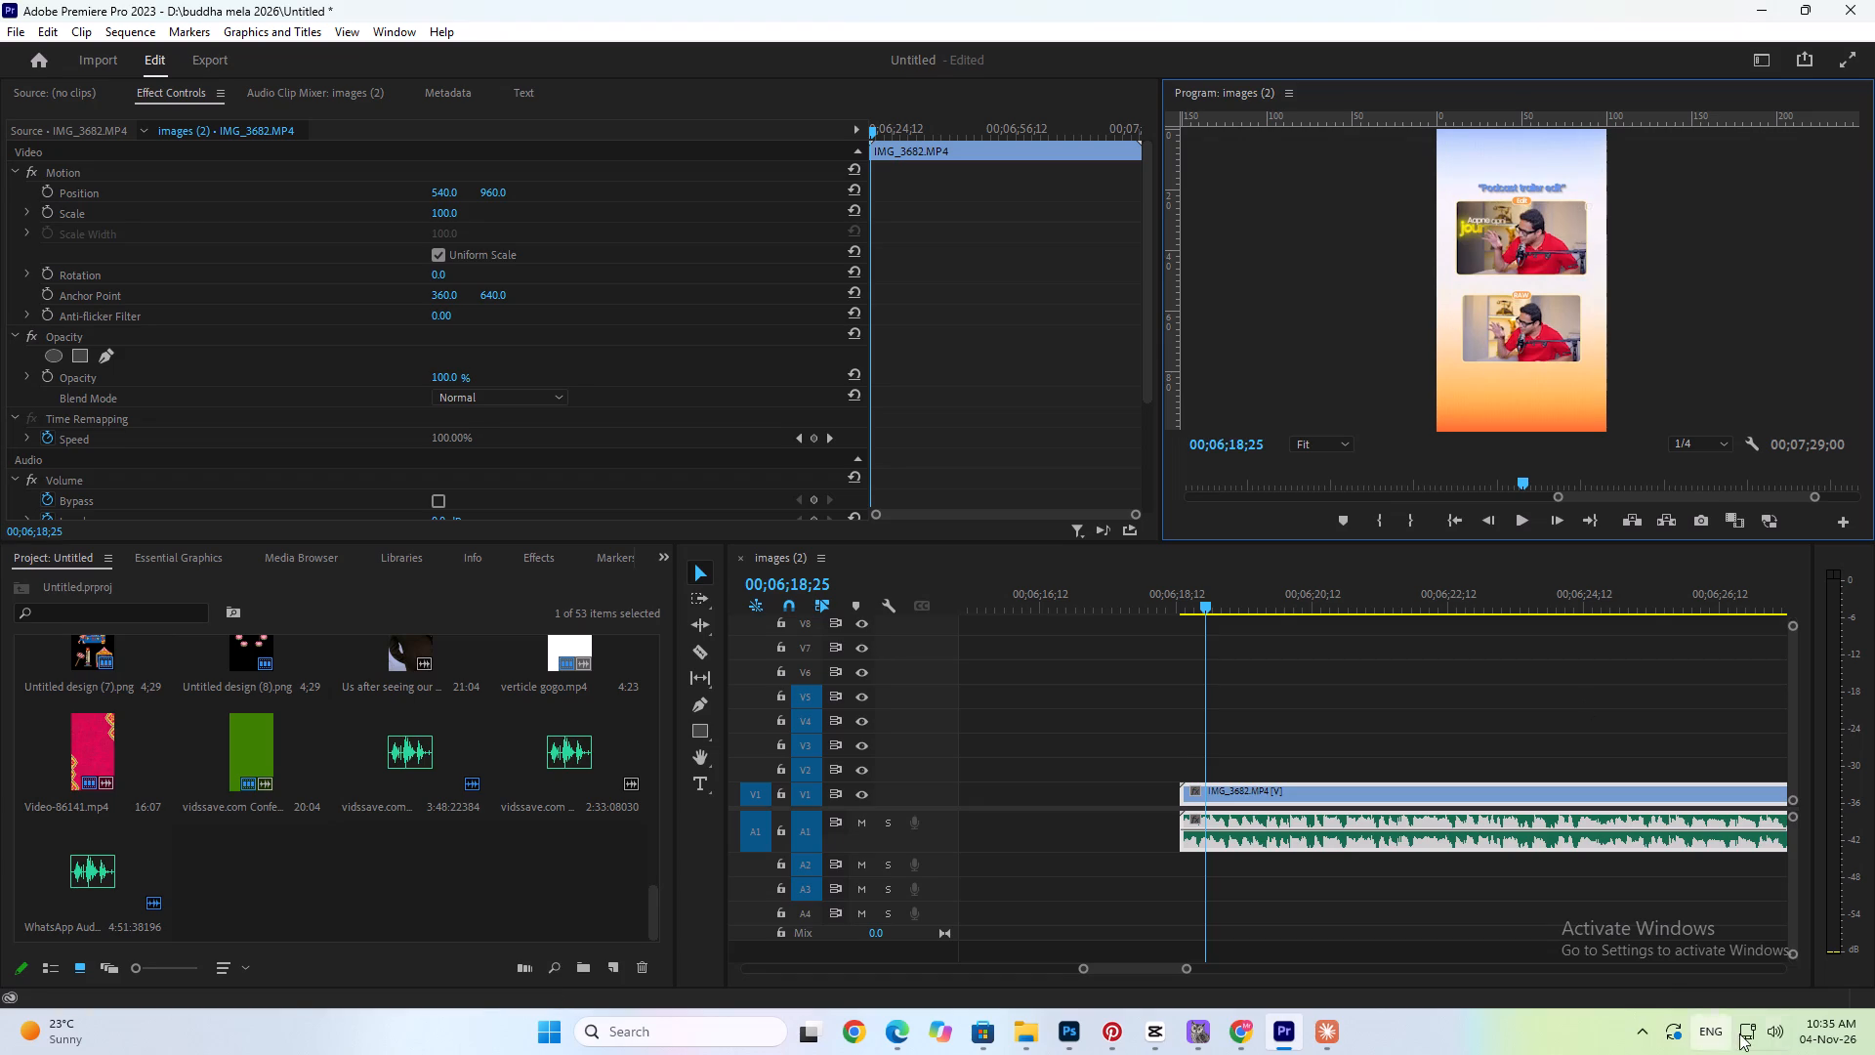
Lower the Windows system volume.
click(1758, 1037)
drag(1650, 922, 1591, 910)
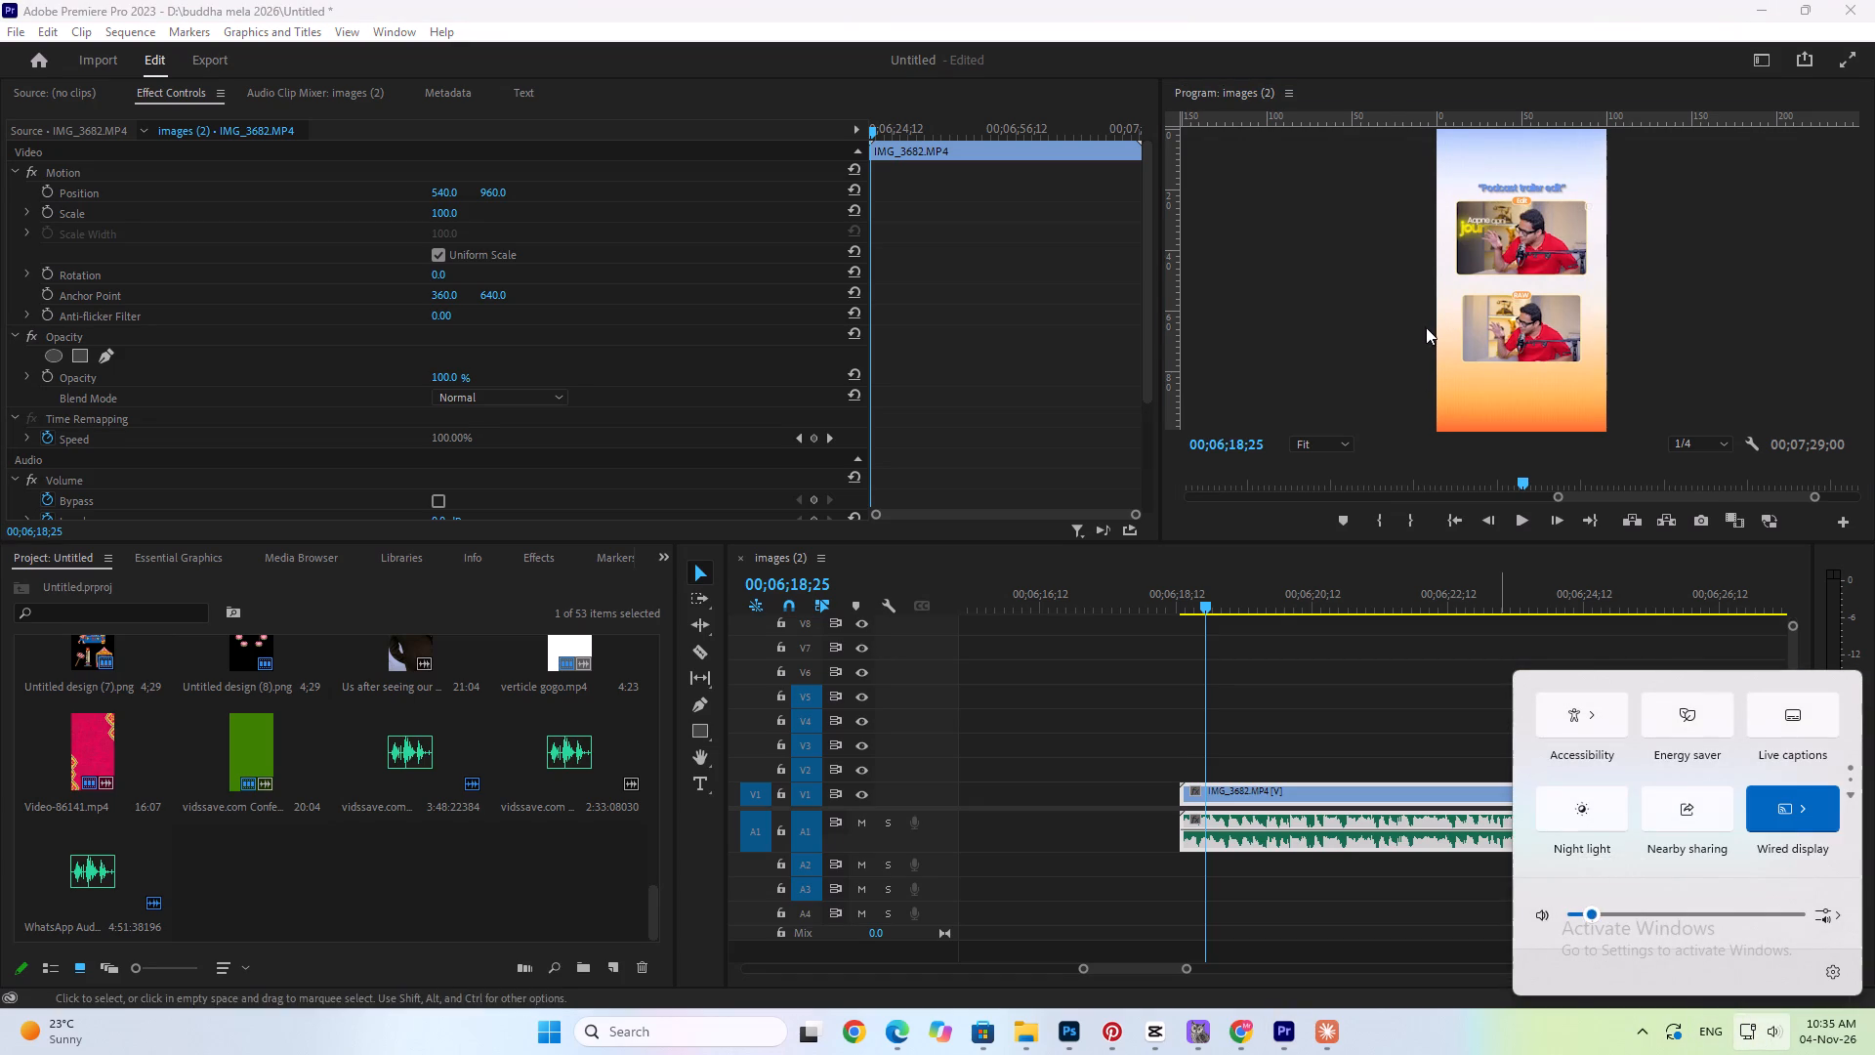
Resume full-screen playback of IMG_3682 to watch its podcast trailer edit beside the raw footage, then leave full screen.
click(1425, 326)
key(ctrl+grave)
key(space)
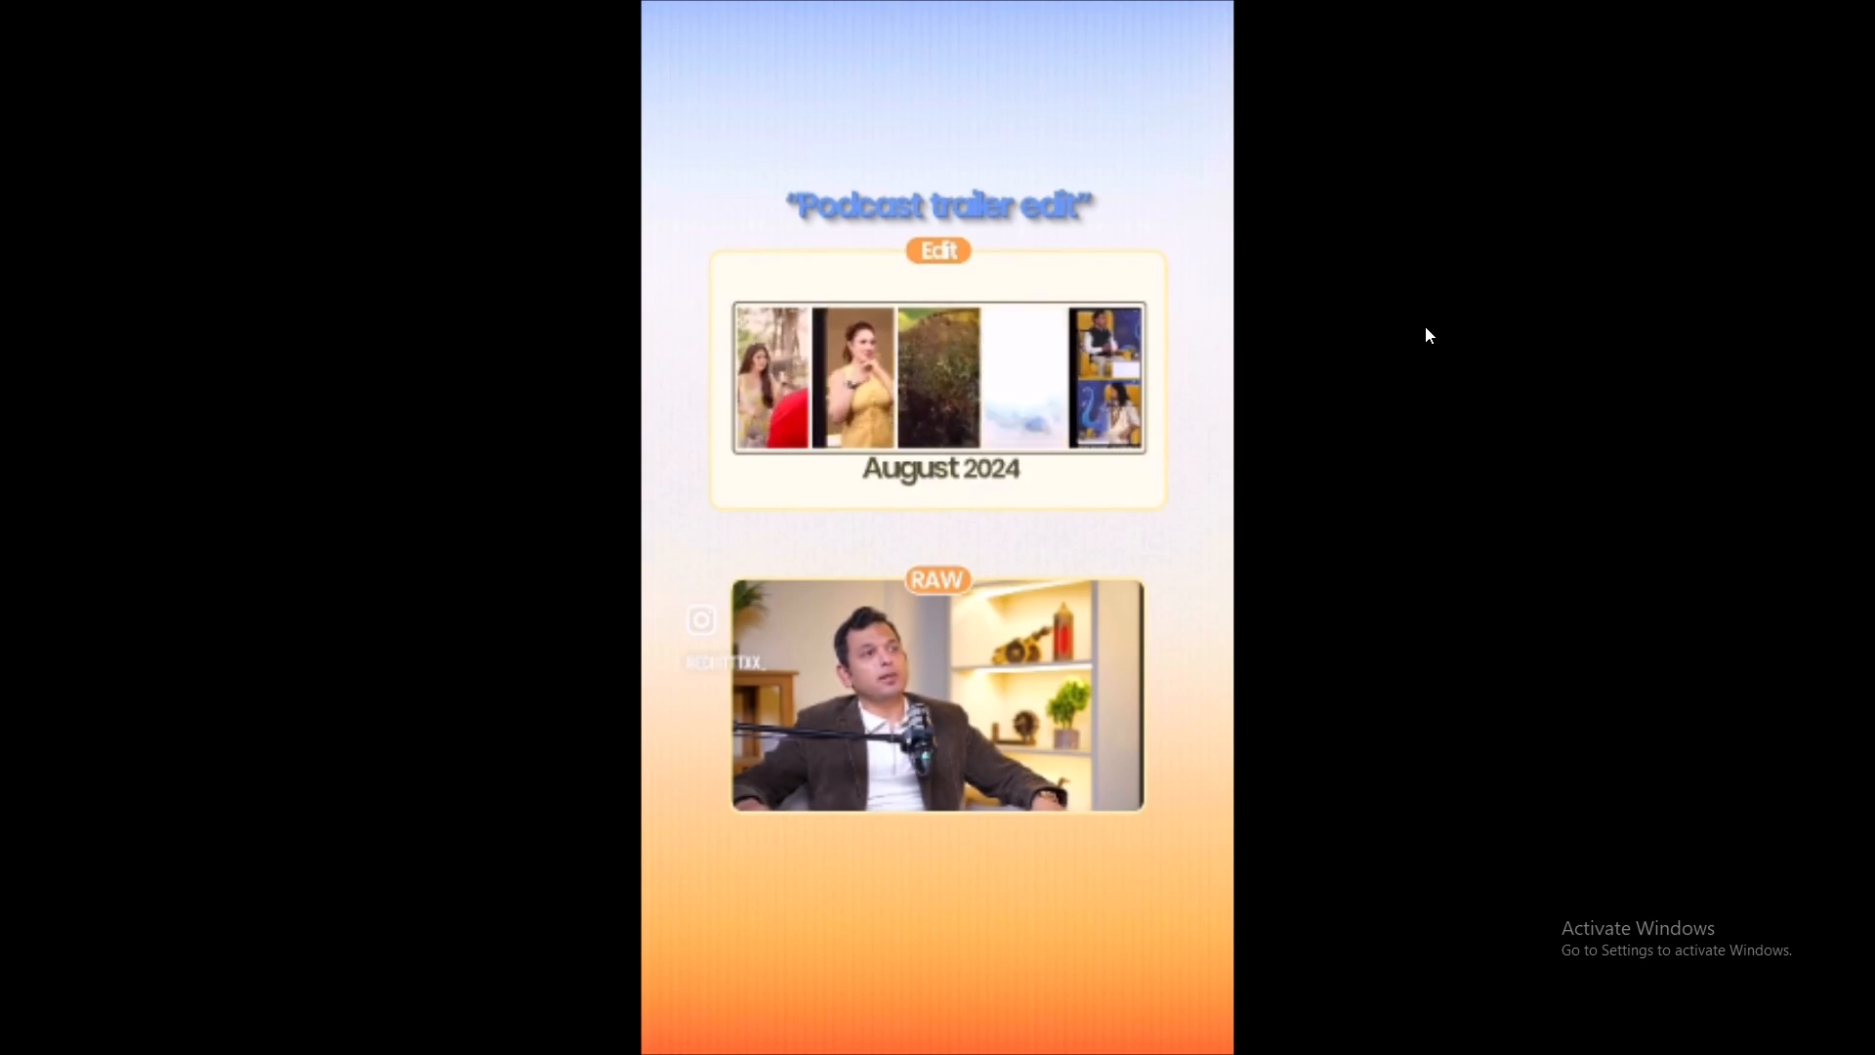
key(space)
text(`)
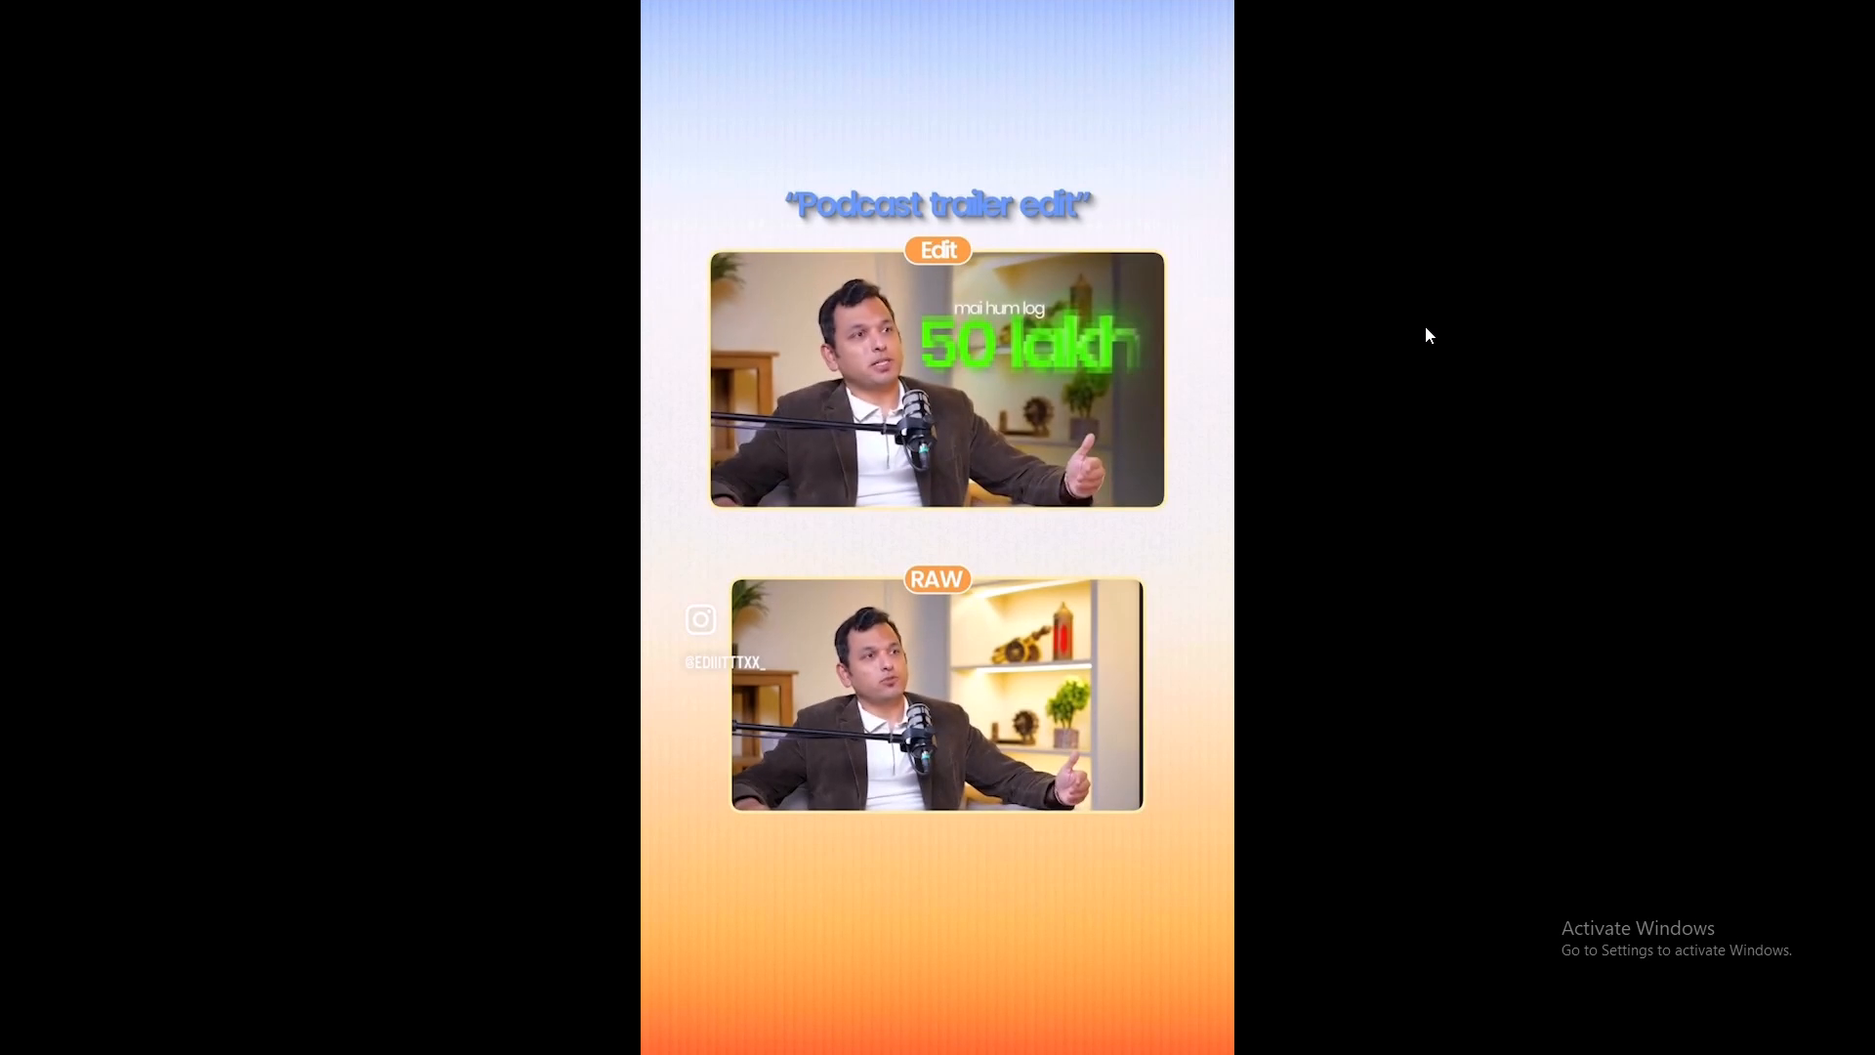
key(ctrl+grave)
Scrub through the rest of the IMG_3682 clip in the timeline to review its text and graphics edits.
alt+click(1278, 675)
alt+scroll(1278, 675, down, 16)
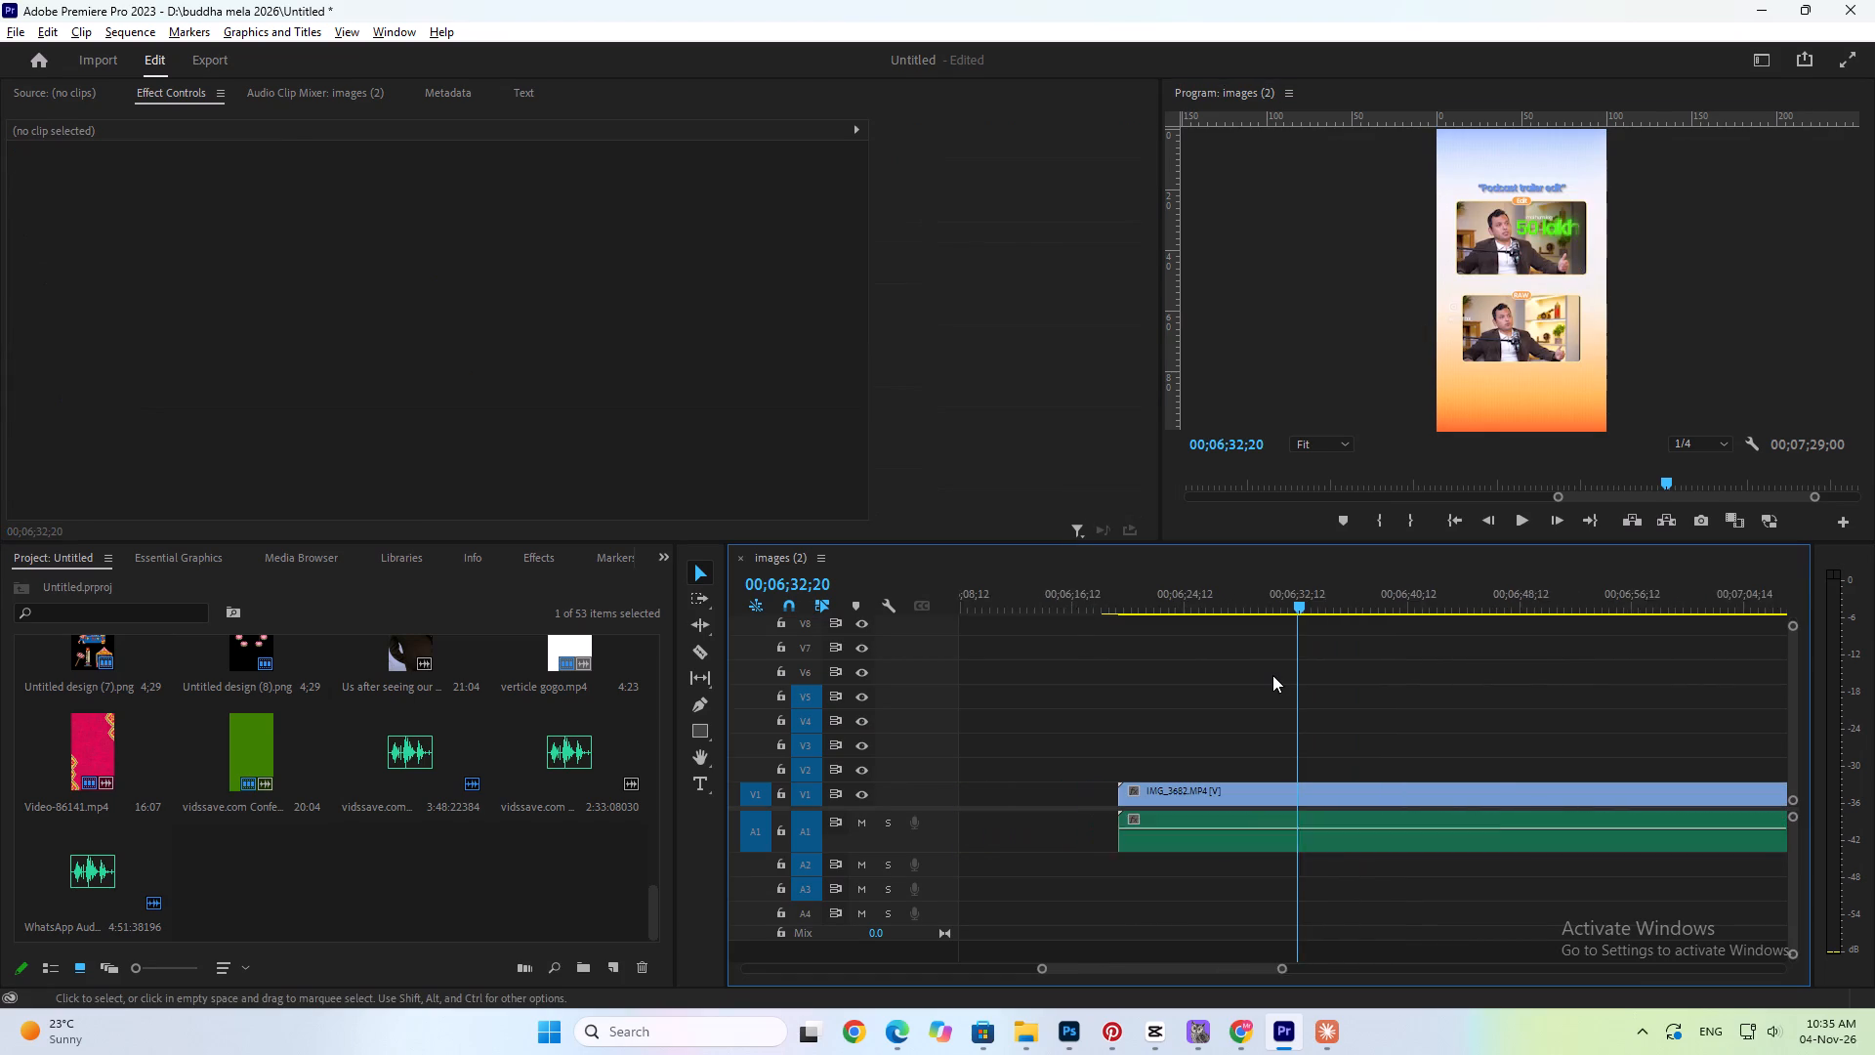
drag(1309, 598, 1642, 615)
drag(1650, 615, 1674, 615)
alt+scroll(1263, 788, down, 8)
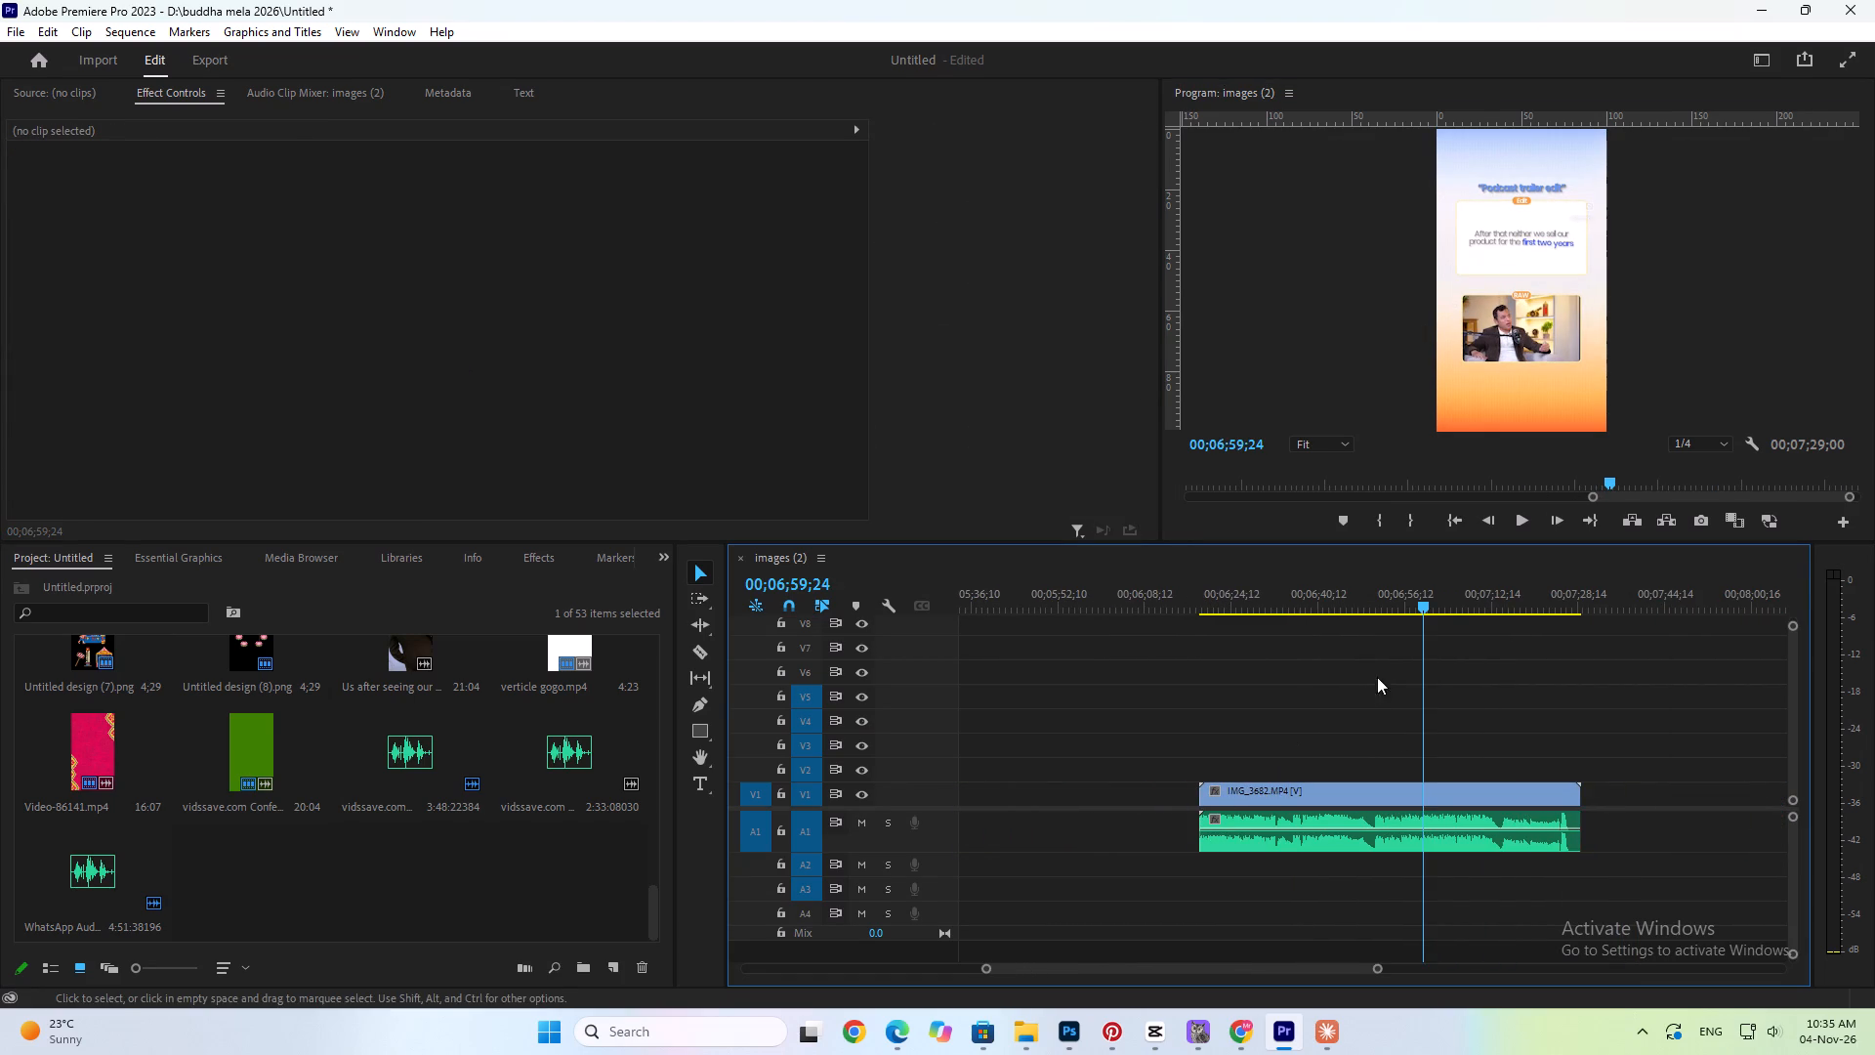
drag(1447, 605, 1558, 618)
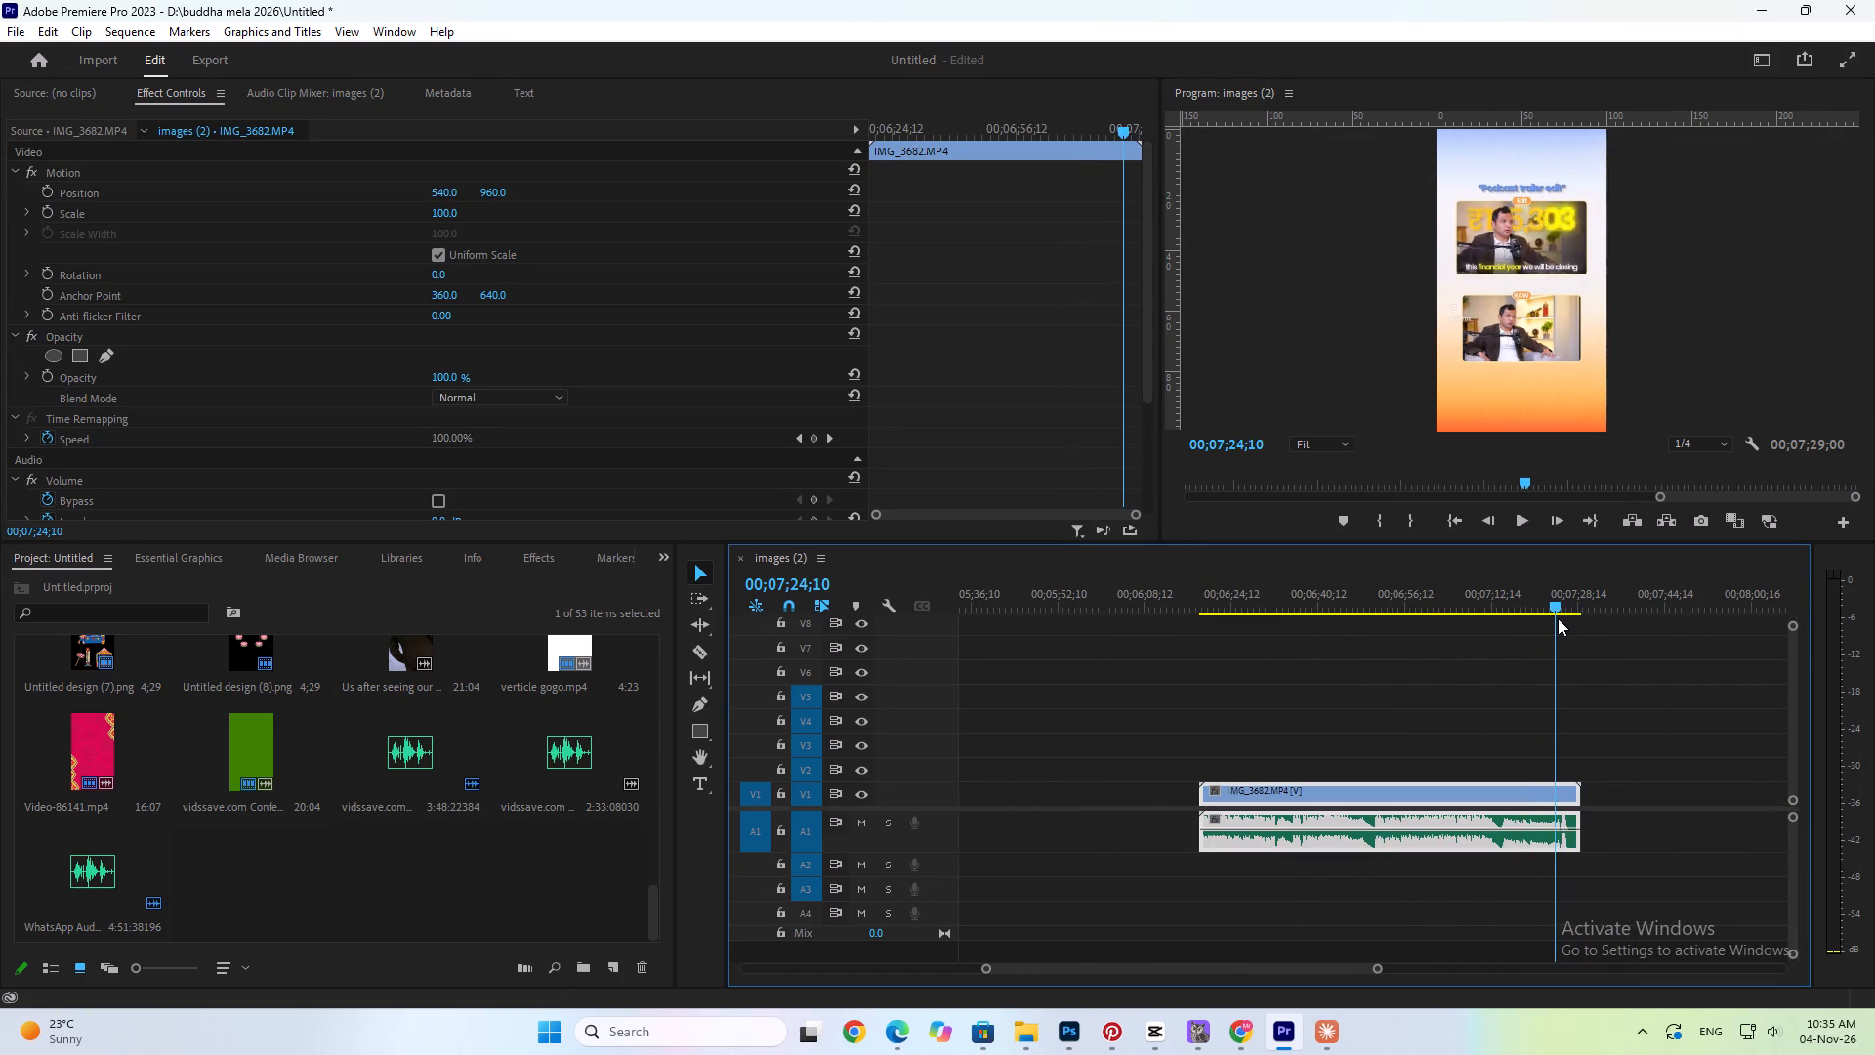
Replay and scrub the last seconds of the IMG_3682 clip to find where the Instagram outro begins.
drag(1558, 618, 1546, 620)
alt+scroll(1532, 624, up, 13)
key(space)
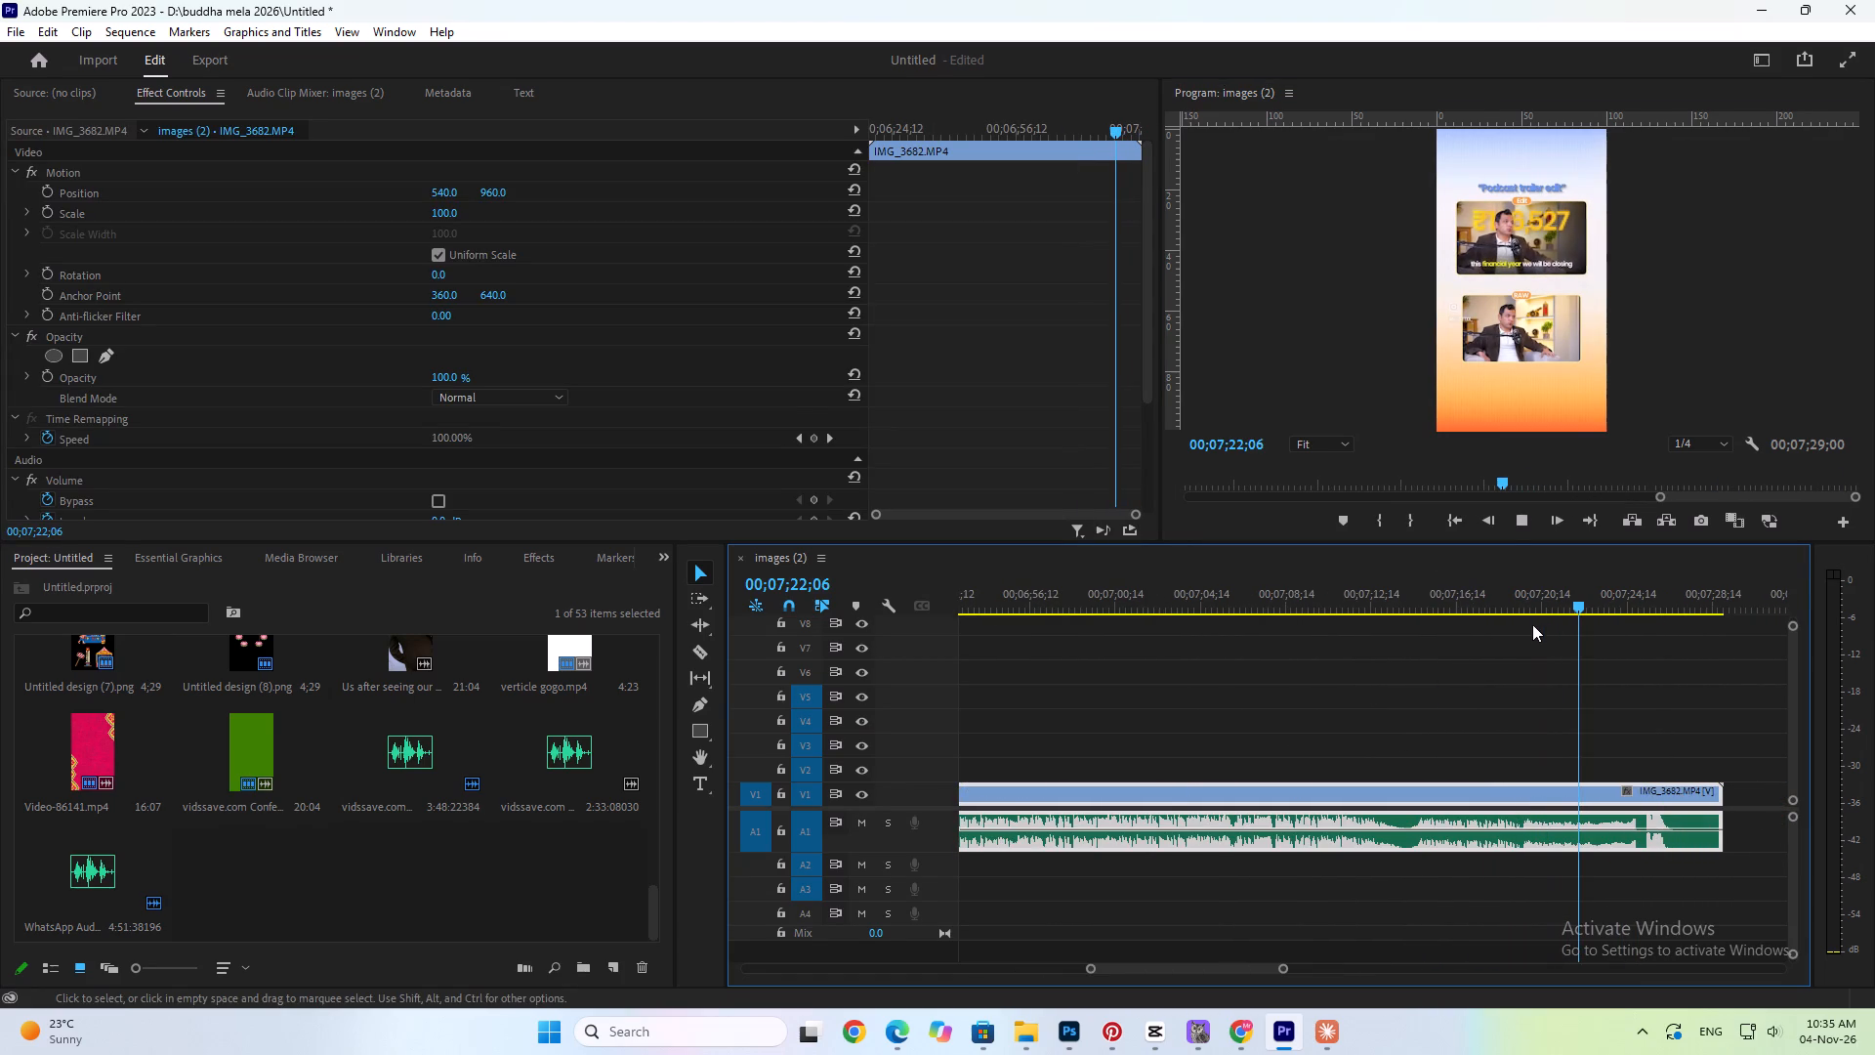
key(space)
key(space)
scroll(1532, 624, down, 4)
alt+scroll(1532, 624, up, 7)
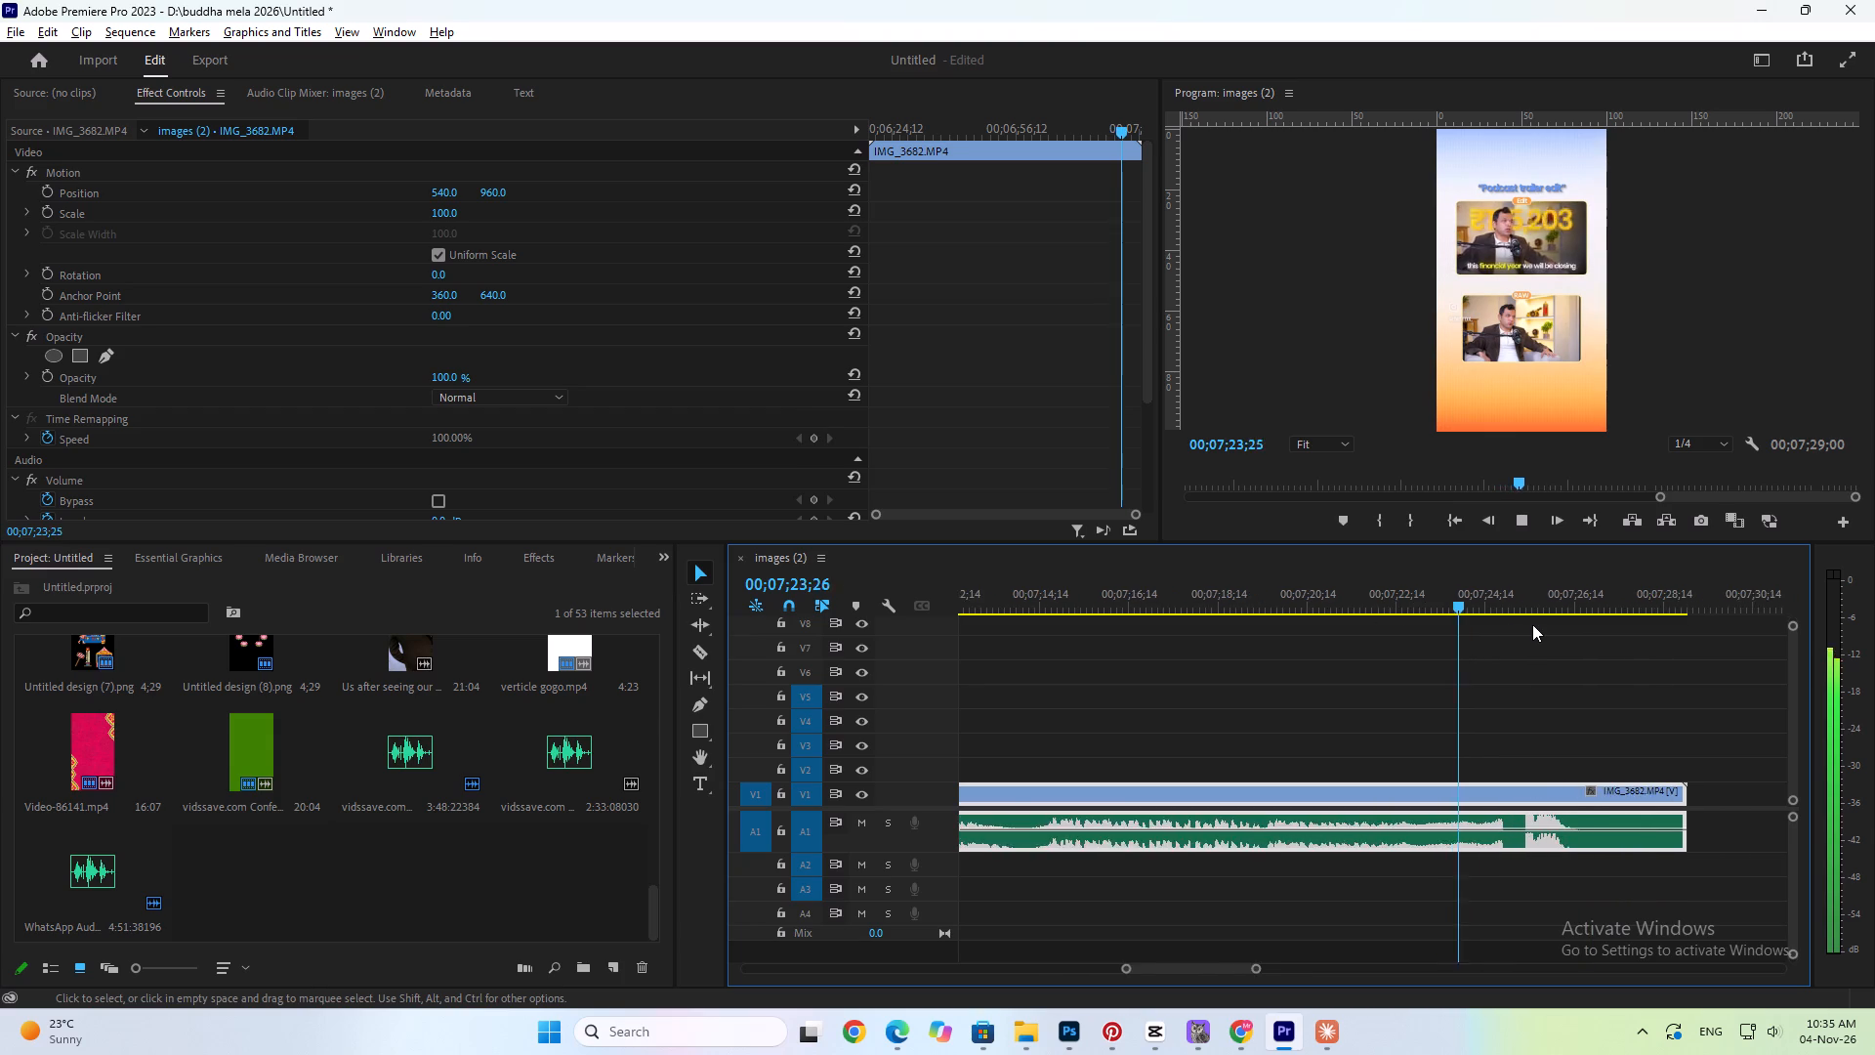
alt+scroll(1532, 624, up, 5)
key(space)
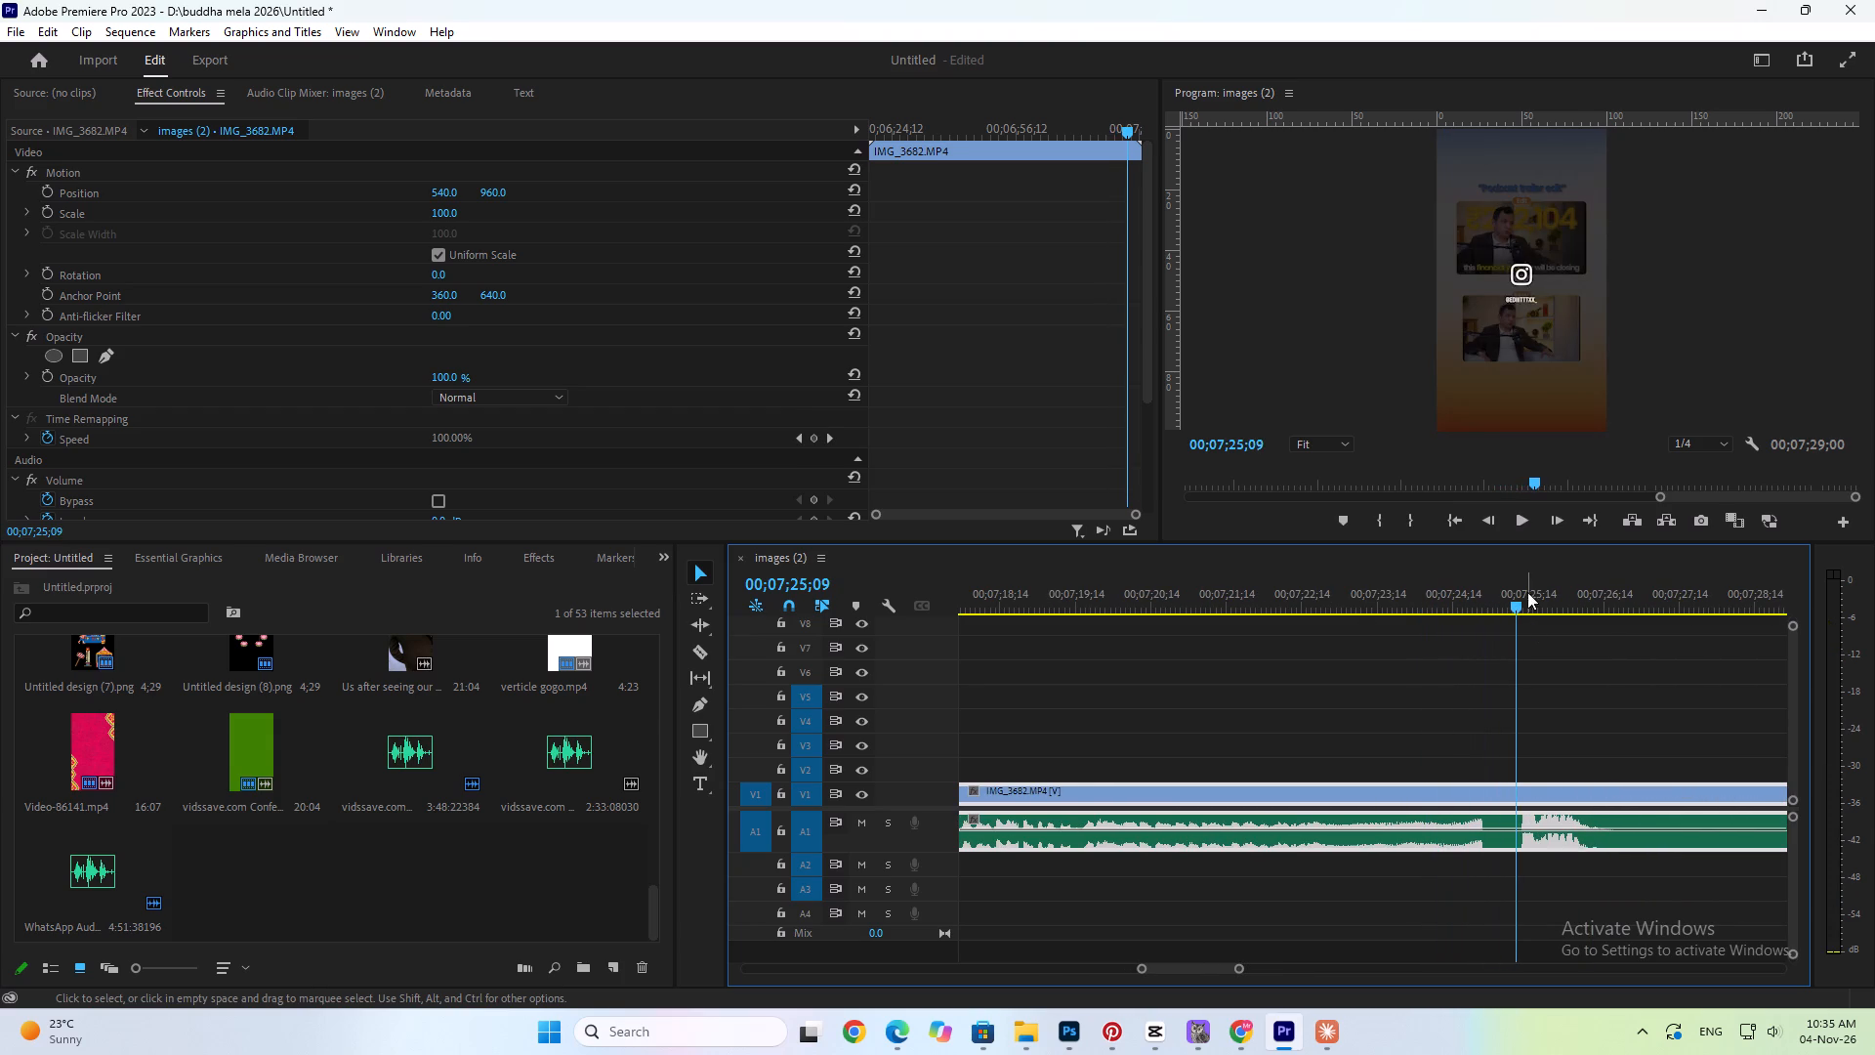
key(space)
key(space)
drag(1551, 597, 1413, 624)
key(space)
key(space)
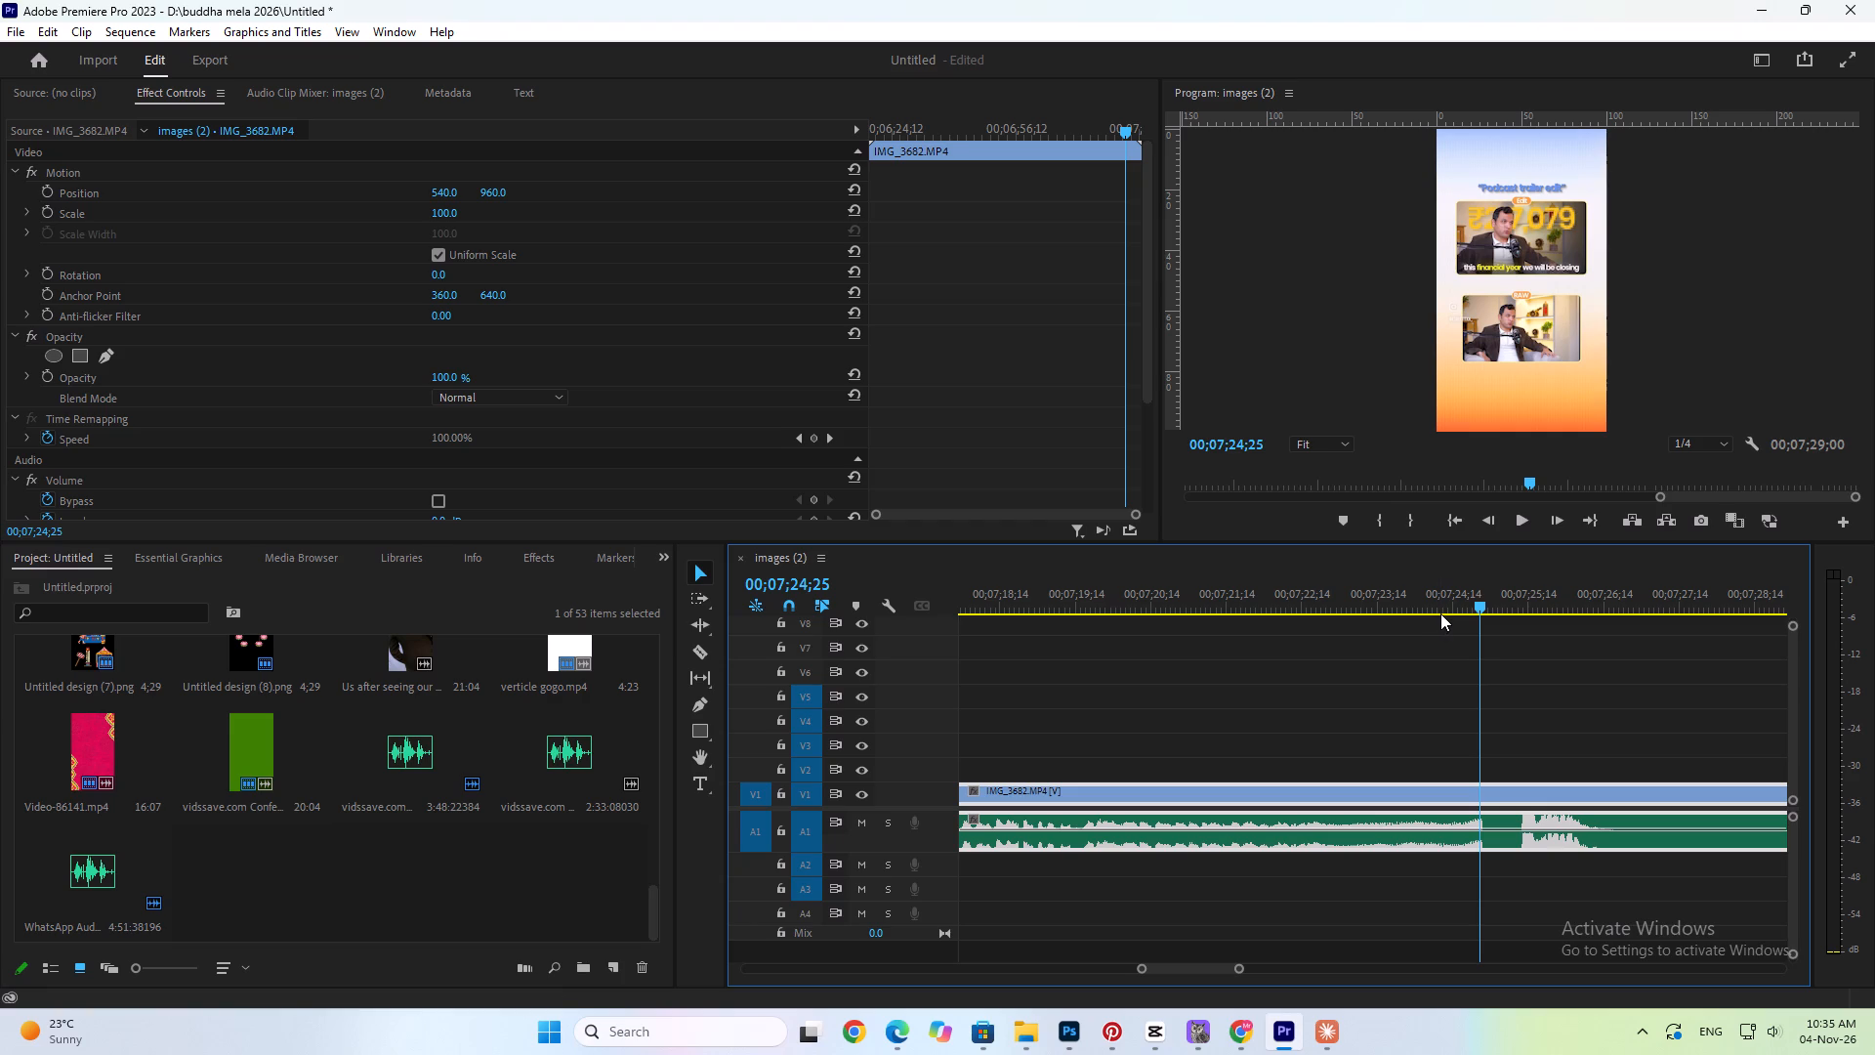
key(space)
key(space)
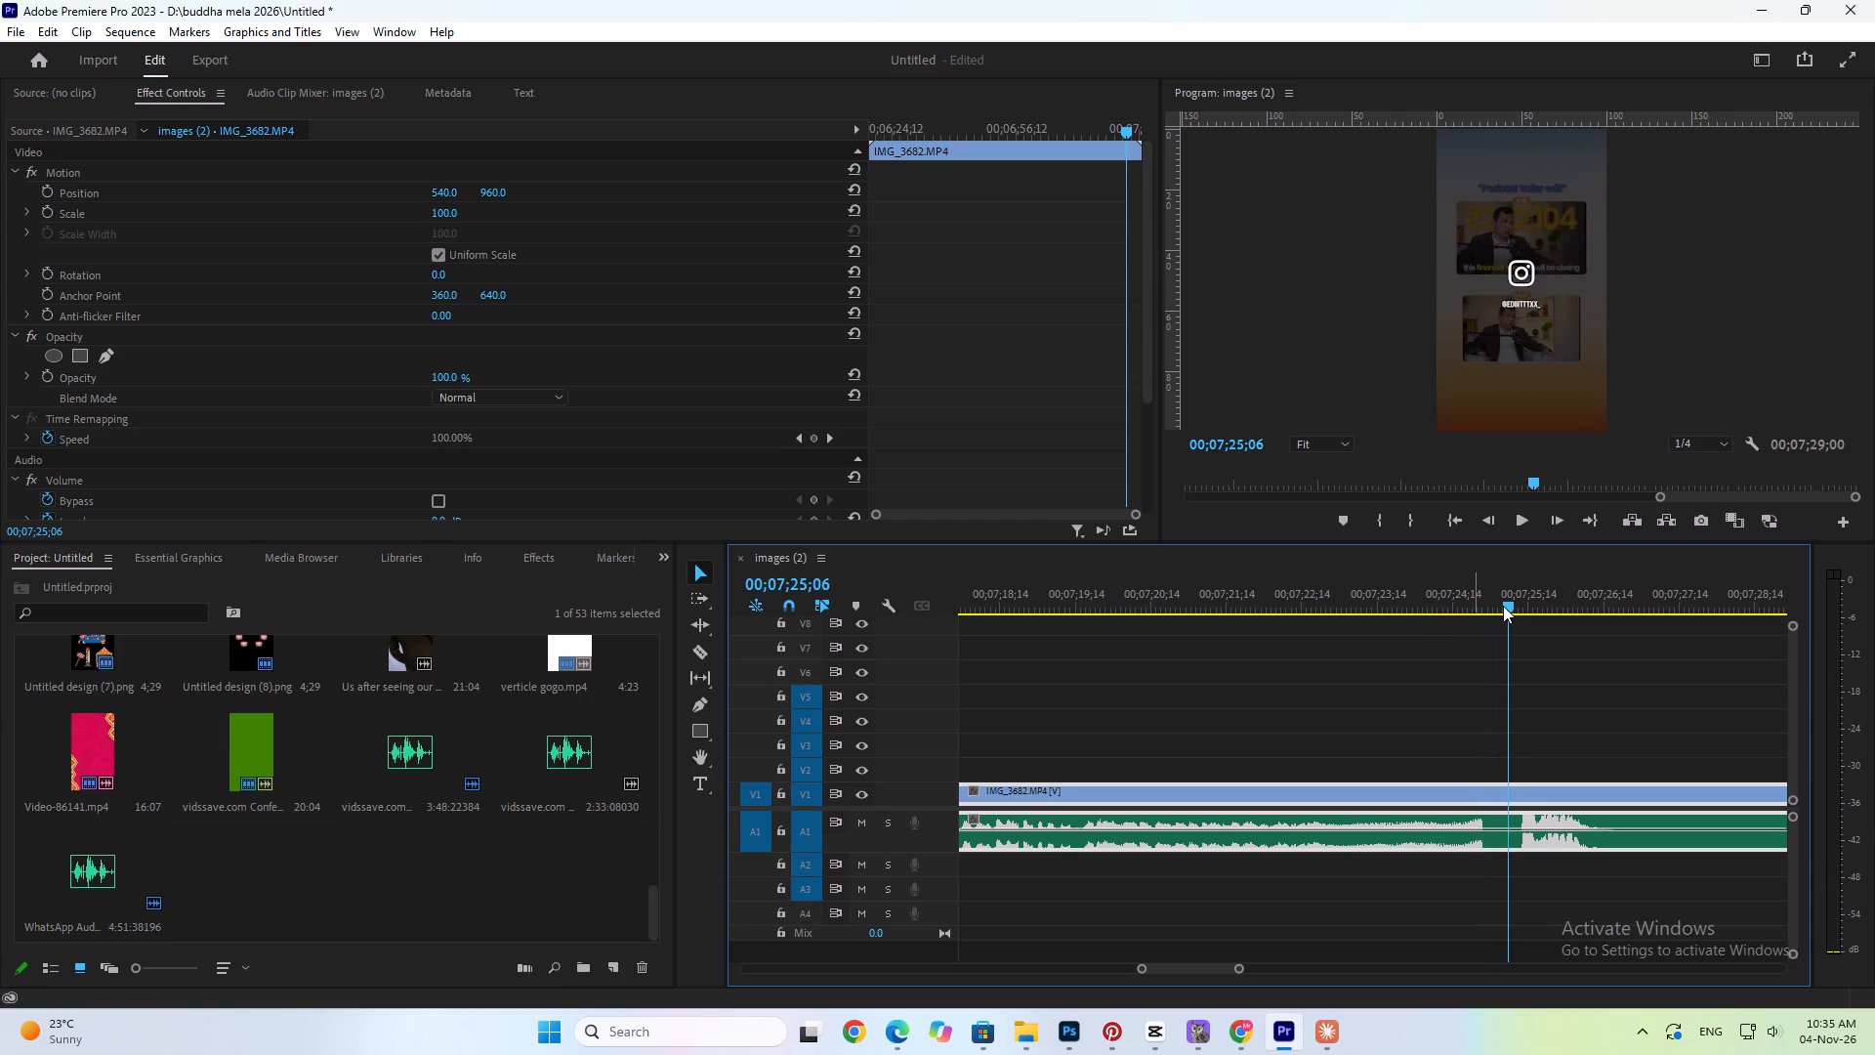
Cut IMG_3682 at 00;07;24;29, just before the Instagram outro, and delete the piece after the cut.
drag(1506, 606, 1492, 613)
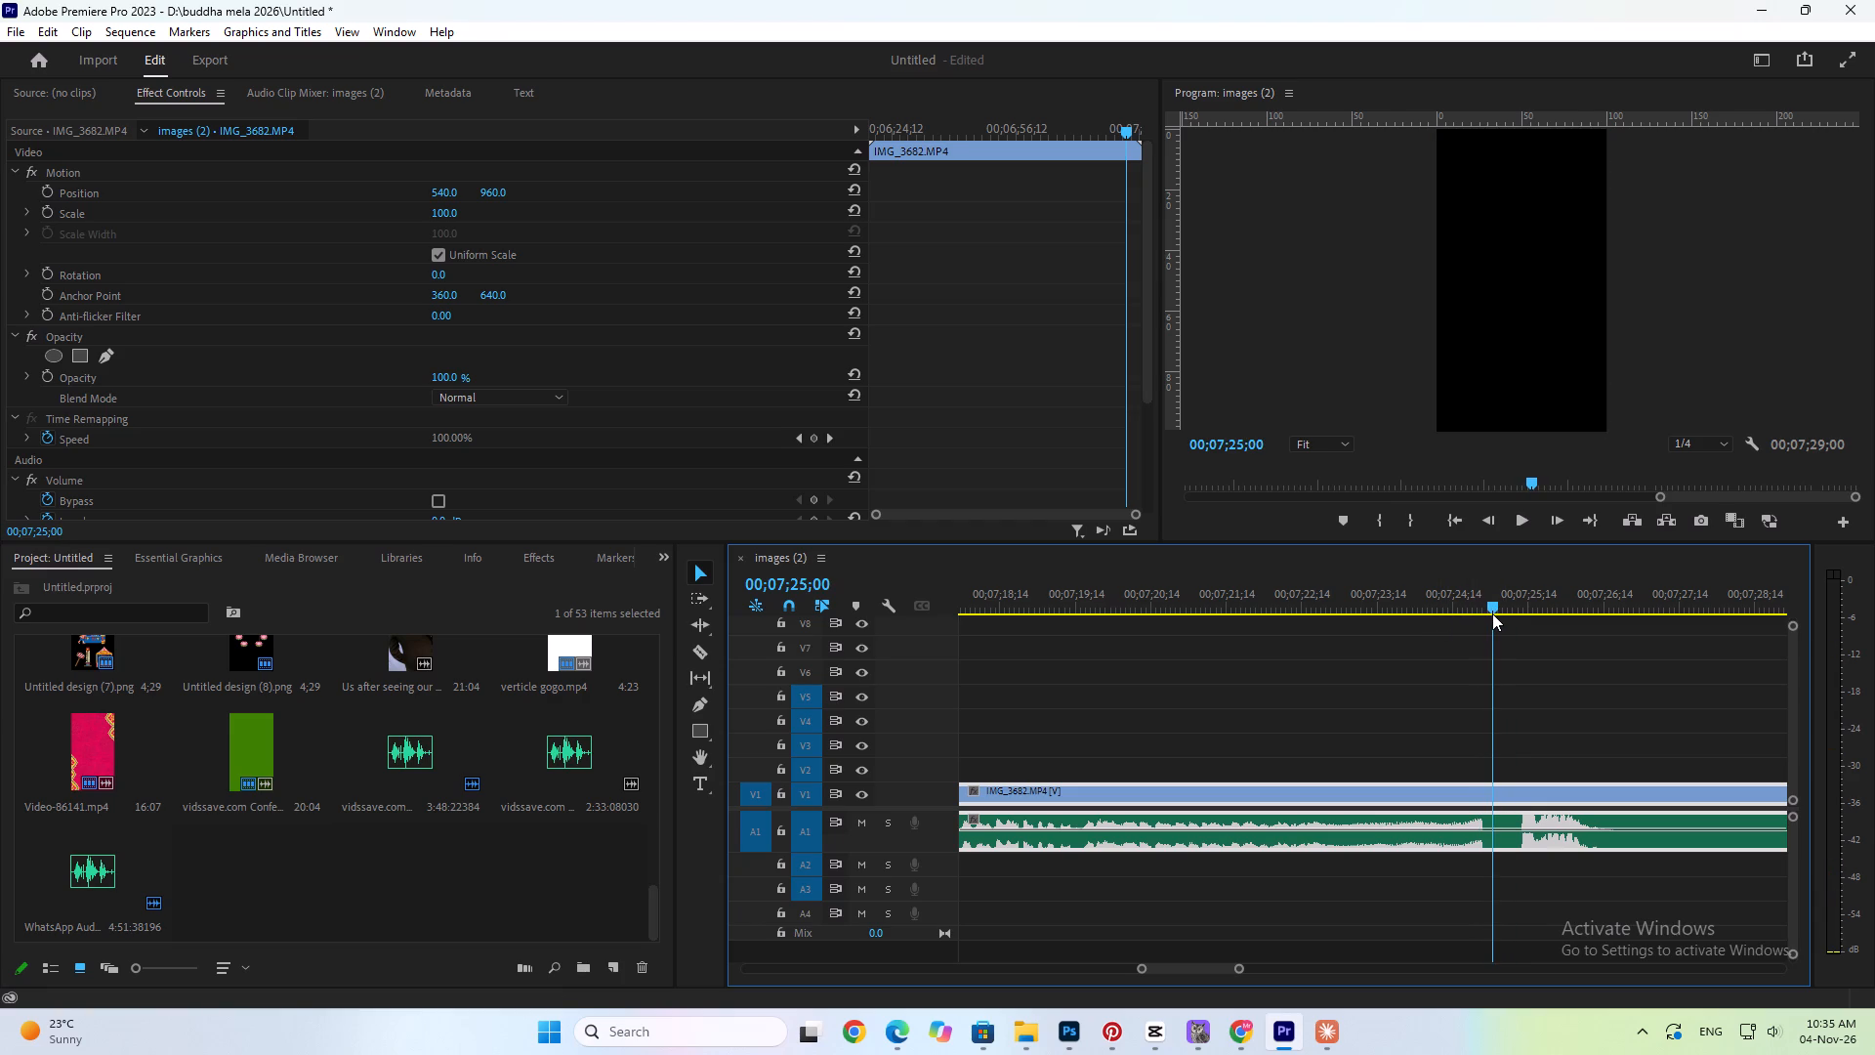
drag(1492, 613, 1483, 612)
alt+scroll(1479, 612, up, 15)
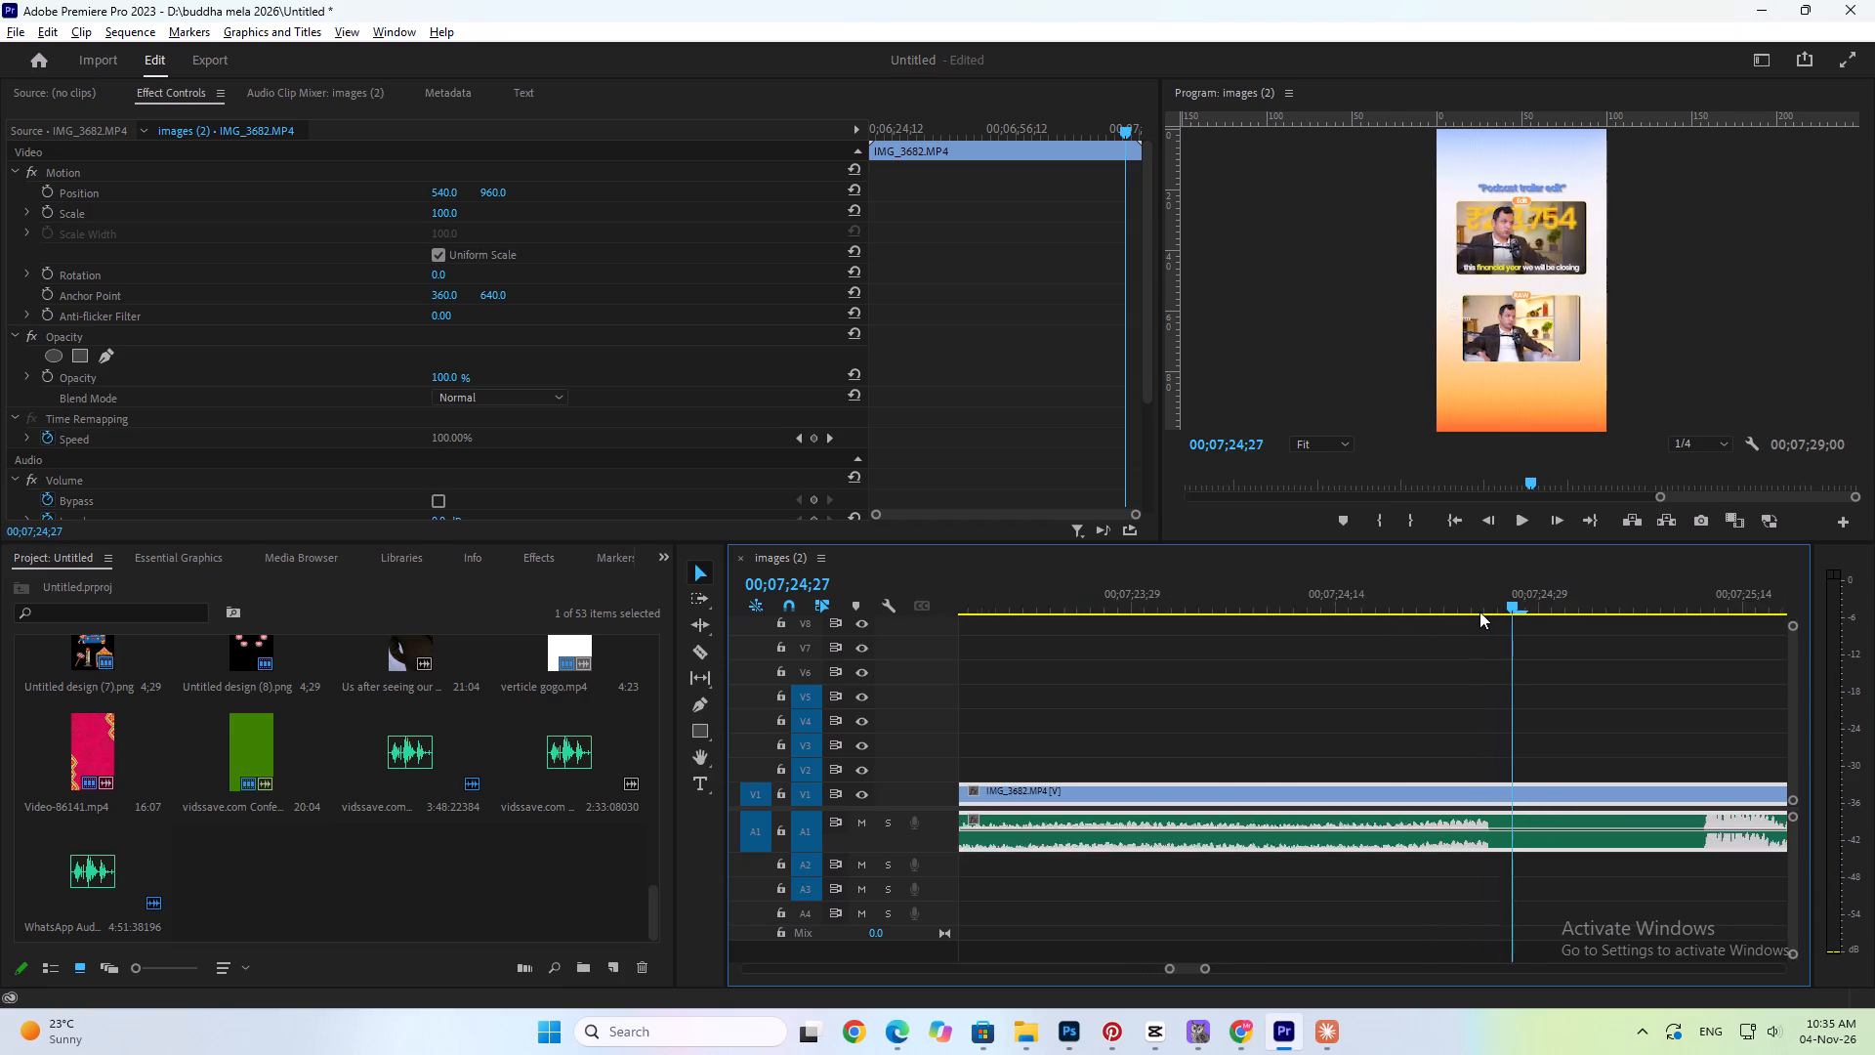
alt+scroll(1479, 612, up, 8)
key(Left)
key(Left)
key(Left)
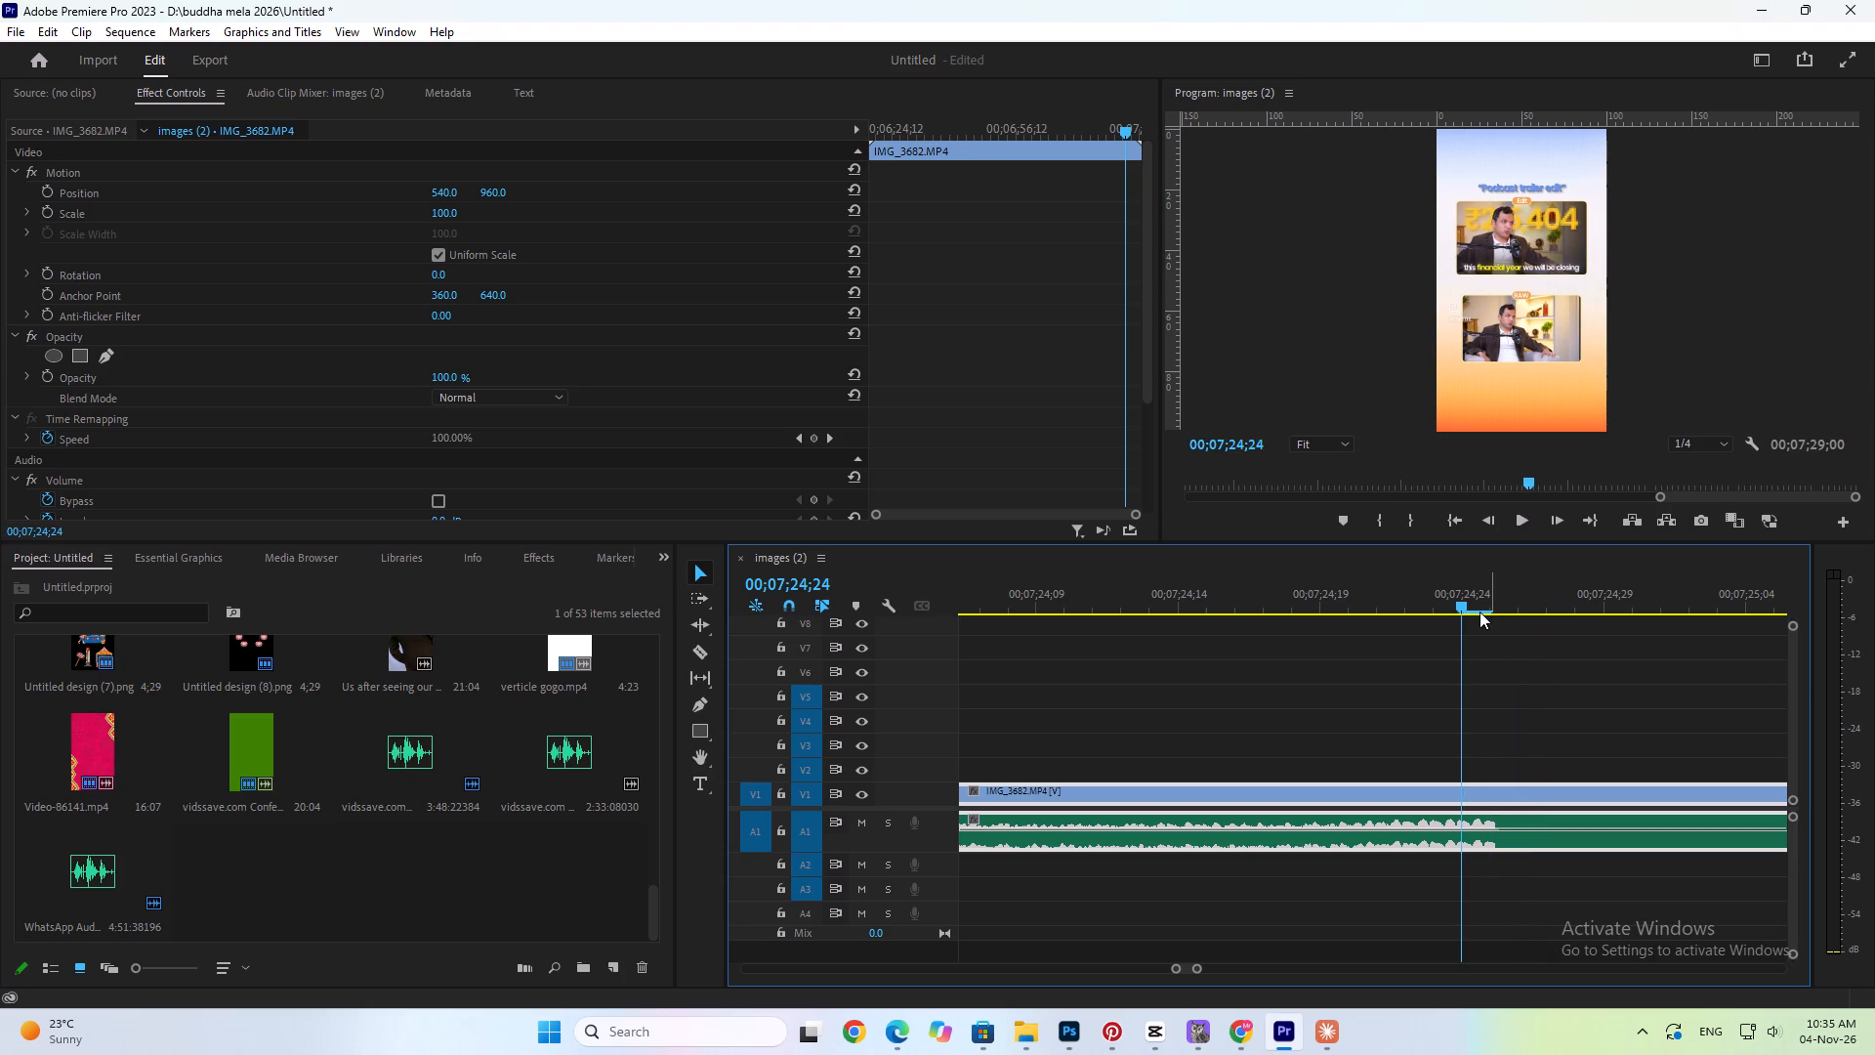
key(Right)
key(Right)
key(Right)
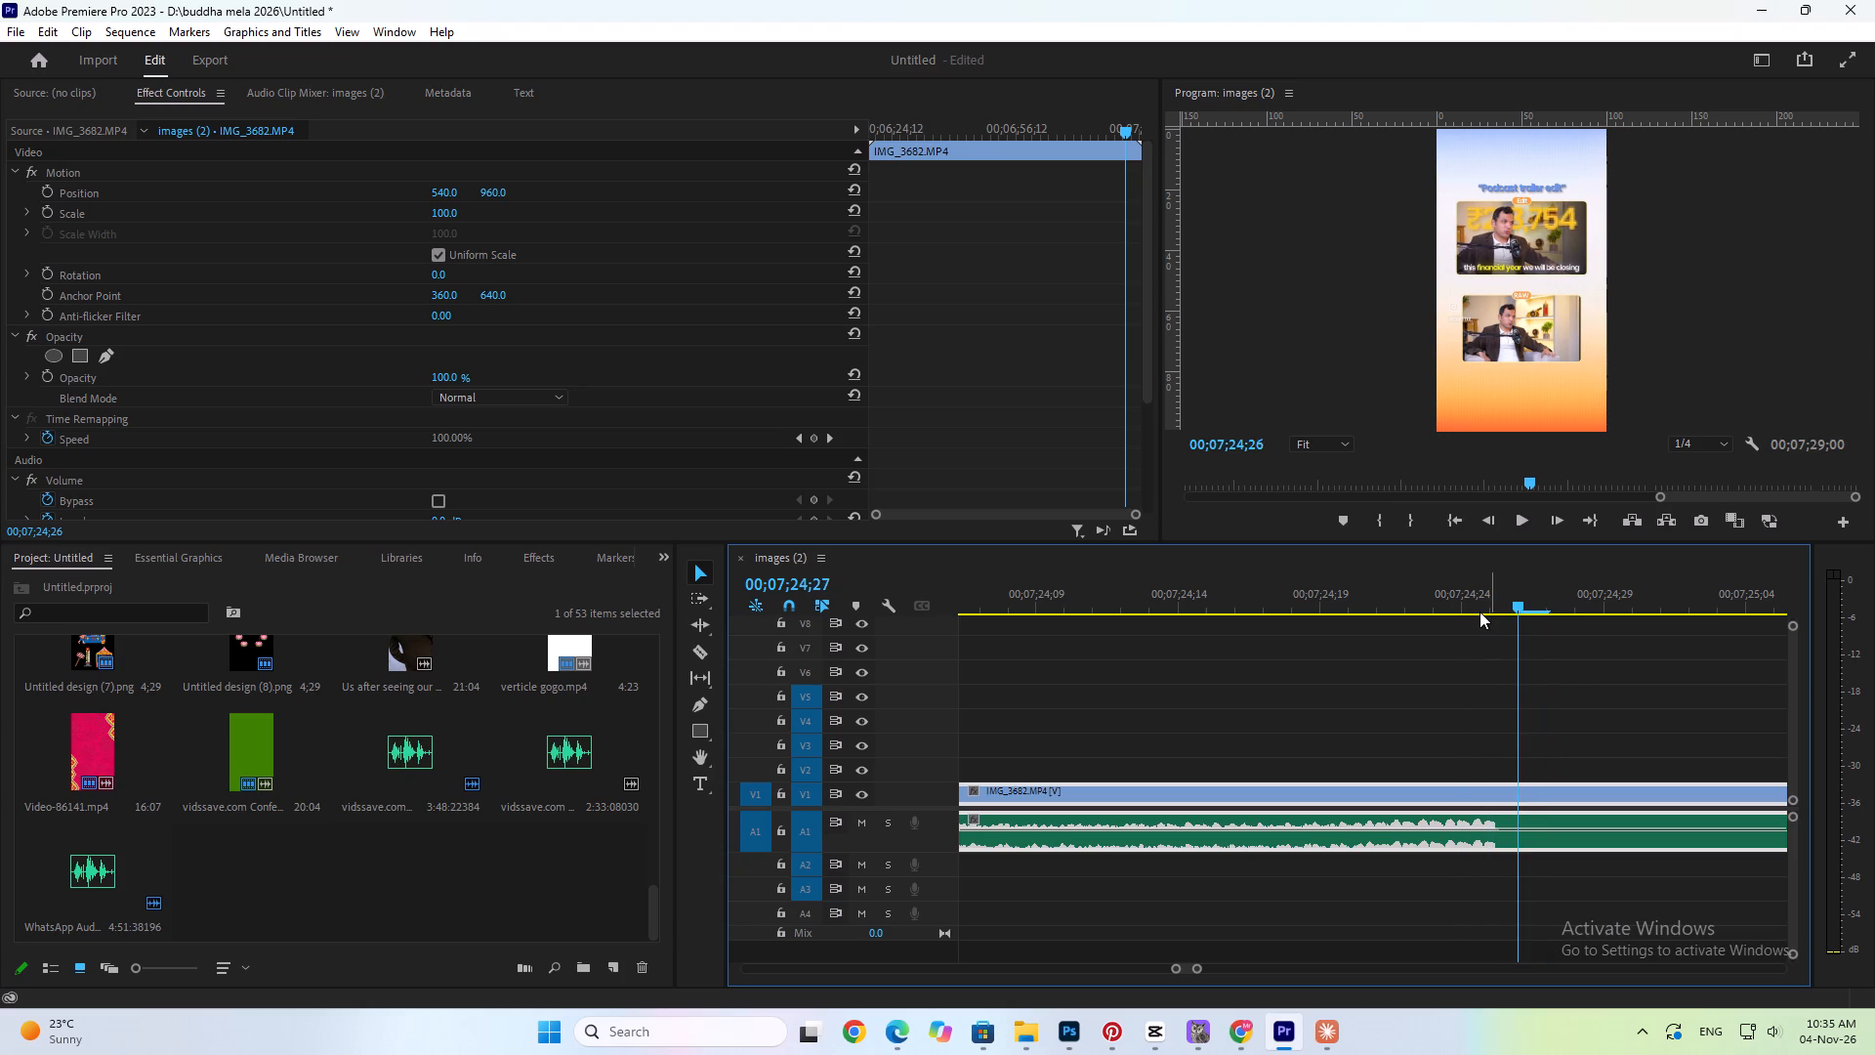
key(Right)
key(Right)
key(Right)
key(Left)
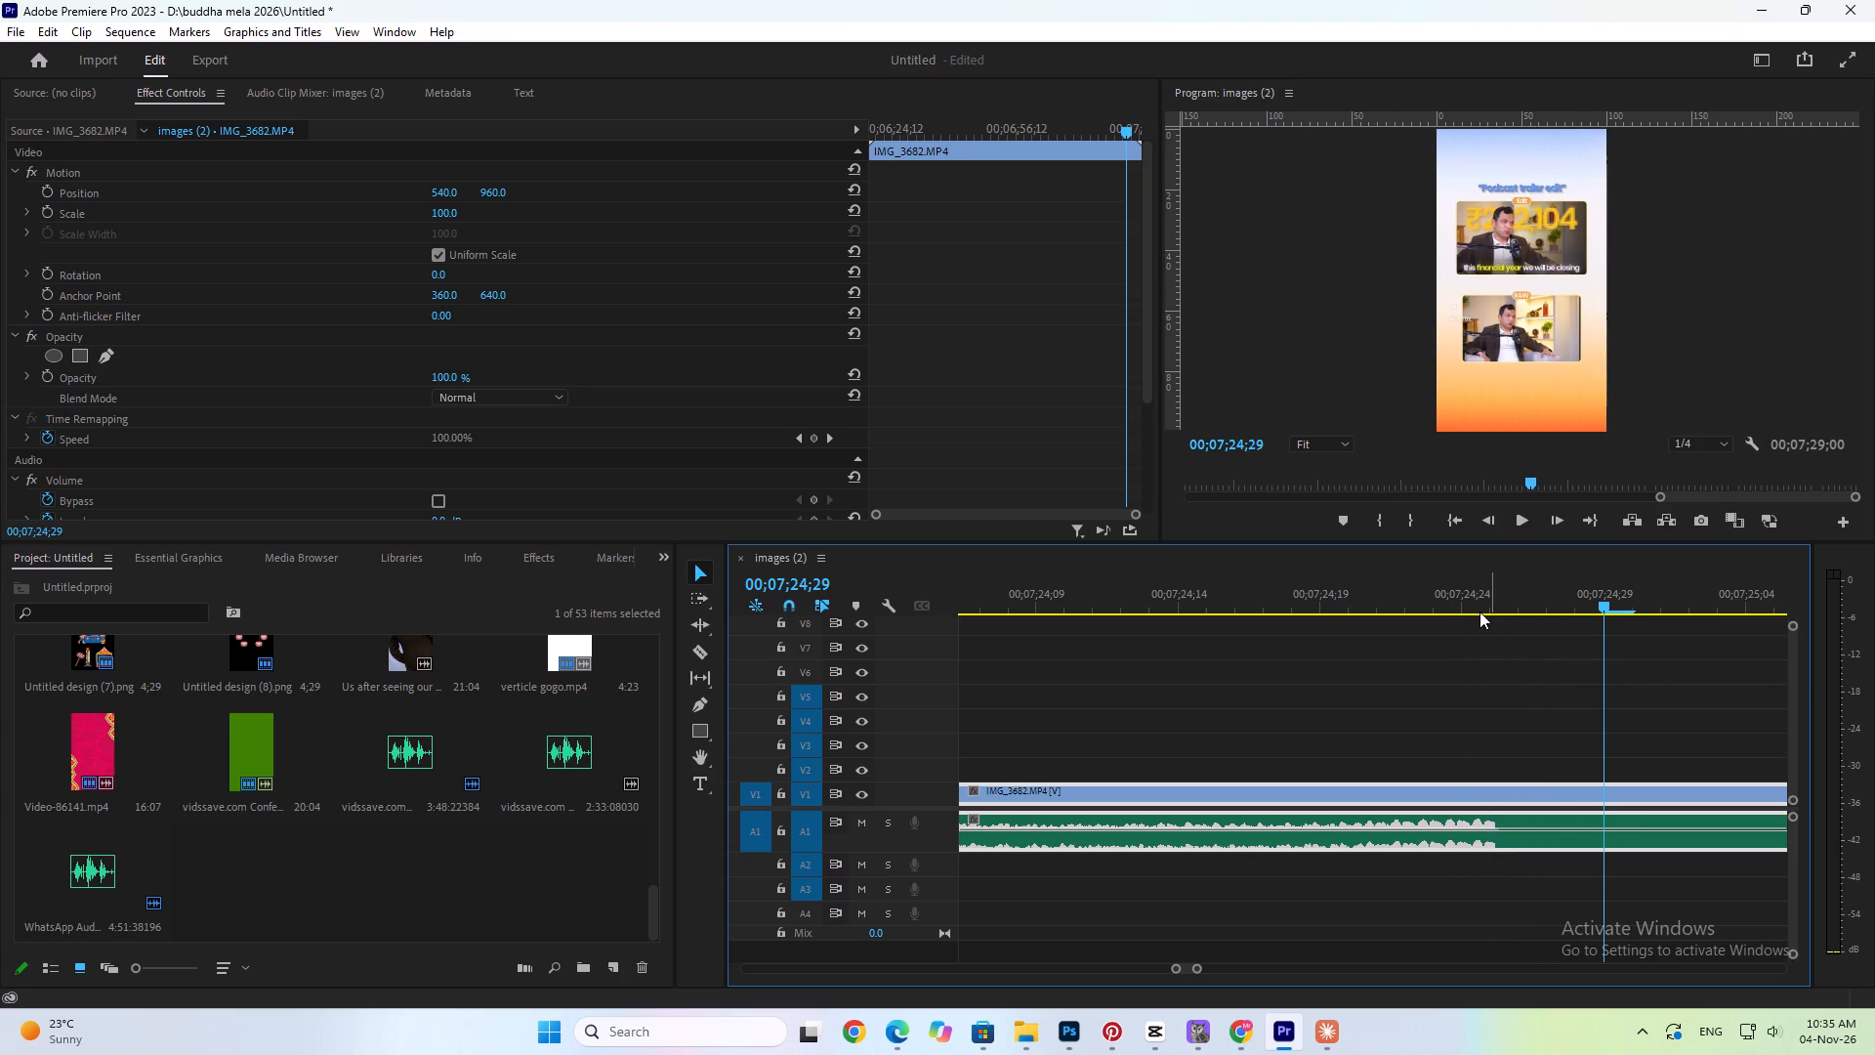
key(c)
drag(1655, 713, 1660, 843)
scroll(1648, 845, down, 8)
alt+scroll(1571, 851, down, 10)
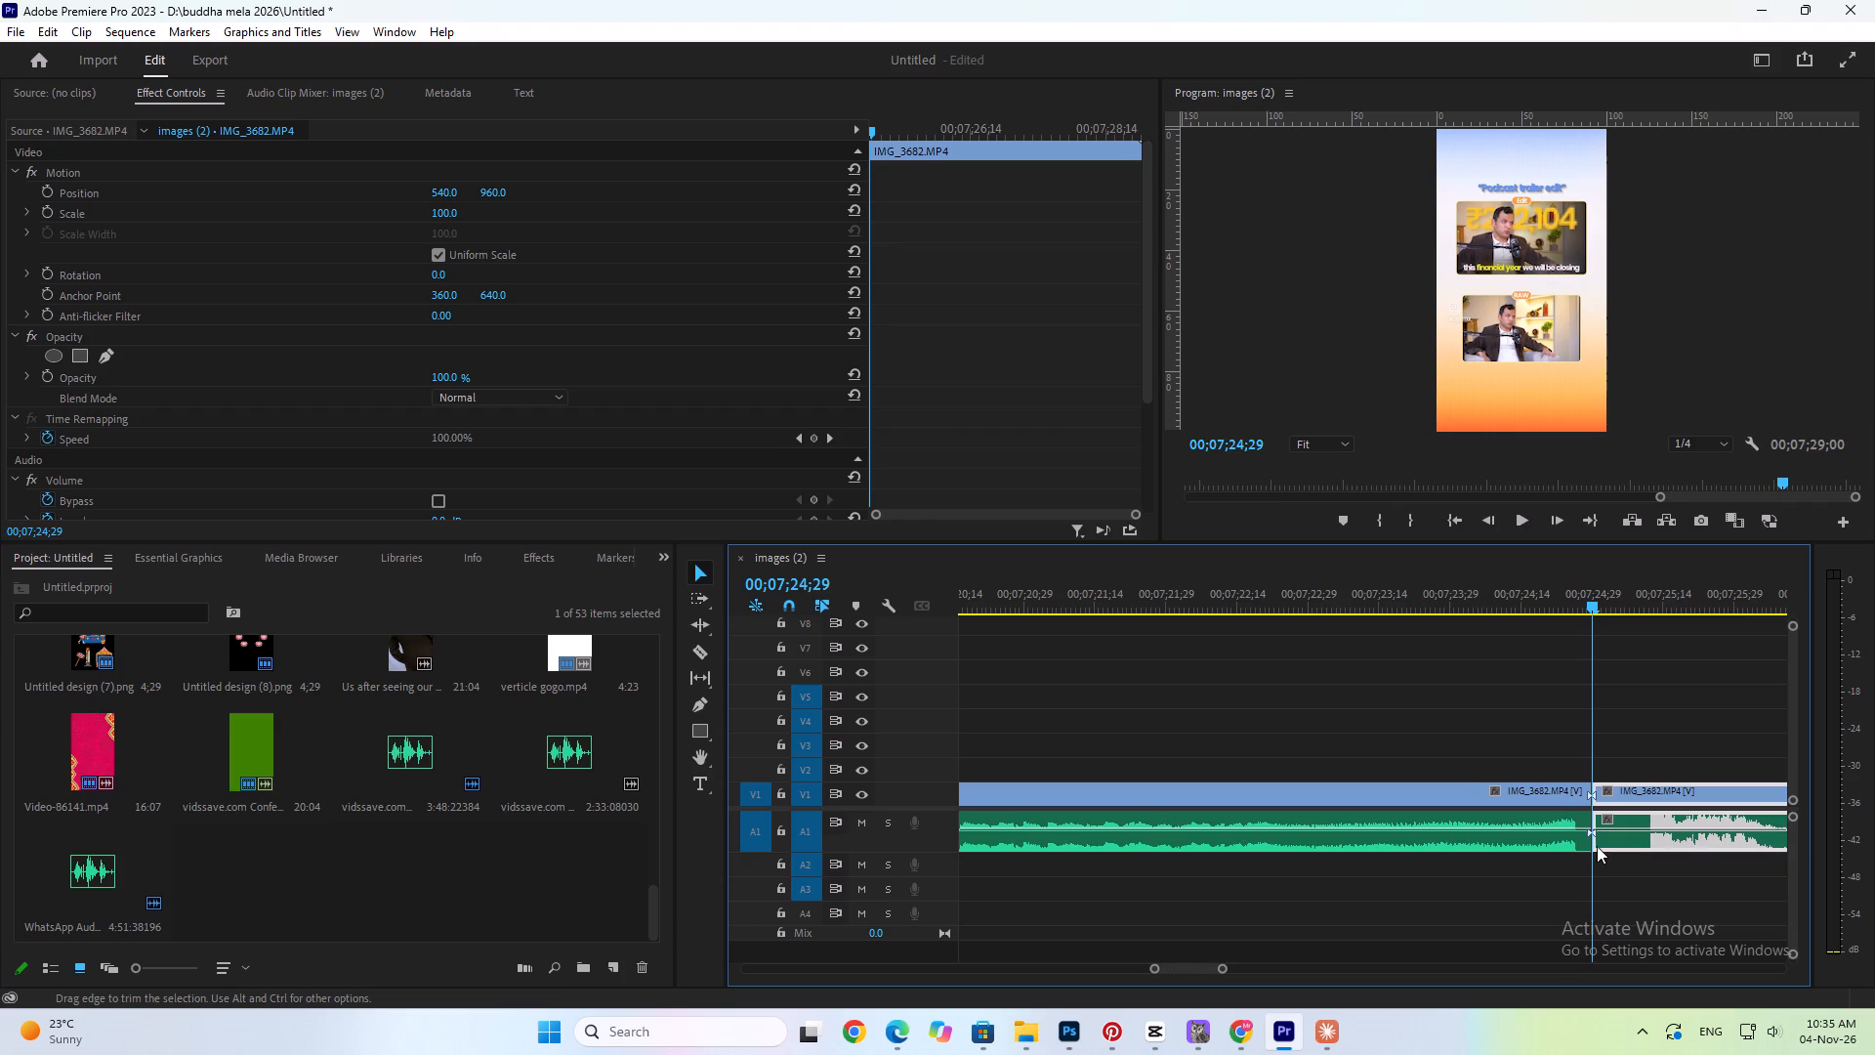
key(Delete)
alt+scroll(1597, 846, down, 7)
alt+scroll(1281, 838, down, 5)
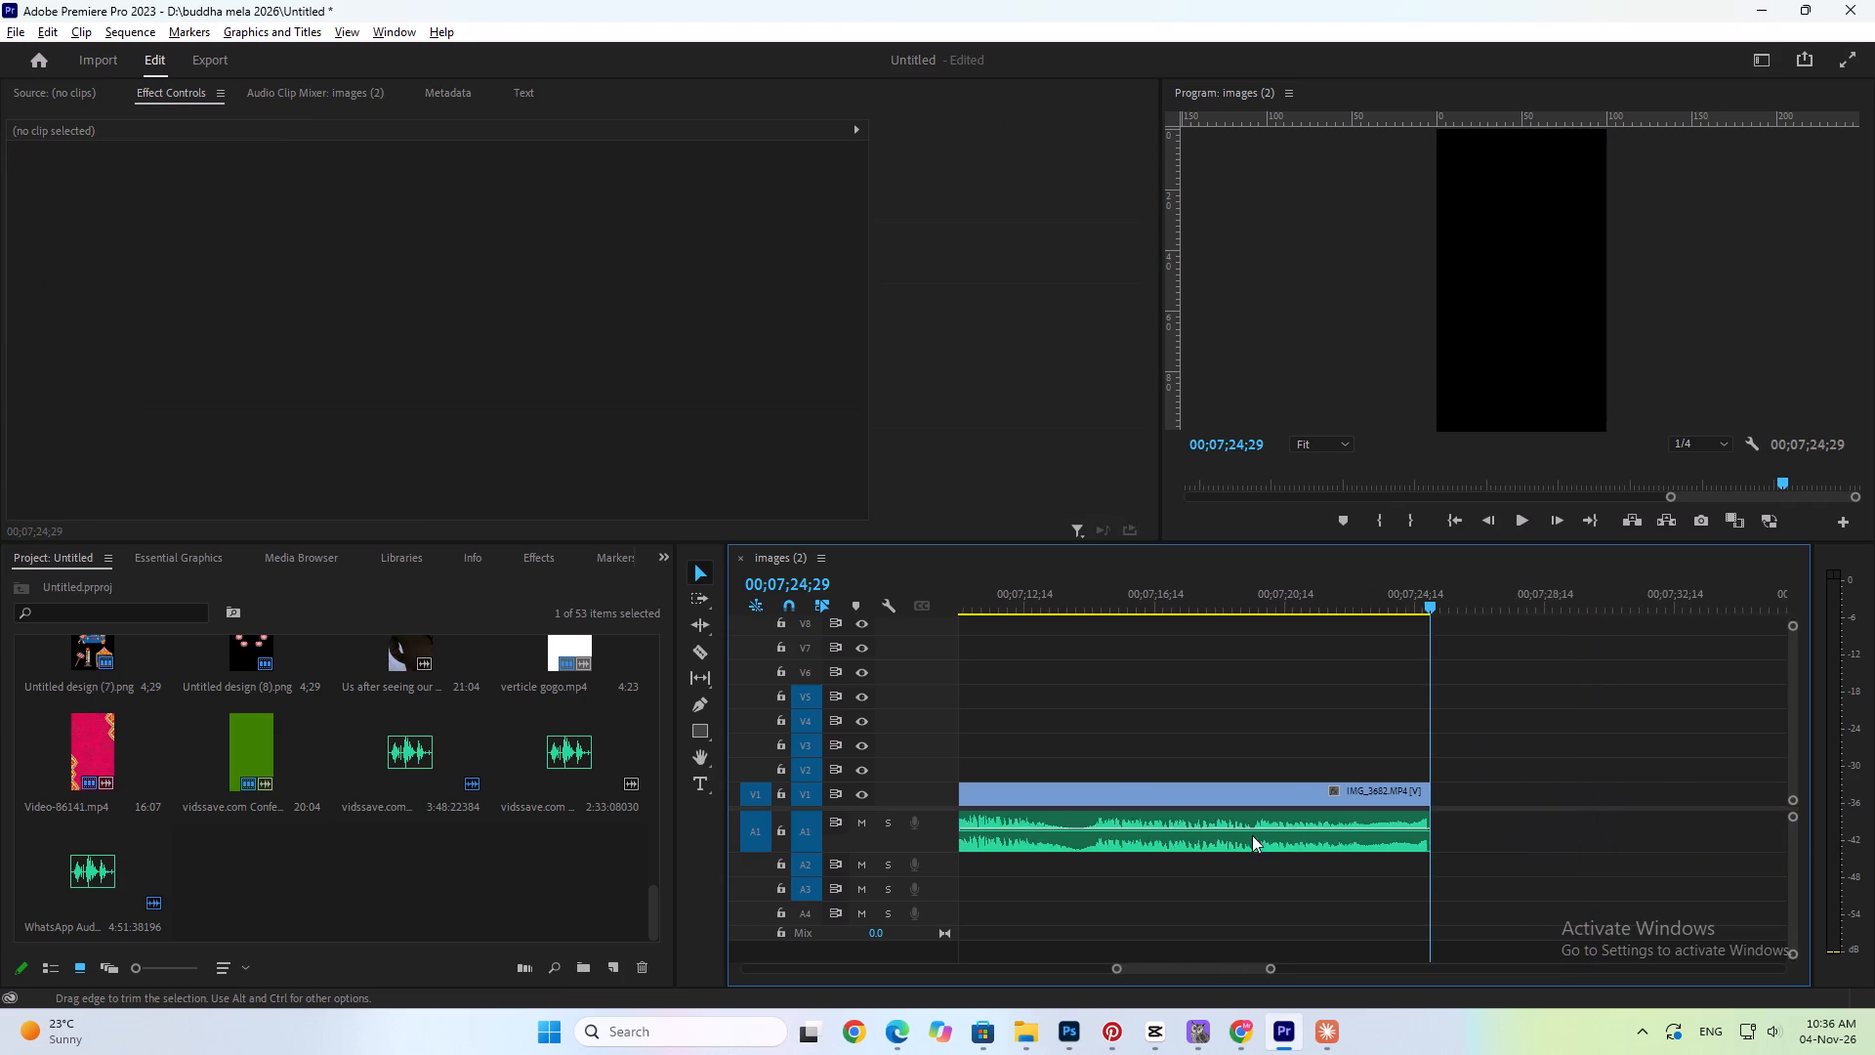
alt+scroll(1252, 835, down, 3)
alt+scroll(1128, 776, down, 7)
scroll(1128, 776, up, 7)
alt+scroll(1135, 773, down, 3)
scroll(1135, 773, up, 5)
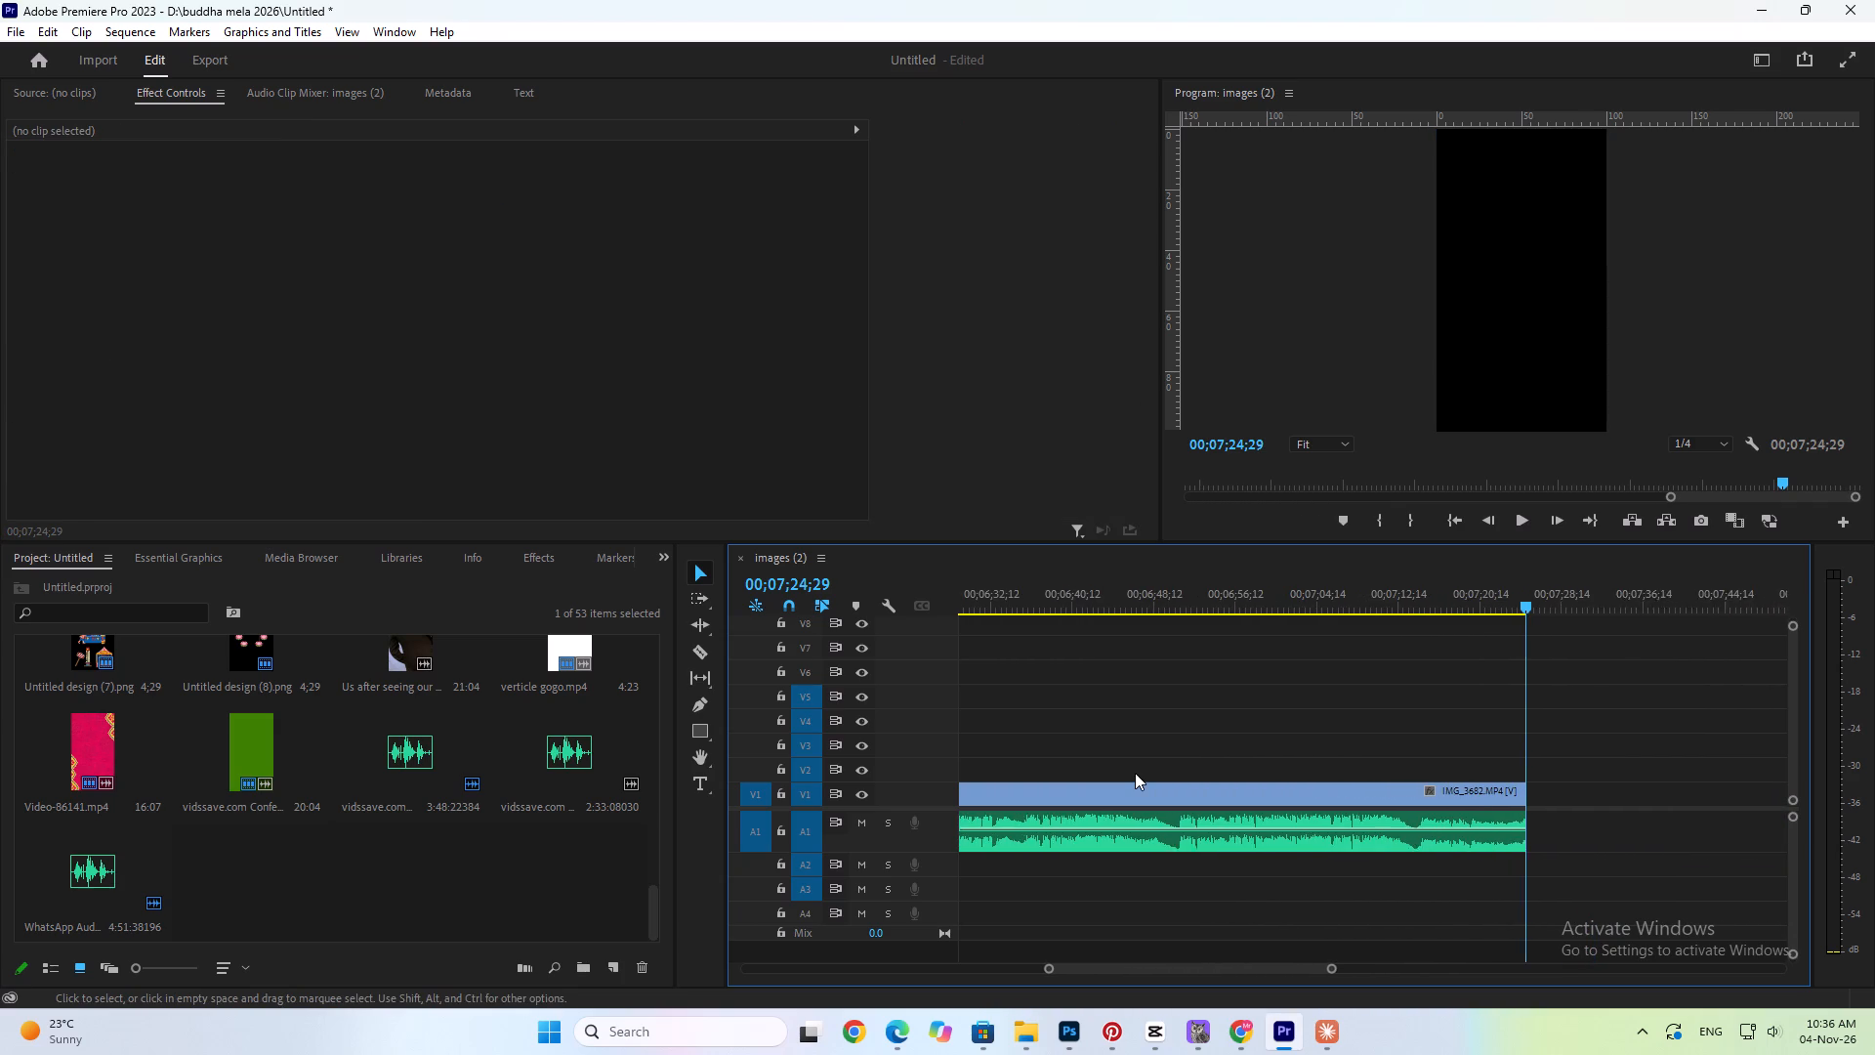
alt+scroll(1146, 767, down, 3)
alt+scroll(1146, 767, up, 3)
At 00;06;36;12, examine the RAW footage in the program preview at 100% and 75% zoom, ending back at Fit.
drag(1179, 593, 1114, 609)
scroll(1114, 609, up, 3)
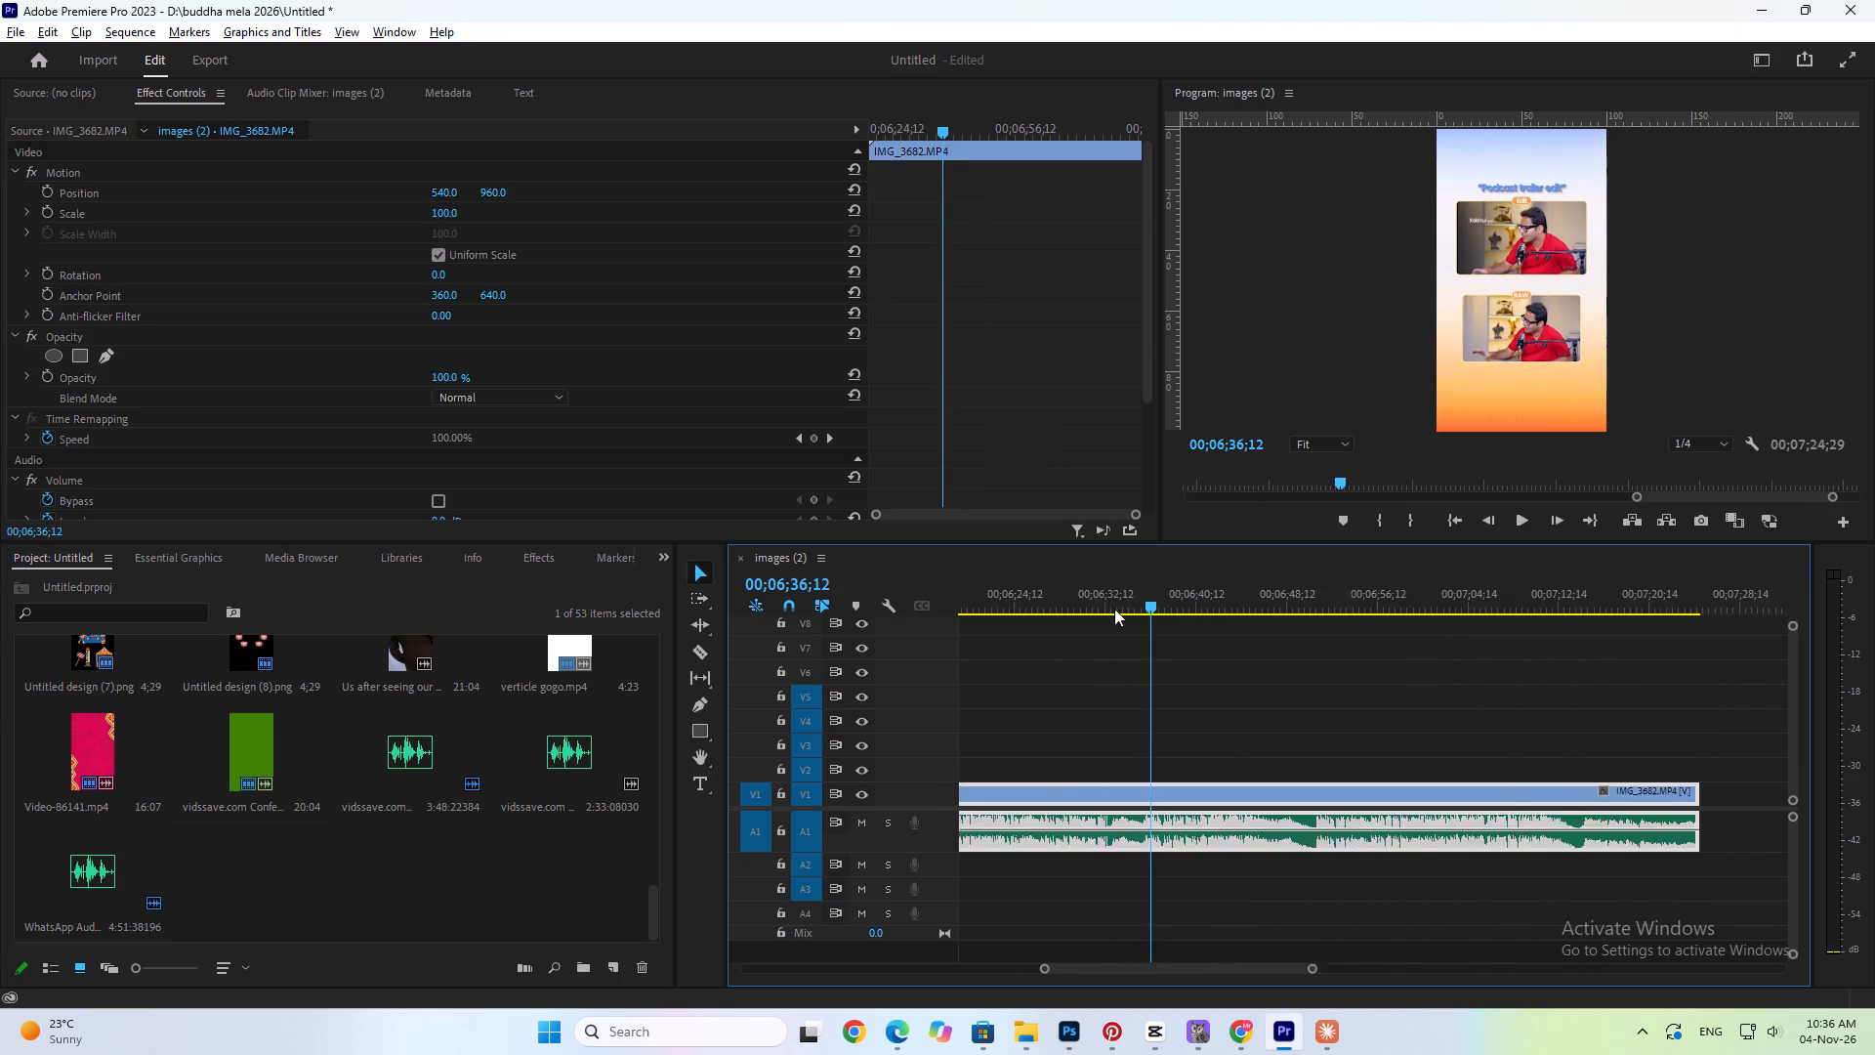
scroll(1114, 609, up, 5)
alt+scroll(1114, 609, down, 8)
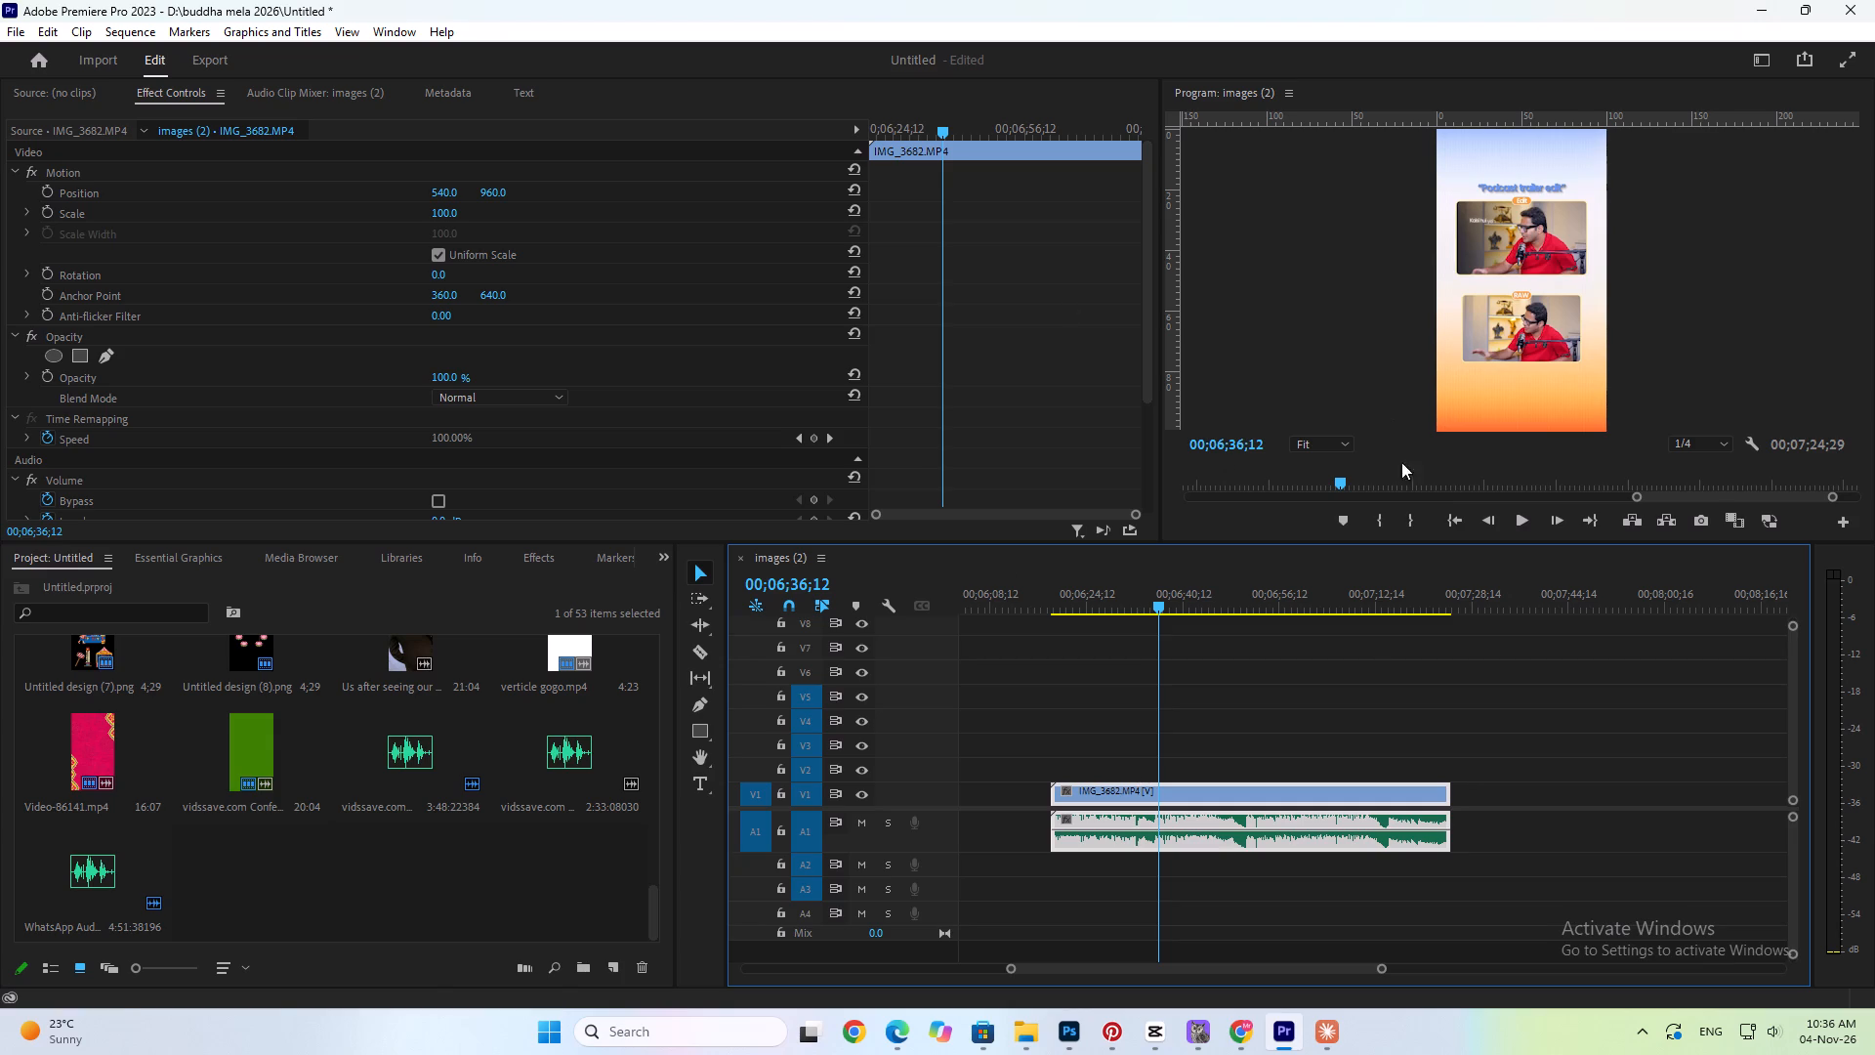
click(1232, 762)
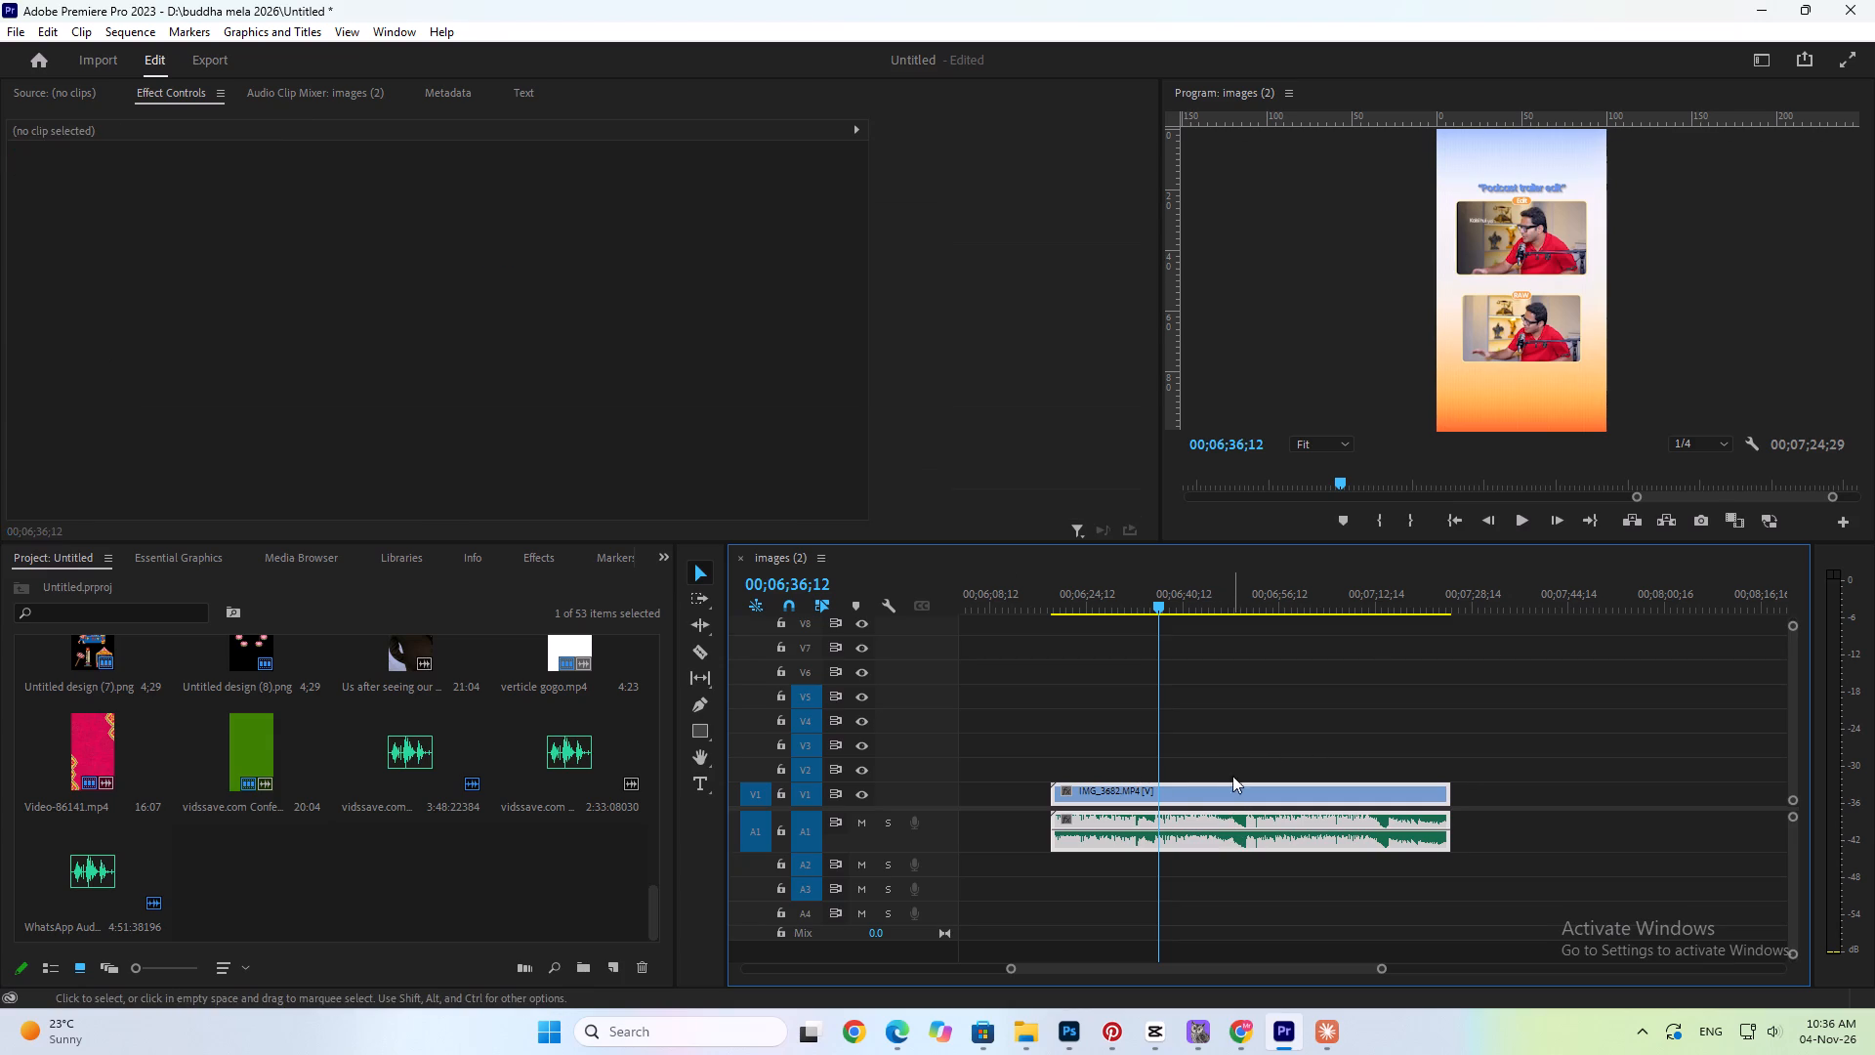
click(1235, 803)
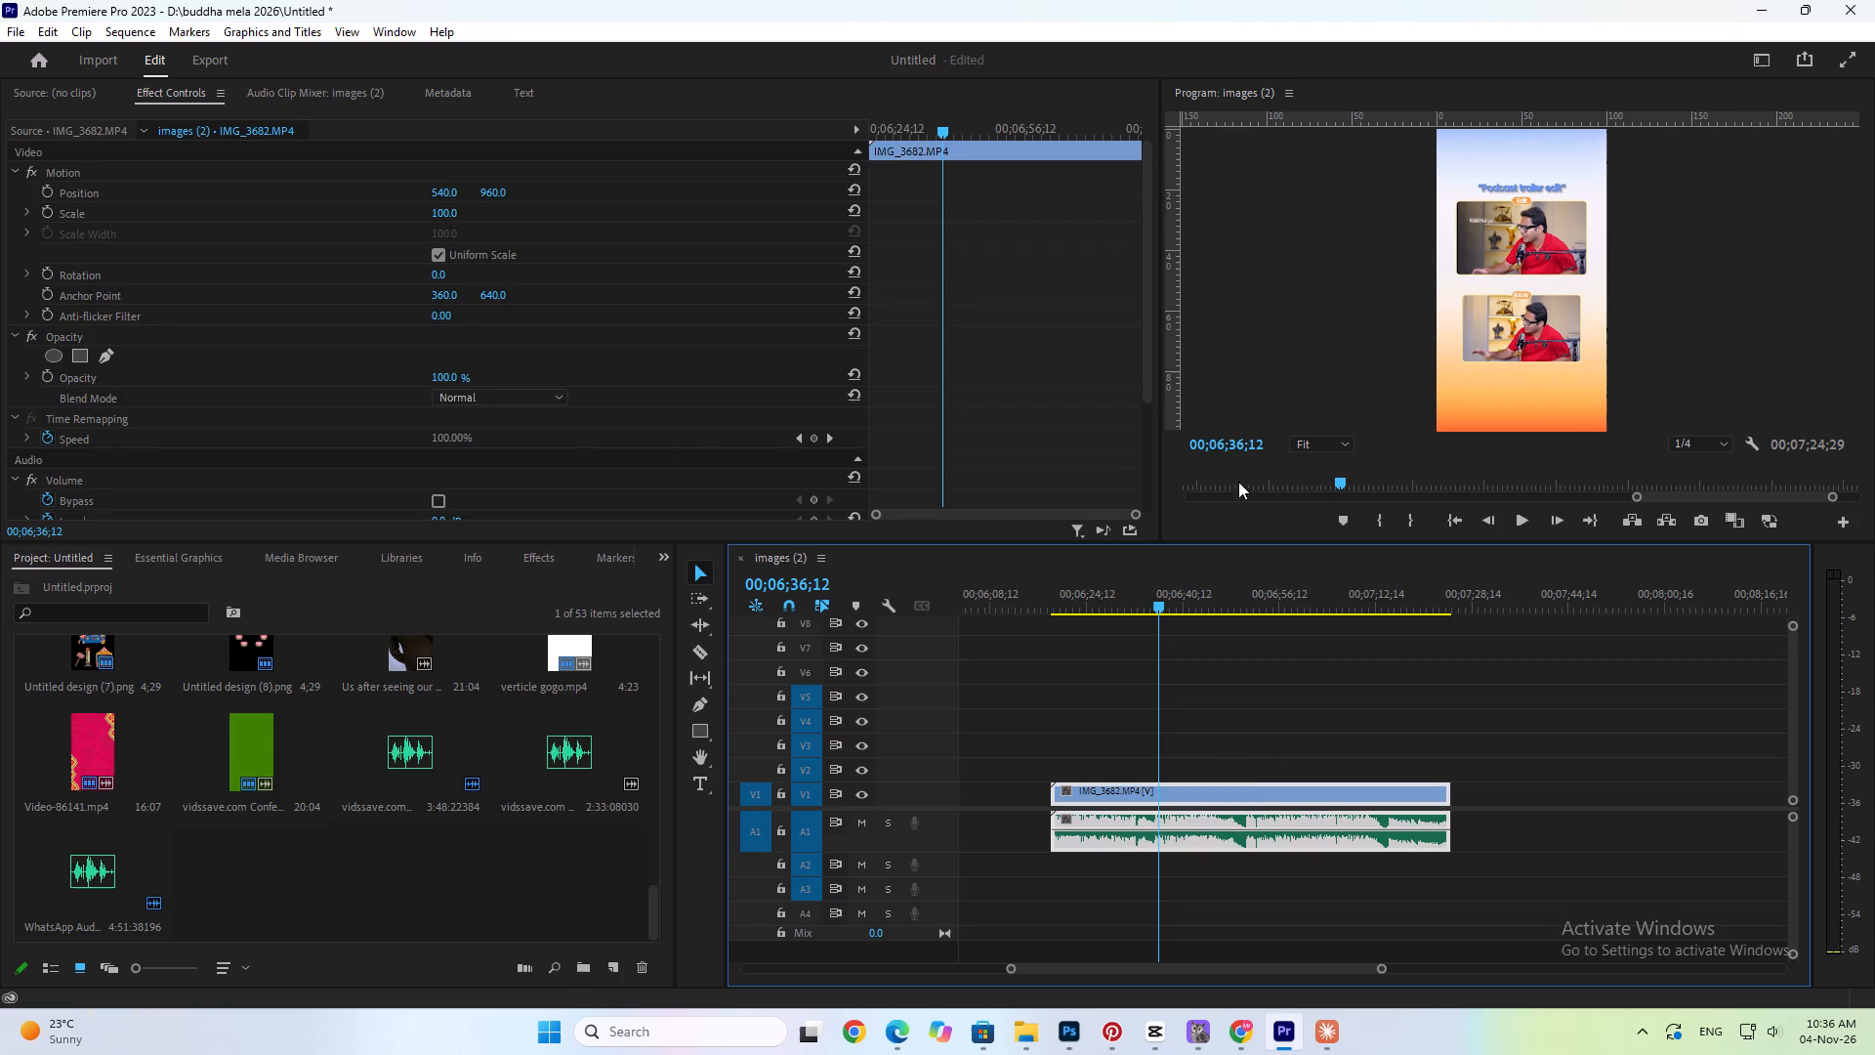
click(1302, 445)
click(1304, 566)
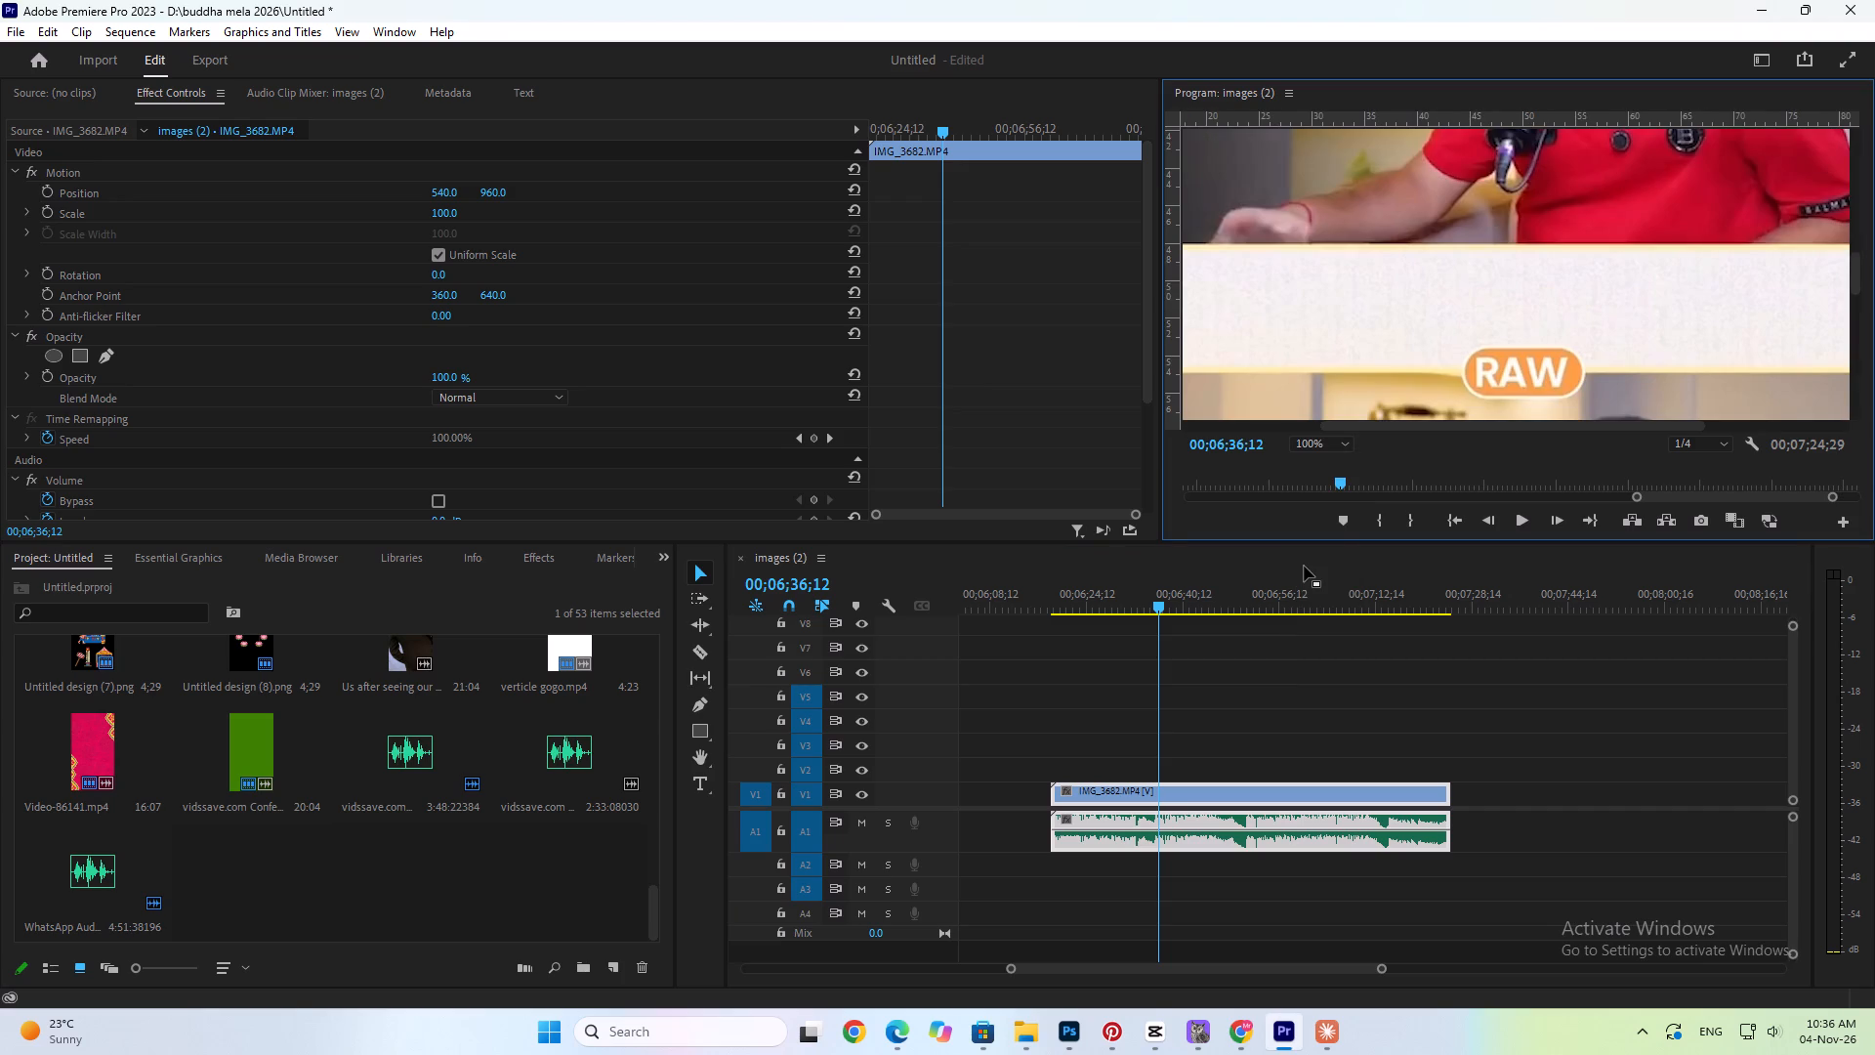
click(1329, 447)
click(1331, 553)
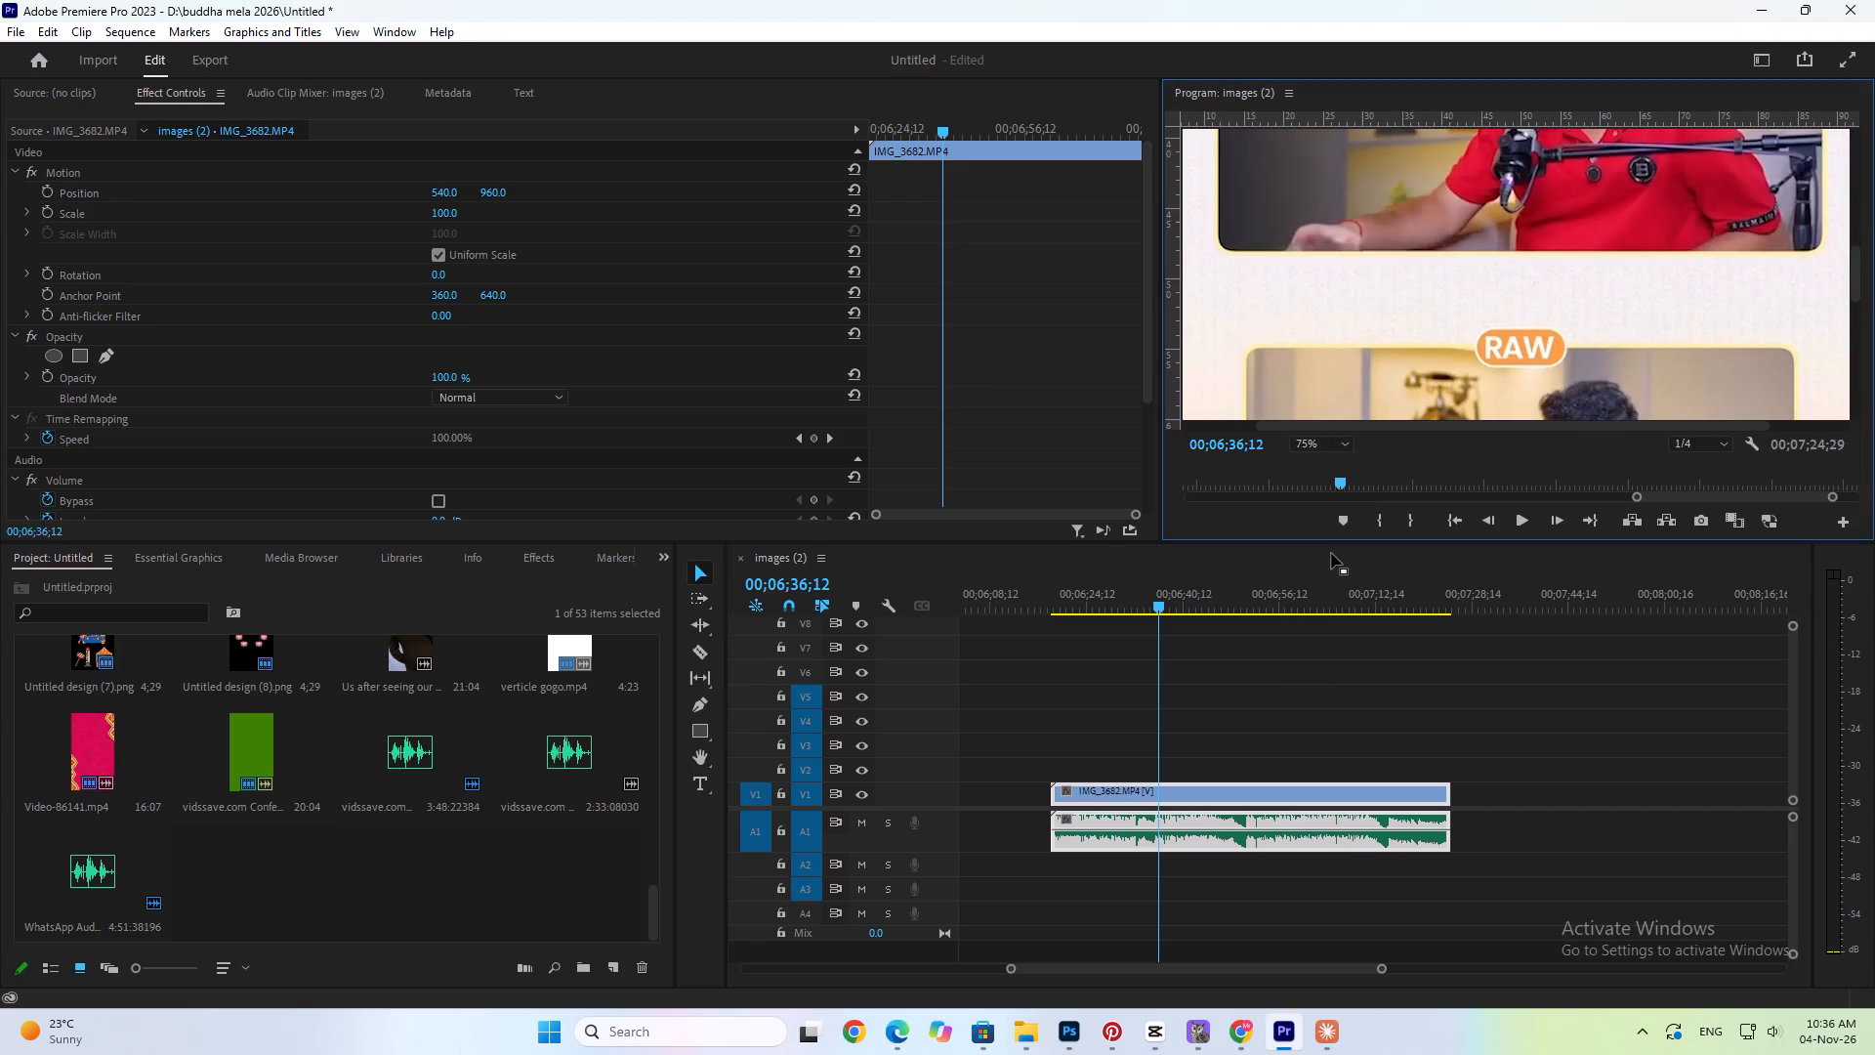
click(1861, 272)
drag(1854, 271, 1853, 314)
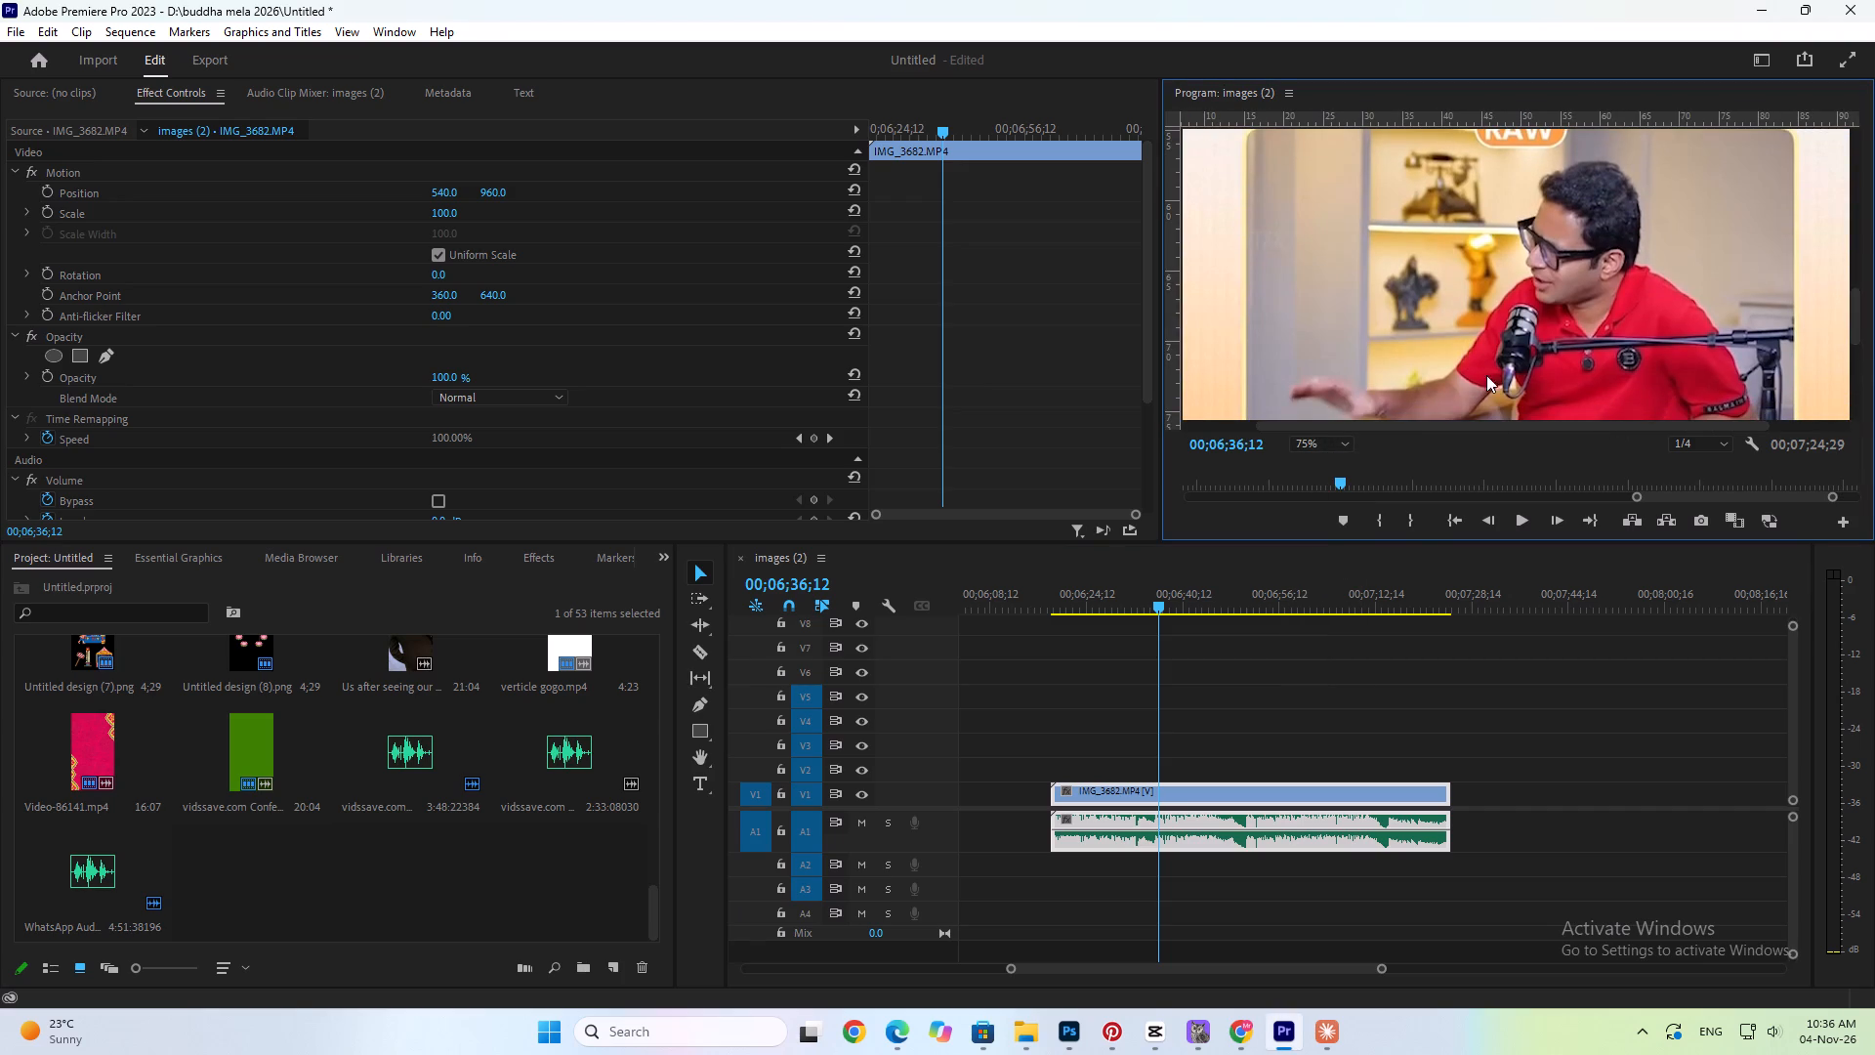
click(1309, 443)
click(1309, 462)
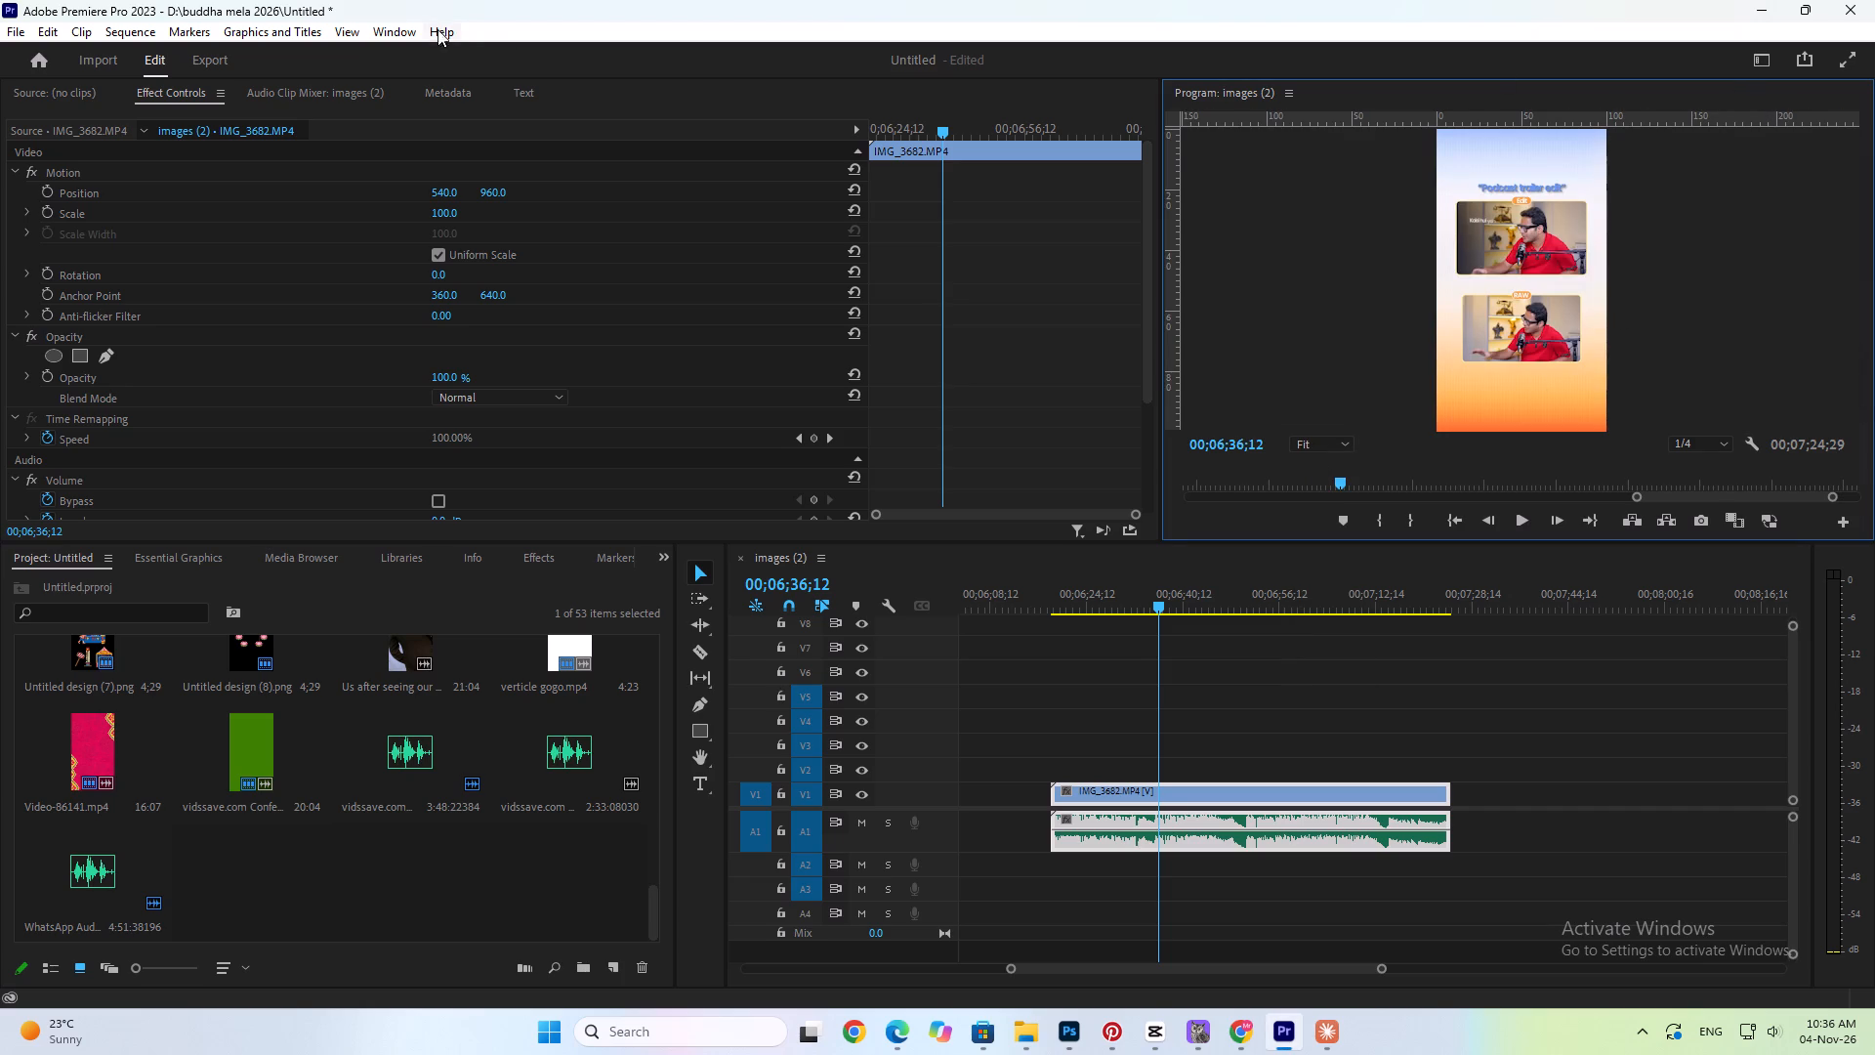
Reset the Editing workspace to its saved layout and switch to the Essentials workspace.
click(406, 21)
click(407, 34)
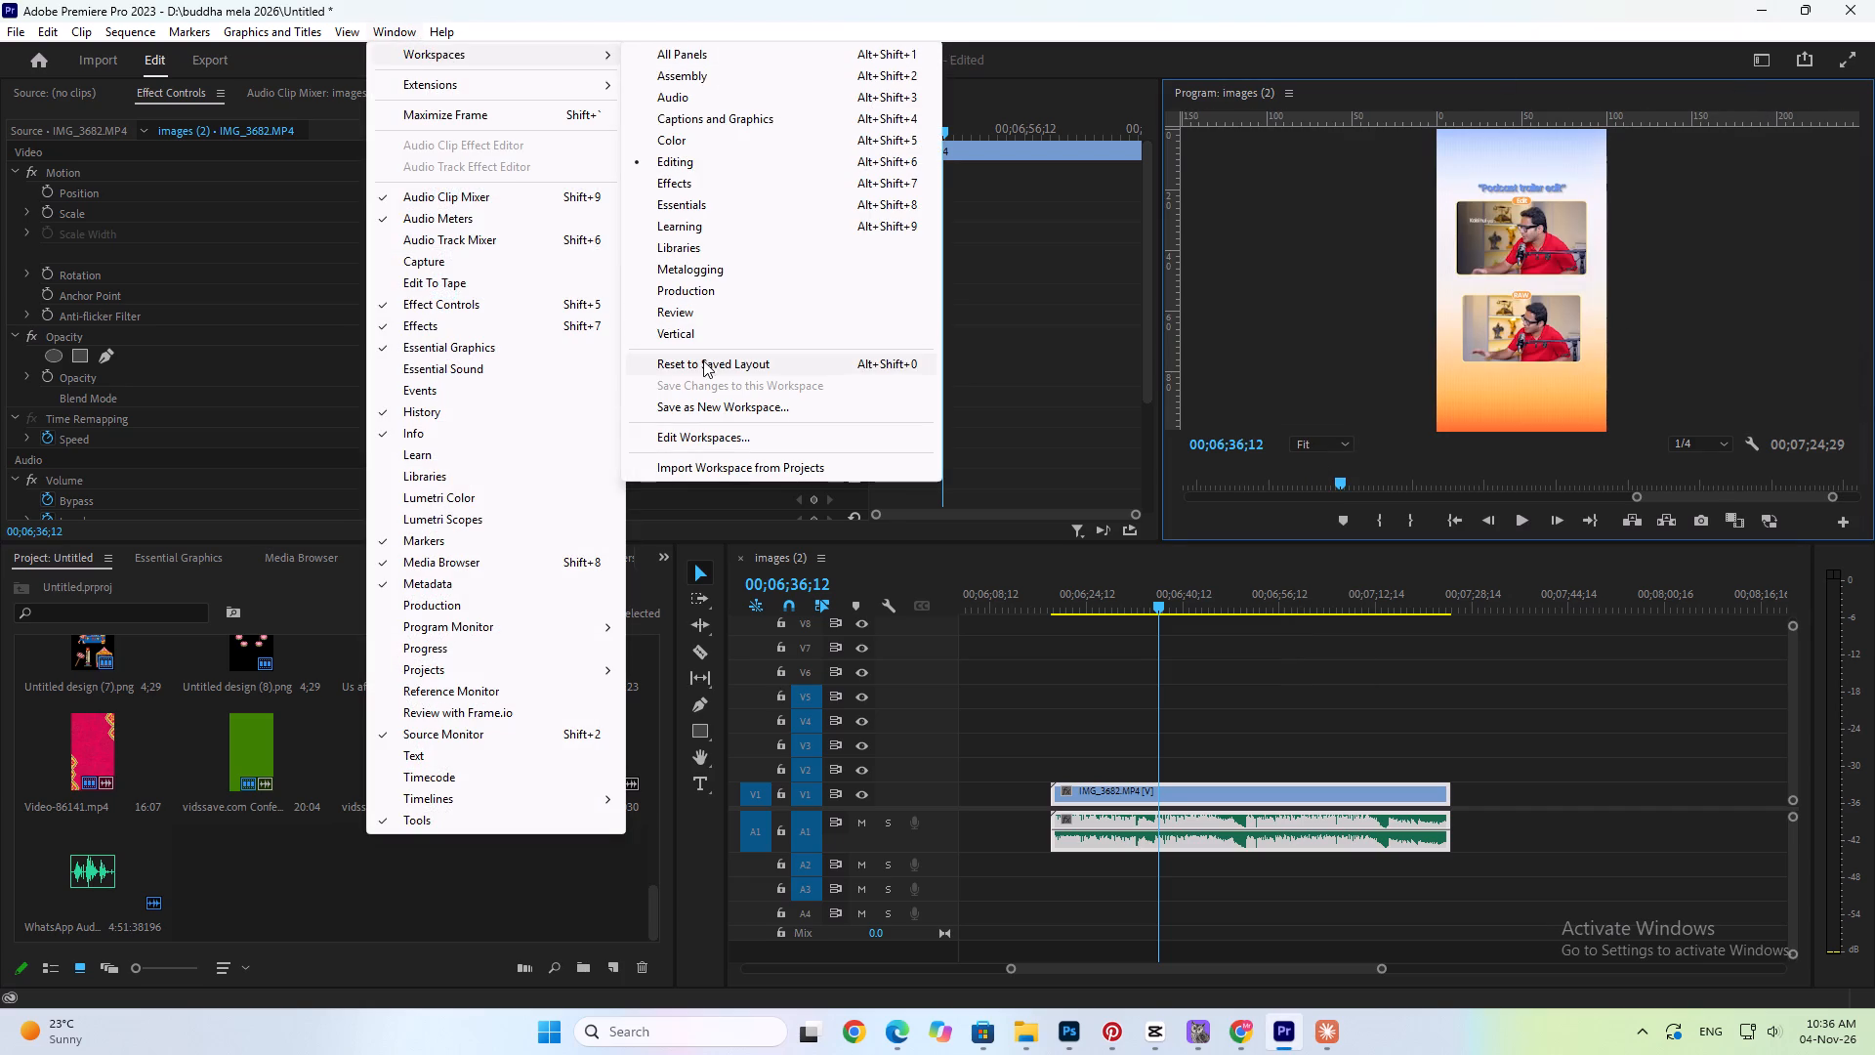
click(703, 360)
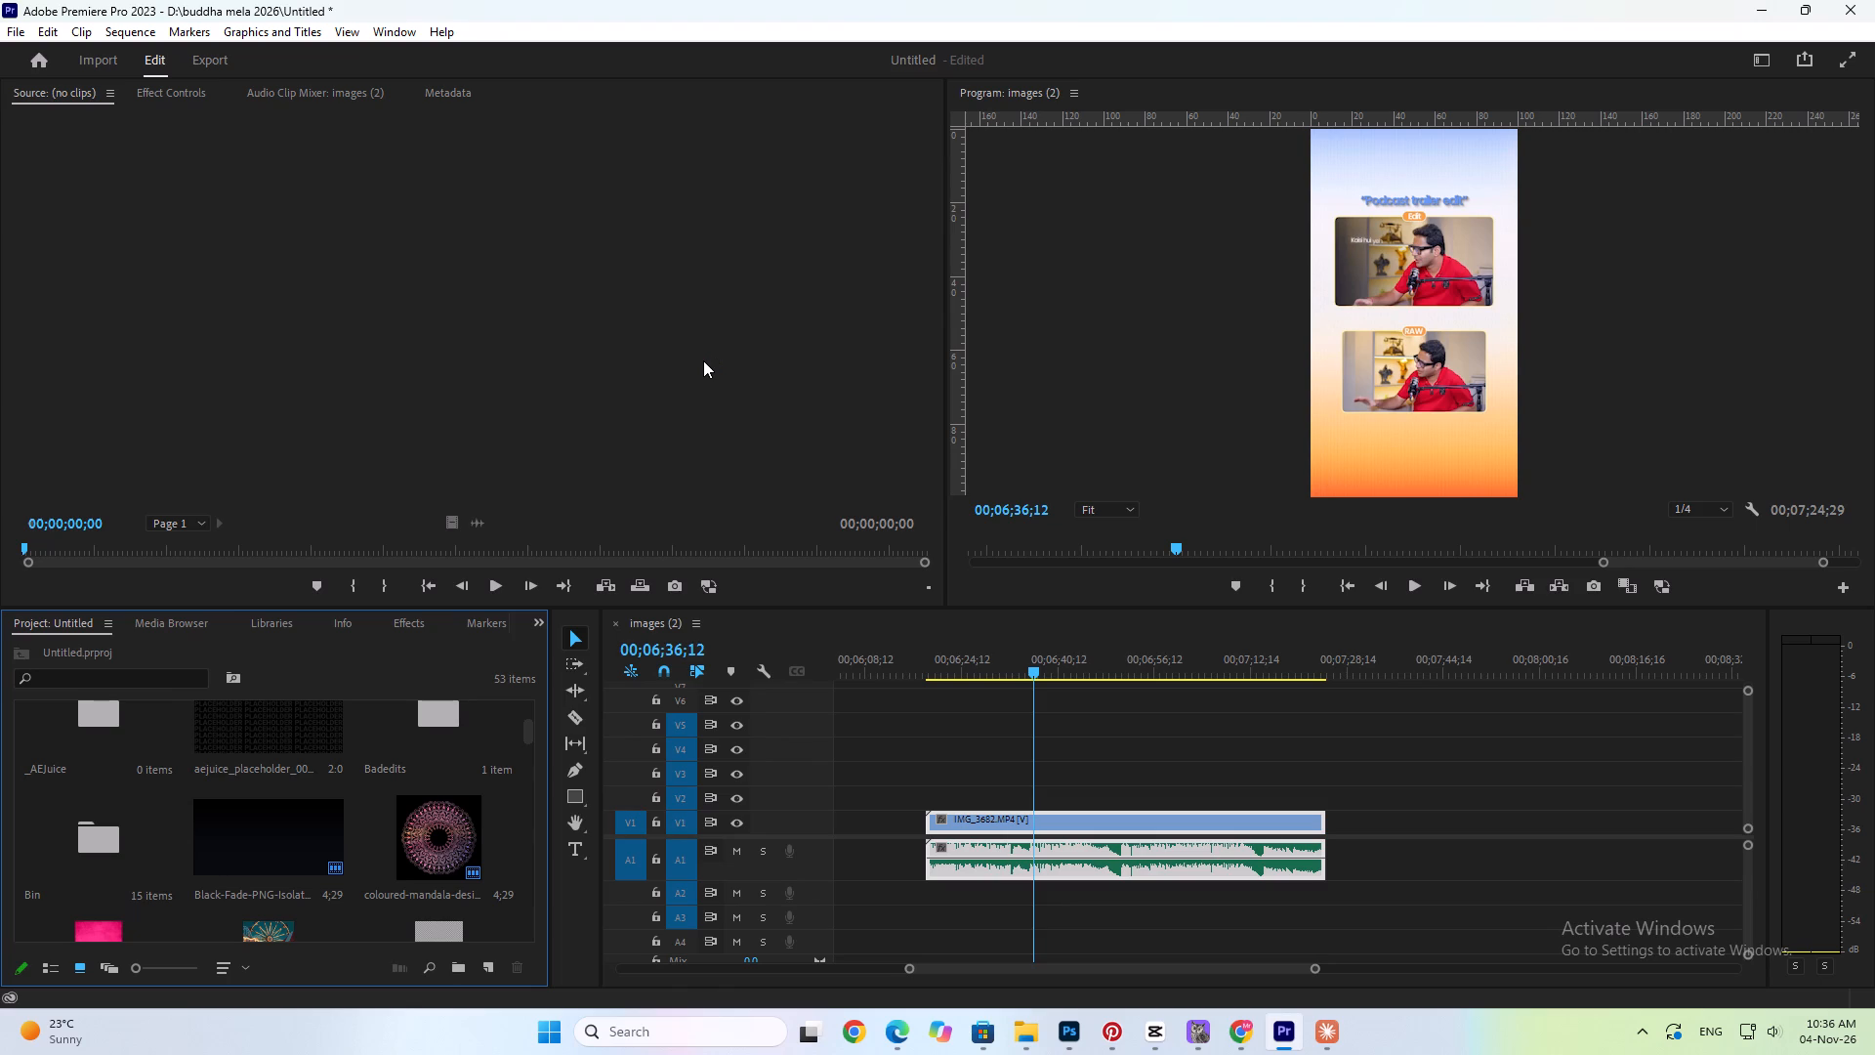
click(1762, 63)
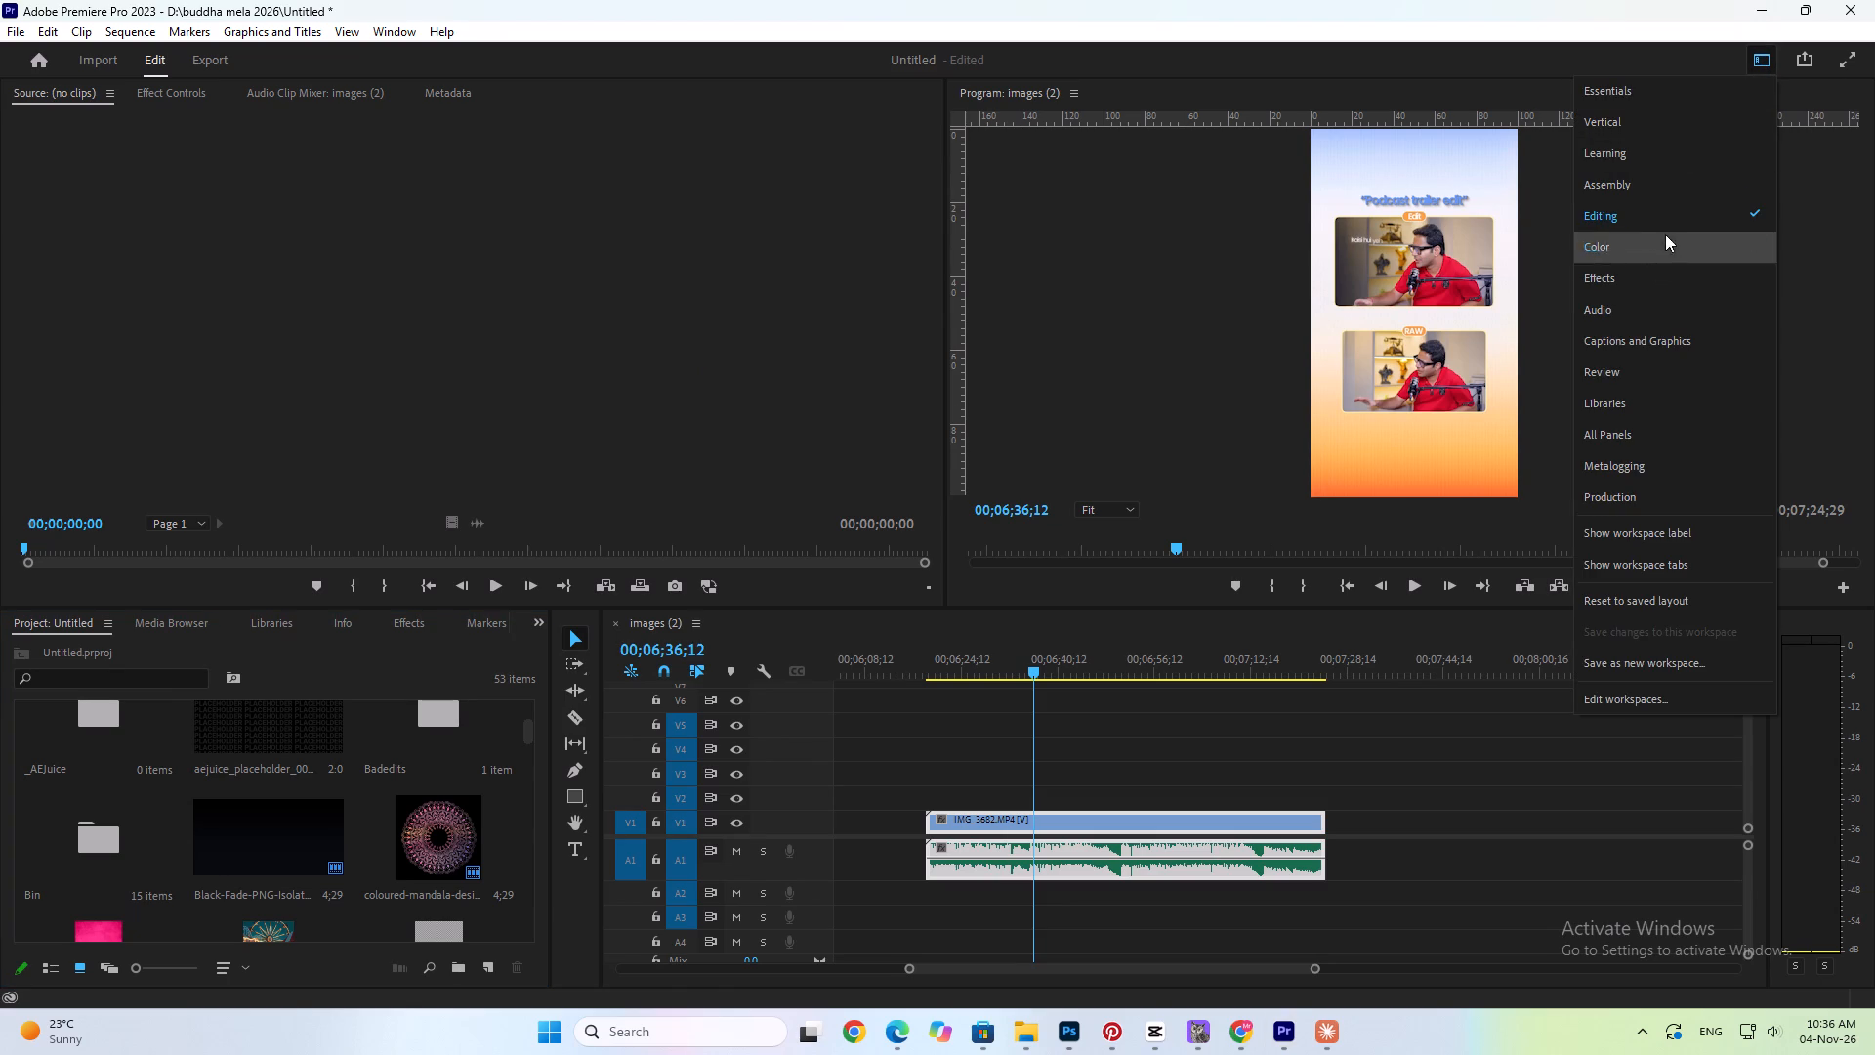
click(1643, 96)
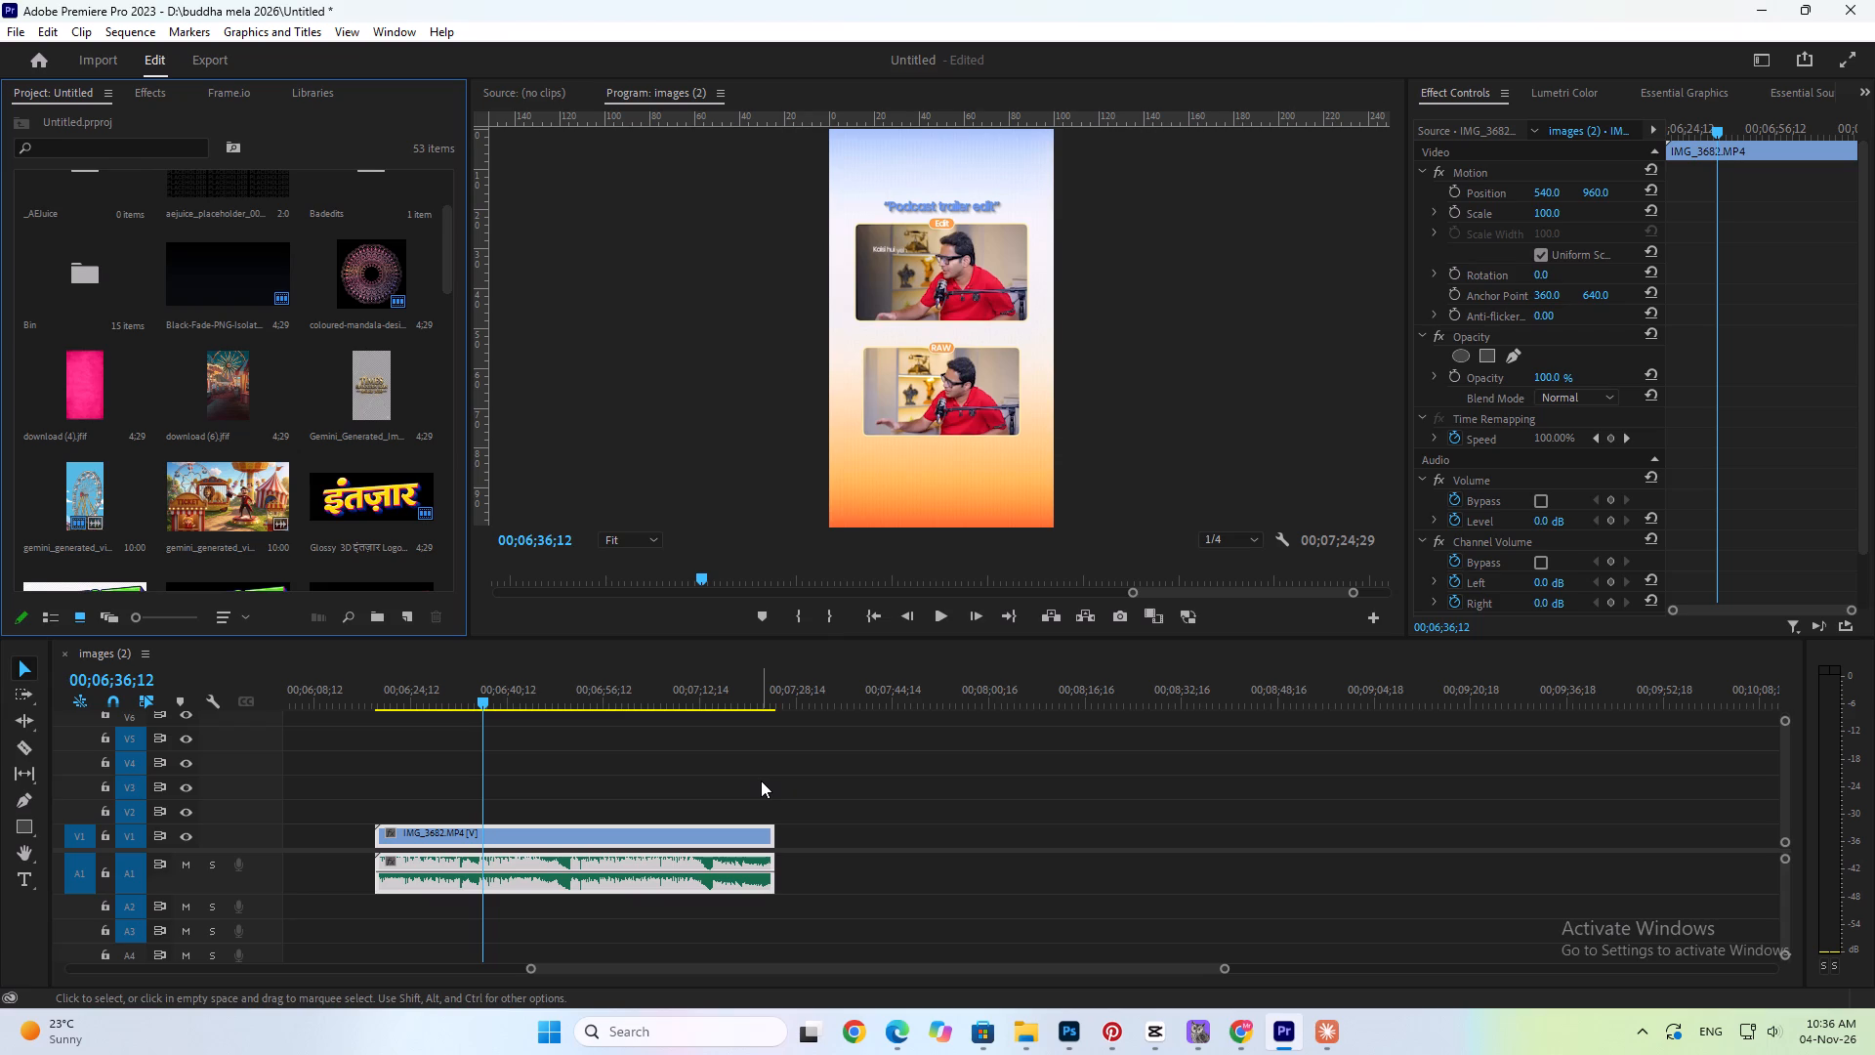
Create a new sequence with the DSLR 1080p30 preset and dismiss the Frame.io sign-in error.
key(ctrl+n)
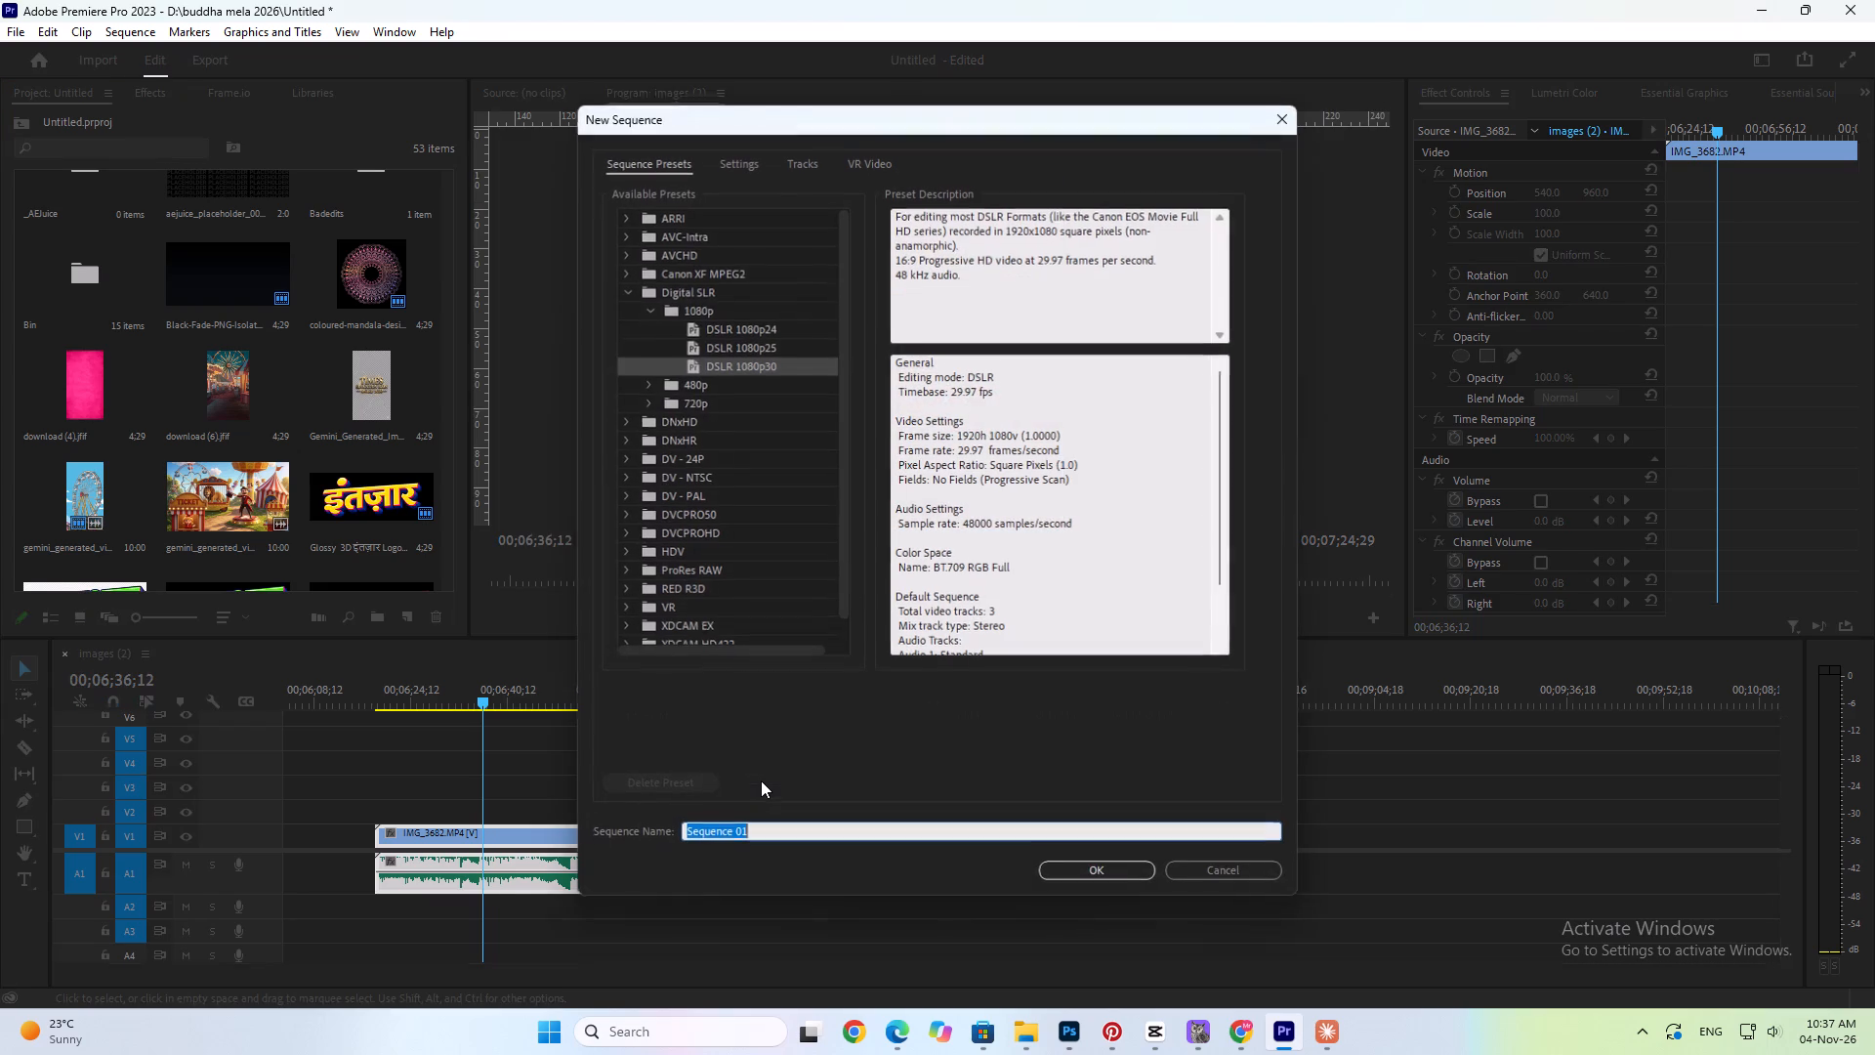
key(Return)
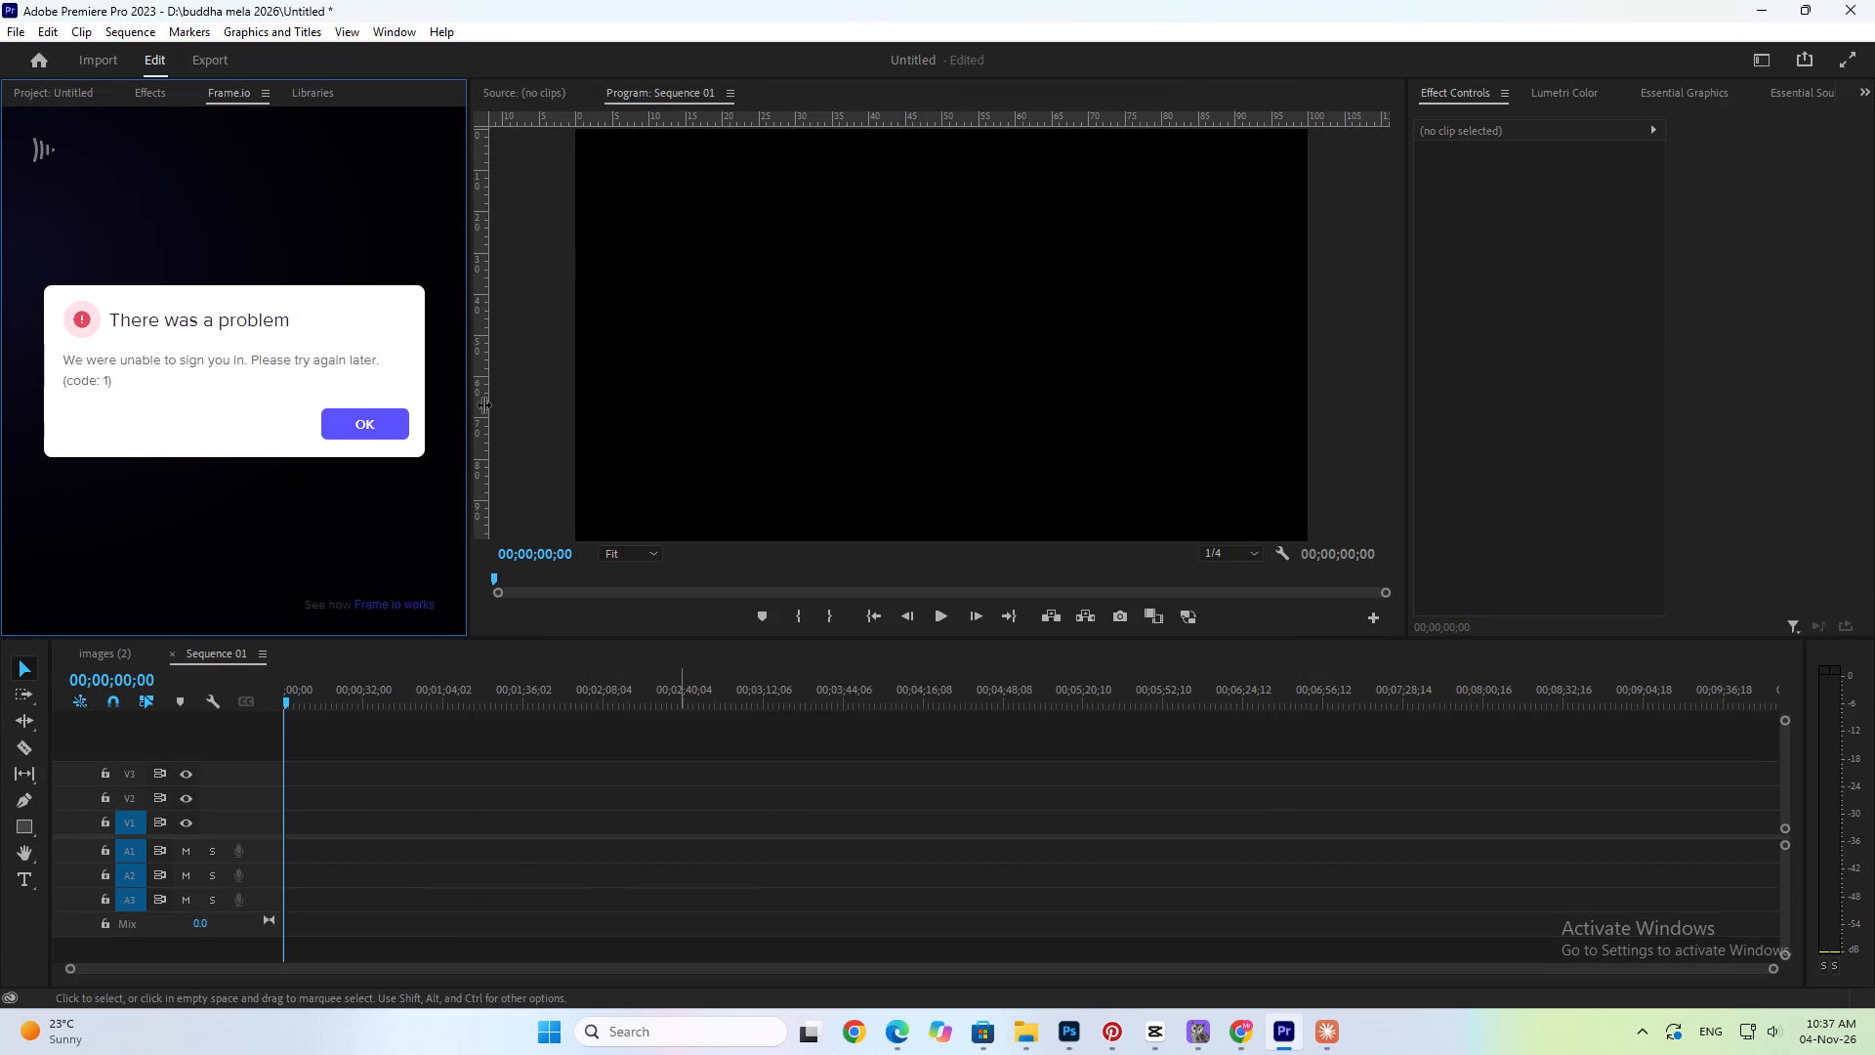
click(341, 427)
Copy the trimmed IMG_3682 clip from the images (2) sequence and paste it into Sequence 01.
click(104, 654)
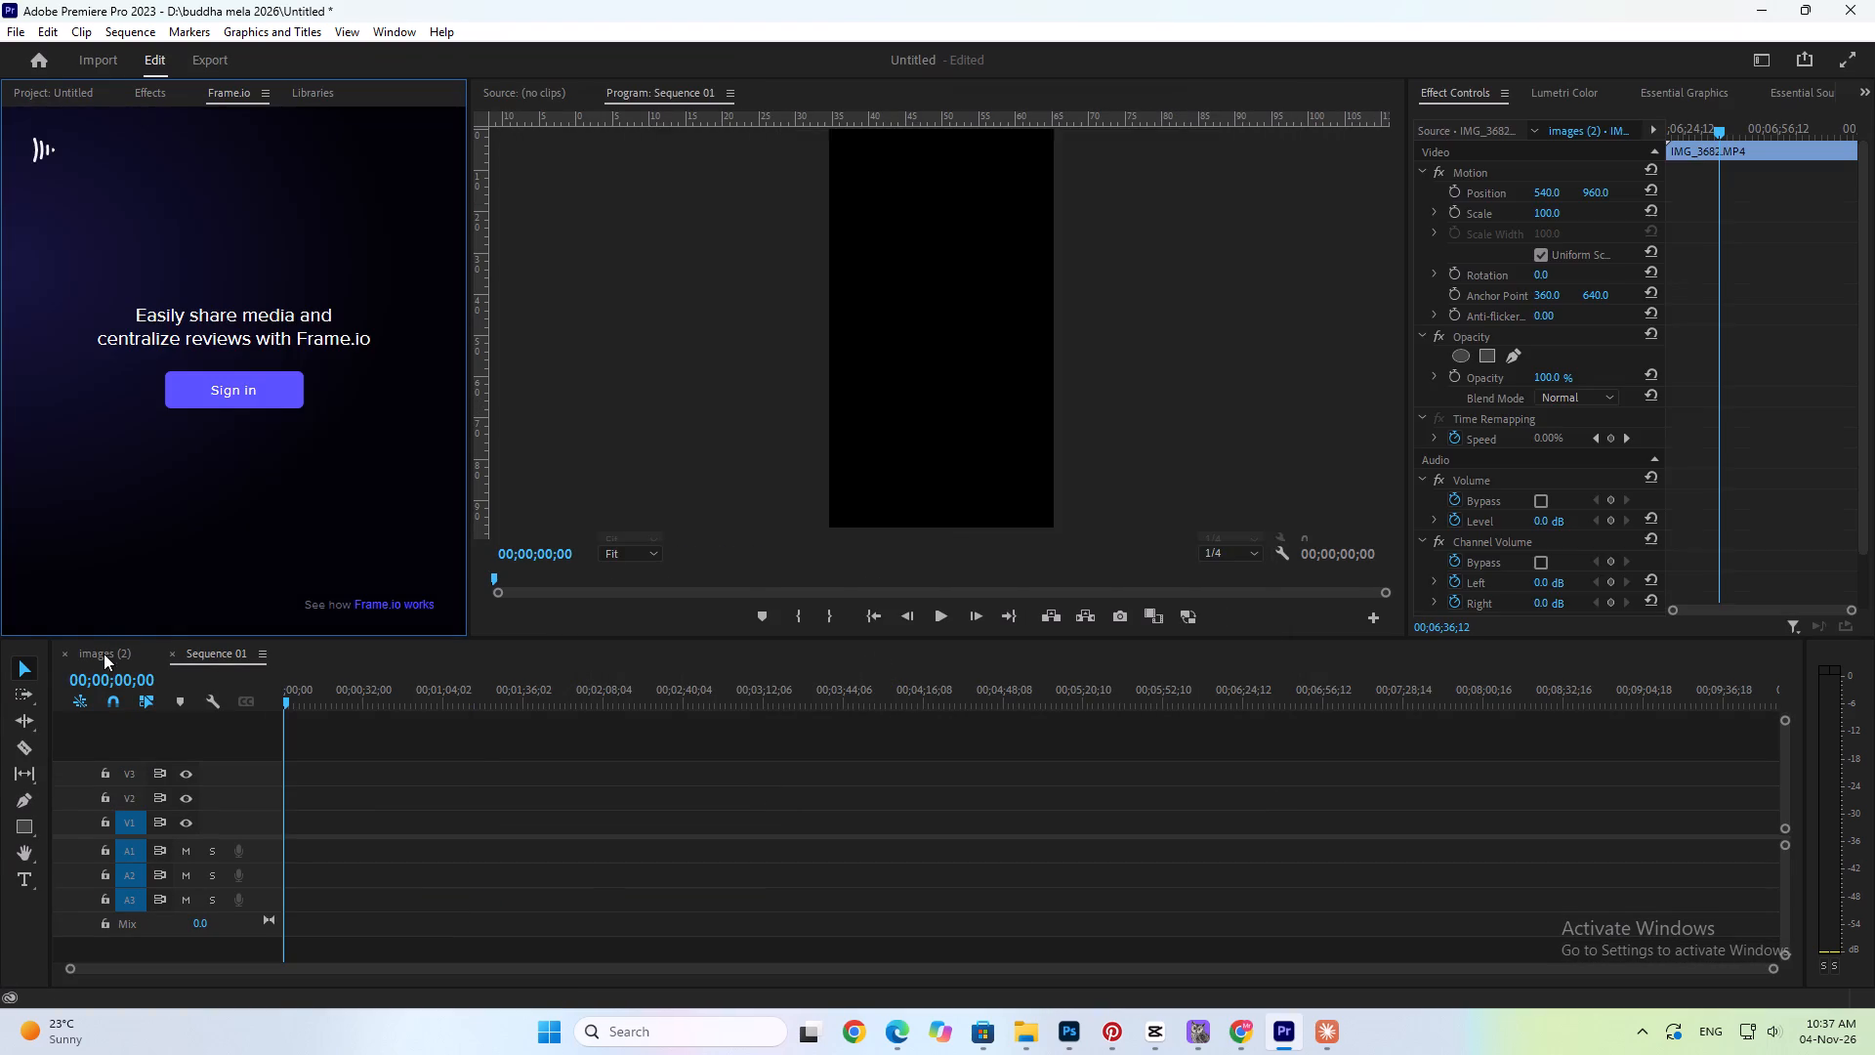
key(ctrl+c)
key(ctrl+c)
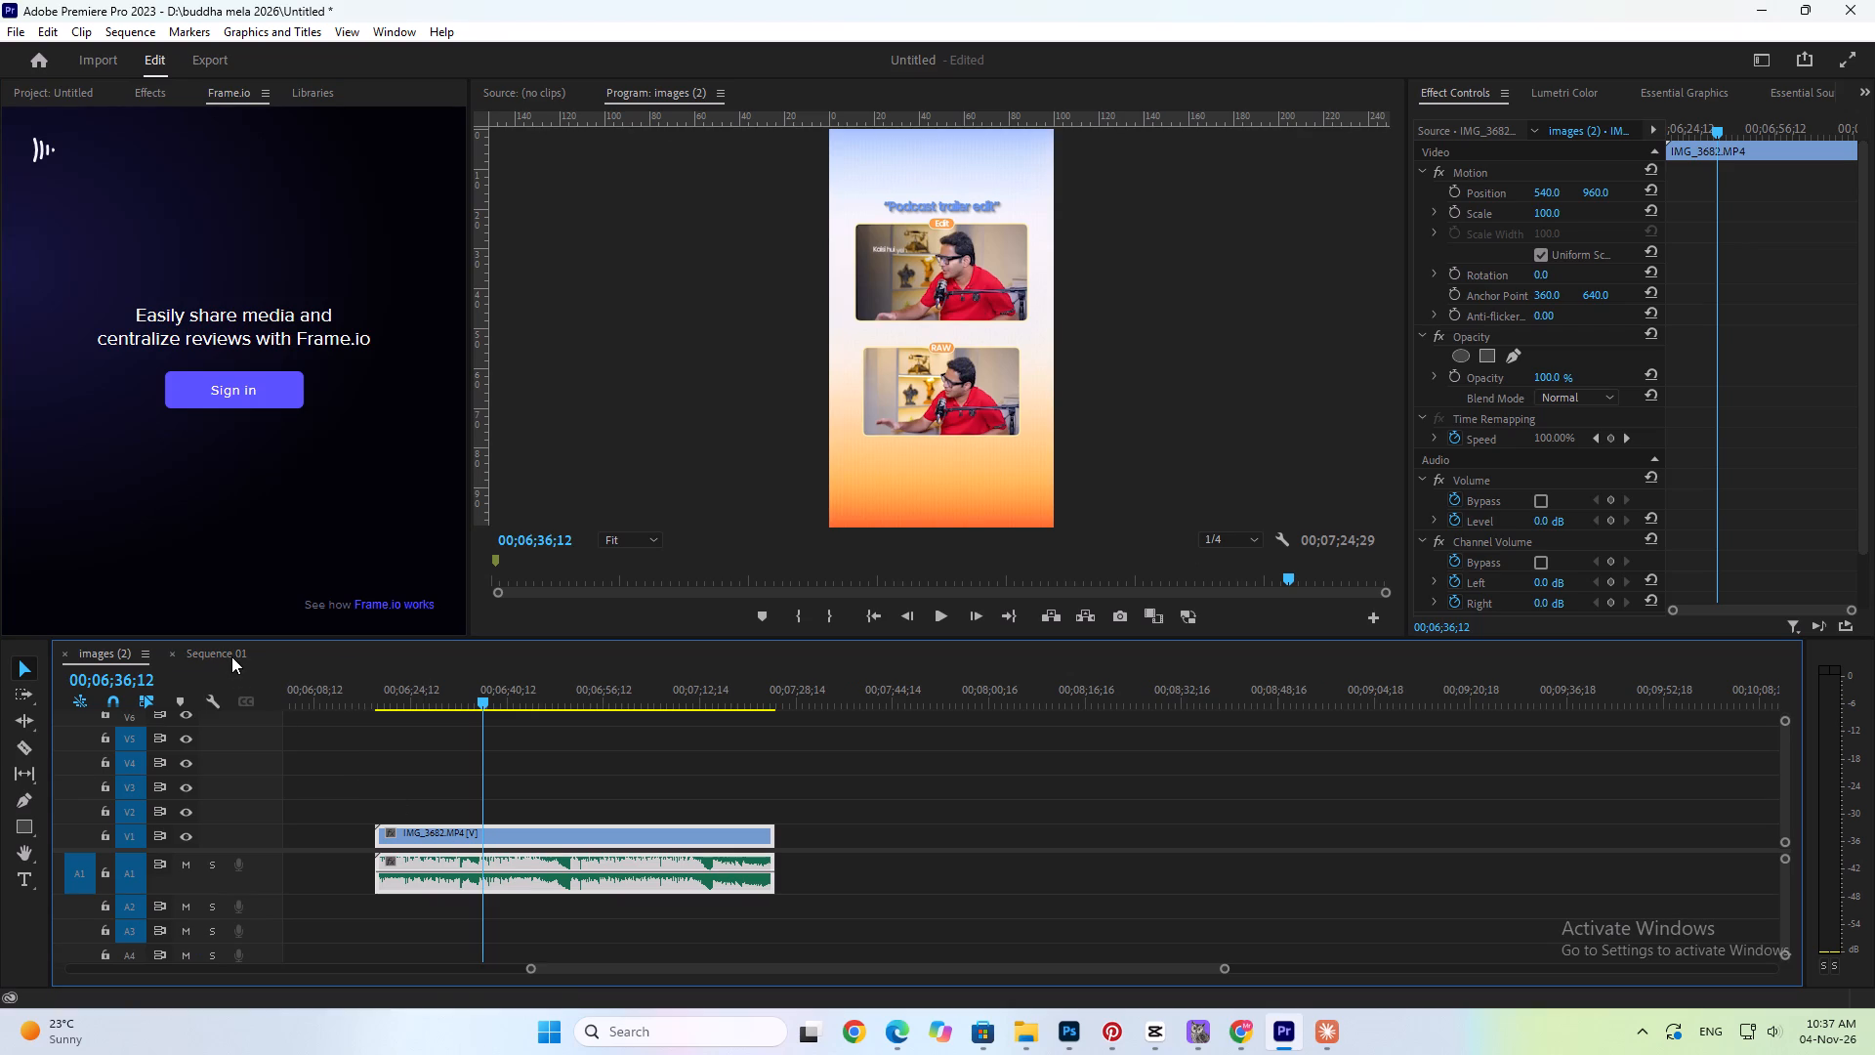
click(231, 656)
key(ctrl+v)
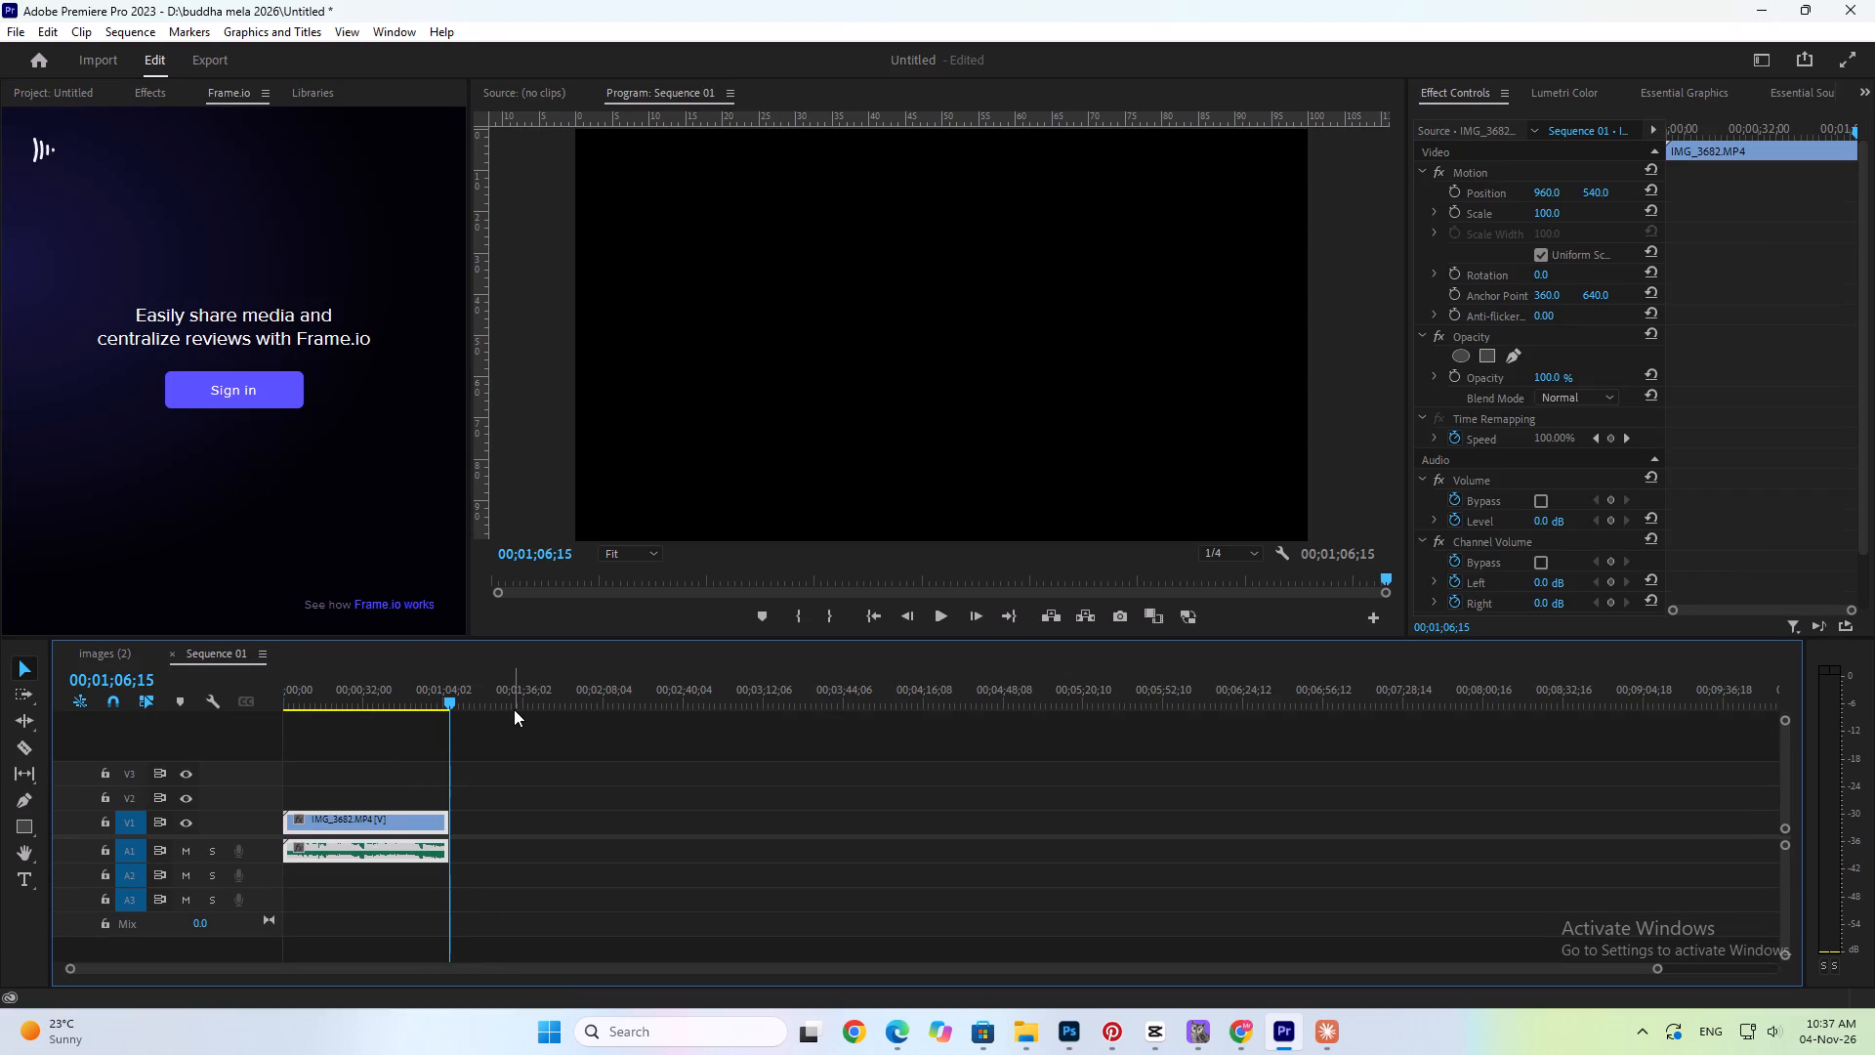
At the start of Sequence 01, scale IMG_3682 to 497 and set its vertical position to -346 so the RAW footage fills the frame.
key(Home)
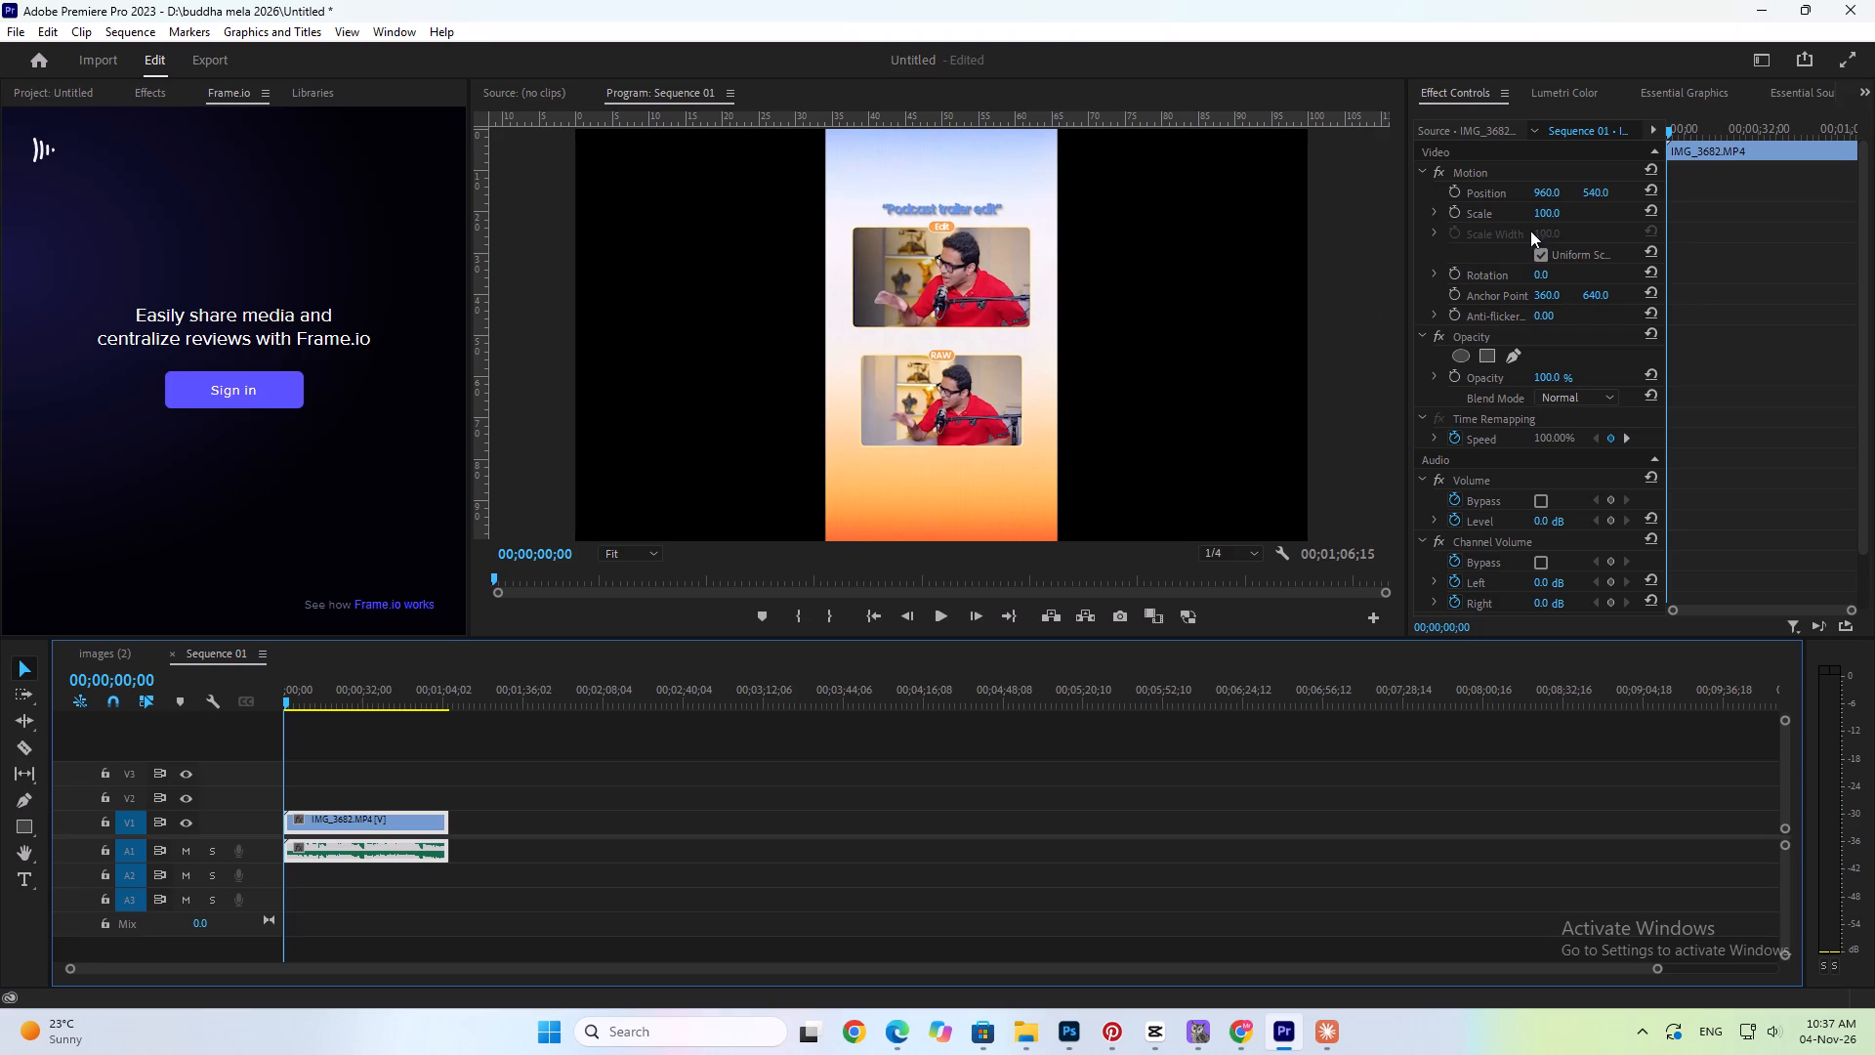
drag(1556, 214, 1737, 215)
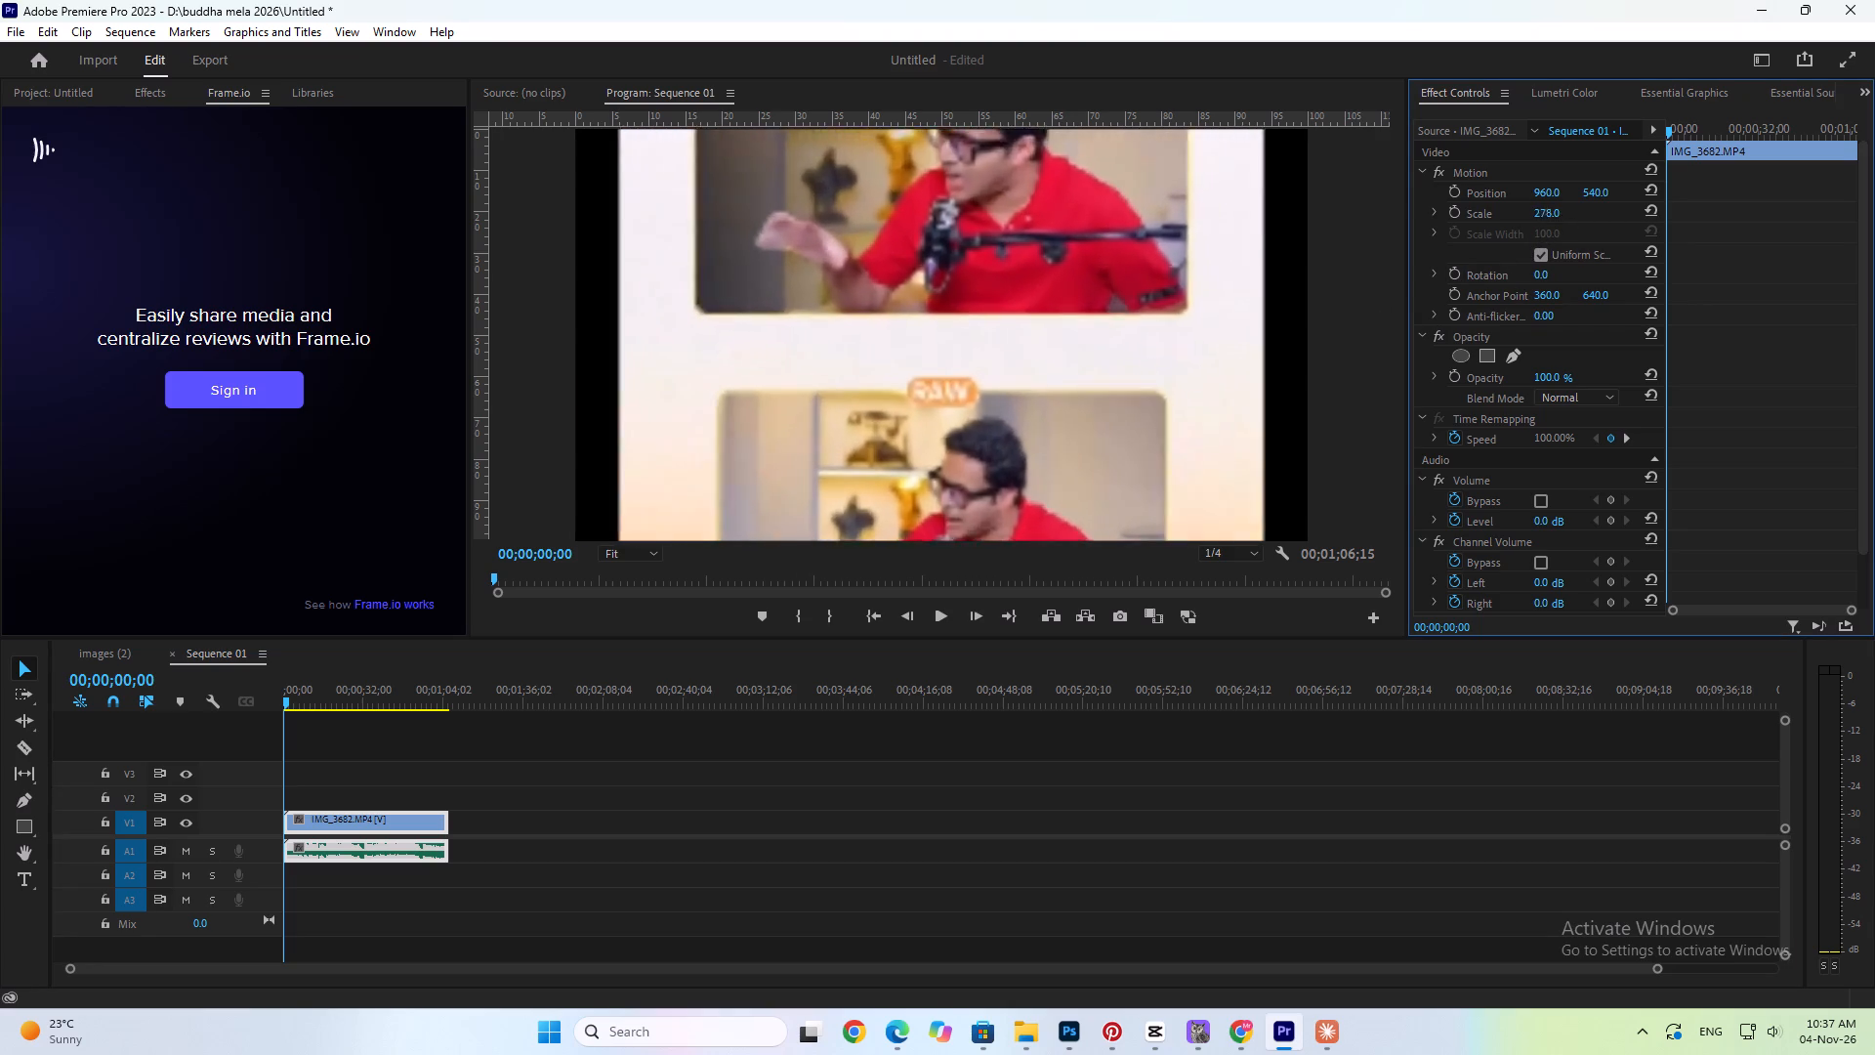
drag(1737, 215, 1843, 224)
drag(1600, 192, 1231, 257)
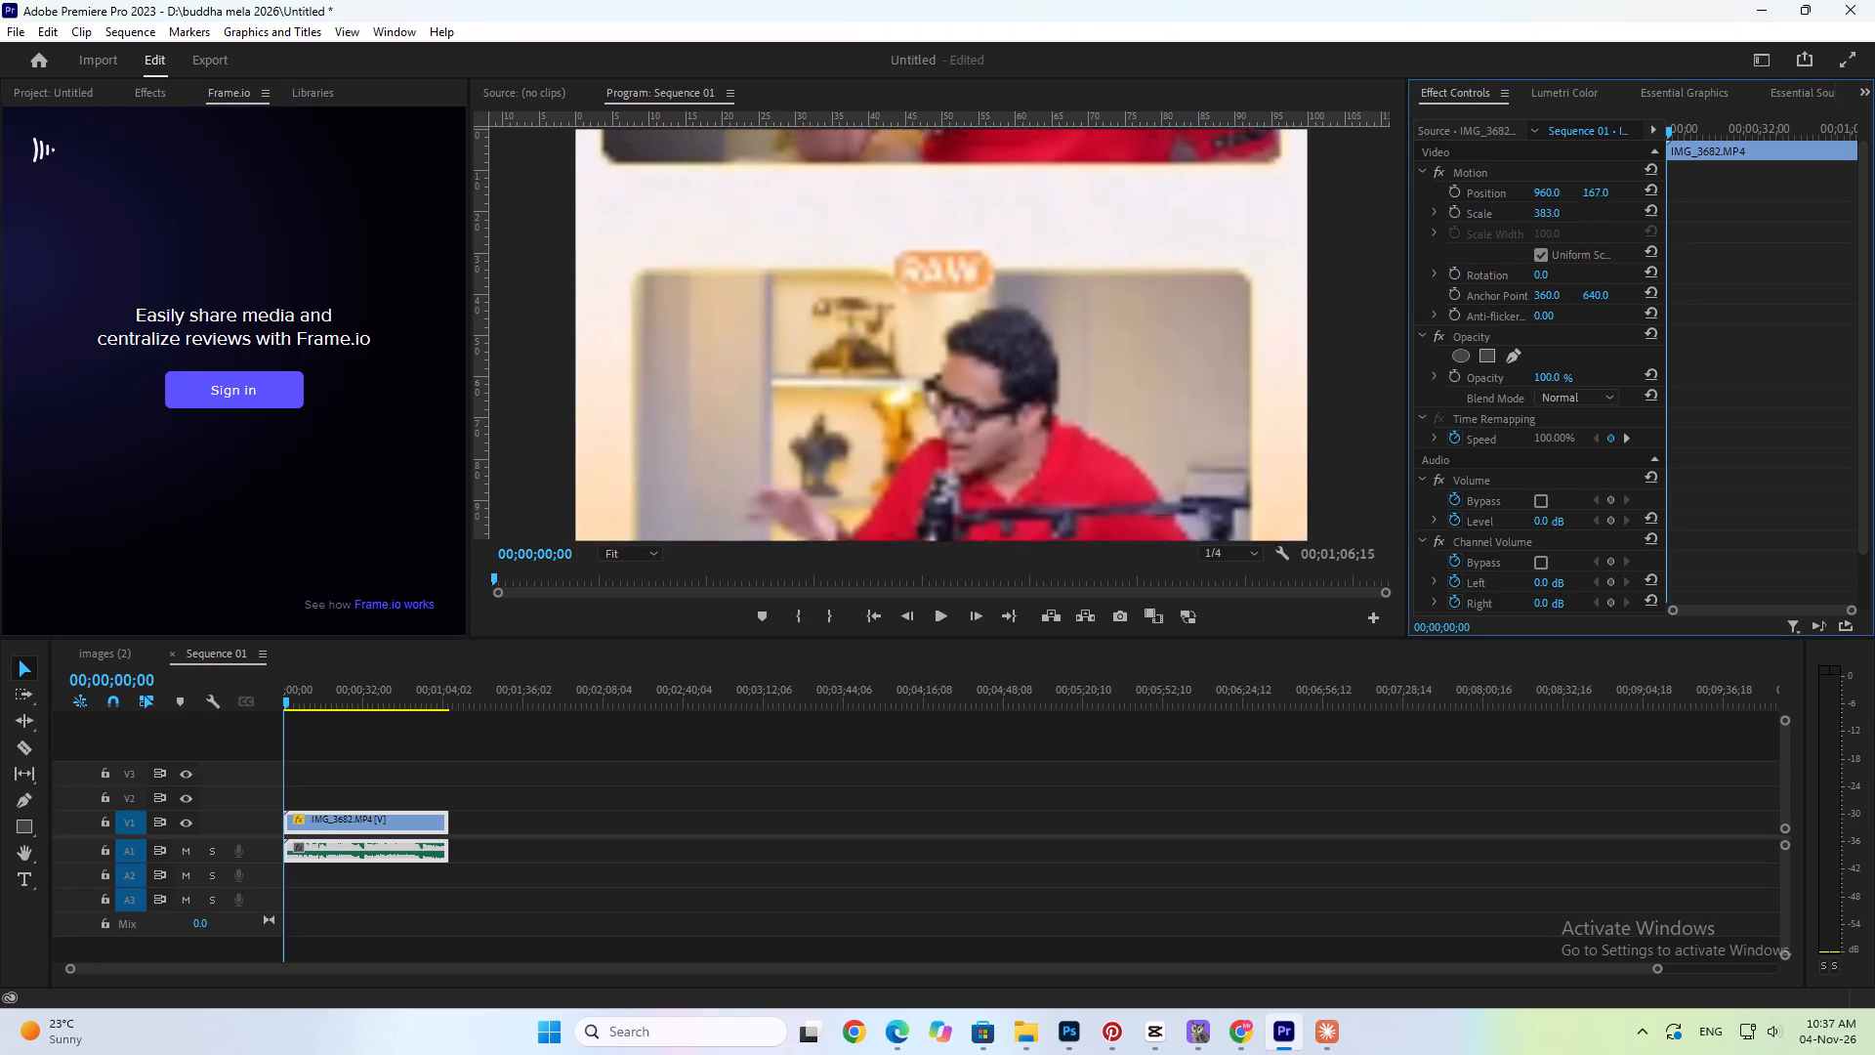
drag(1231, 257, 966, 349)
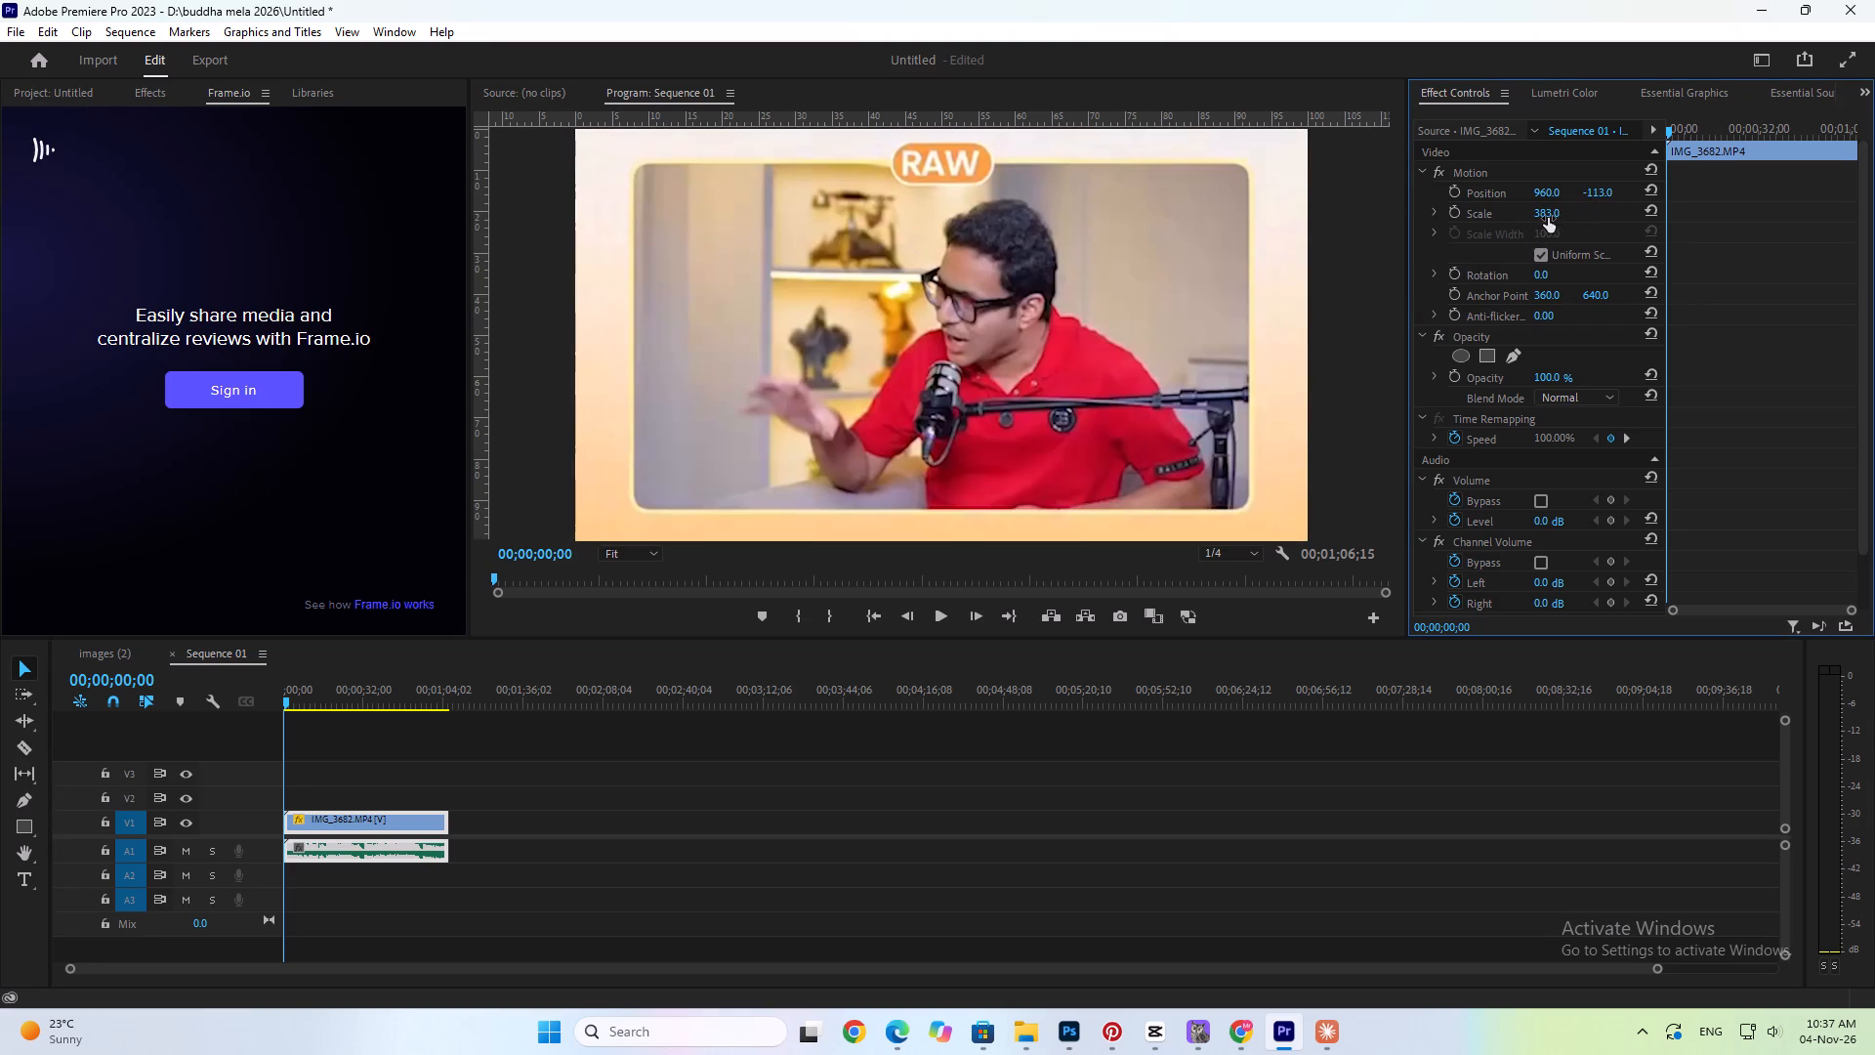
drag(1548, 218, 1565, 218)
drag(1614, 190, 1579, 195)
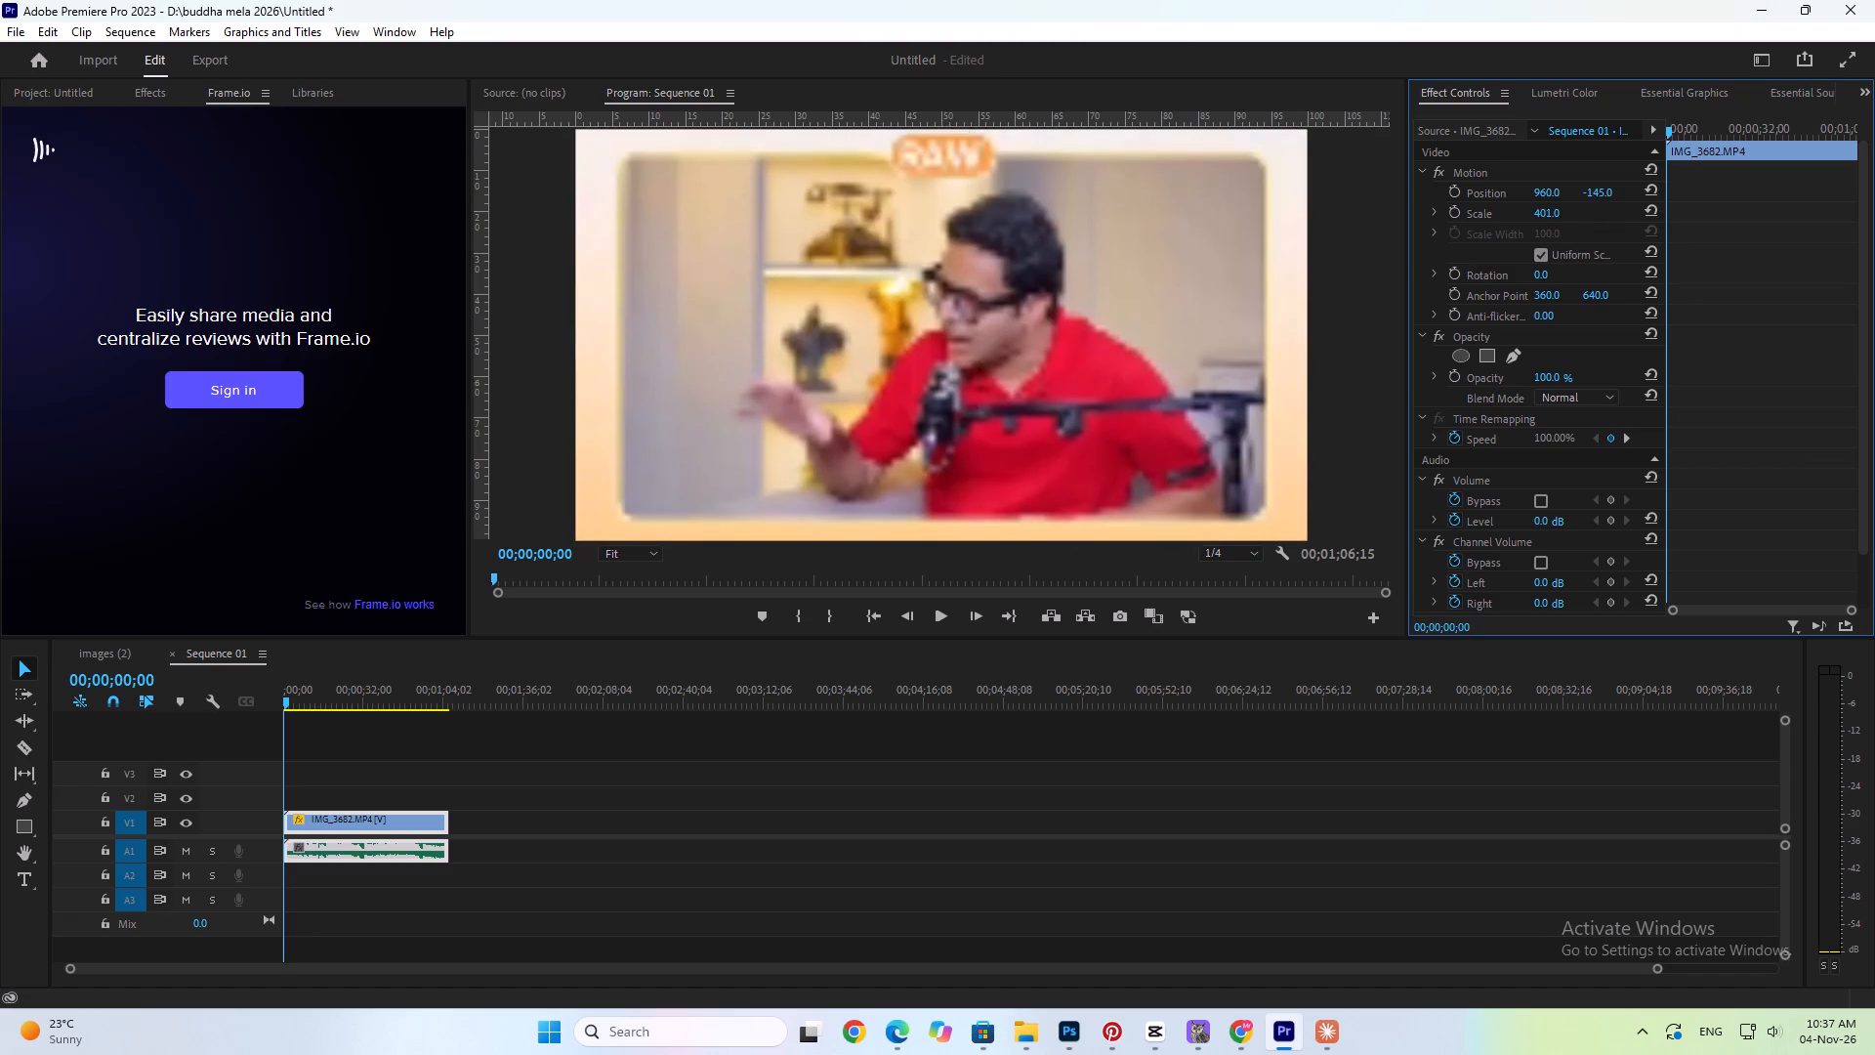
drag(1579, 195, 1561, 193)
drag(1552, 213, 1561, 213)
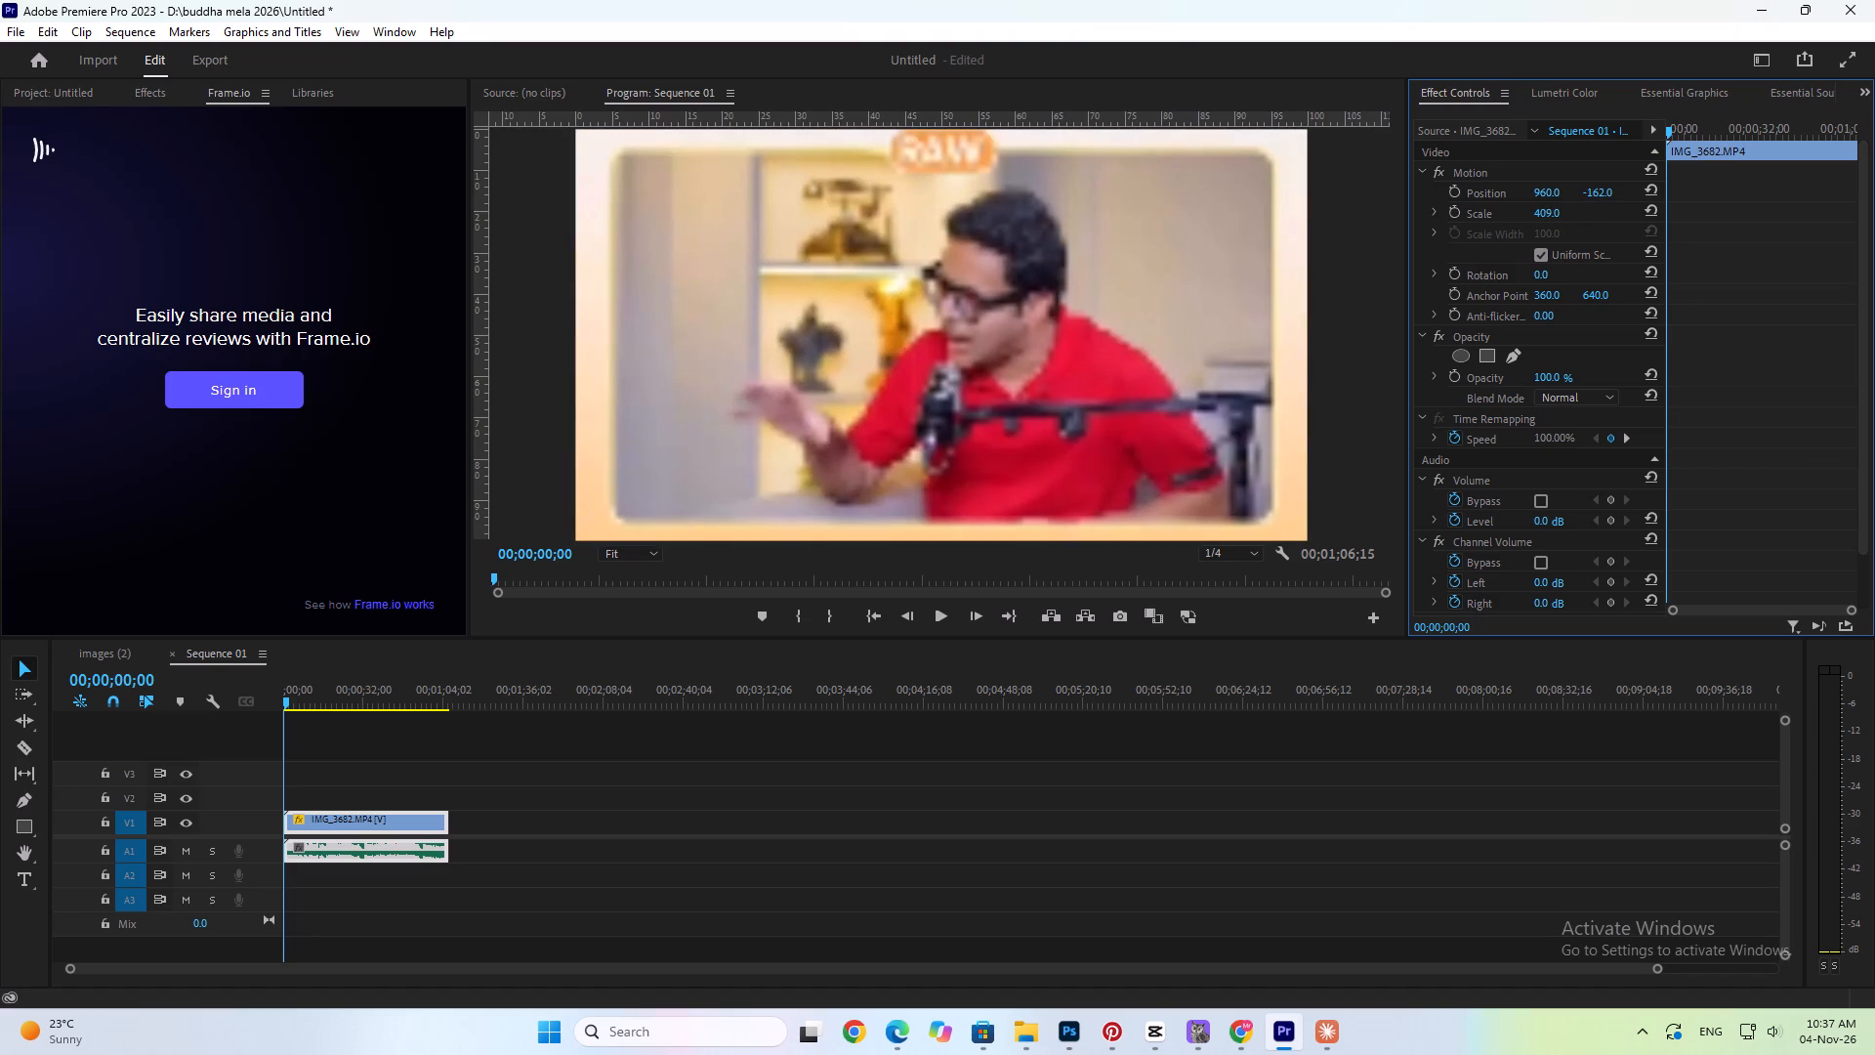
drag(1561, 213, 1587, 208)
drag(1611, 190, 1560, 212)
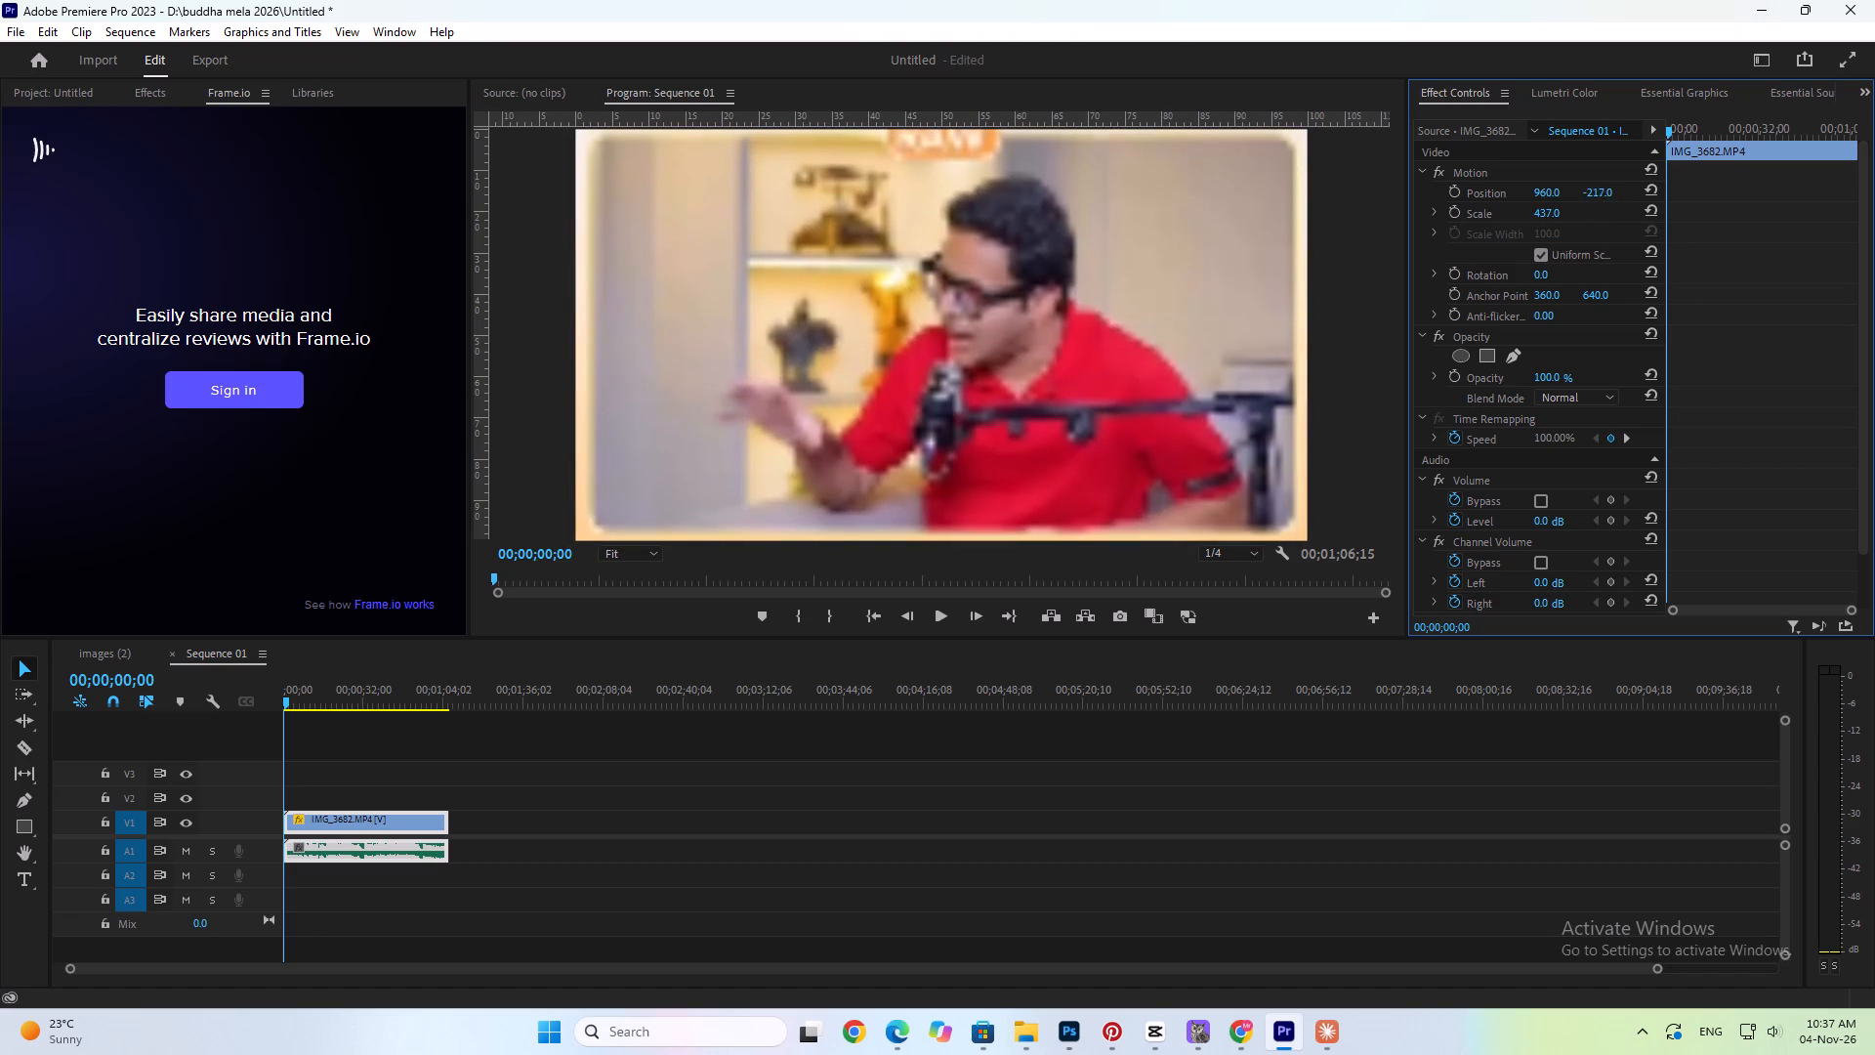
drag(1560, 212, 1575, 210)
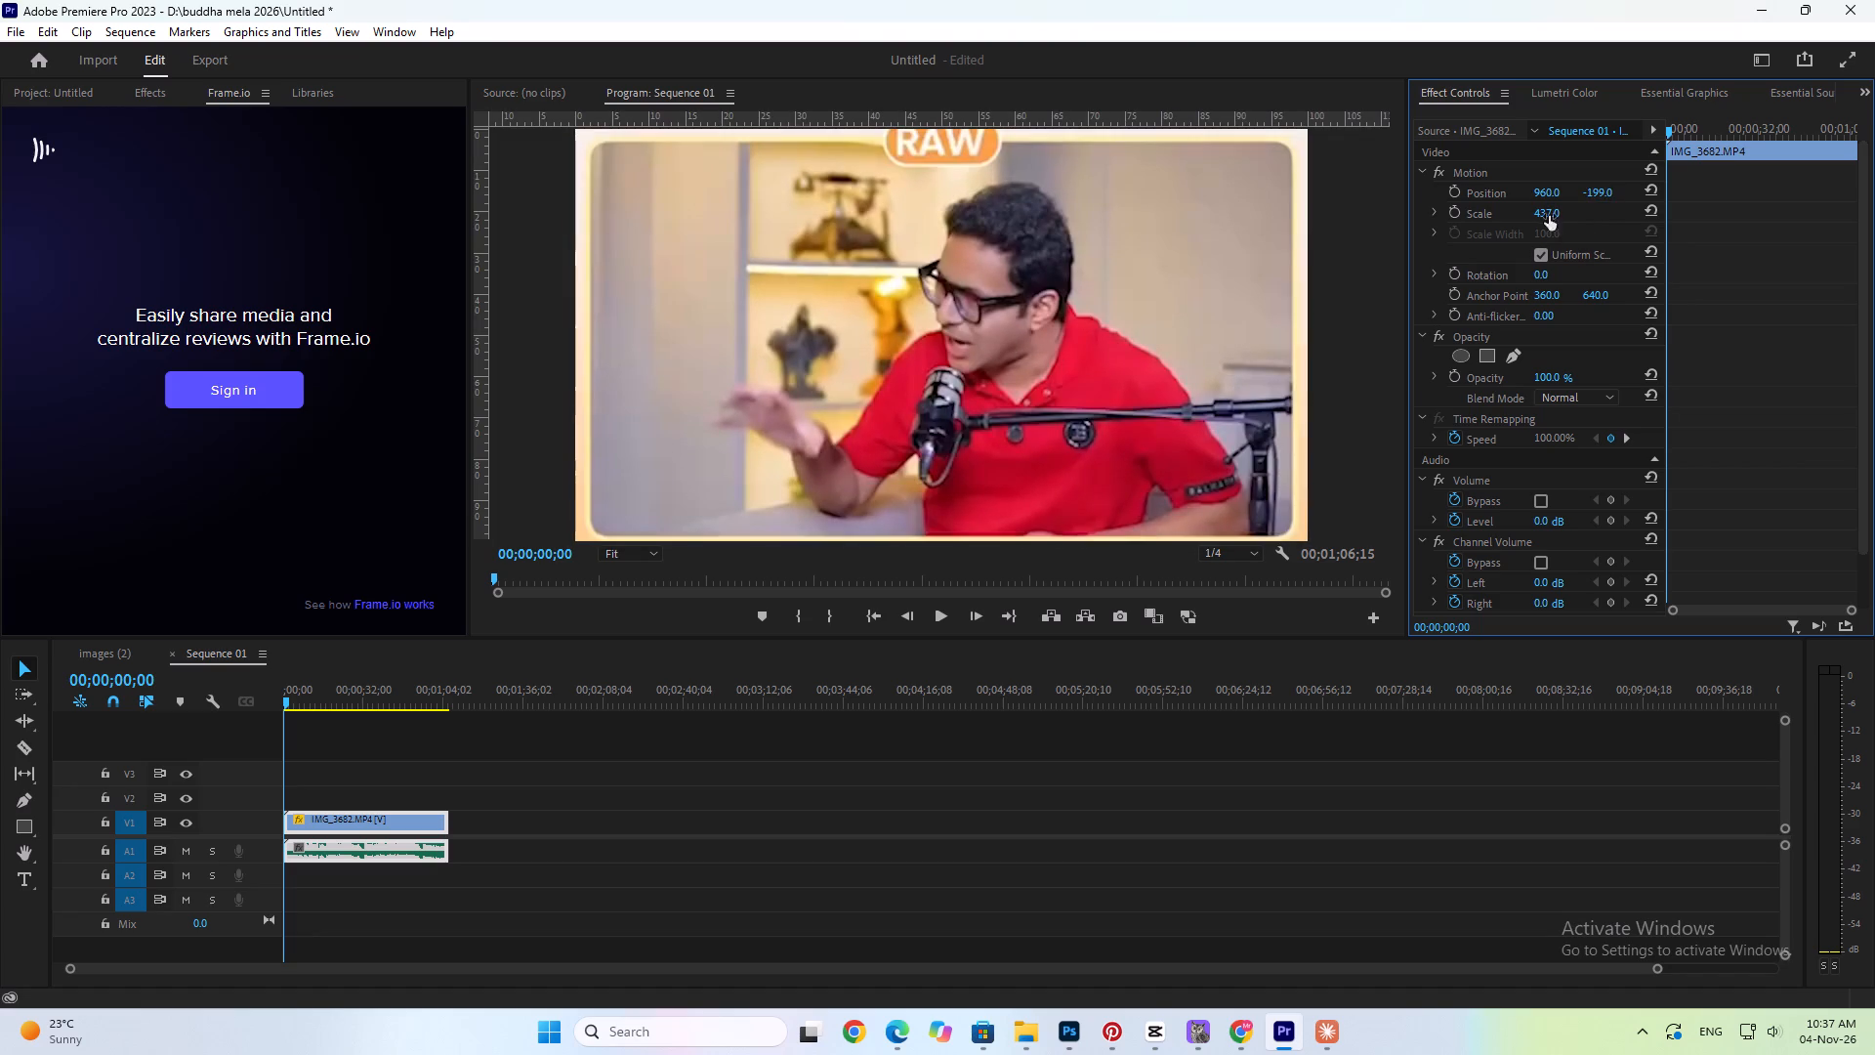
drag(1549, 214, 1595, 209)
drag(1609, 190, 1484, 221)
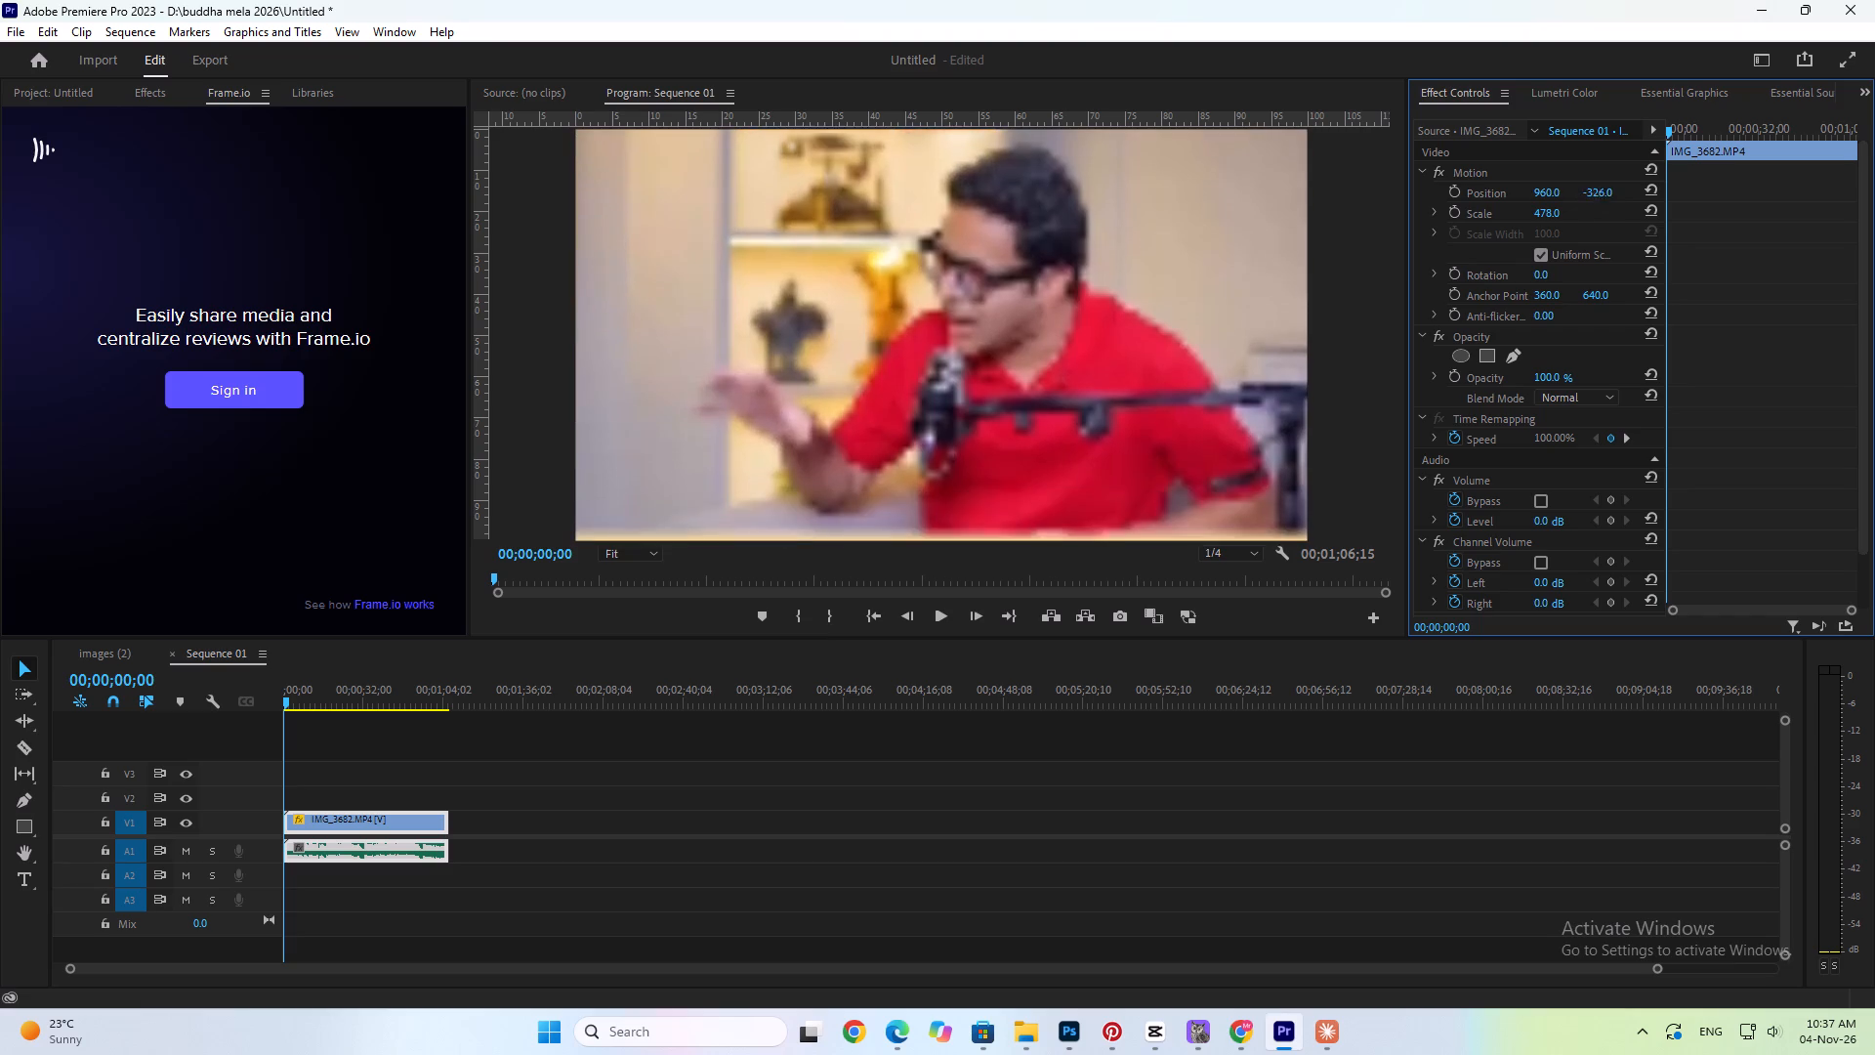
drag(1484, 221, 1534, 212)
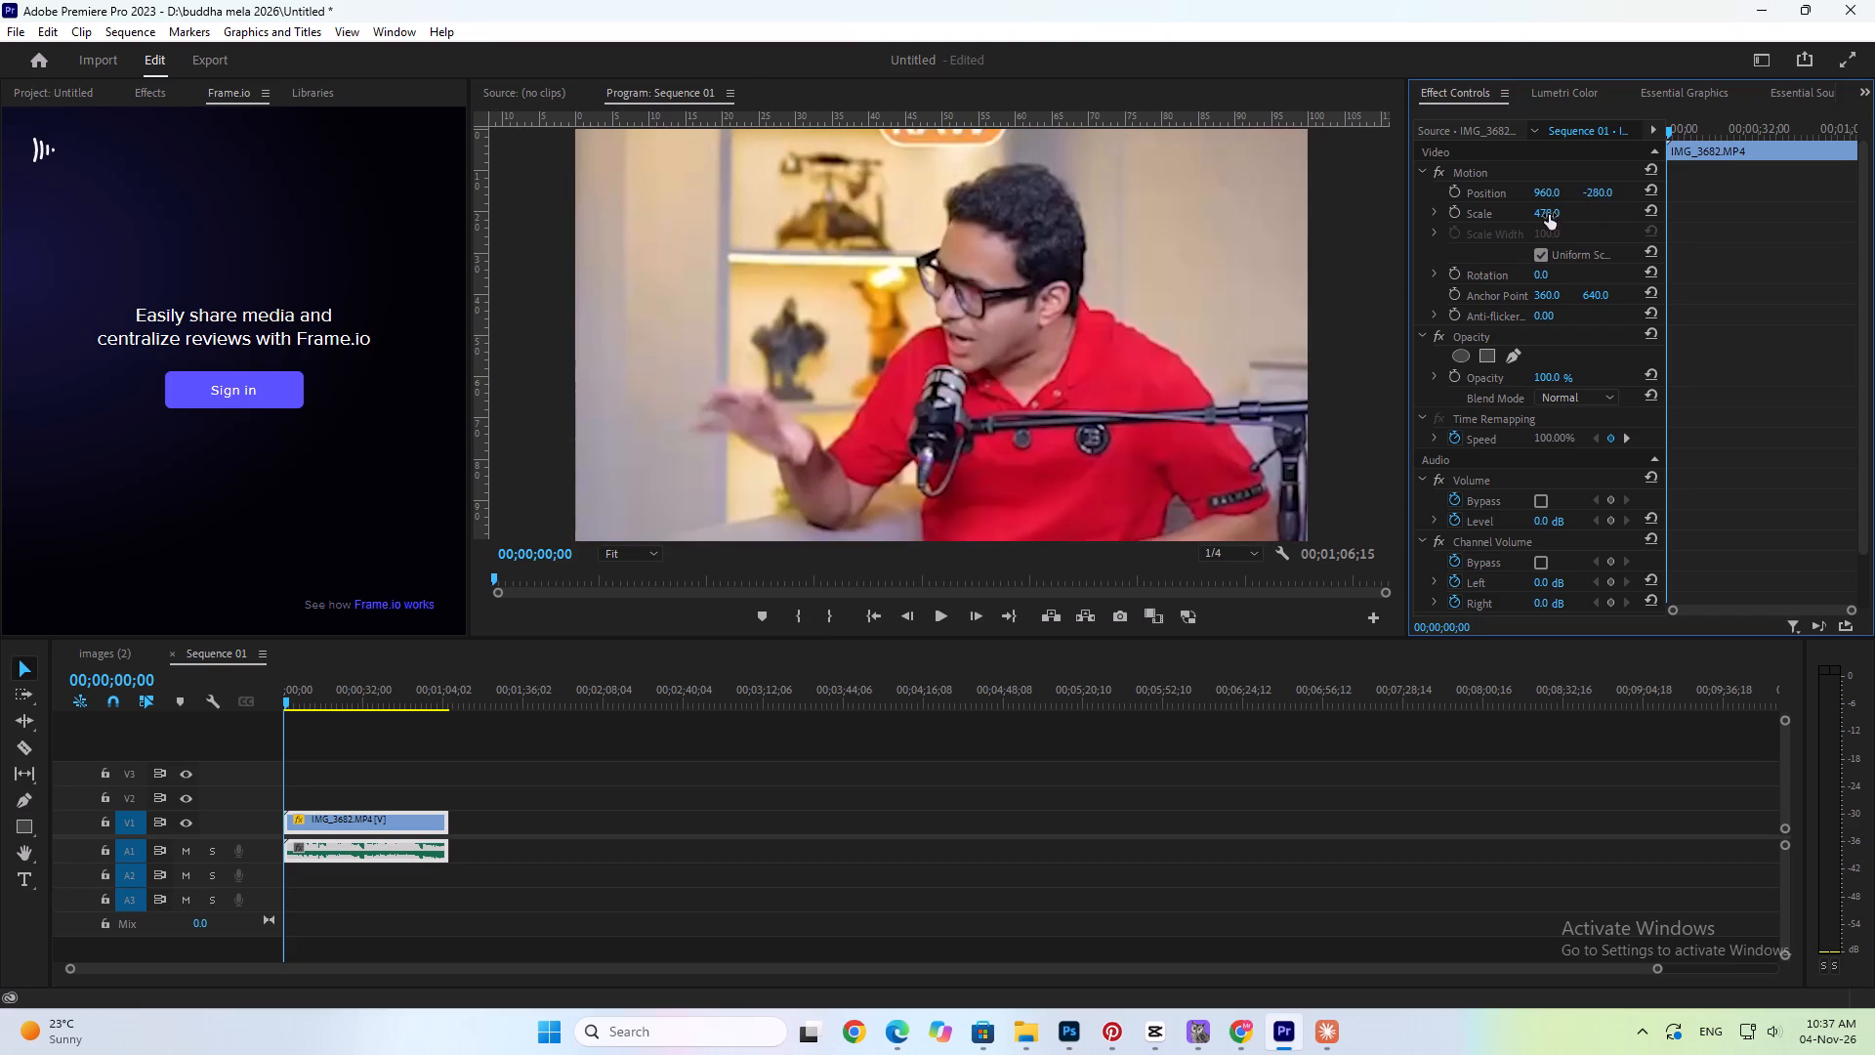
drag(1549, 215, 1568, 216)
drag(1611, 187, 1533, 203)
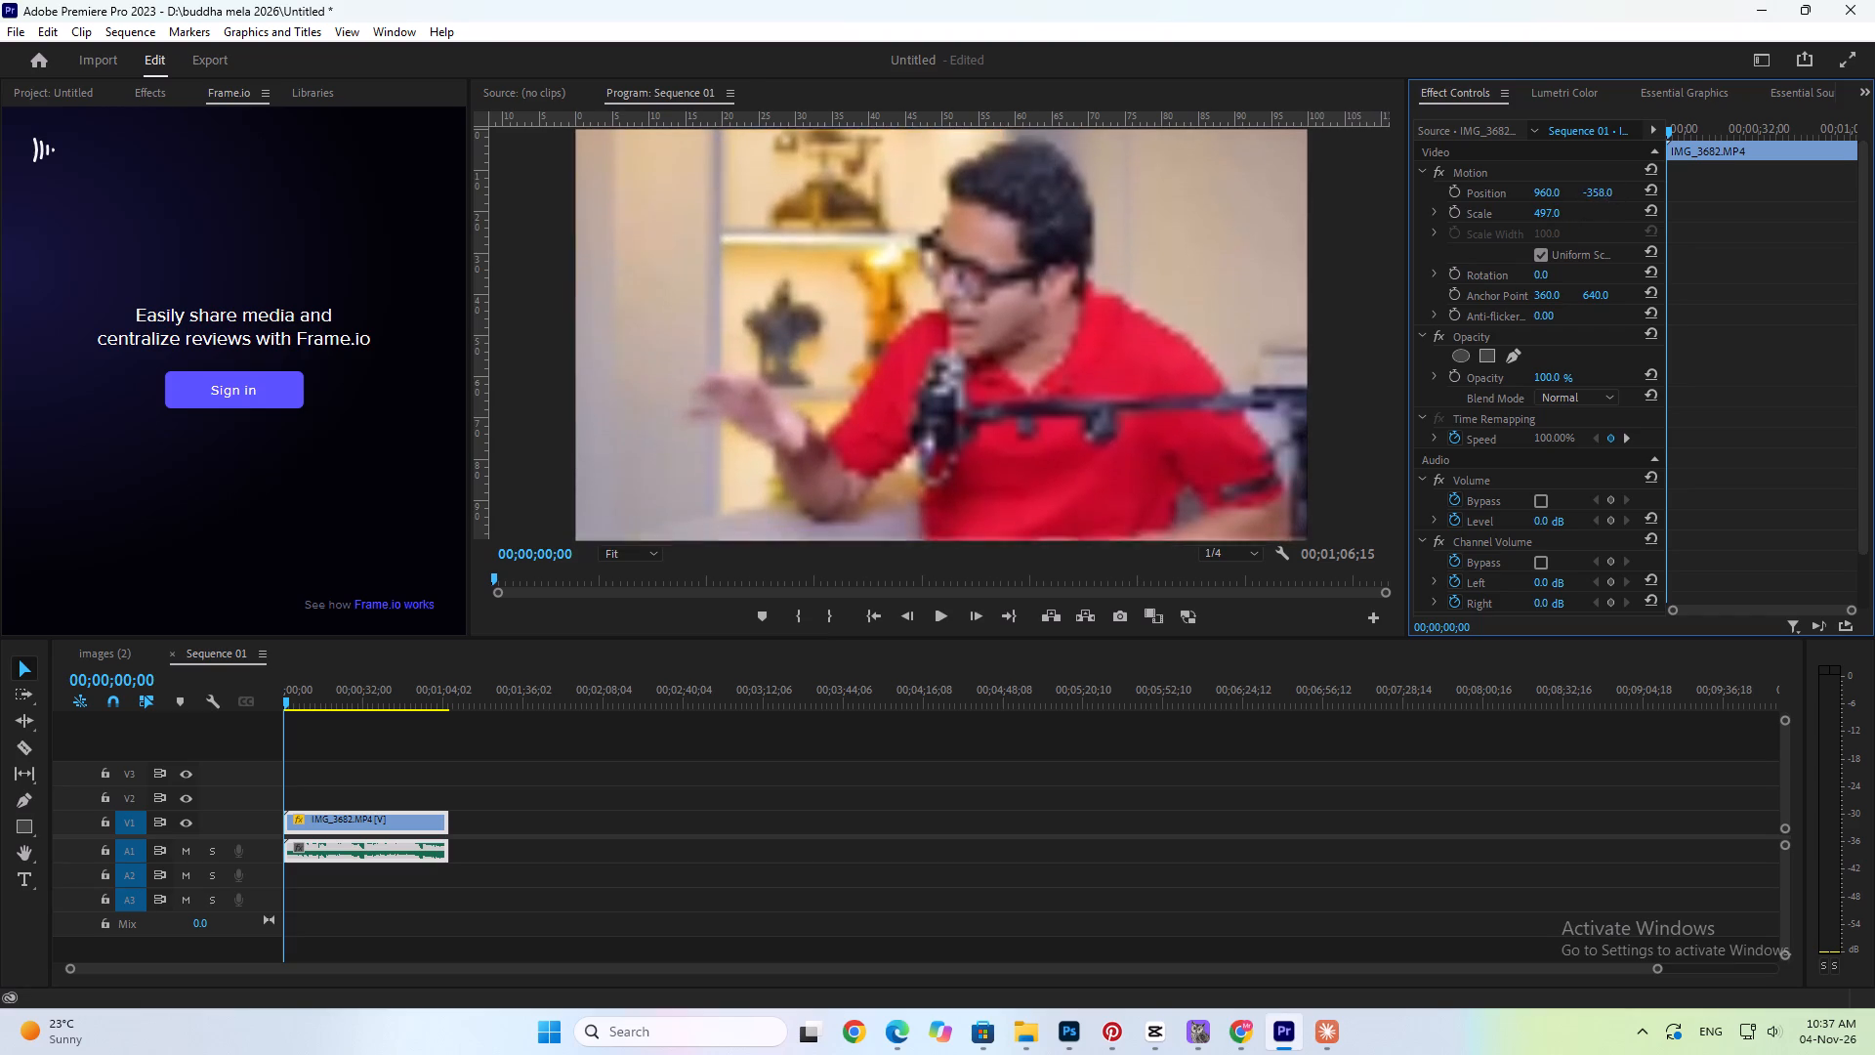
drag(1533, 203, 1544, 203)
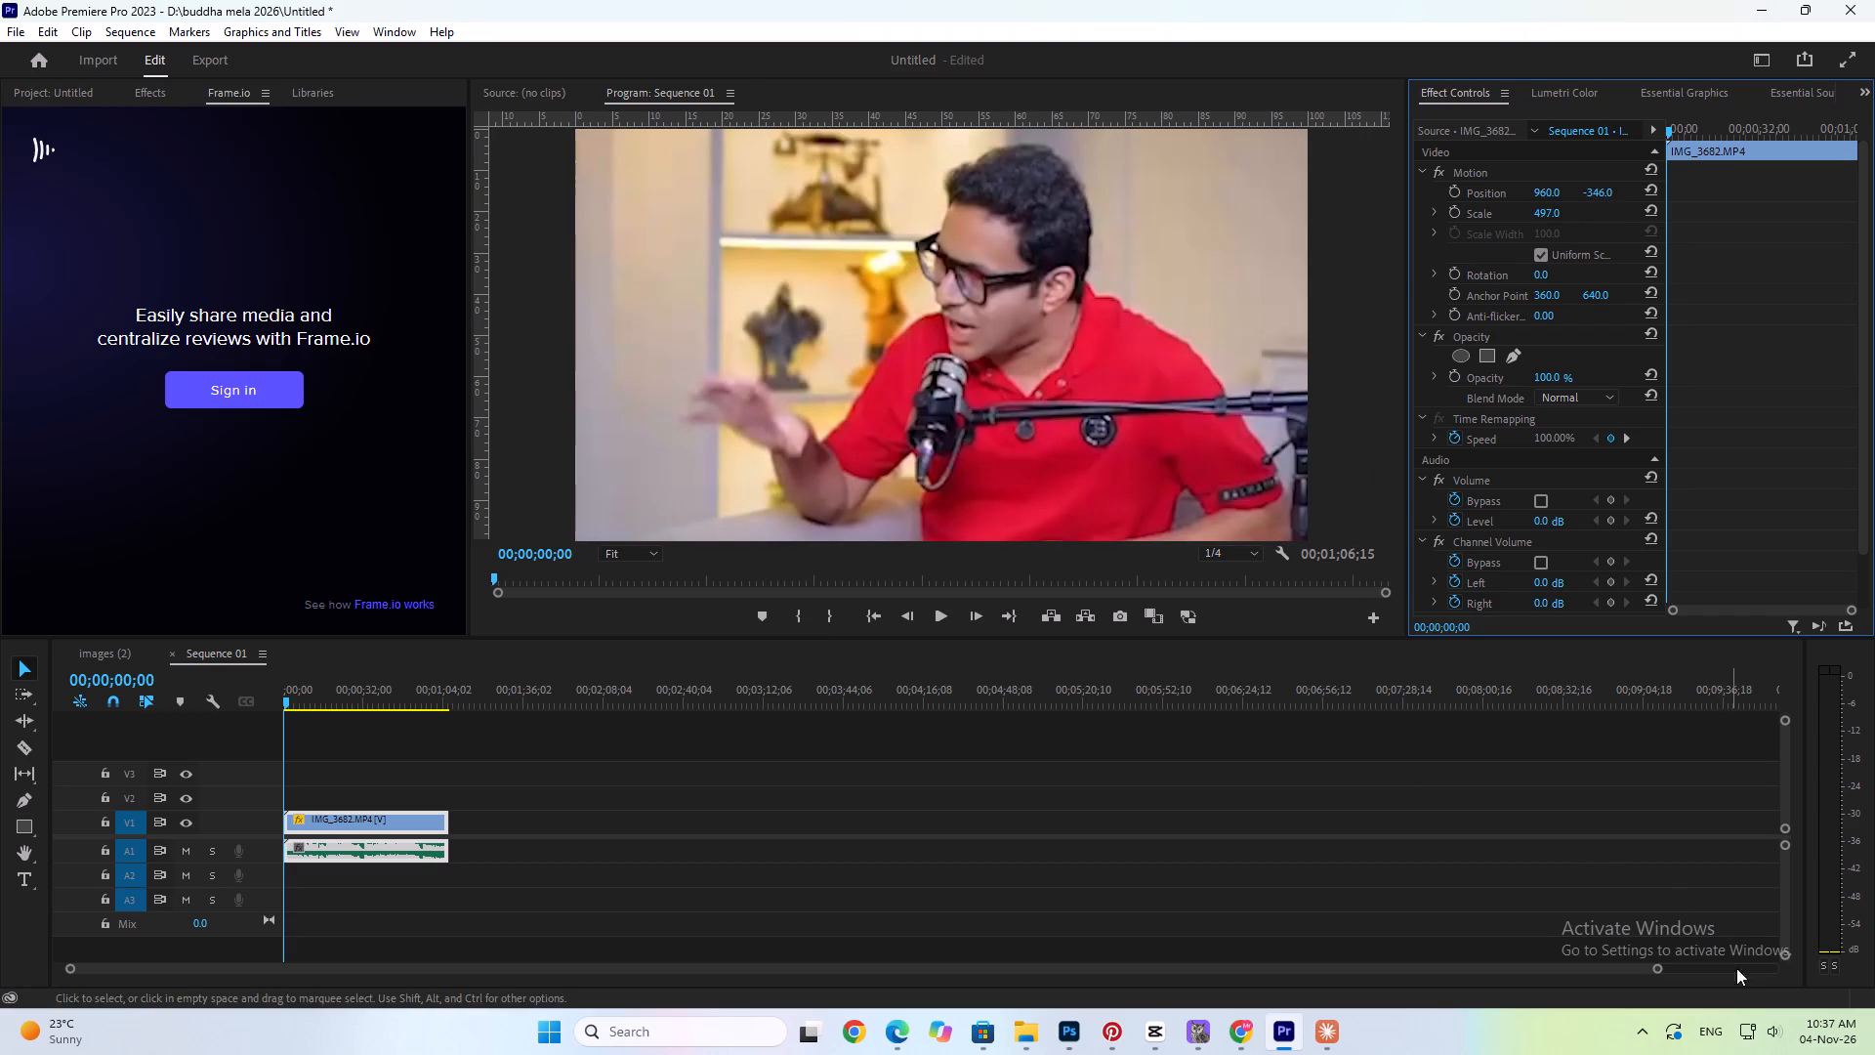
Mute the computer by lowering the Windows system volume all the way.
click(1765, 1034)
drag(1586, 906, 1435, 939)
click(1230, 907)
Briefly play the reframed clip and set the program preview's playback resolution to Full.
key(space)
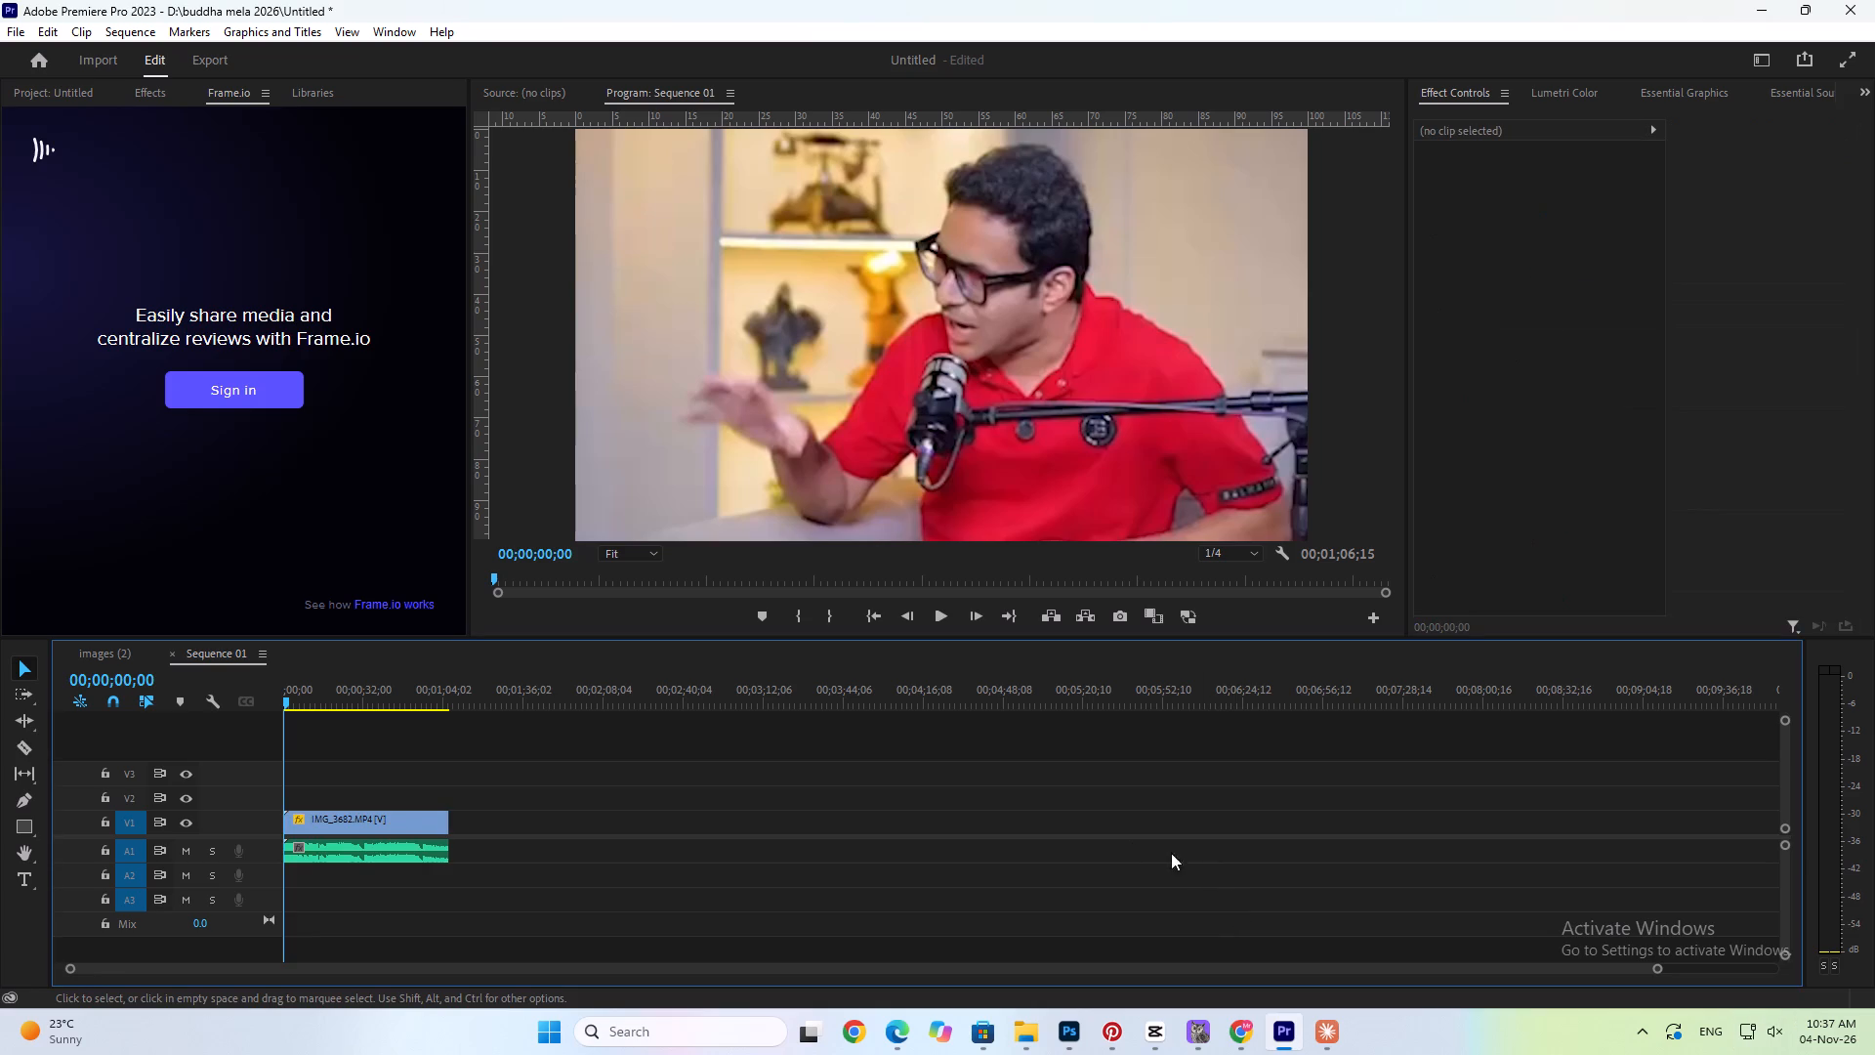
key(space)
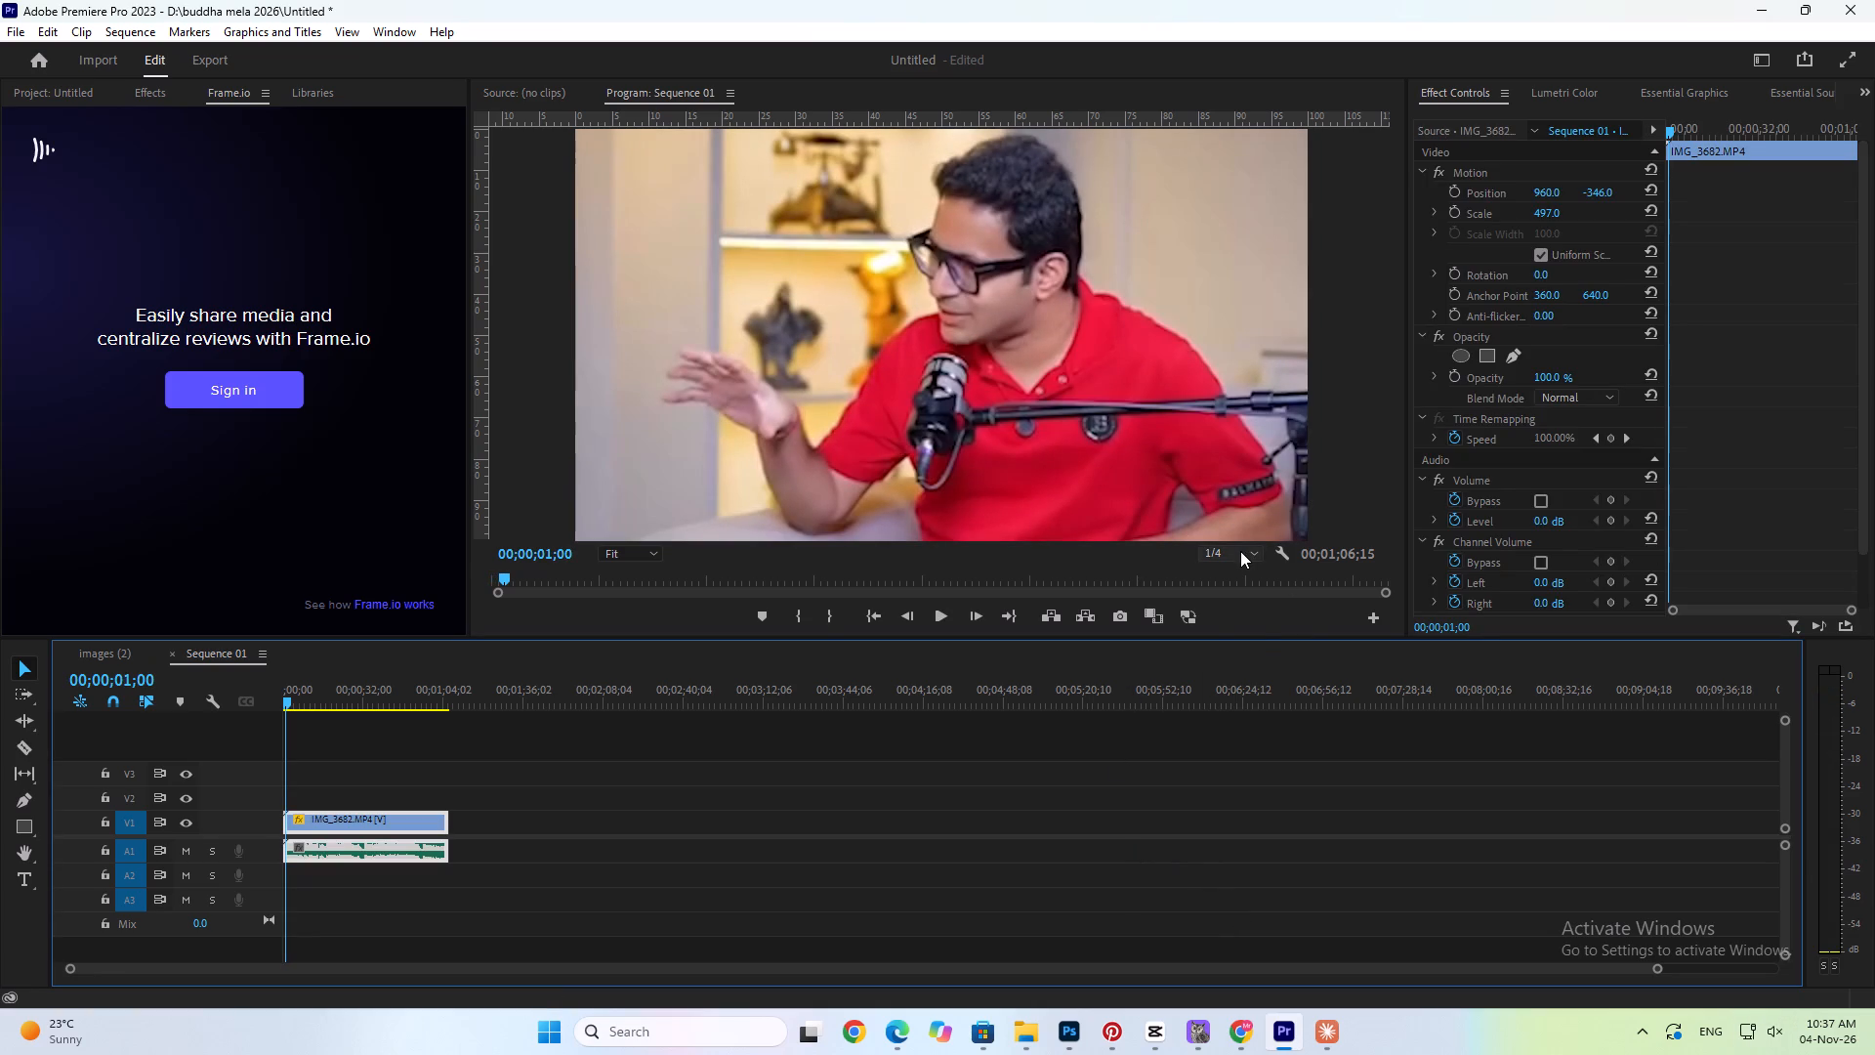
click(1240, 551)
click(1236, 568)
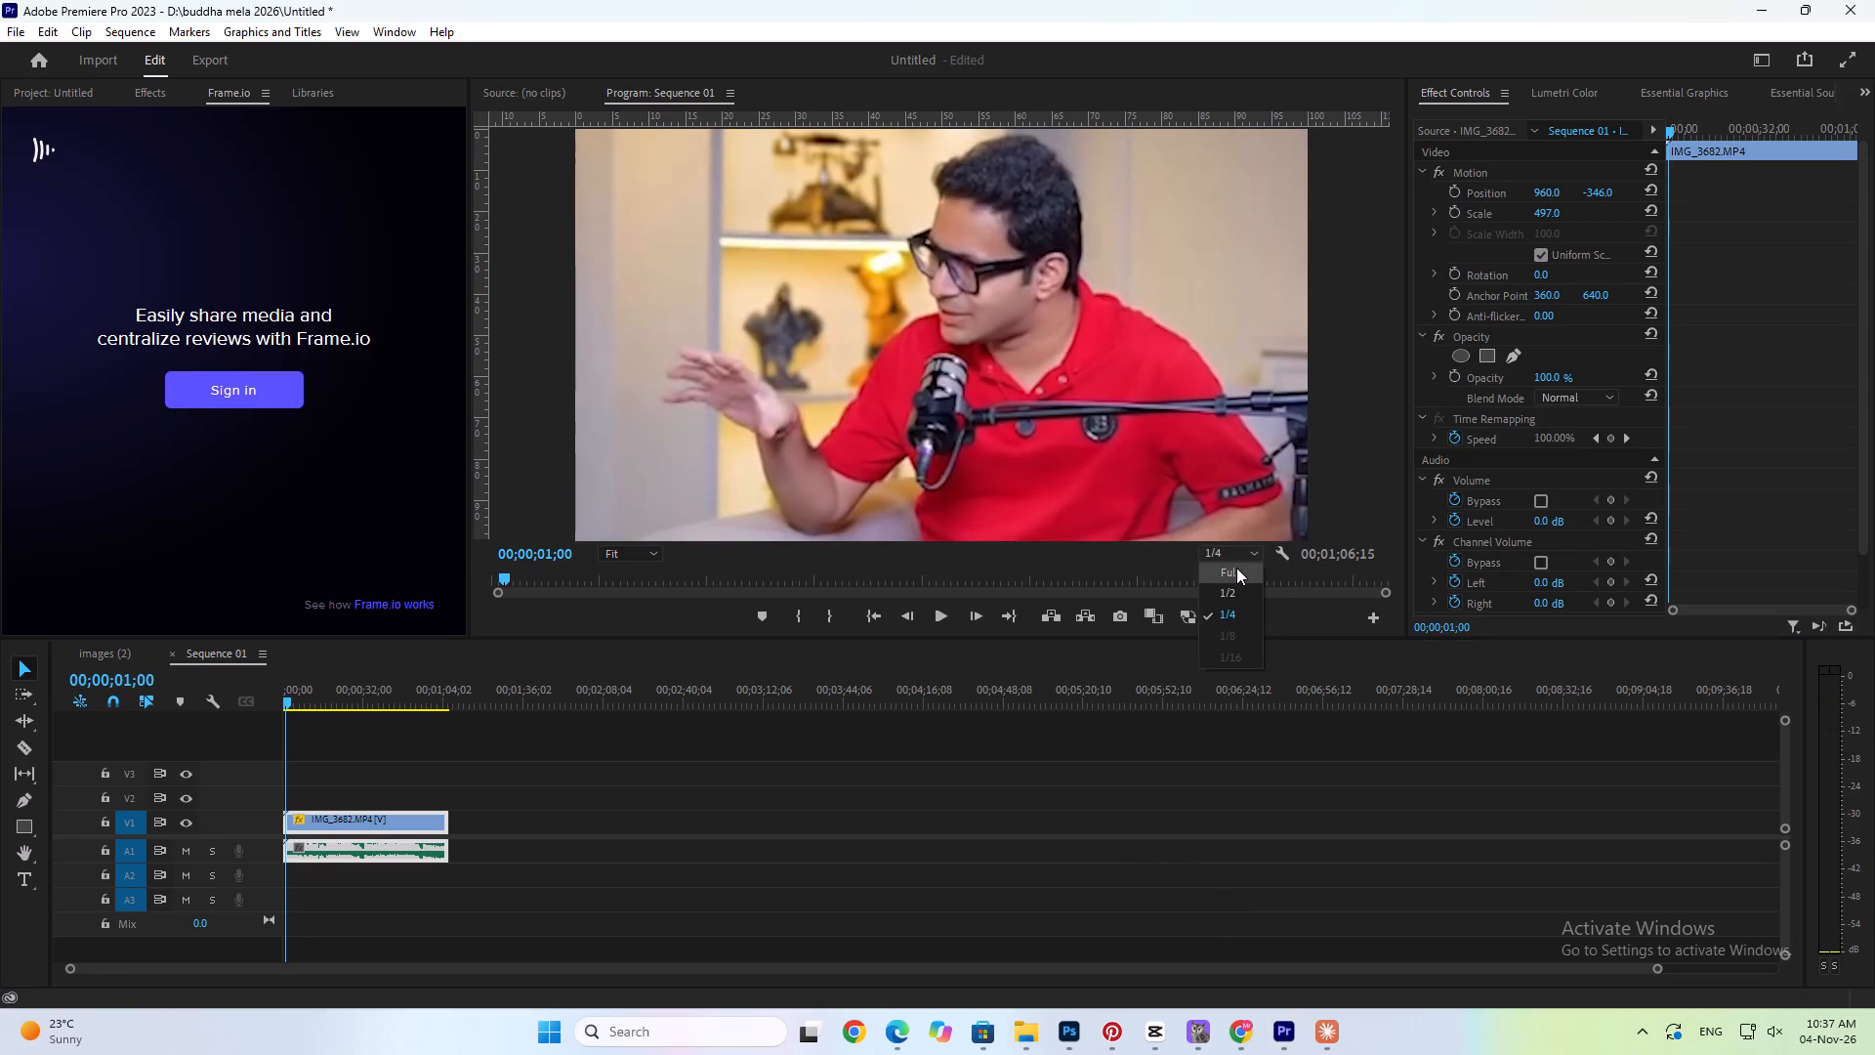
Play Sequence 01 from the start and scrub through to 00;00;56;16, checking the RAW footage's framing in the different shots.
click(614, 813)
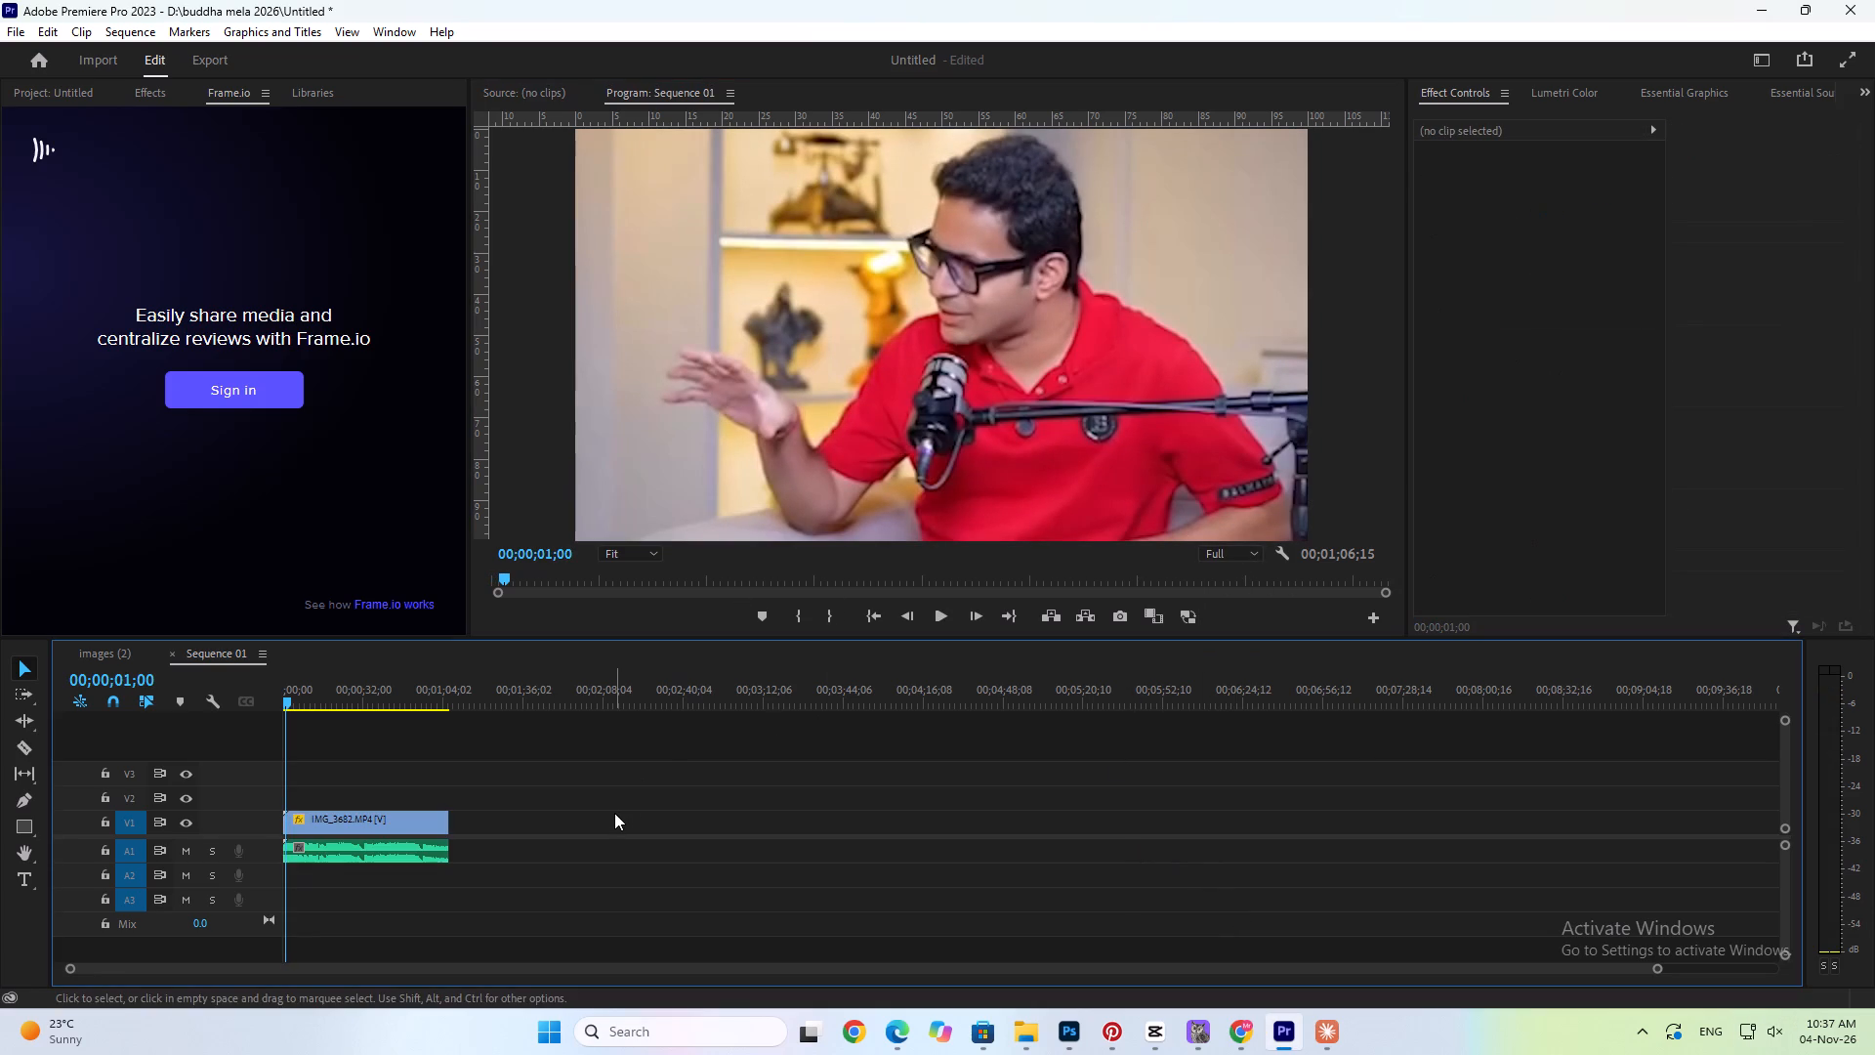
alt+scroll(614, 813, up, 14)
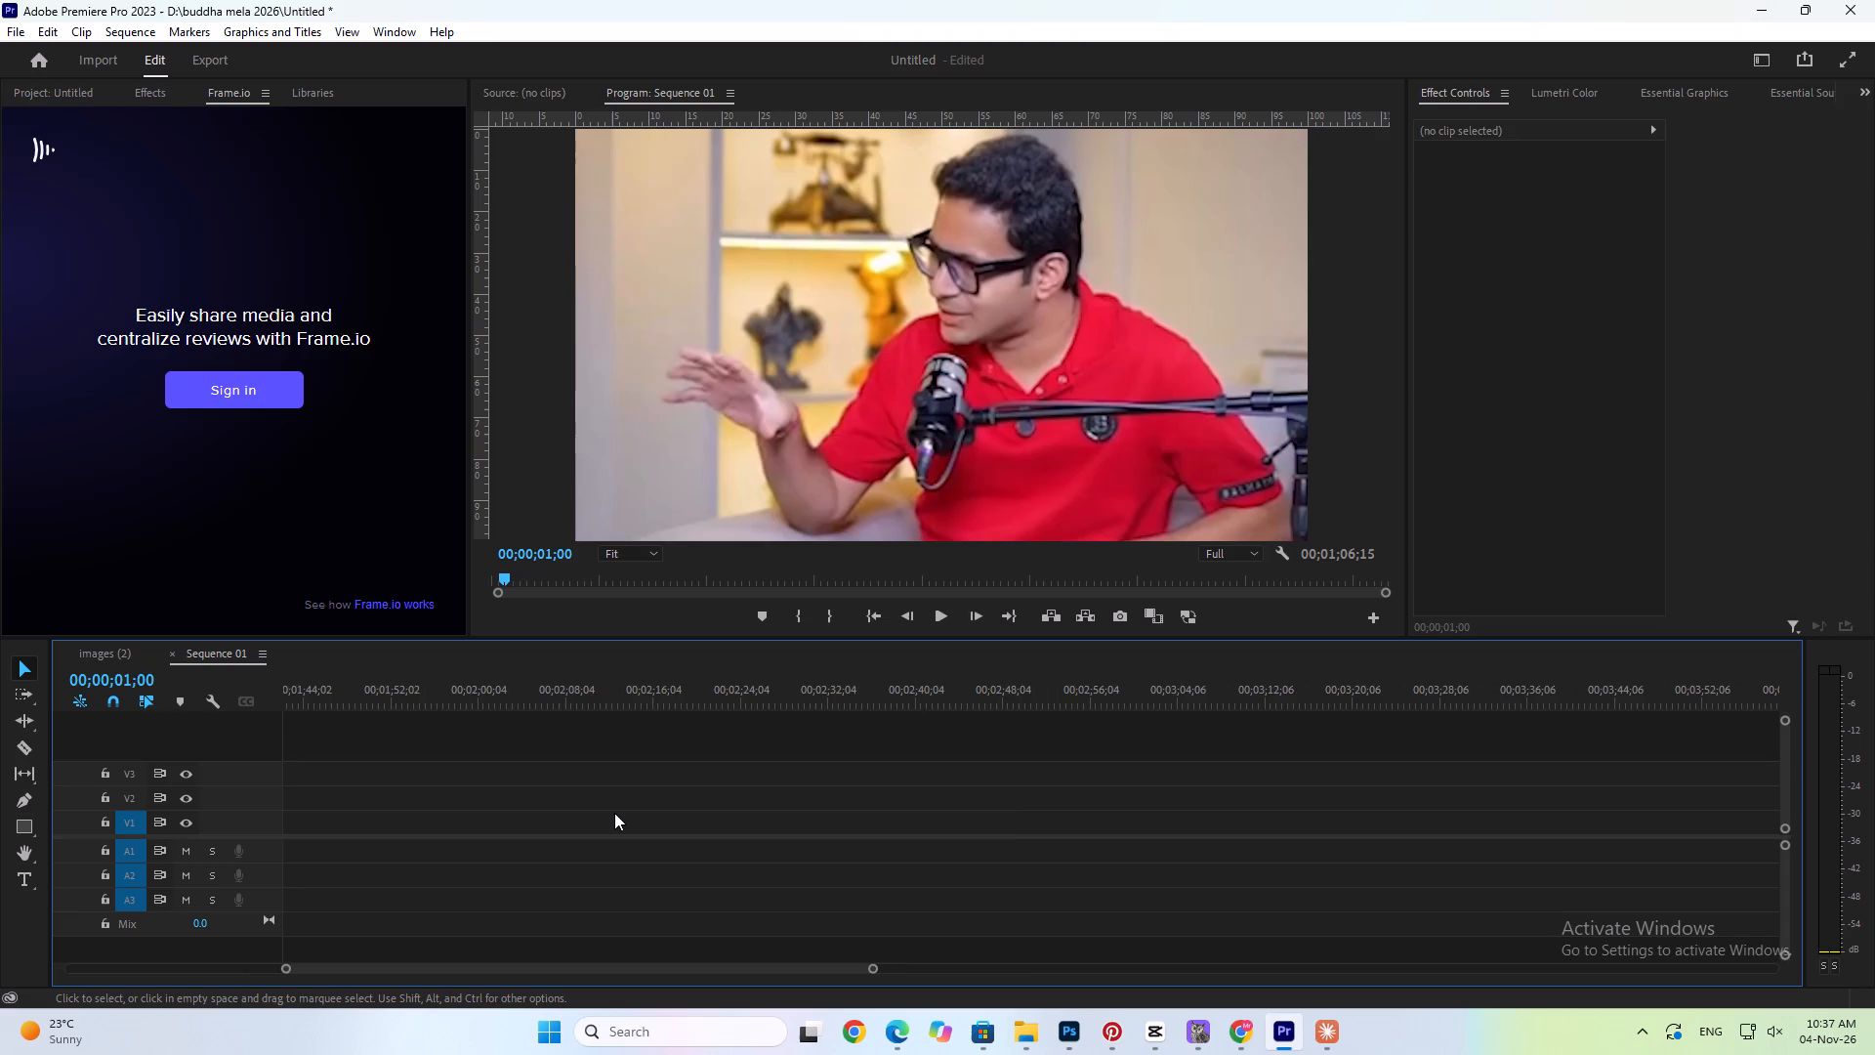
key(Home)
text(==)
key(space)
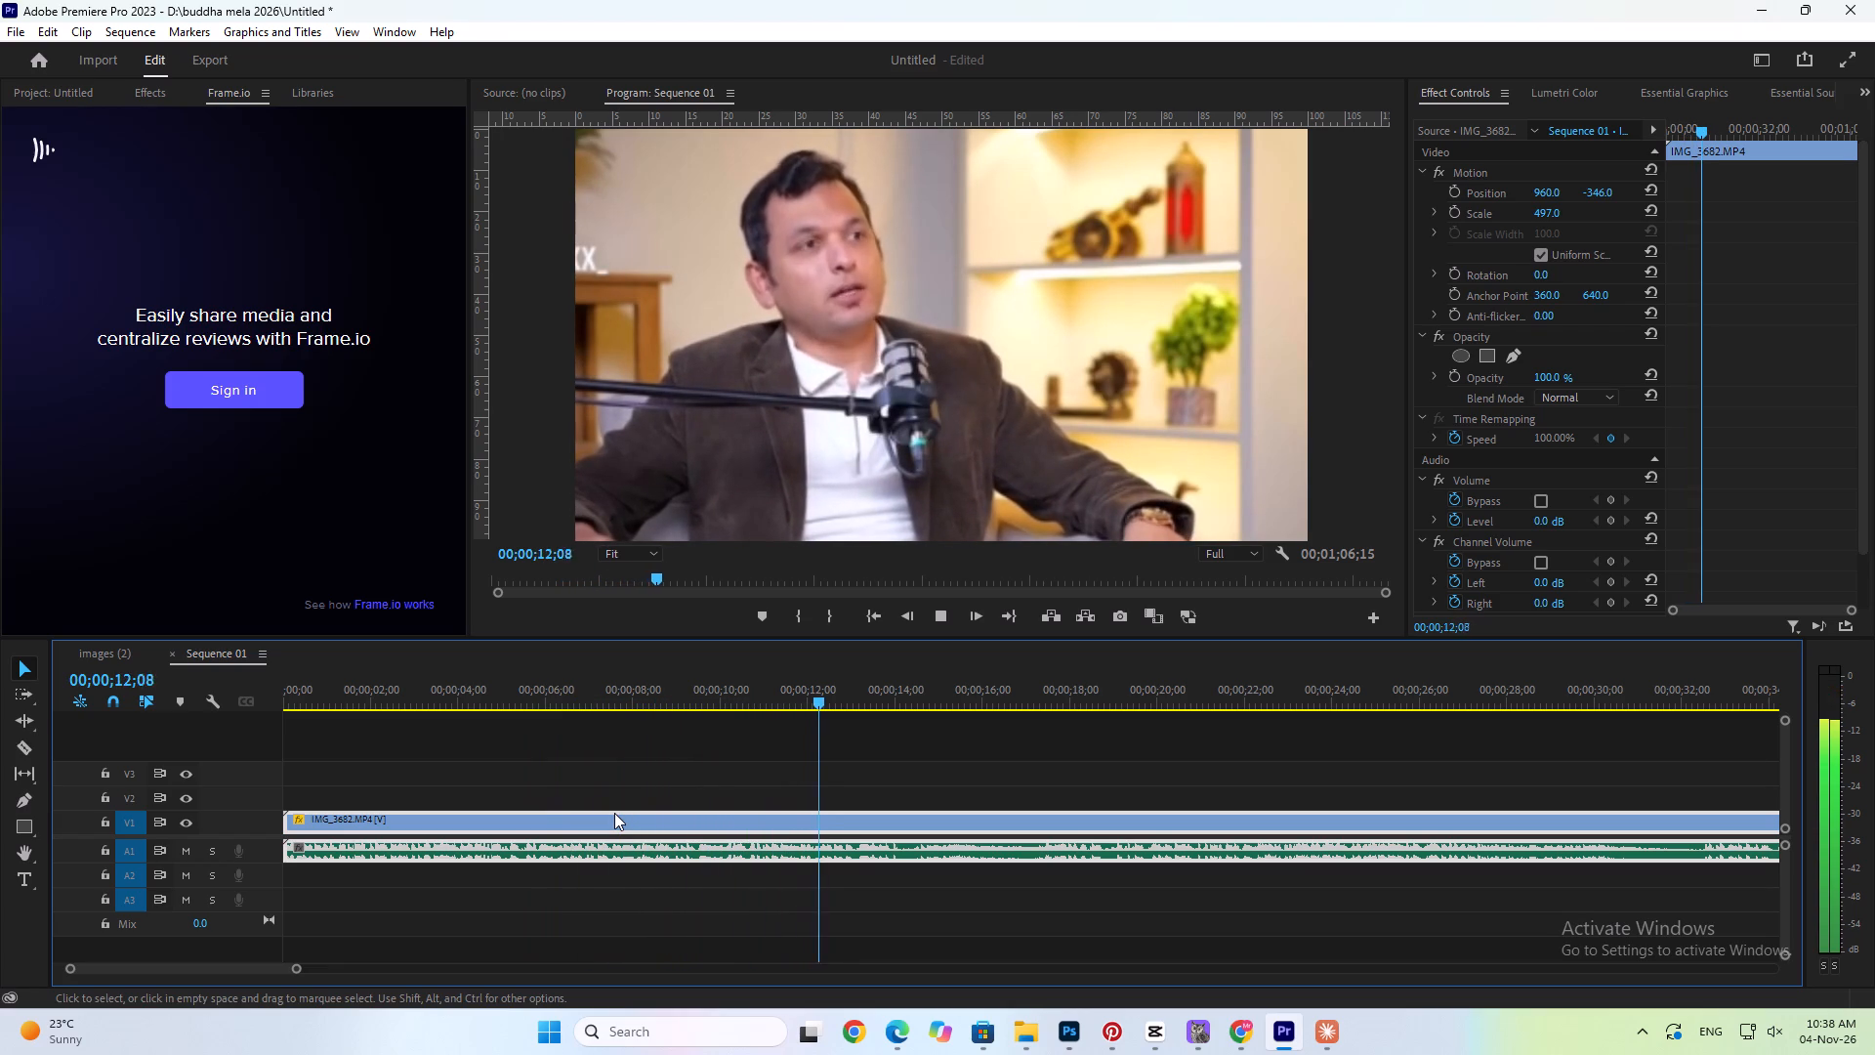
key(space)
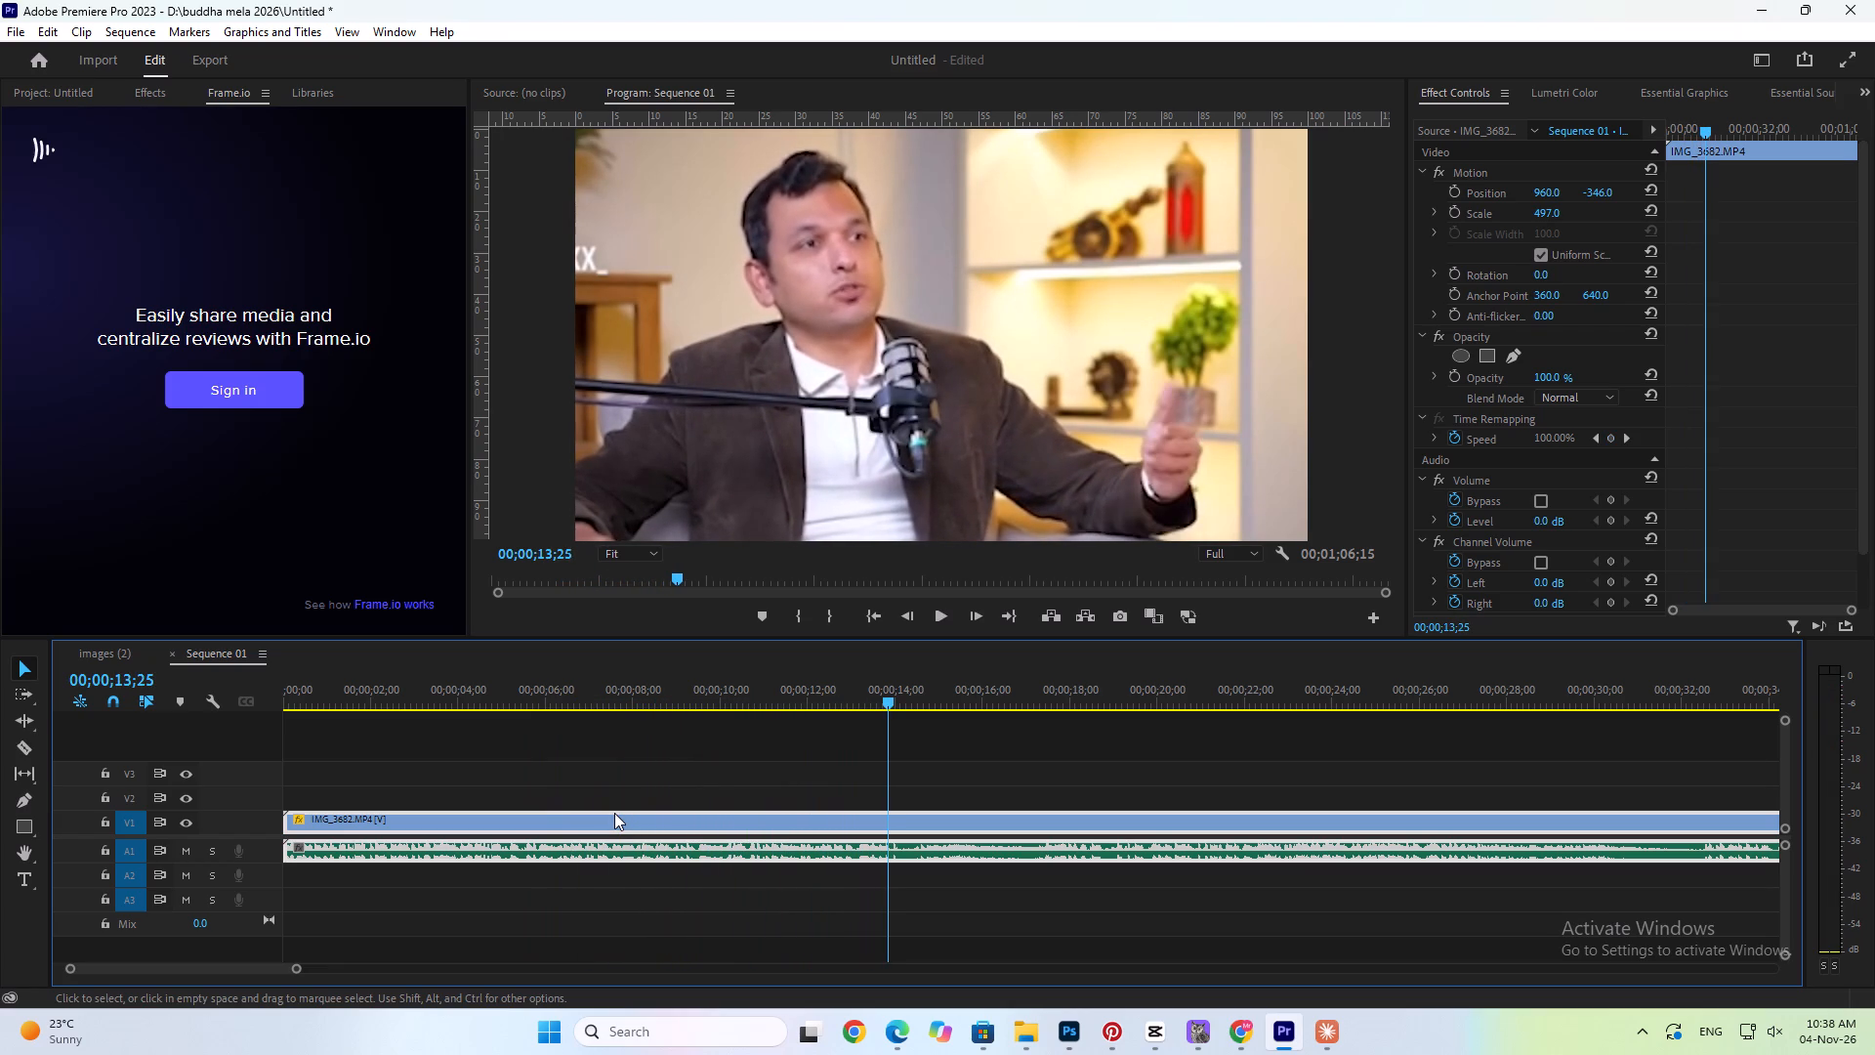
alt+scroll(739, 867, down, 10)
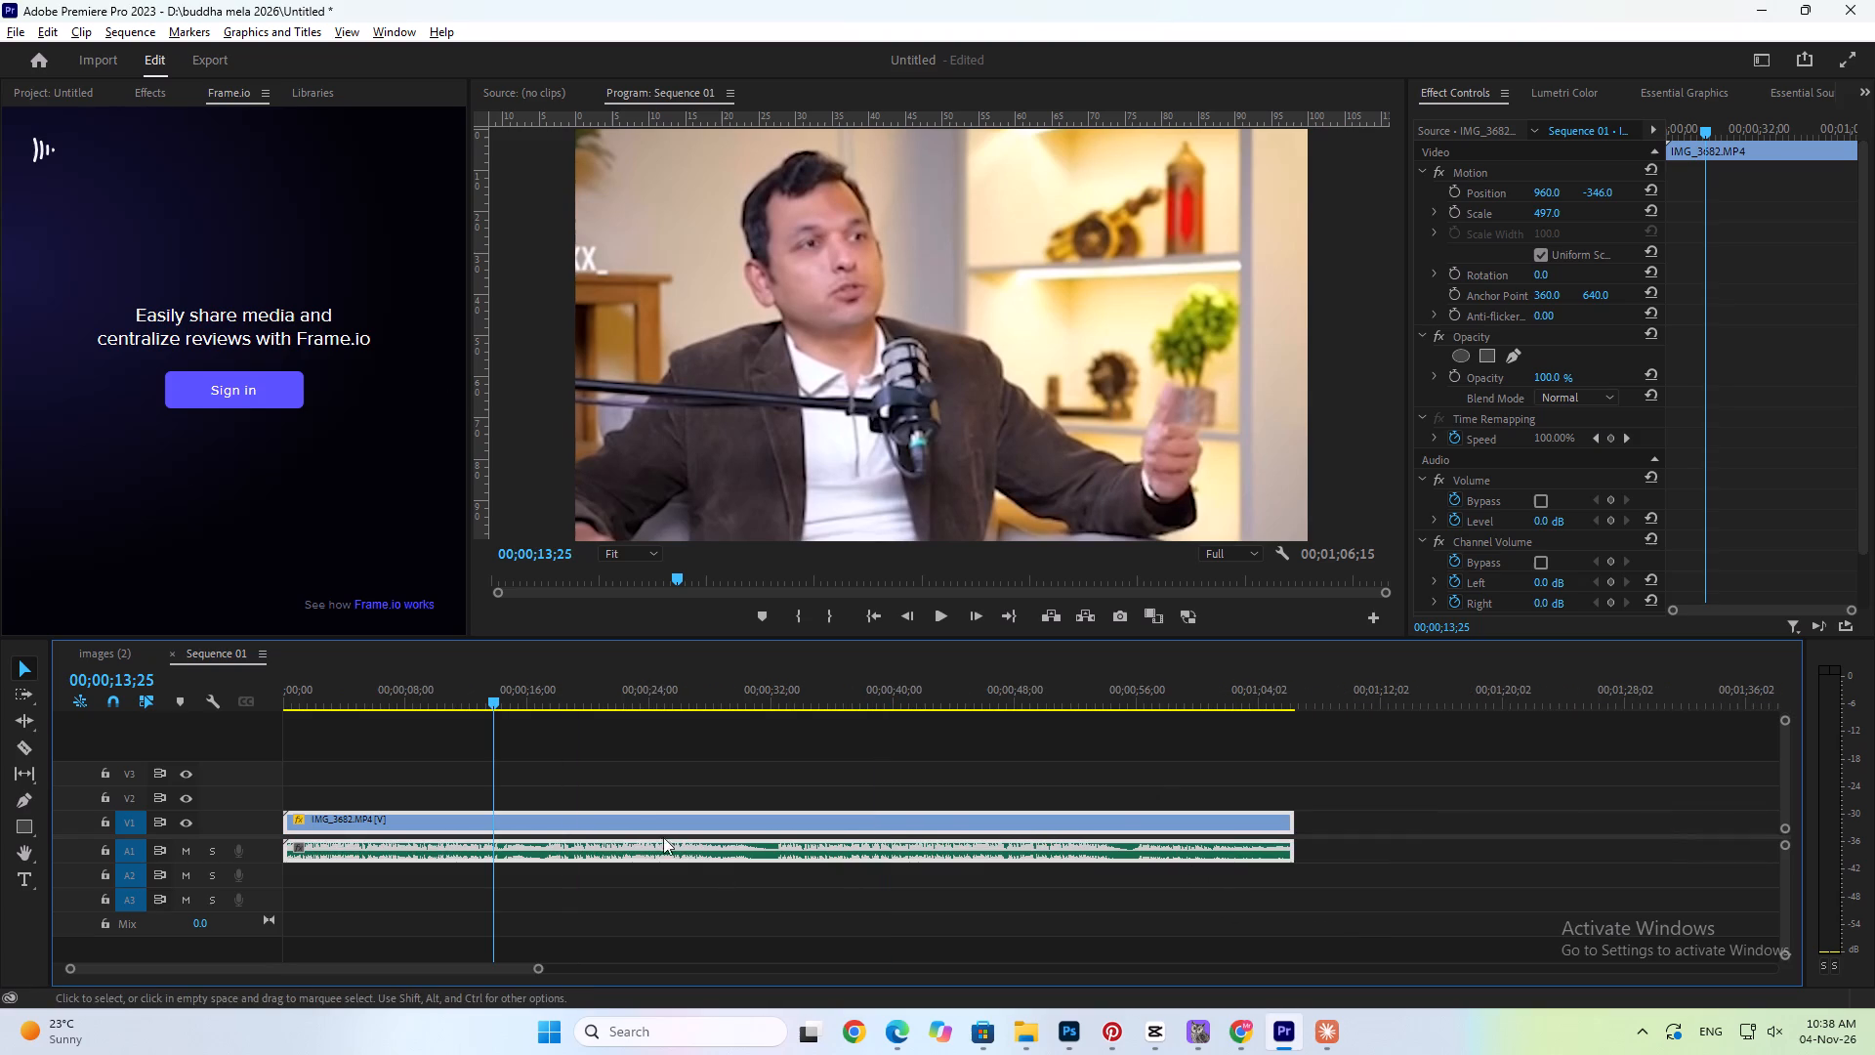
drag(496, 694, 696, 696)
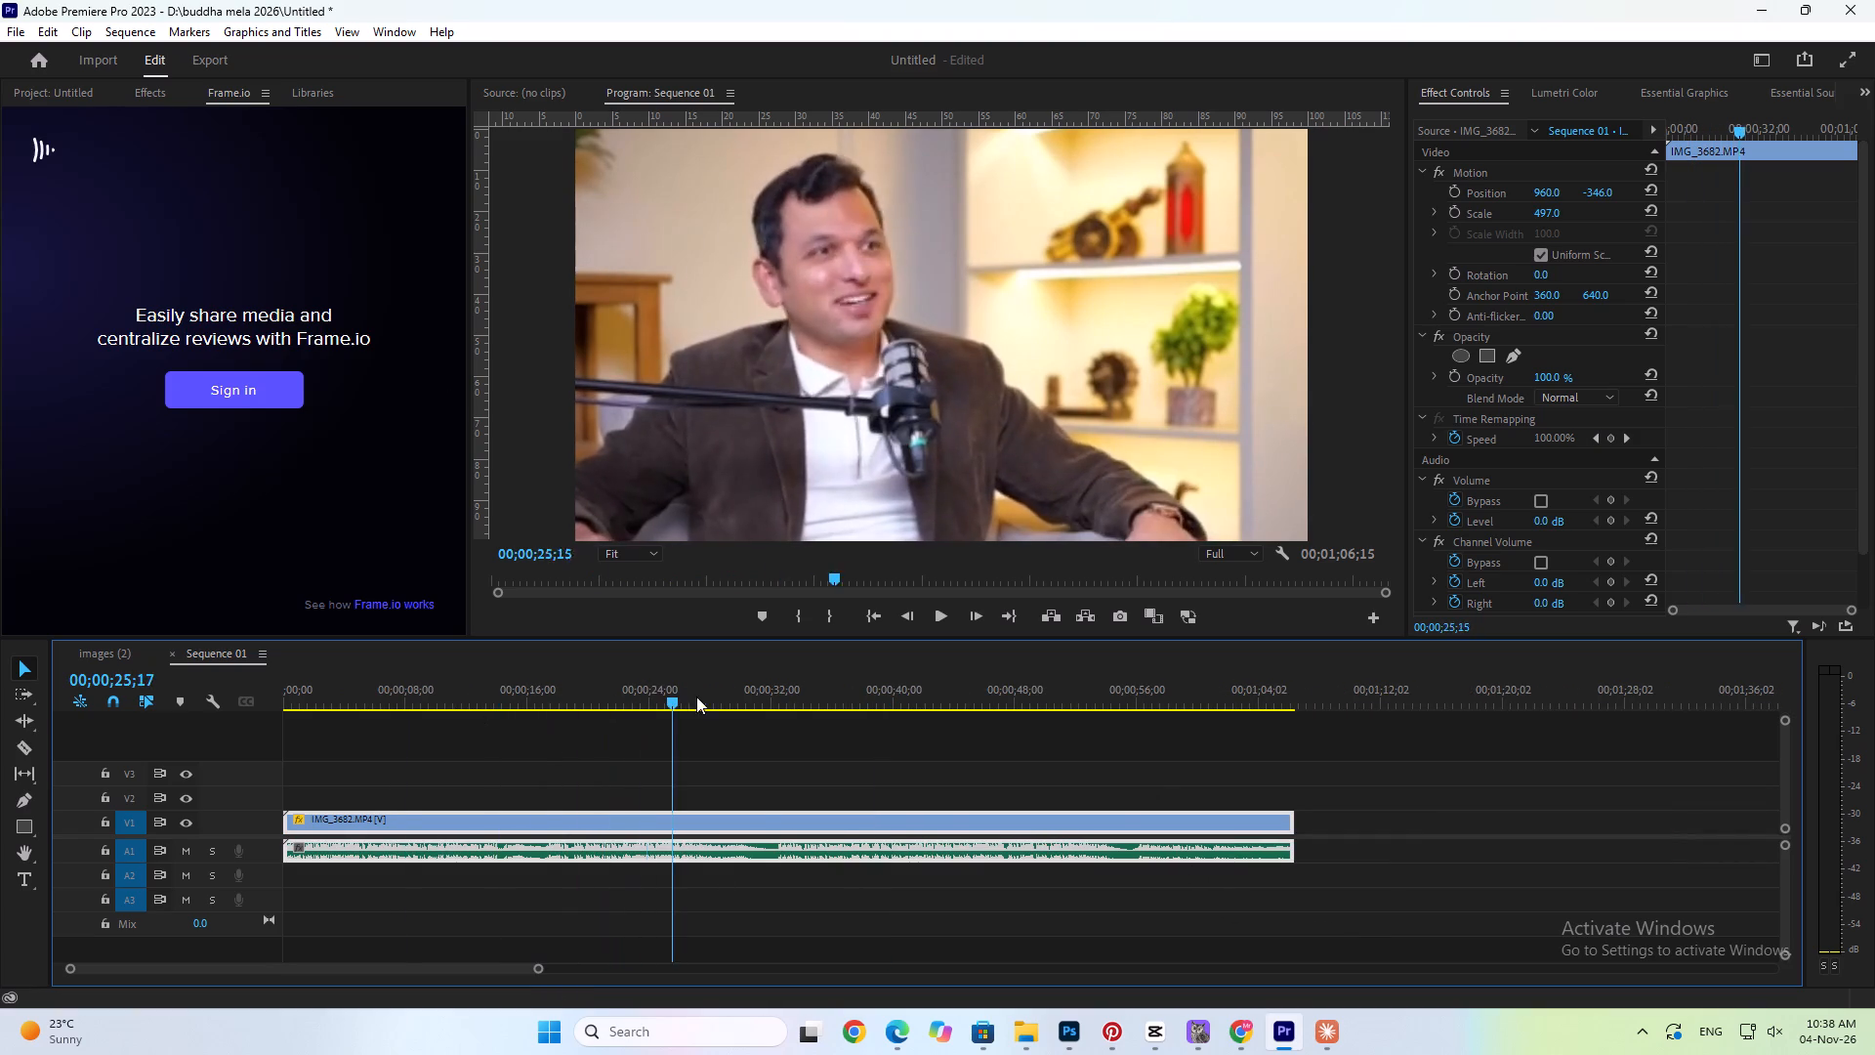
drag(696, 696, 869, 711)
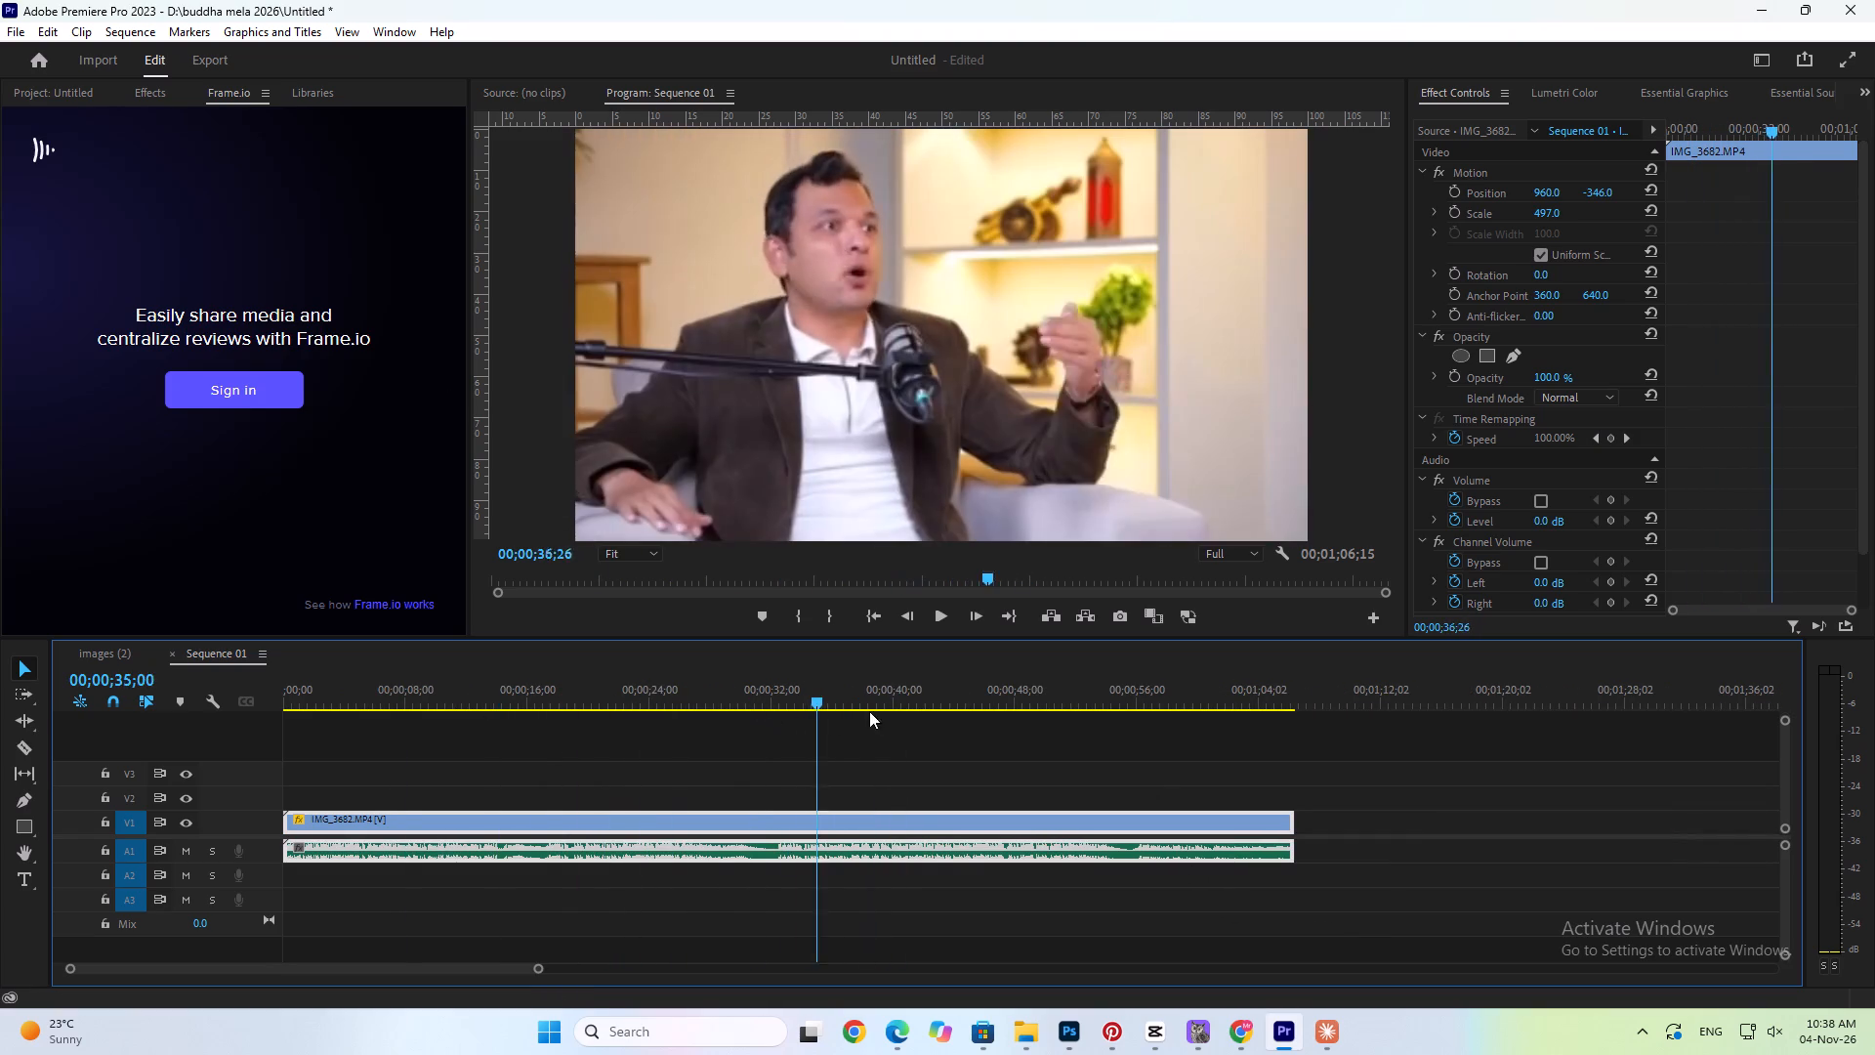
drag(869, 711, 978, 713)
drag(984, 714, 998, 714)
click(1006, 714)
drag(1045, 715, 1064, 715)
drag(943, 698, 1113, 699)
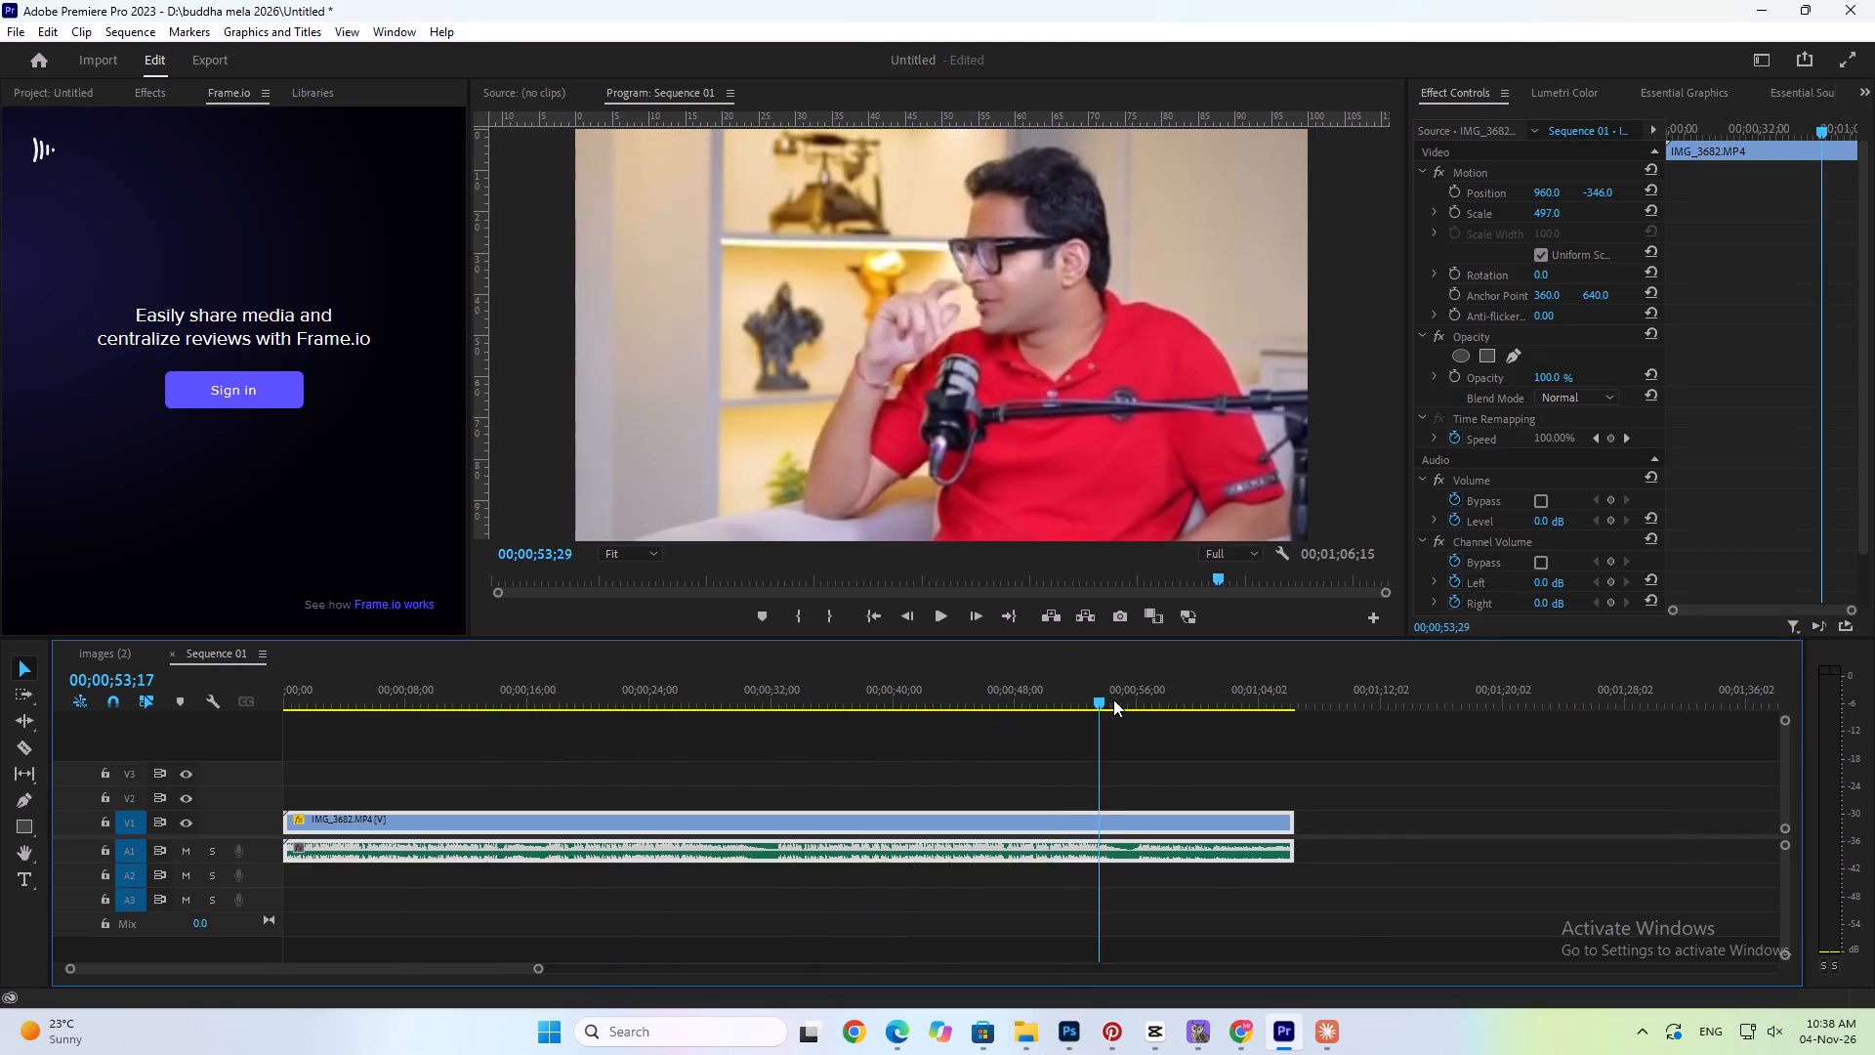
drag(1113, 699, 1146, 696)
Run Scene Edit Detection on the IMG_3682 clip in Sequence 01 and move the progress window clear of the timeline.
right_click(980, 822)
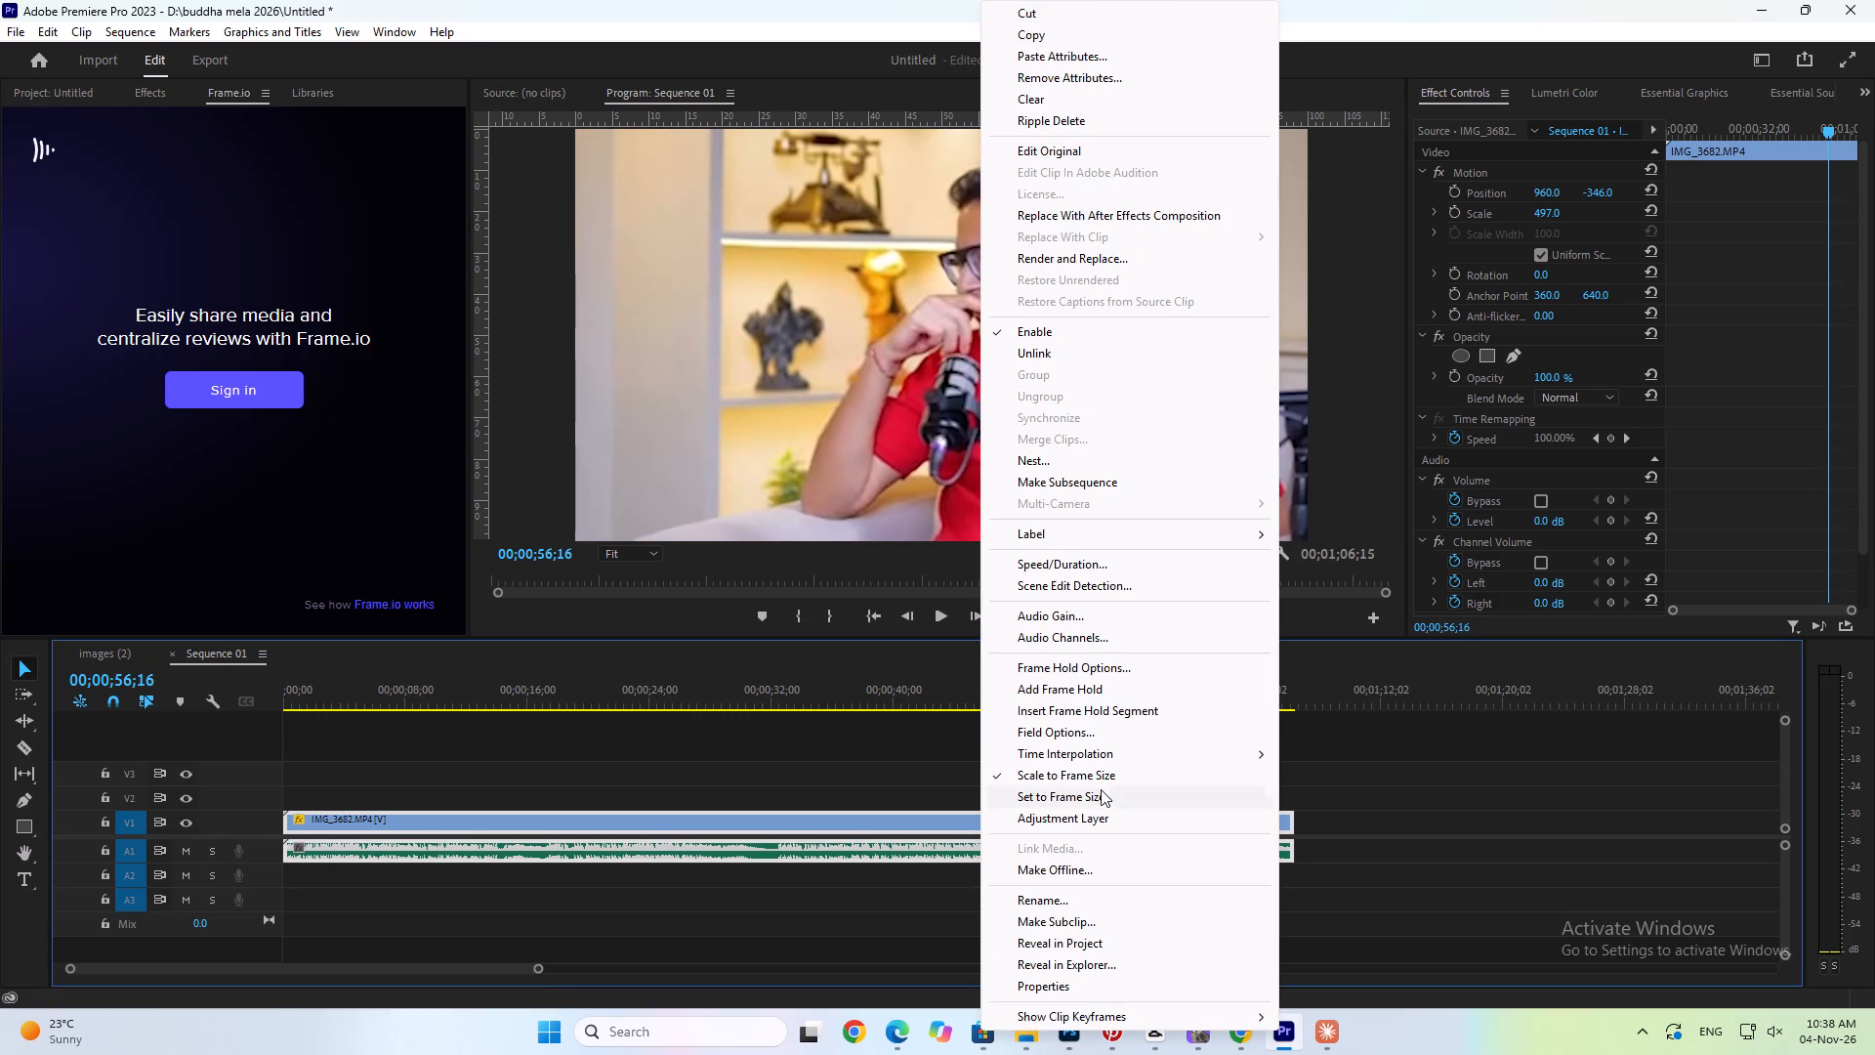
click(1104, 595)
click(966, 583)
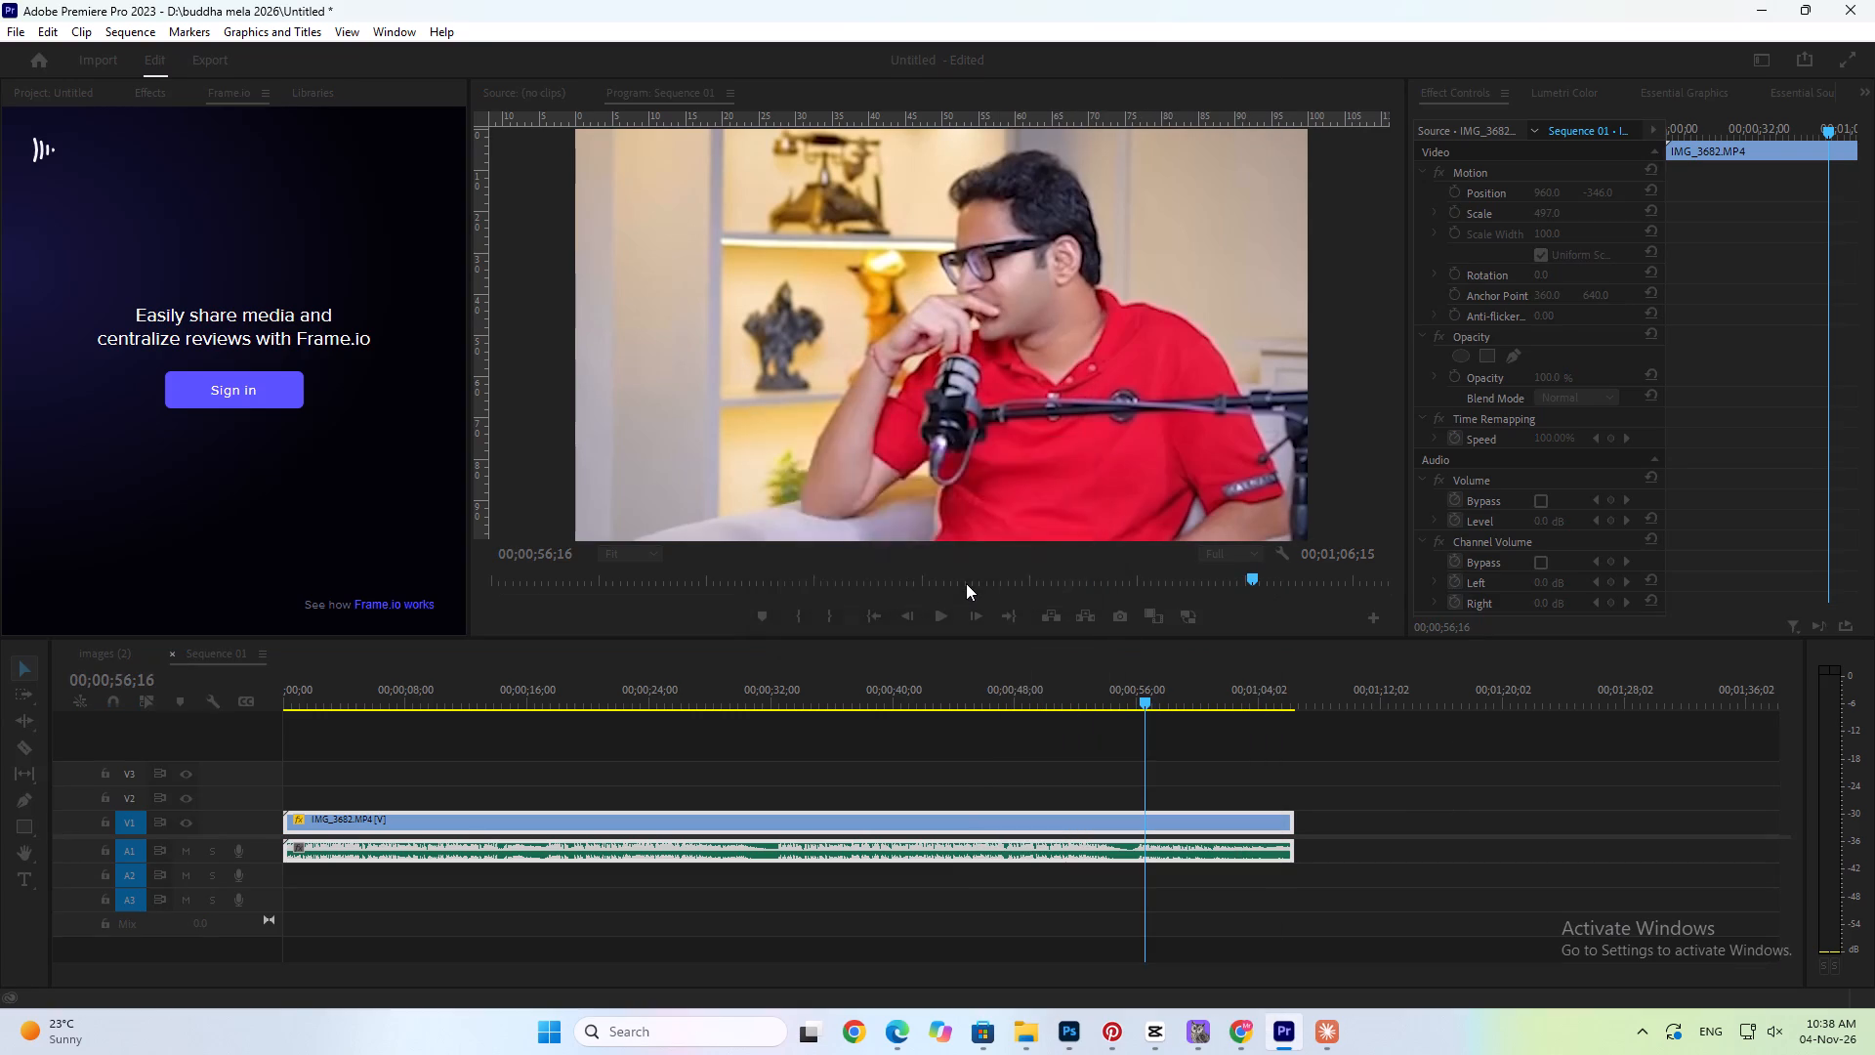
drag(924, 459, 959, 609)
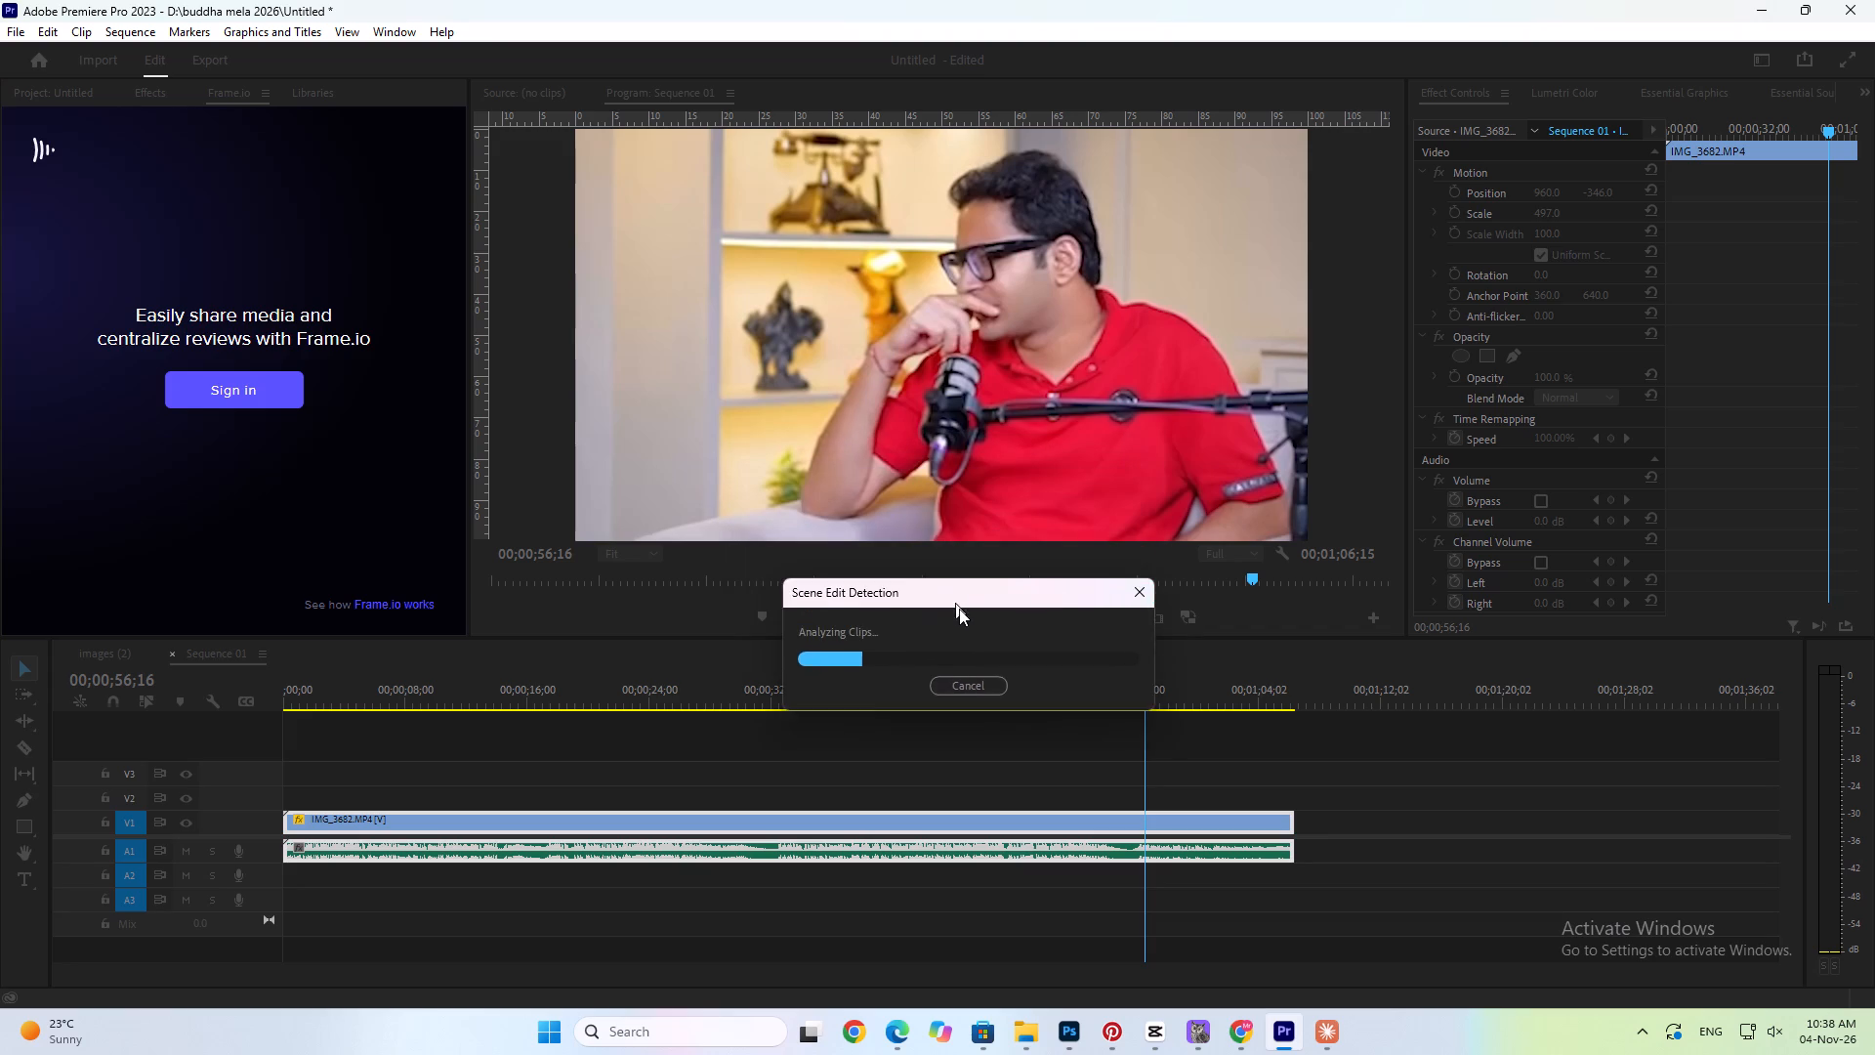
drag(959, 609, 966, 582)
drag(976, 577, 972, 560)
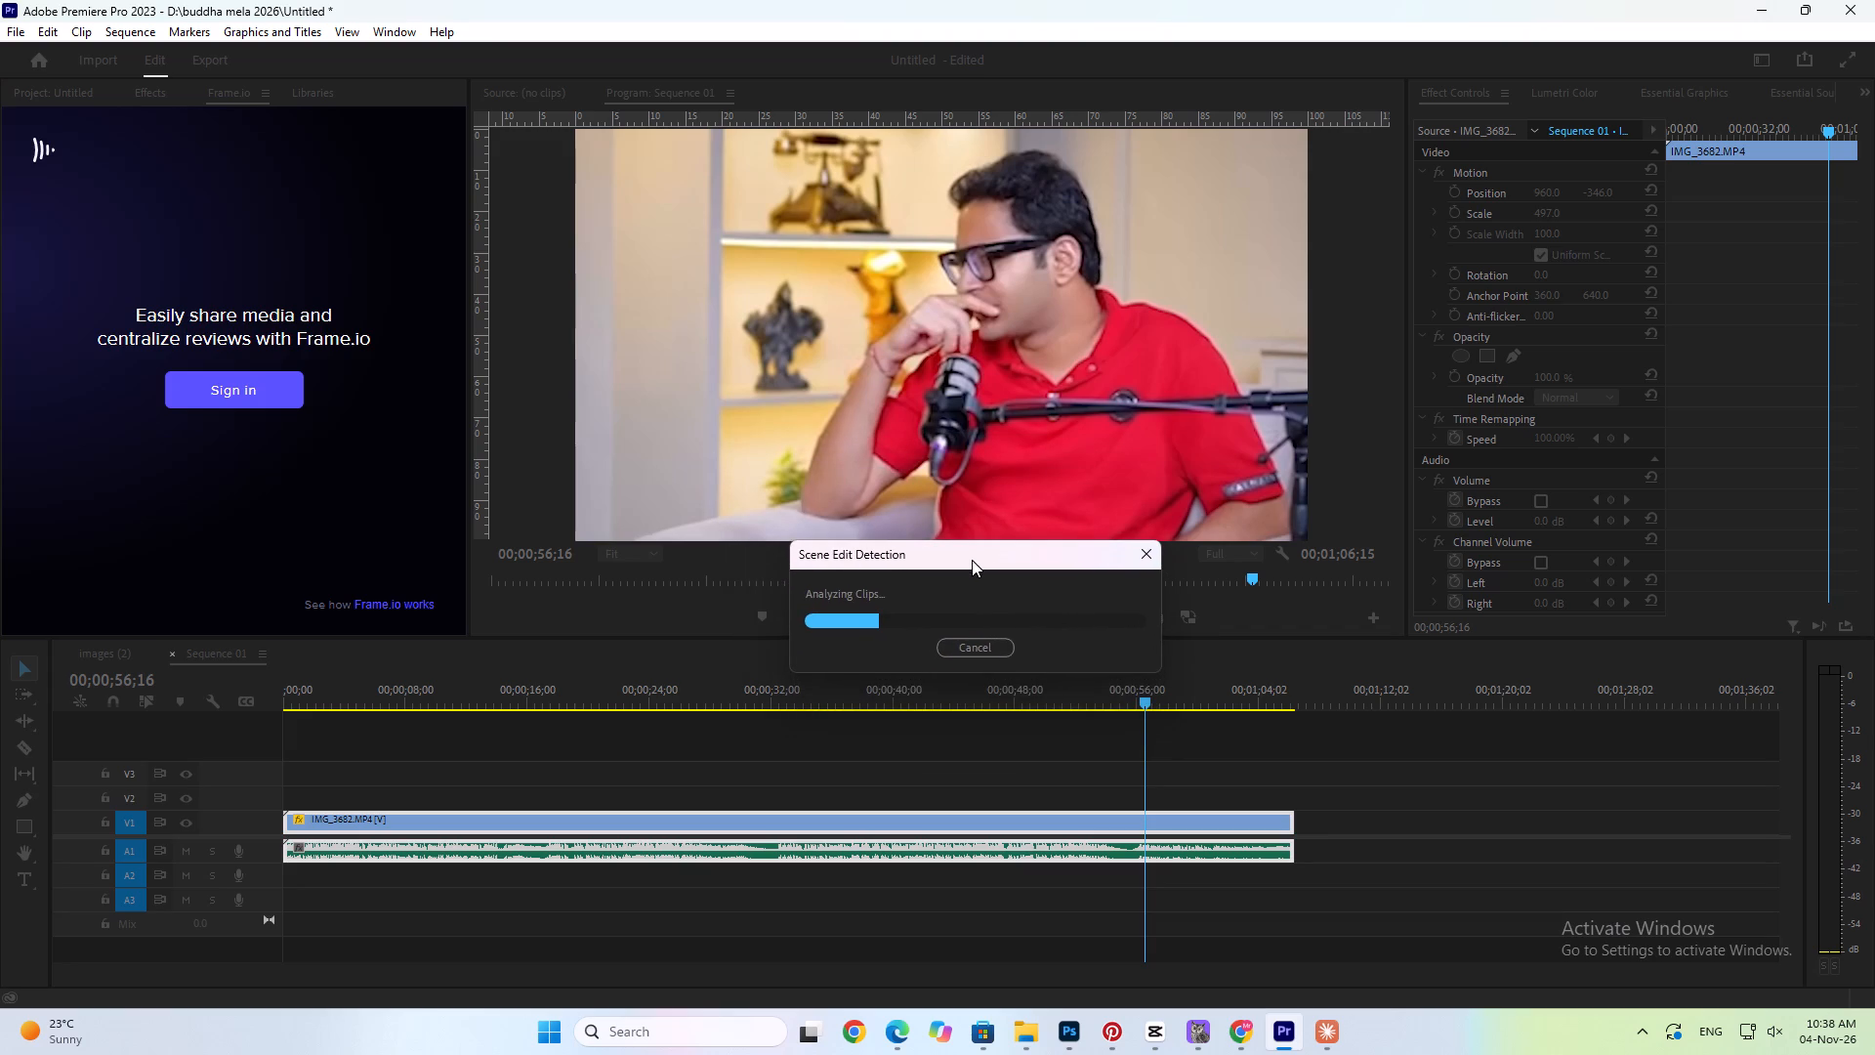
drag(972, 560, 971, 560)
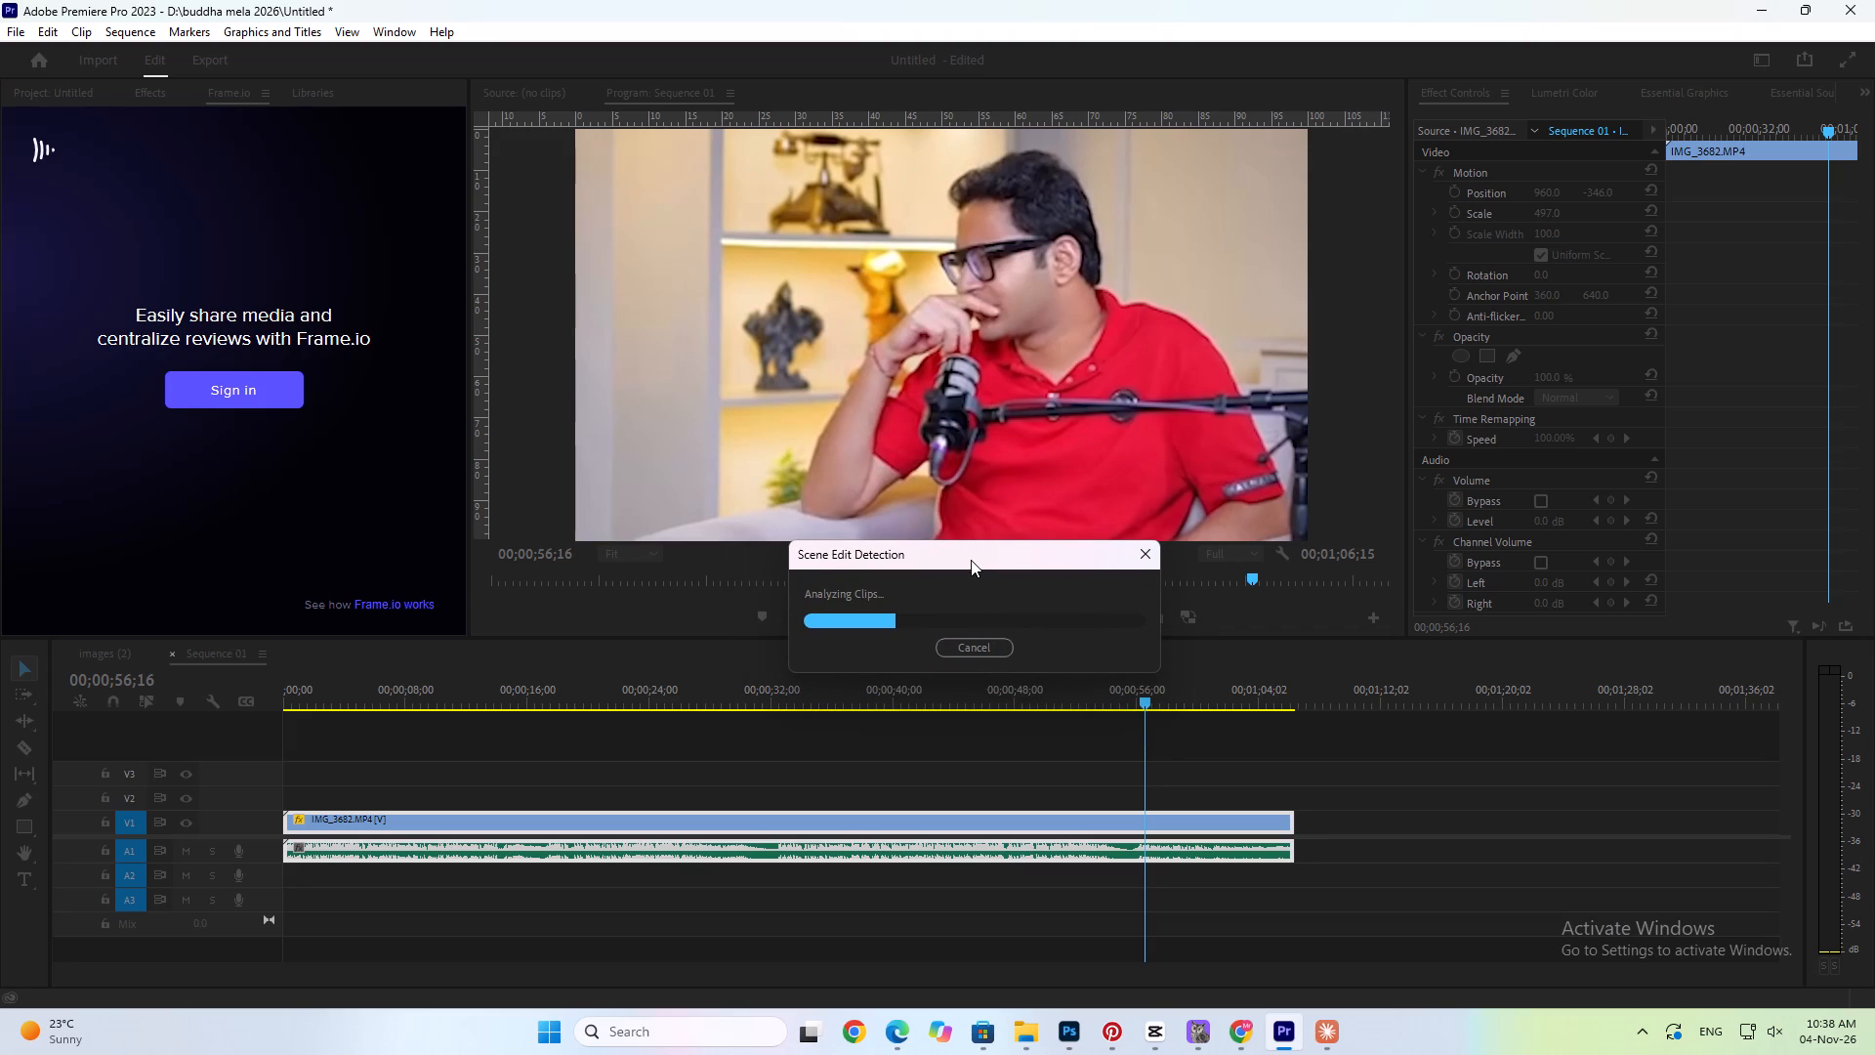
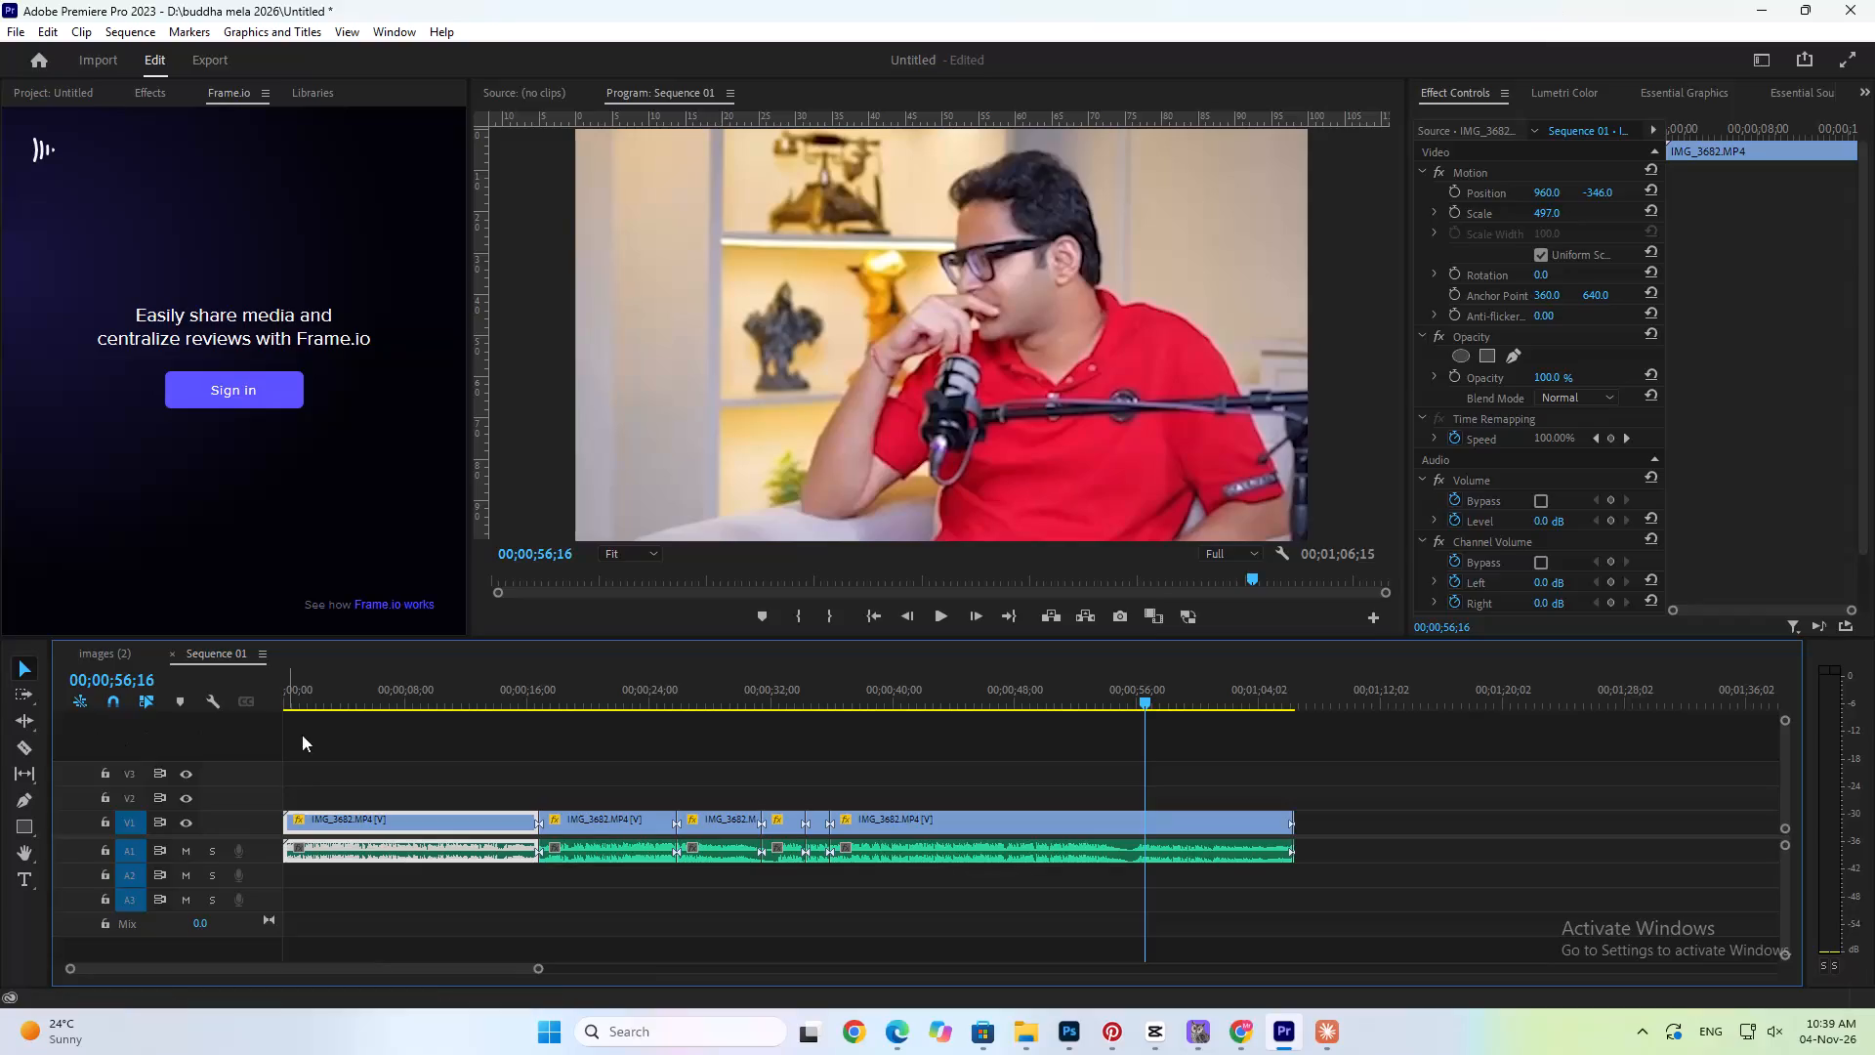
Play the opening seconds of Sequence 01, look briefly at the images (2) sequence and return to Sequence 01.
drag(376, 686, 235, 693)
scroll(403, 781, up, 12)
key(space)
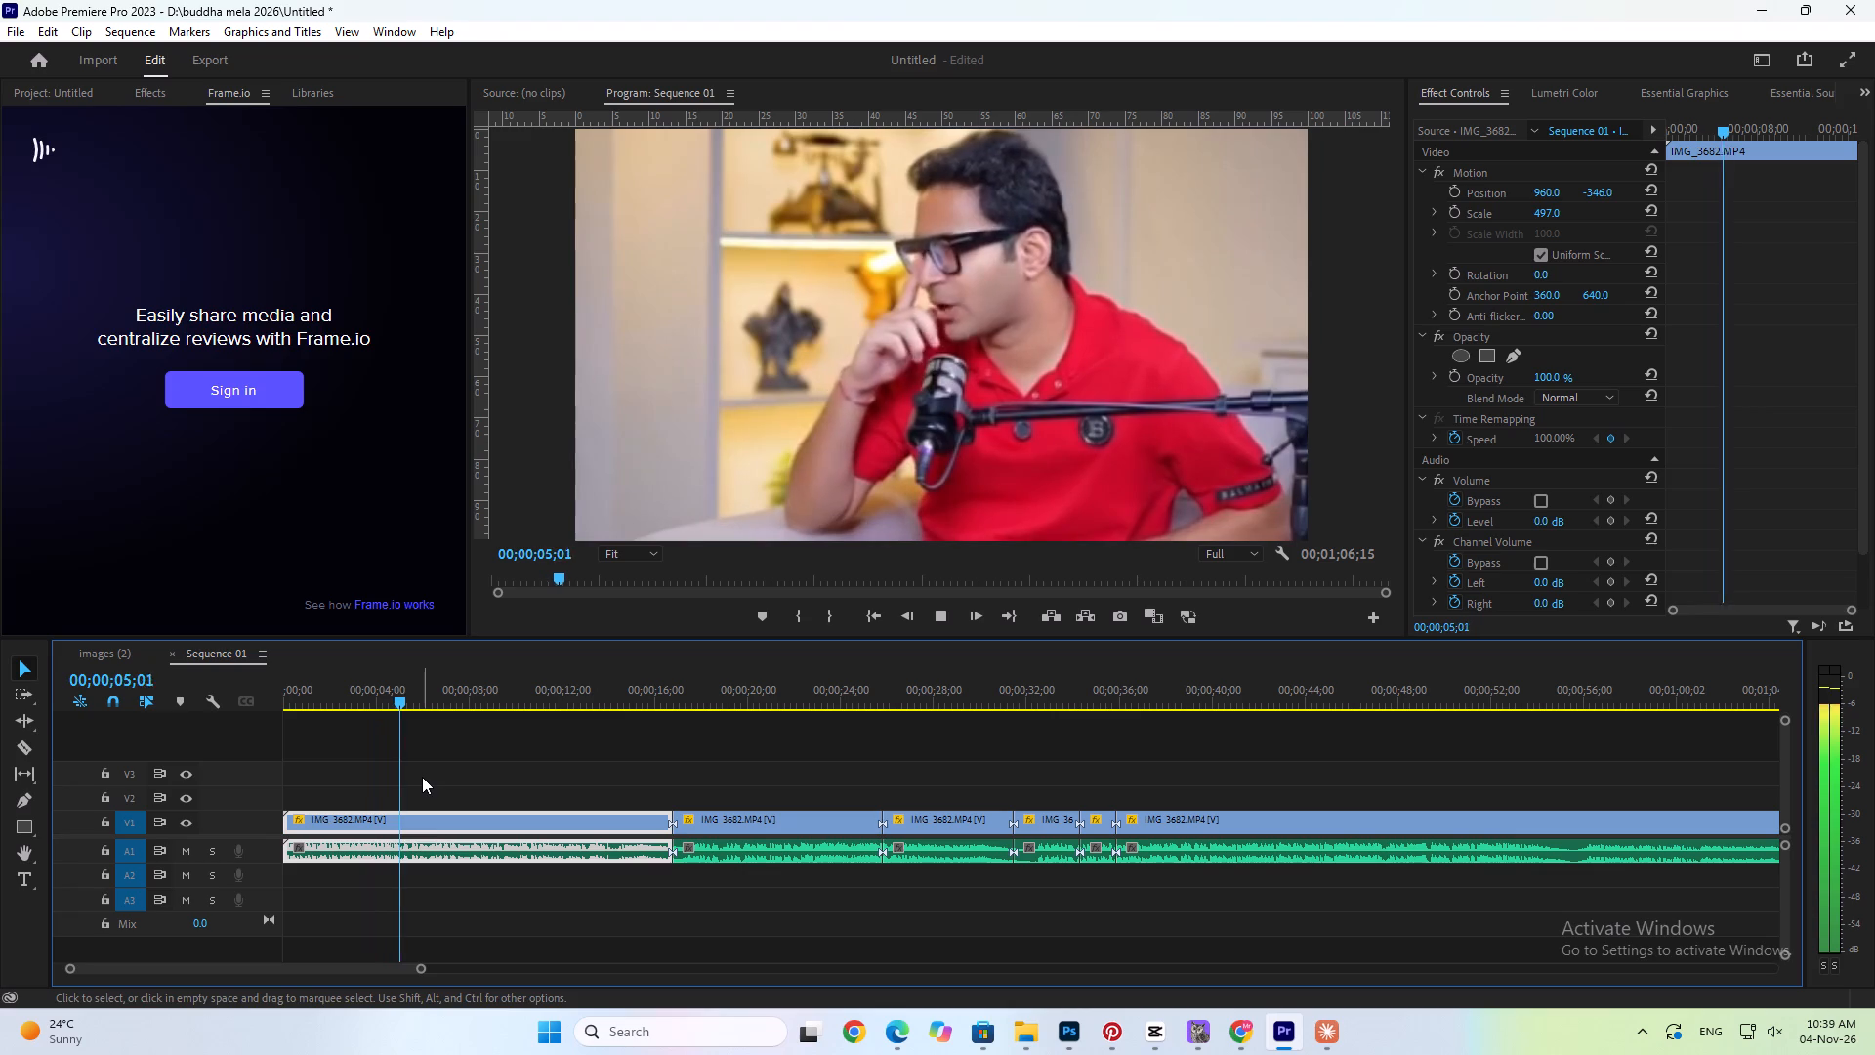
key(space)
click(137, 656)
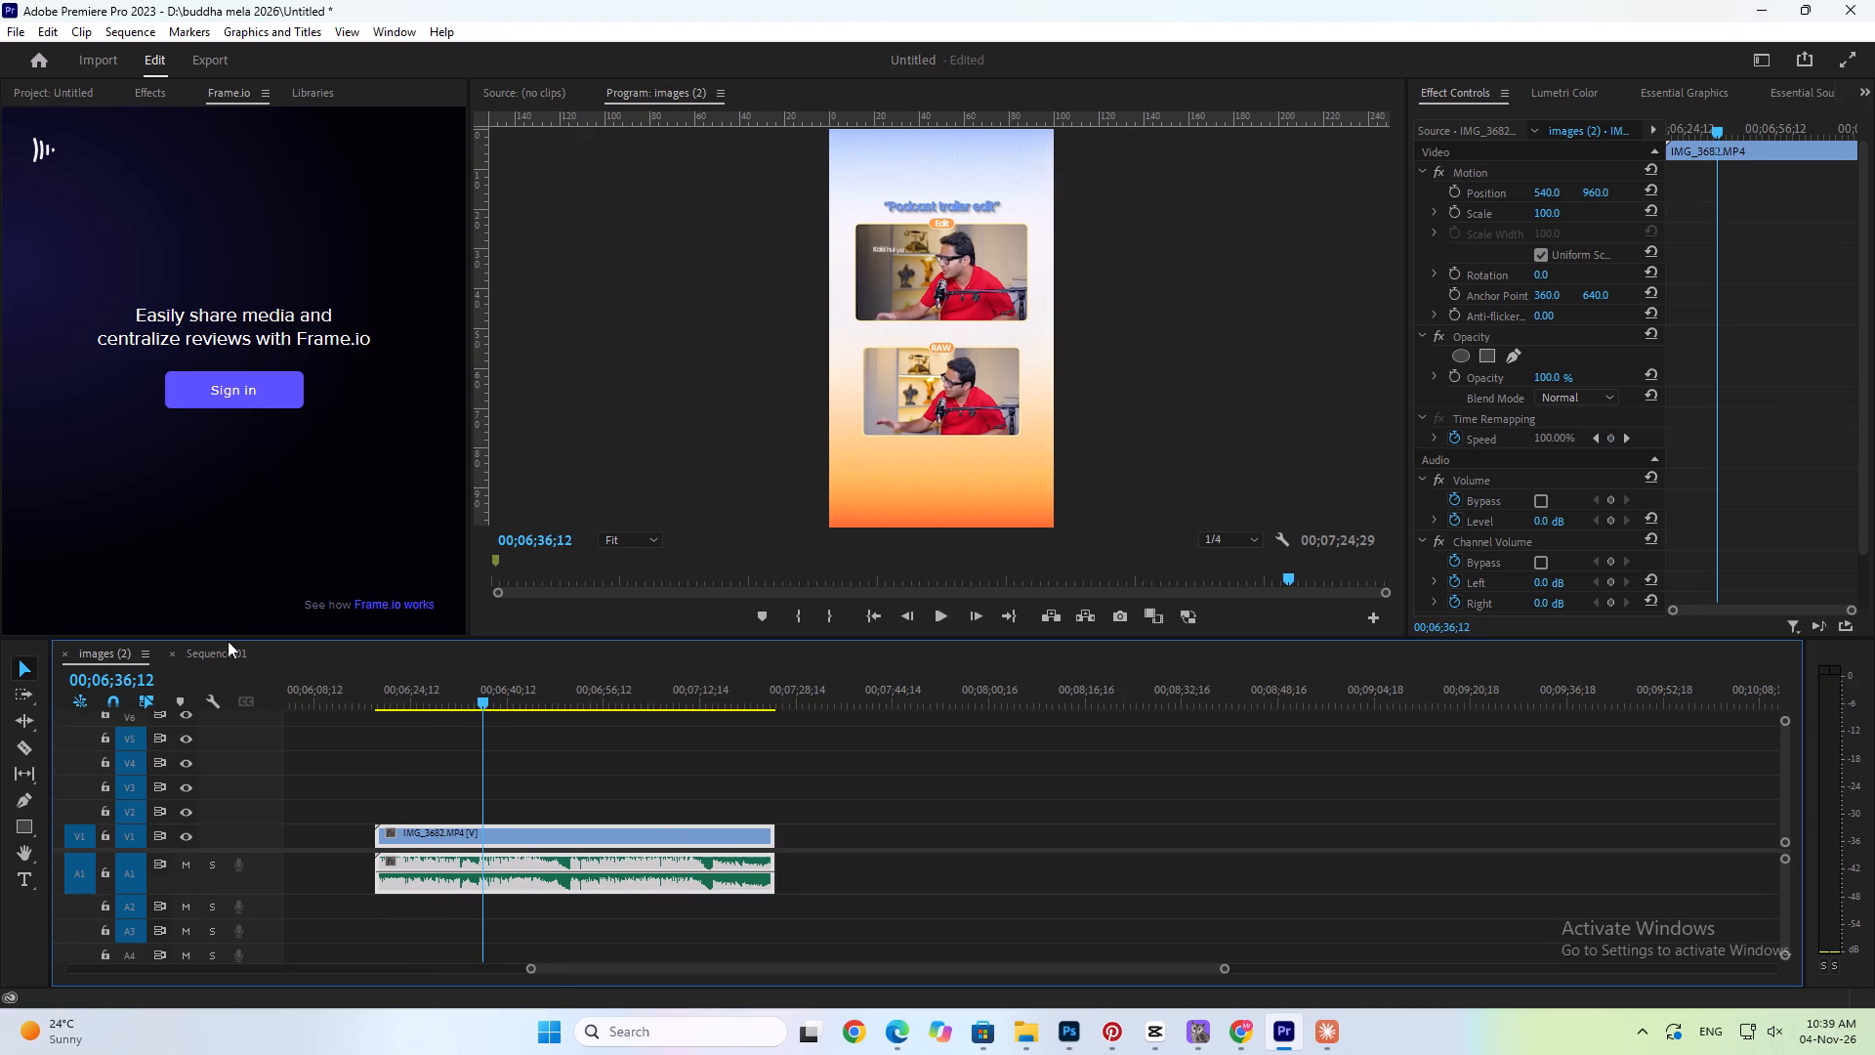
click(239, 655)
Duplicate all the IMG_3682 clips of Sequence 01 further along the same tracks, with the copies starting at 00;01;34;16.
alt+scroll(642, 819, down, 11)
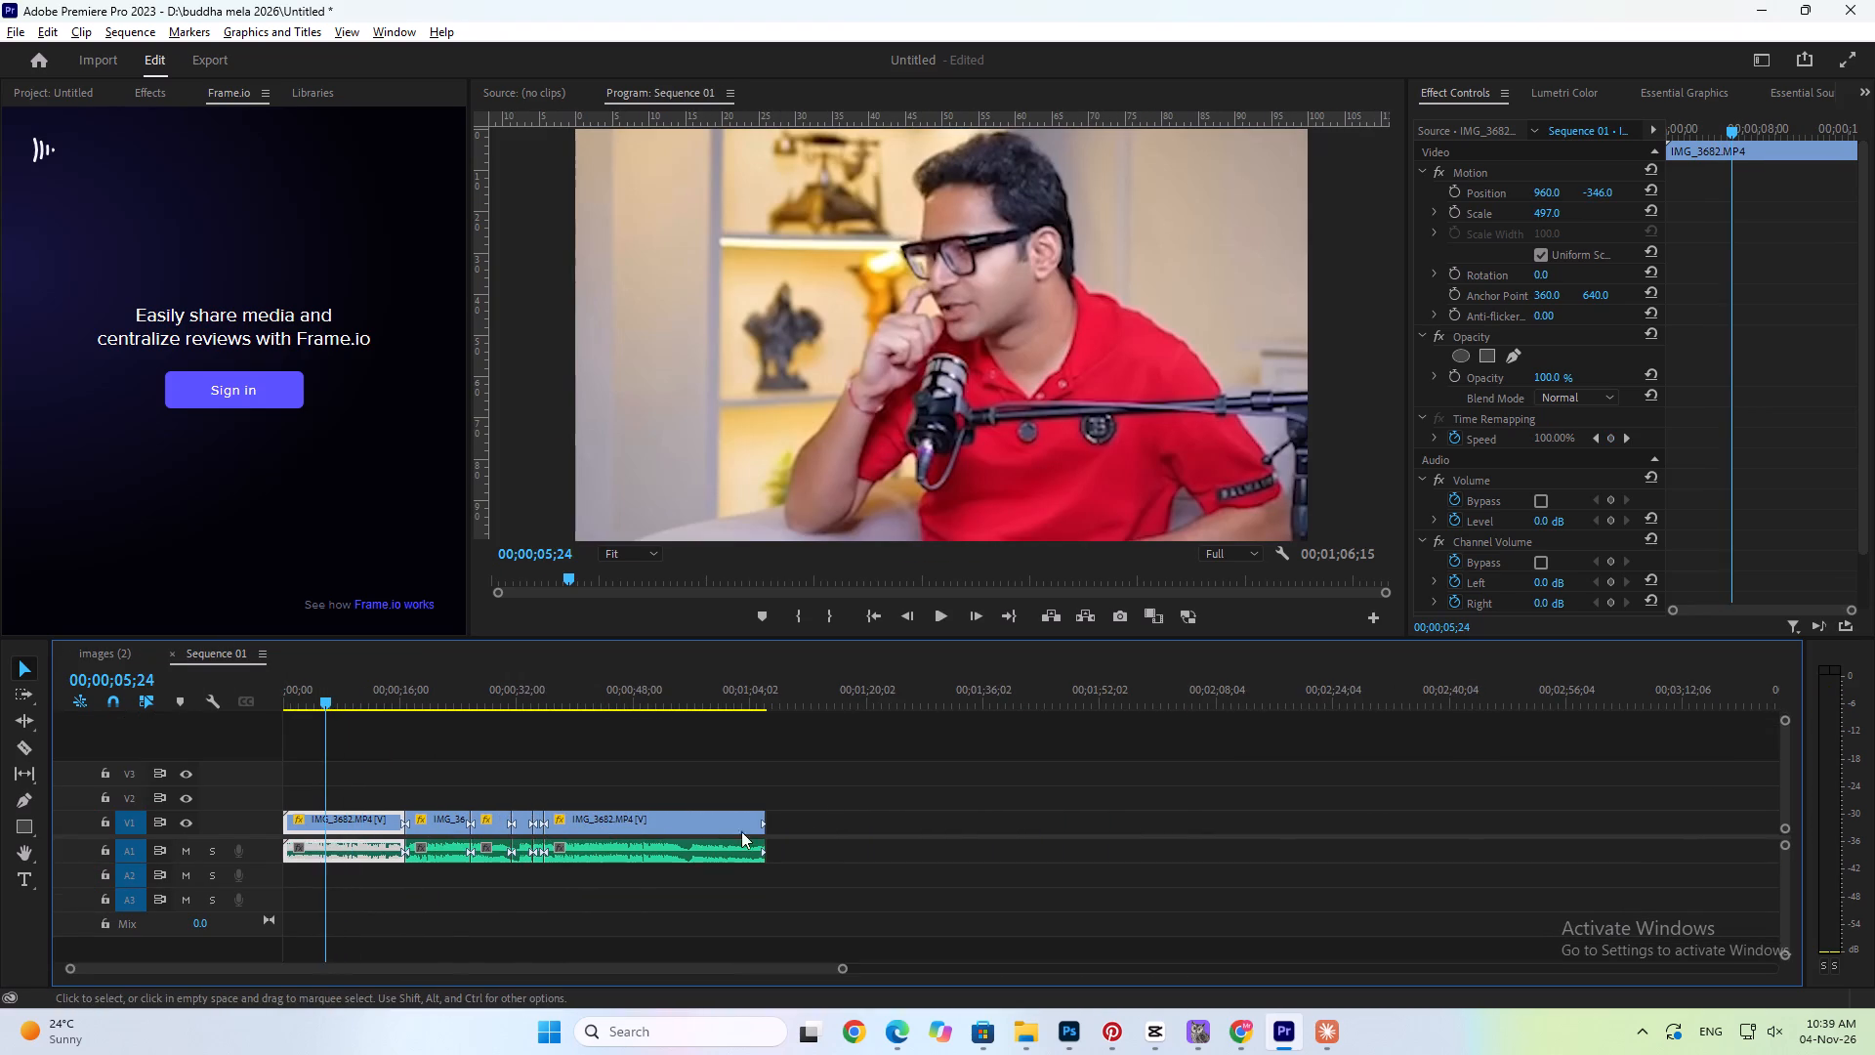
drag(845, 756, 280, 930)
alt+drag(353, 817, 737, 818)
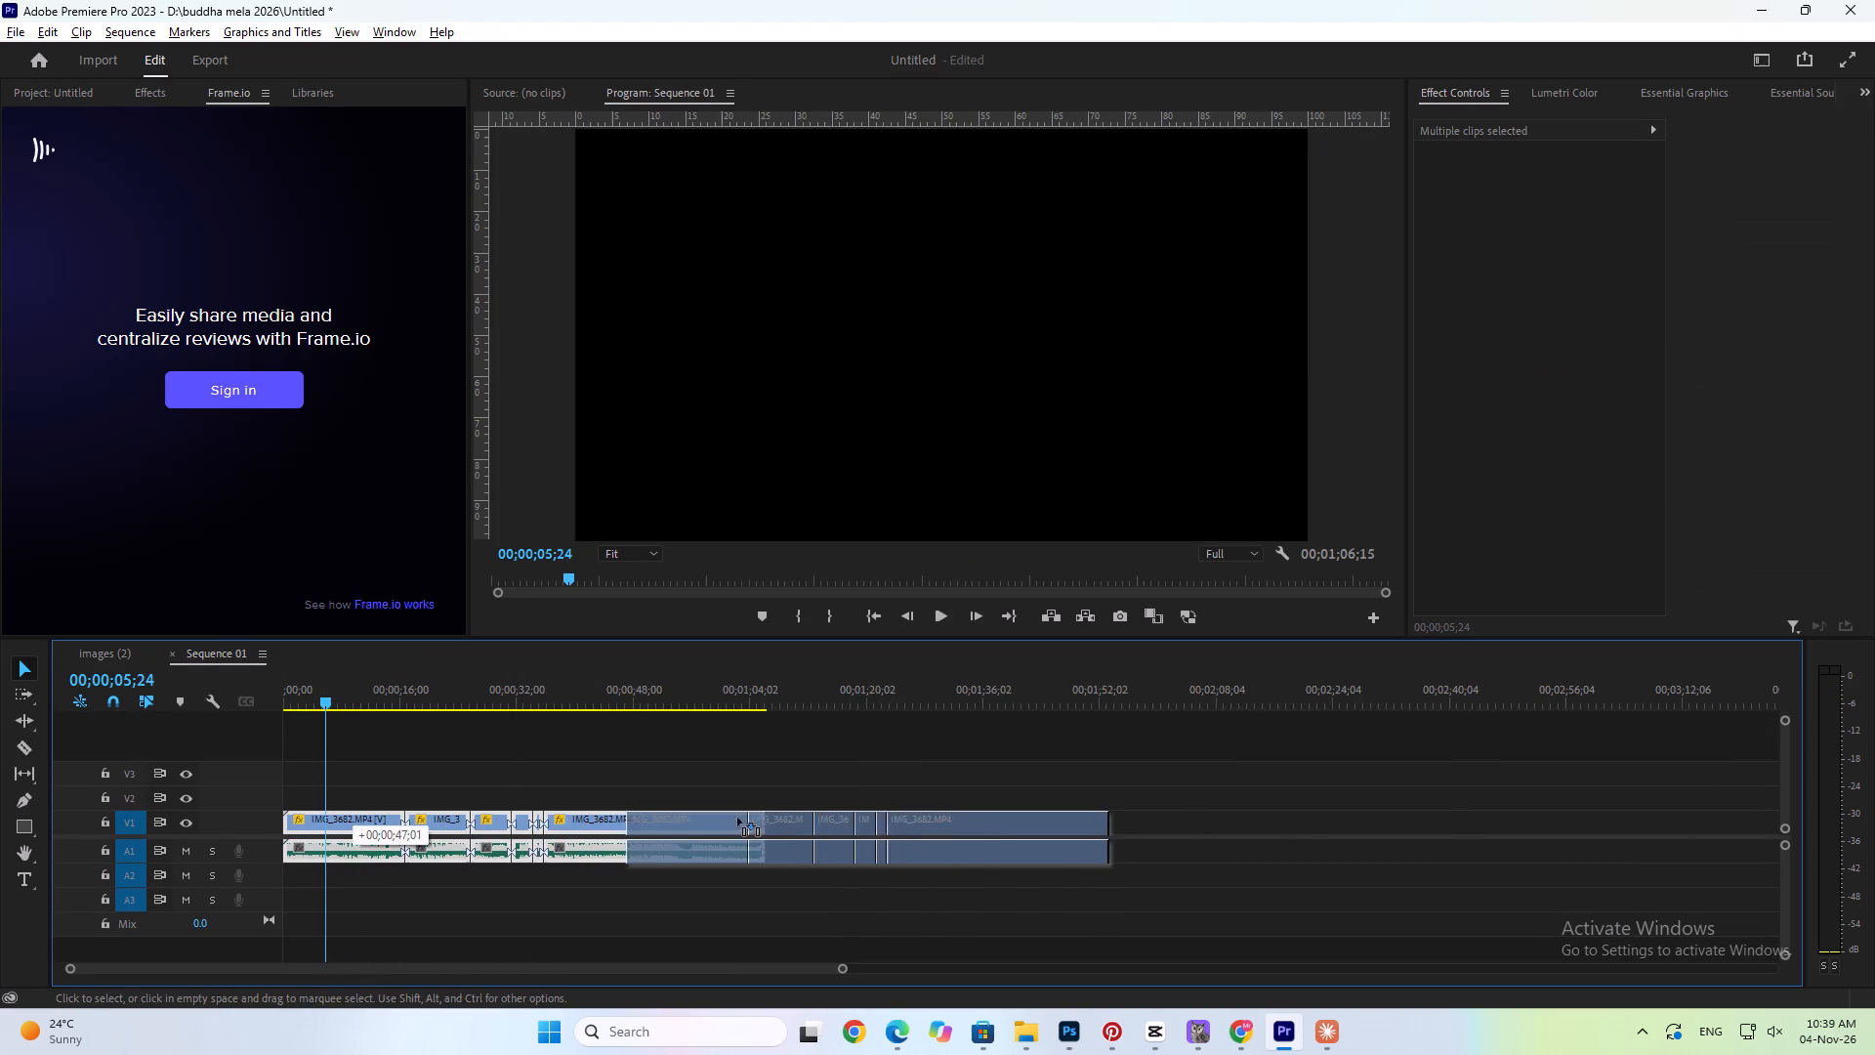
alt+drag(737, 818, 1041, 816)
Reframe the first duplicated clip on the source's Edit version, with scale 382 and position 960, 1120.
drag(1001, 694, 1054, 696)
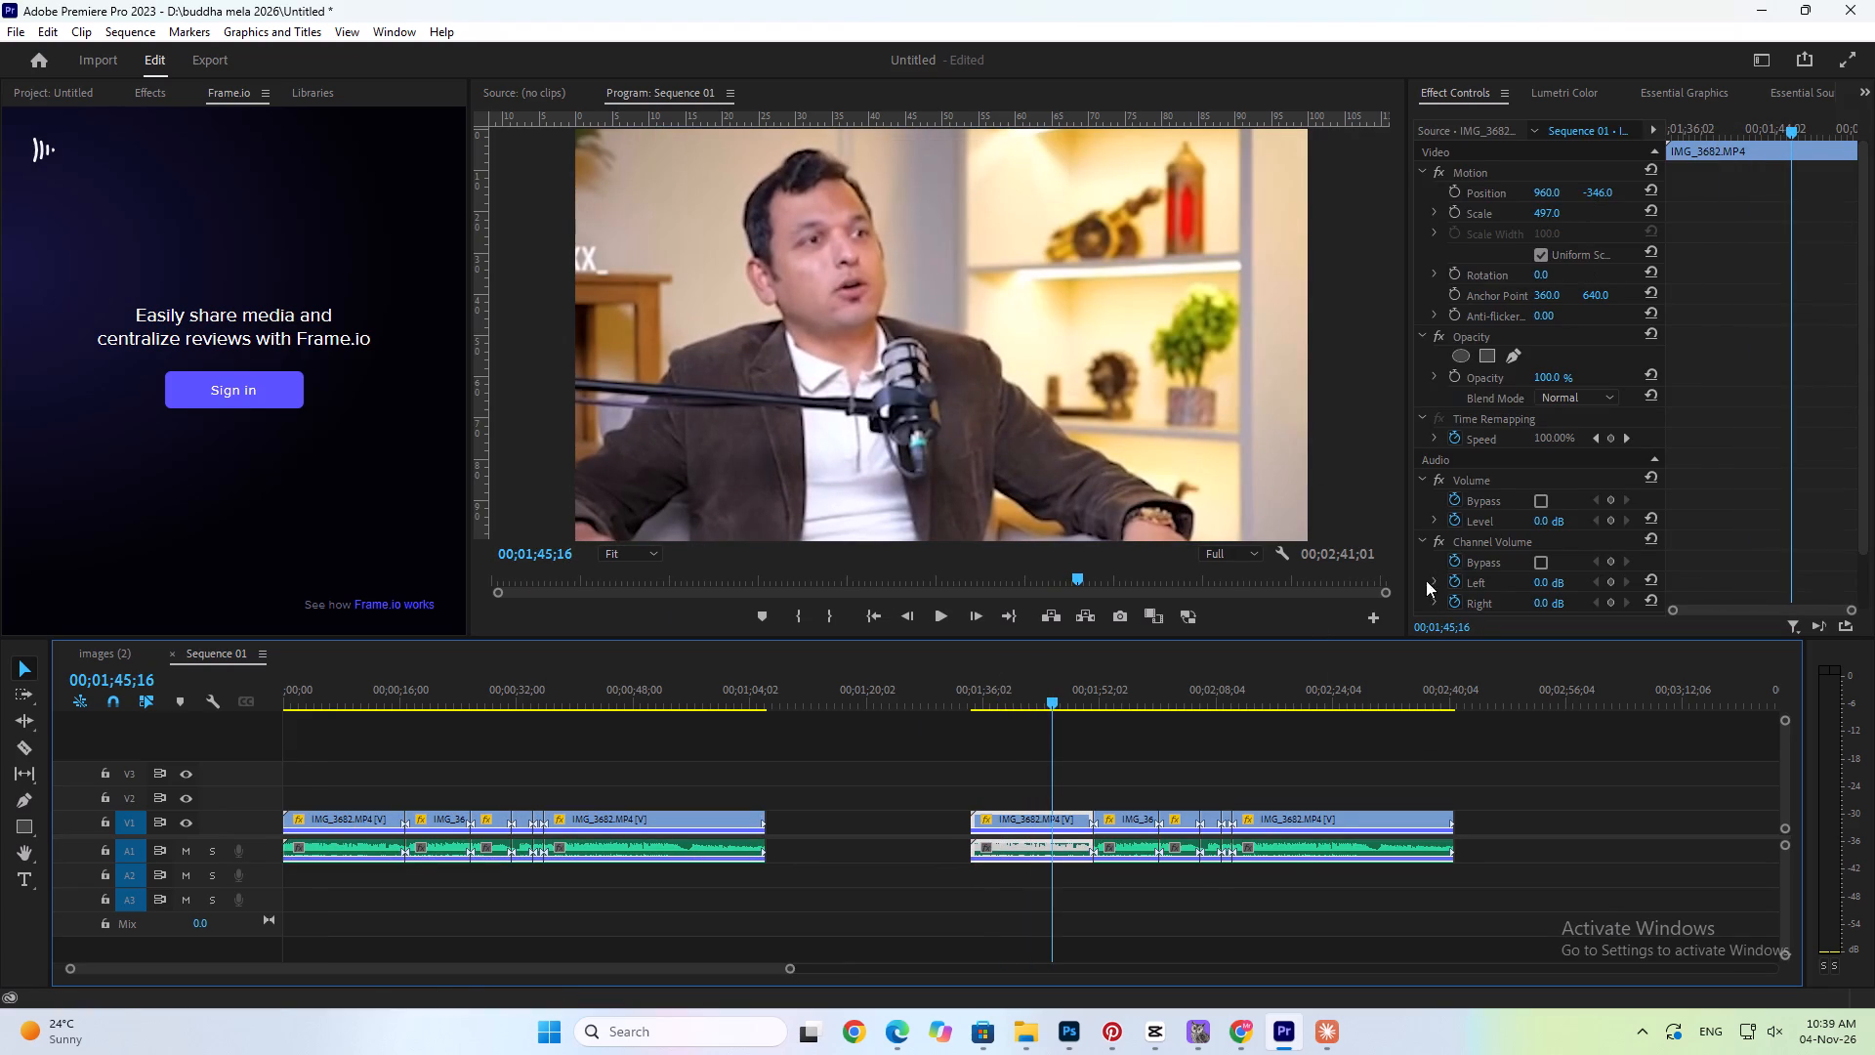
click(1029, 801)
click(1031, 817)
drag(1603, 195, 1739, 180)
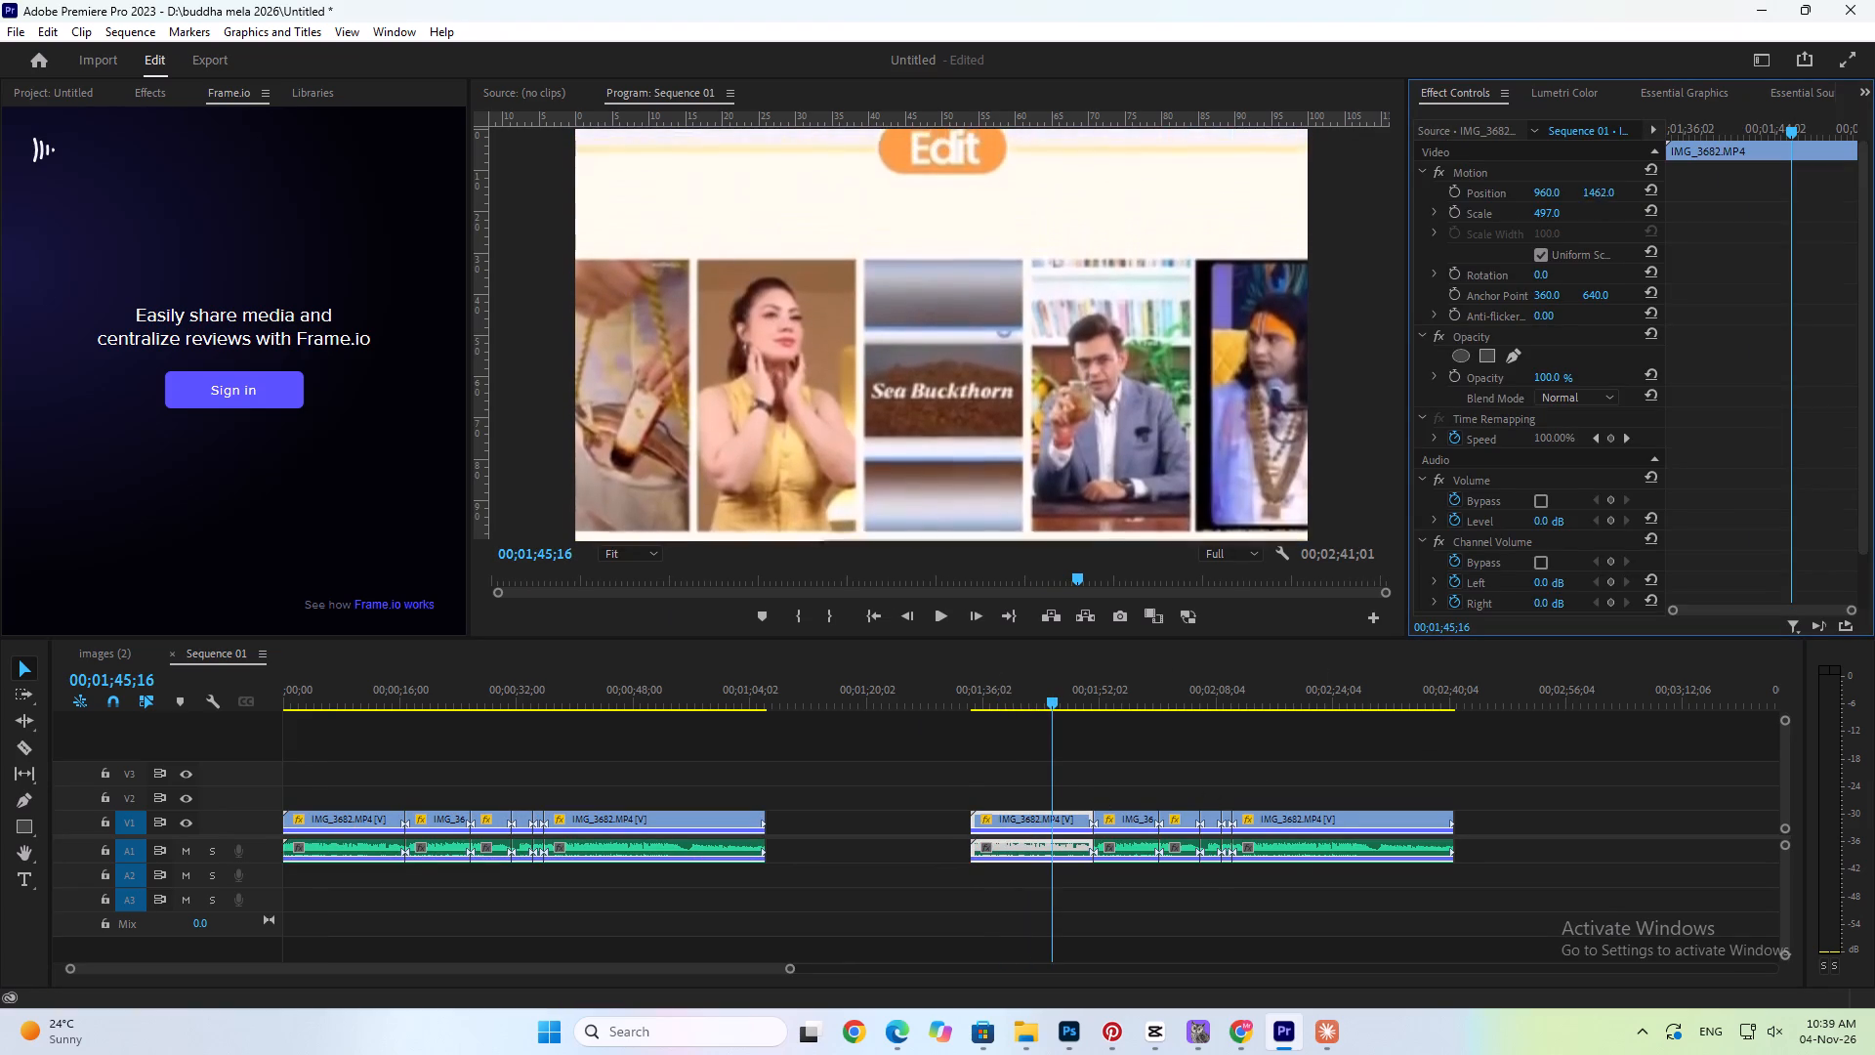
drag(1739, 180, 1721, 180)
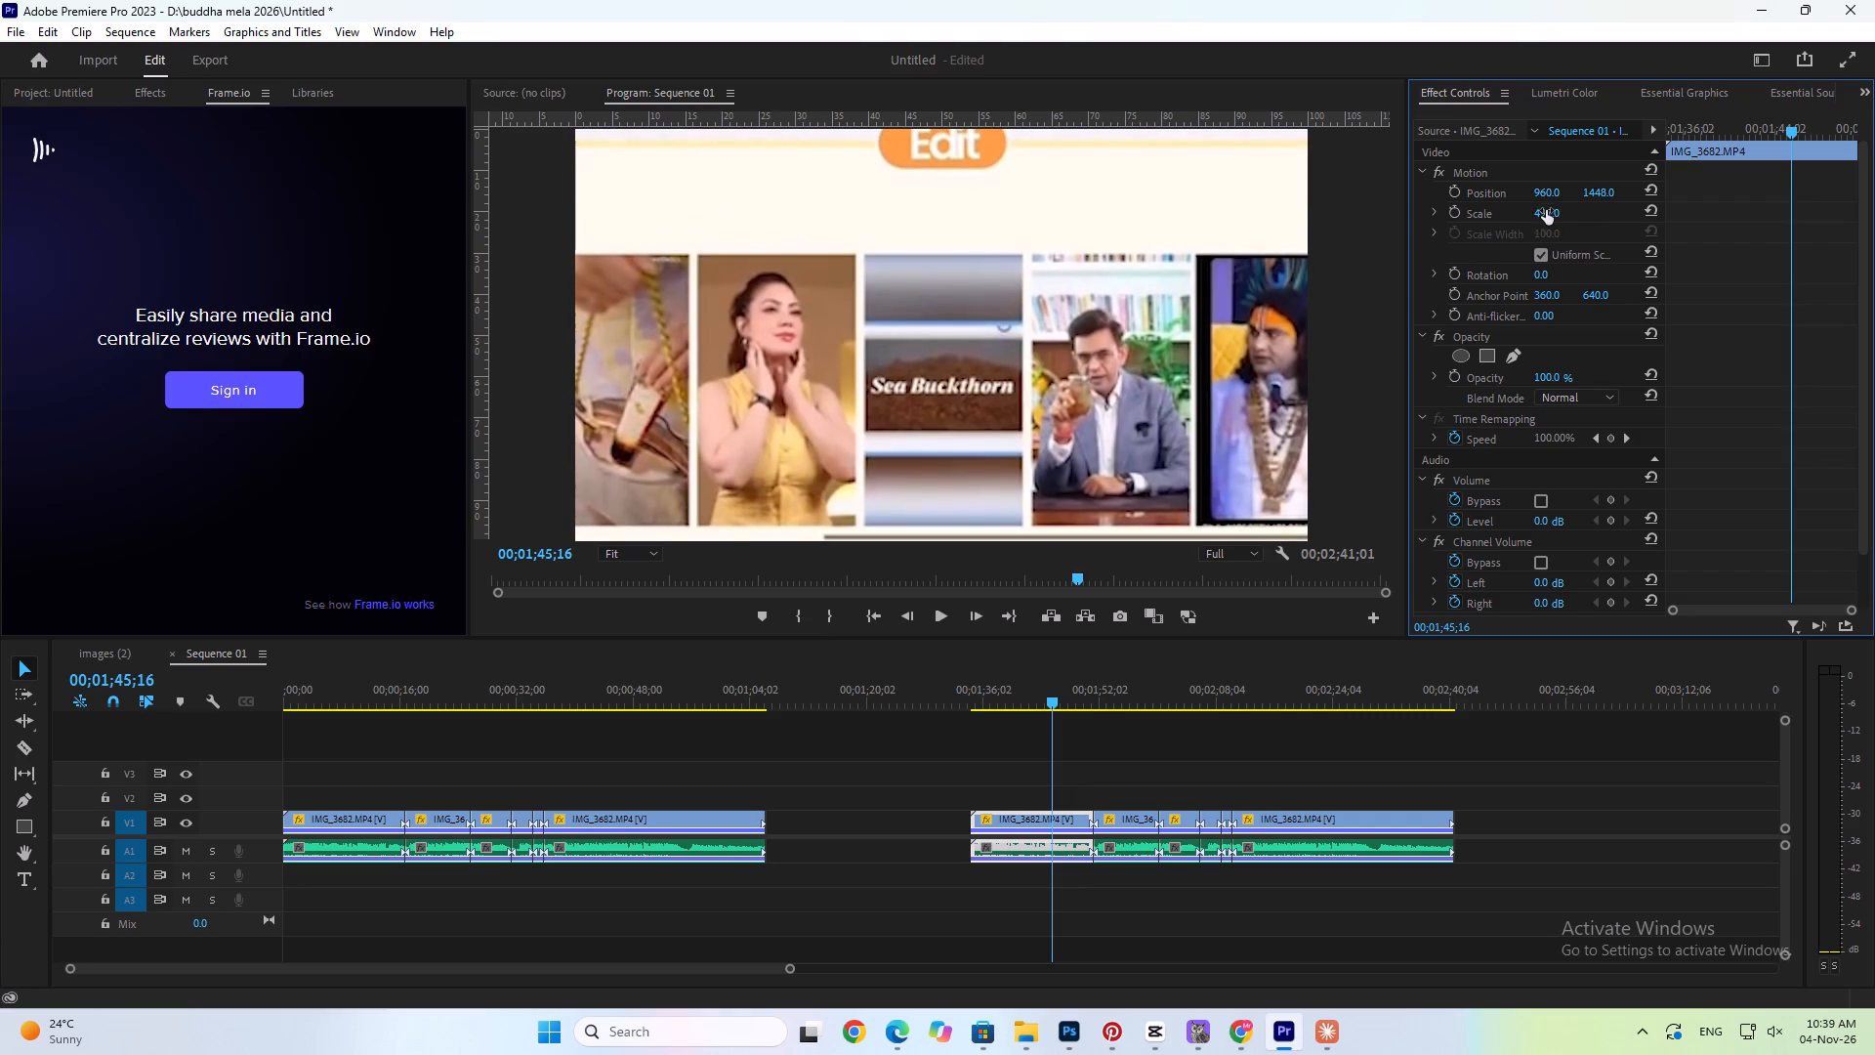
drag(1546, 211, 1425, 249)
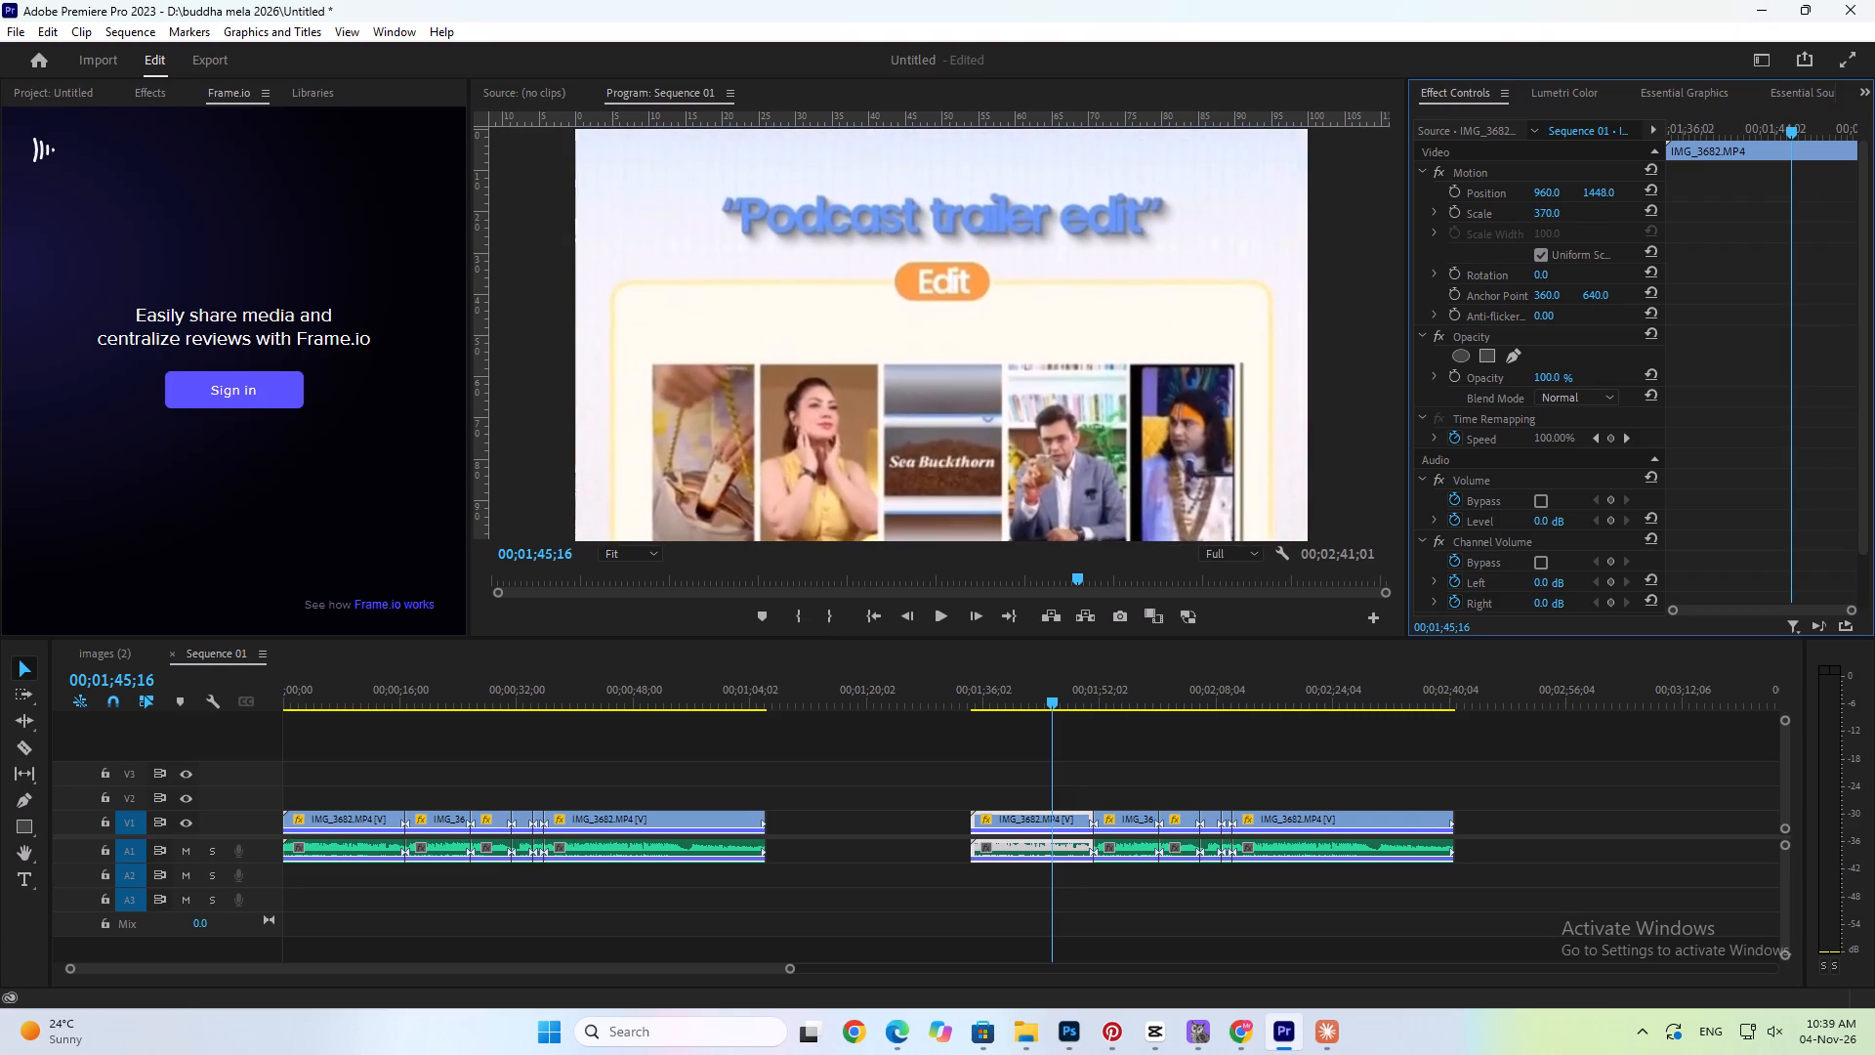
drag(1425, 249, 1435, 247)
drag(1611, 201, 1377, 285)
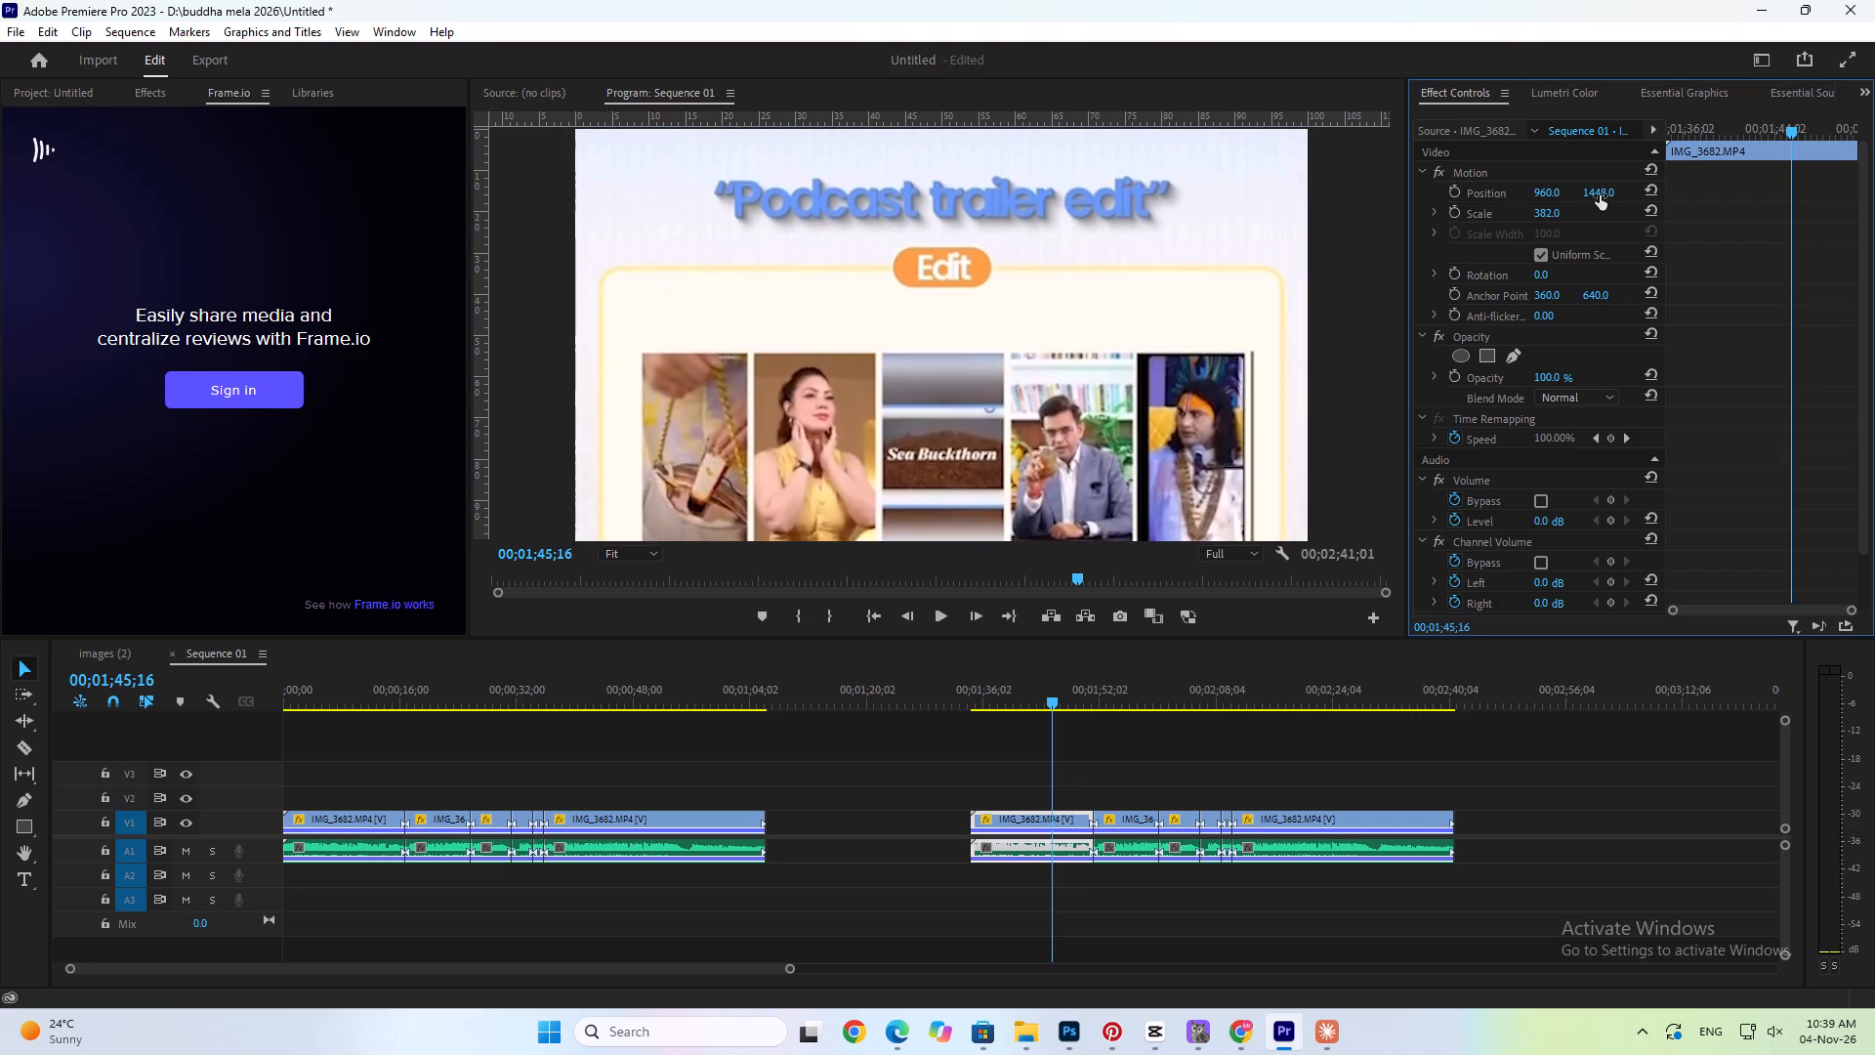
drag(1576, 200, 1450, 249)
drag(1603, 193, 1397, 222)
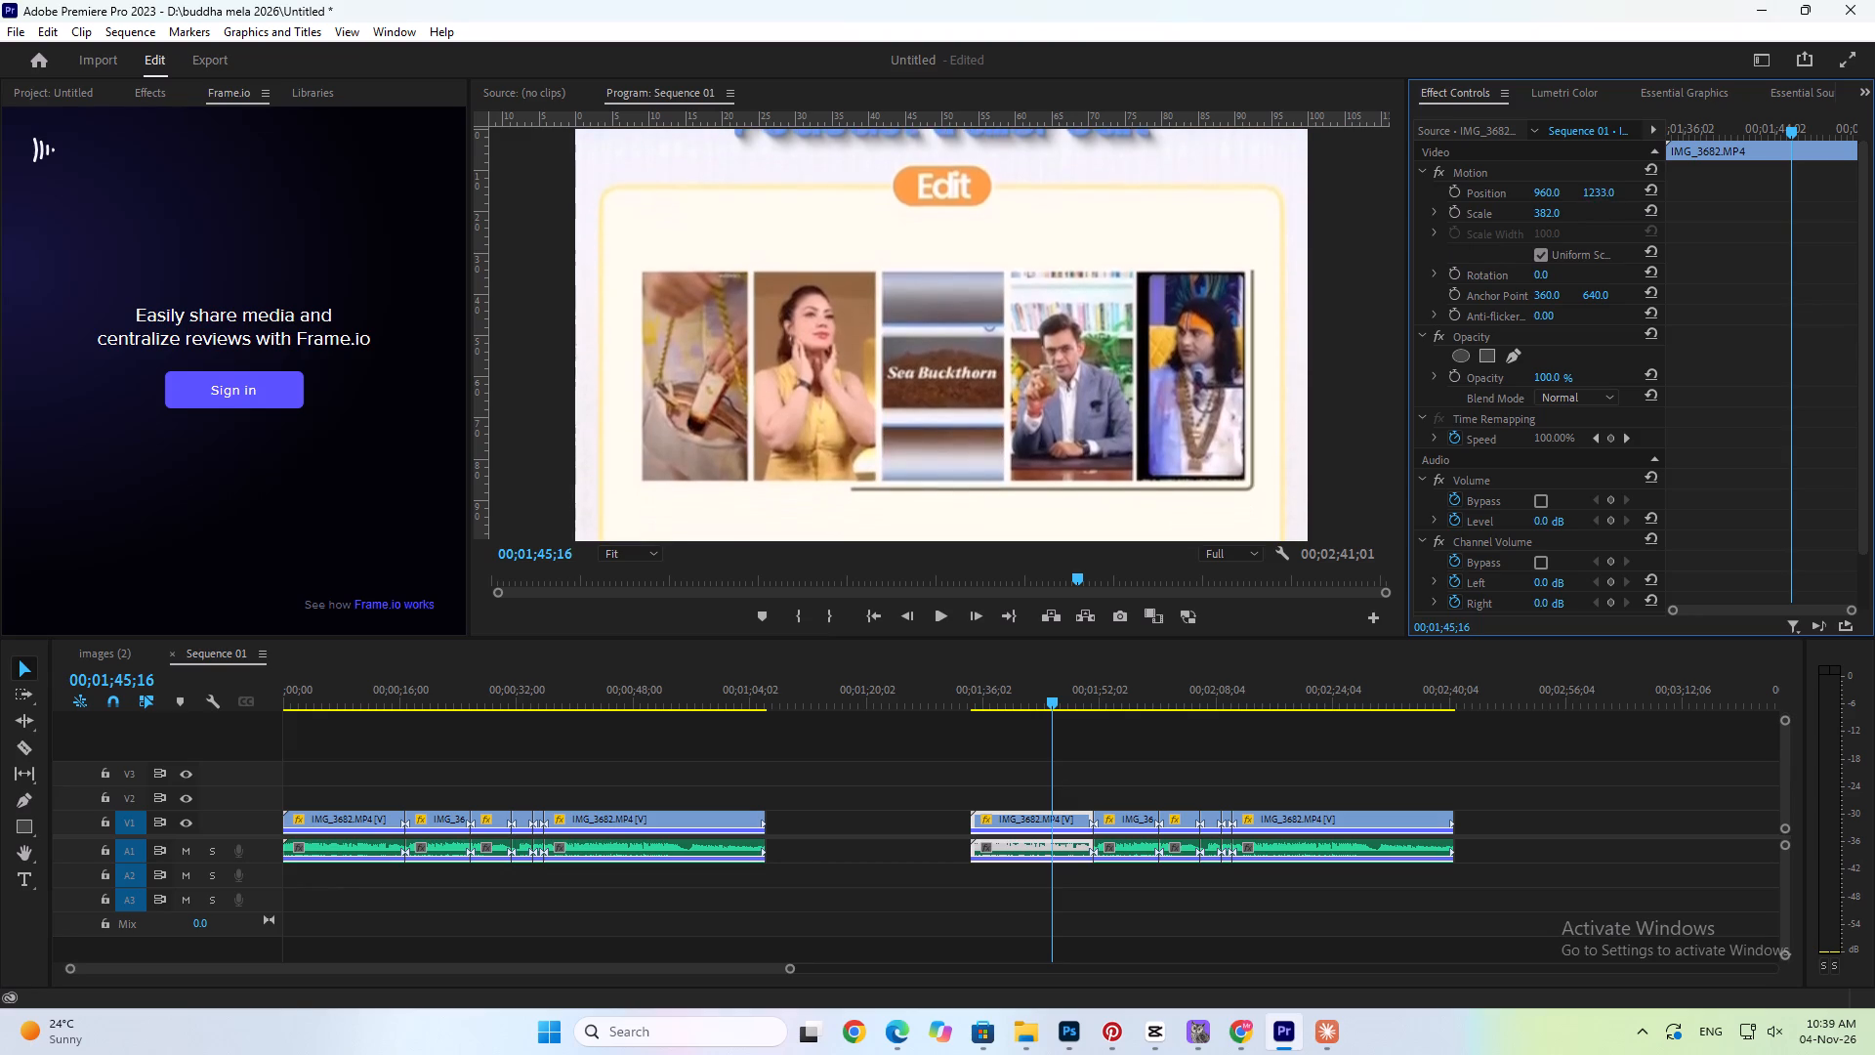
drag(1397, 222, 1311, 264)
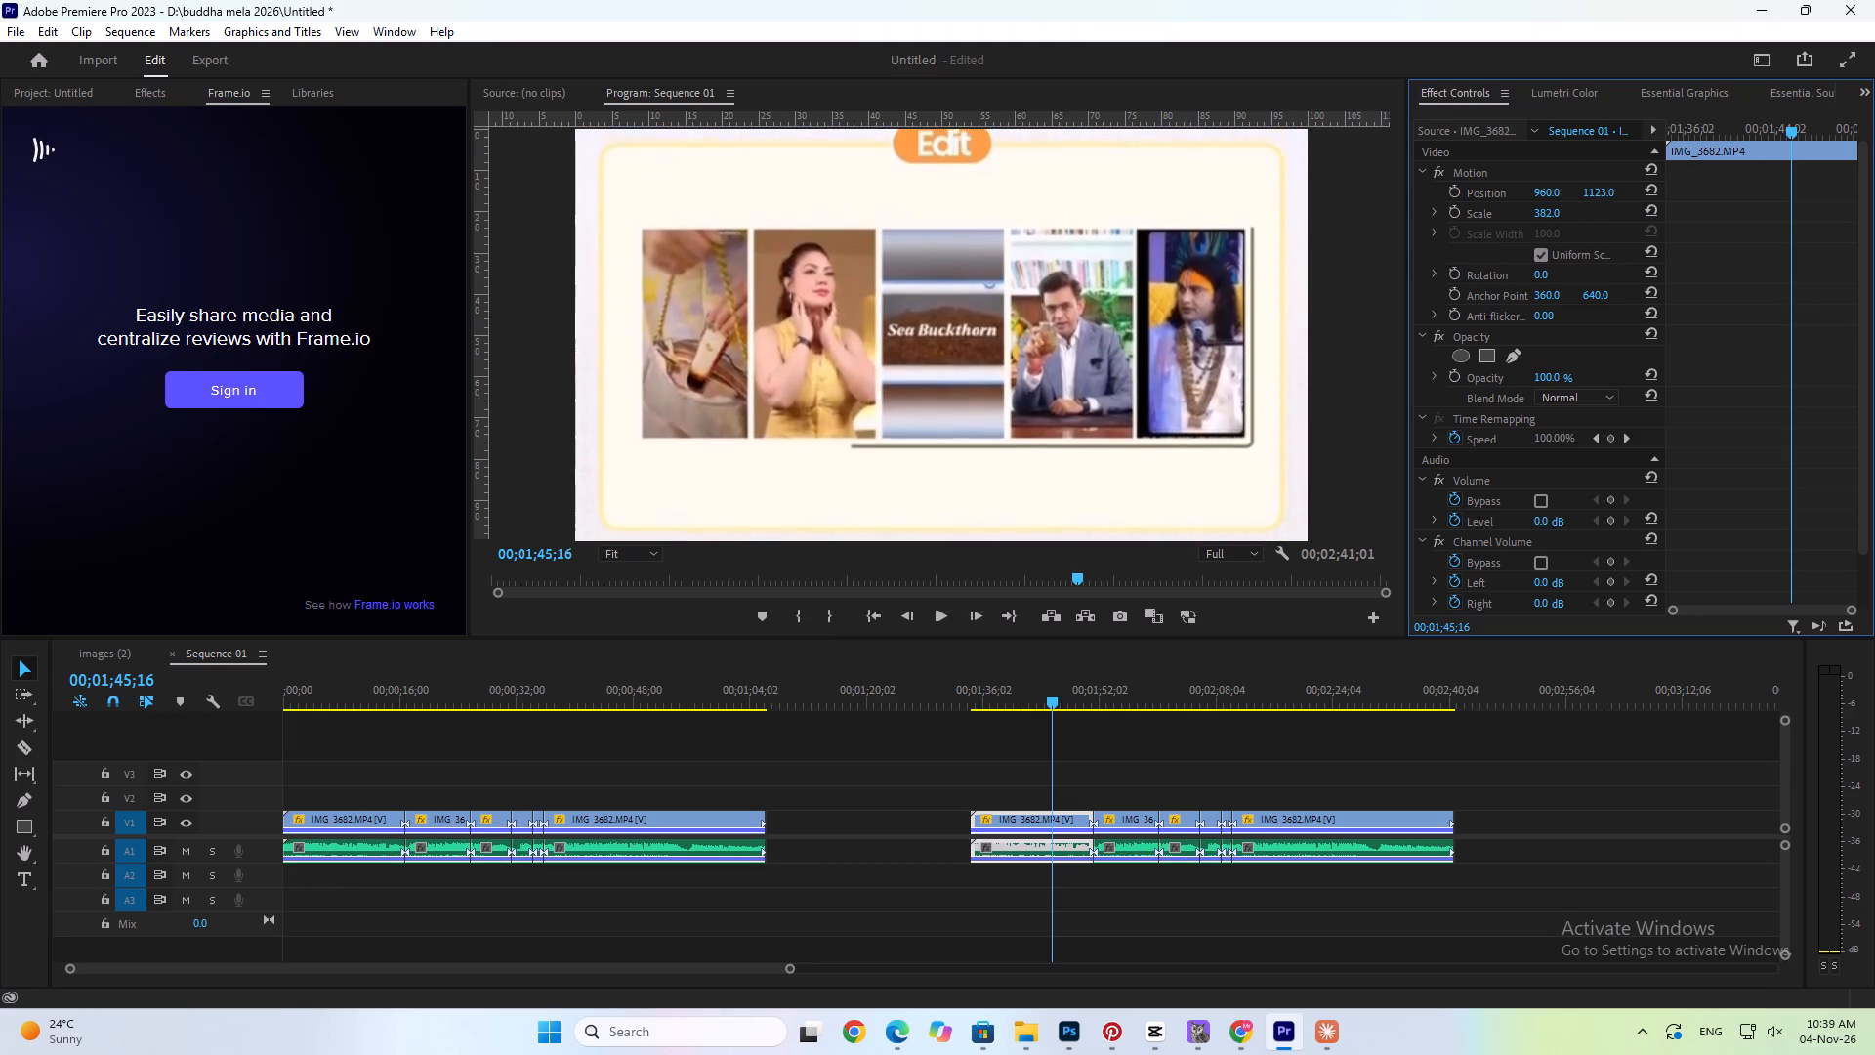
drag(1311, 264, 1308, 265)
click(1514, 171)
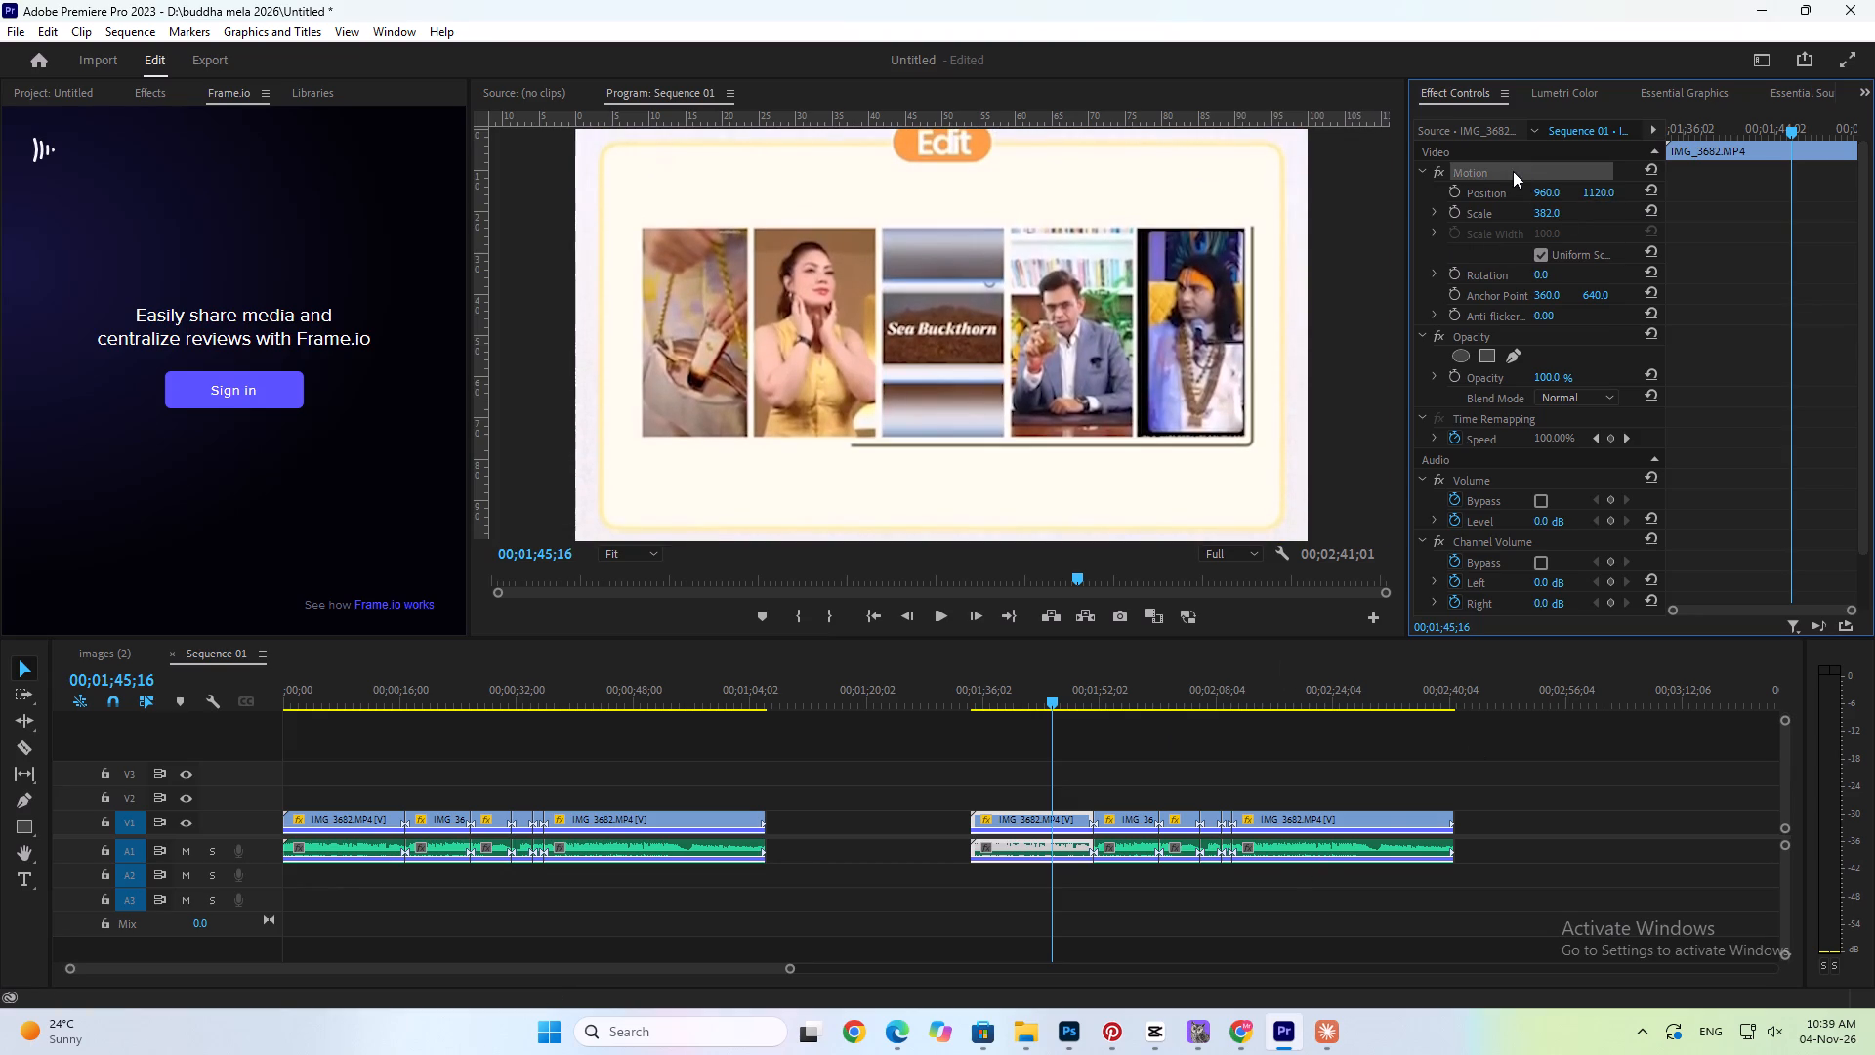
Copy the reframed clip's attributes, including Motion, Time Remapping, Volume, Channel Volume and Panner, to the remaining duplicated clips.
click(1023, 812)
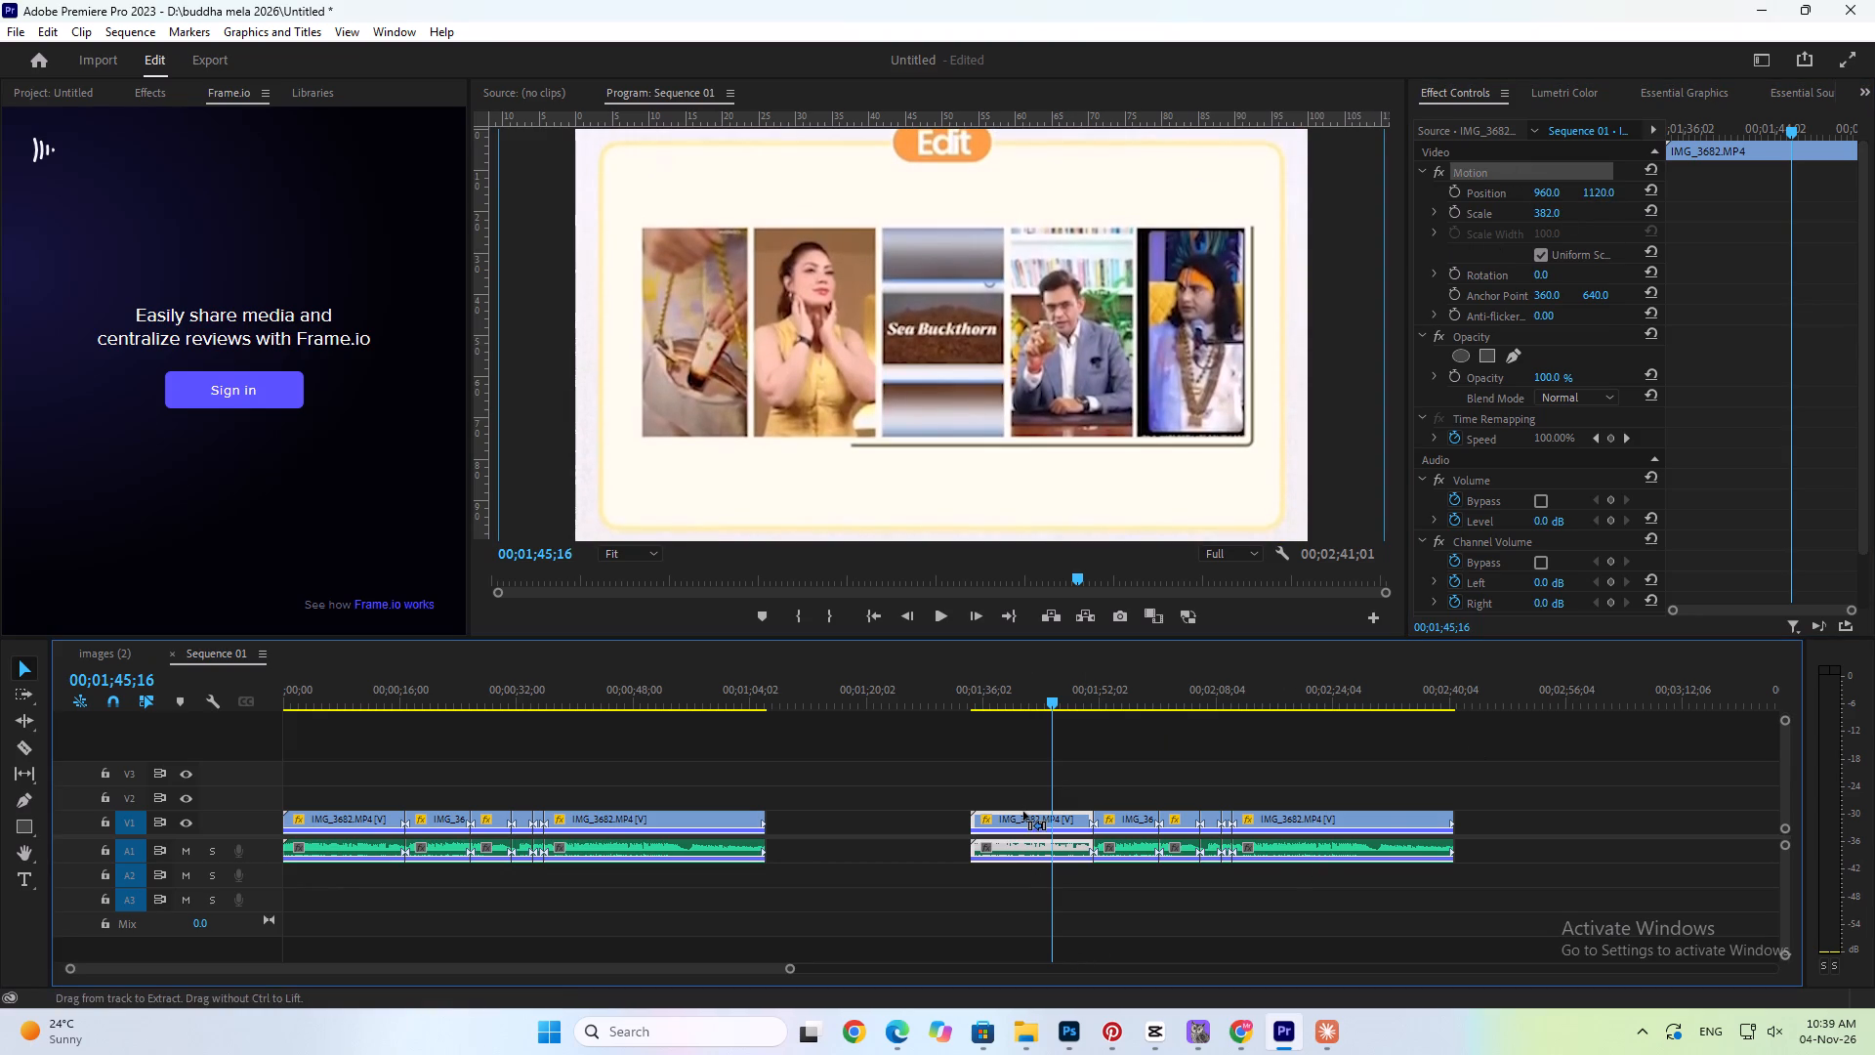
key(ctrl+c)
key(ctrl+c)
drag(1117, 783, 1449, 869)
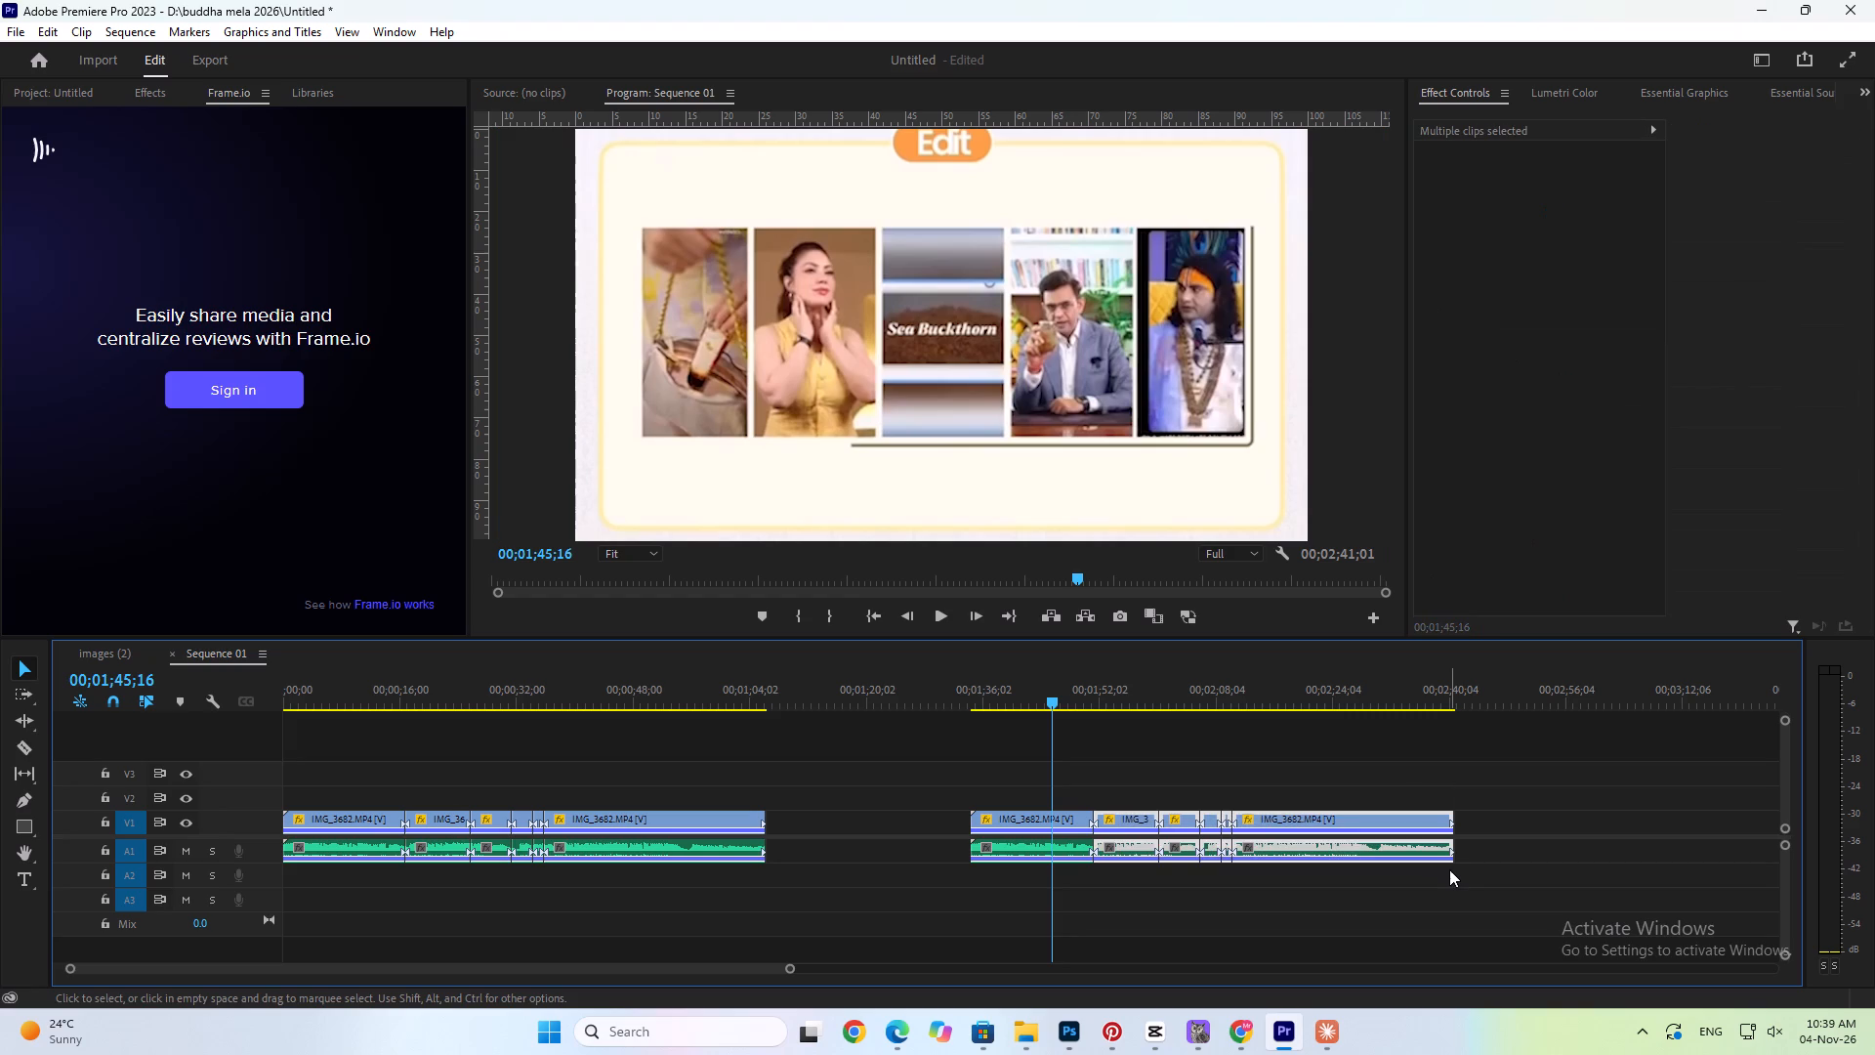
key(ctrl+alt+v)
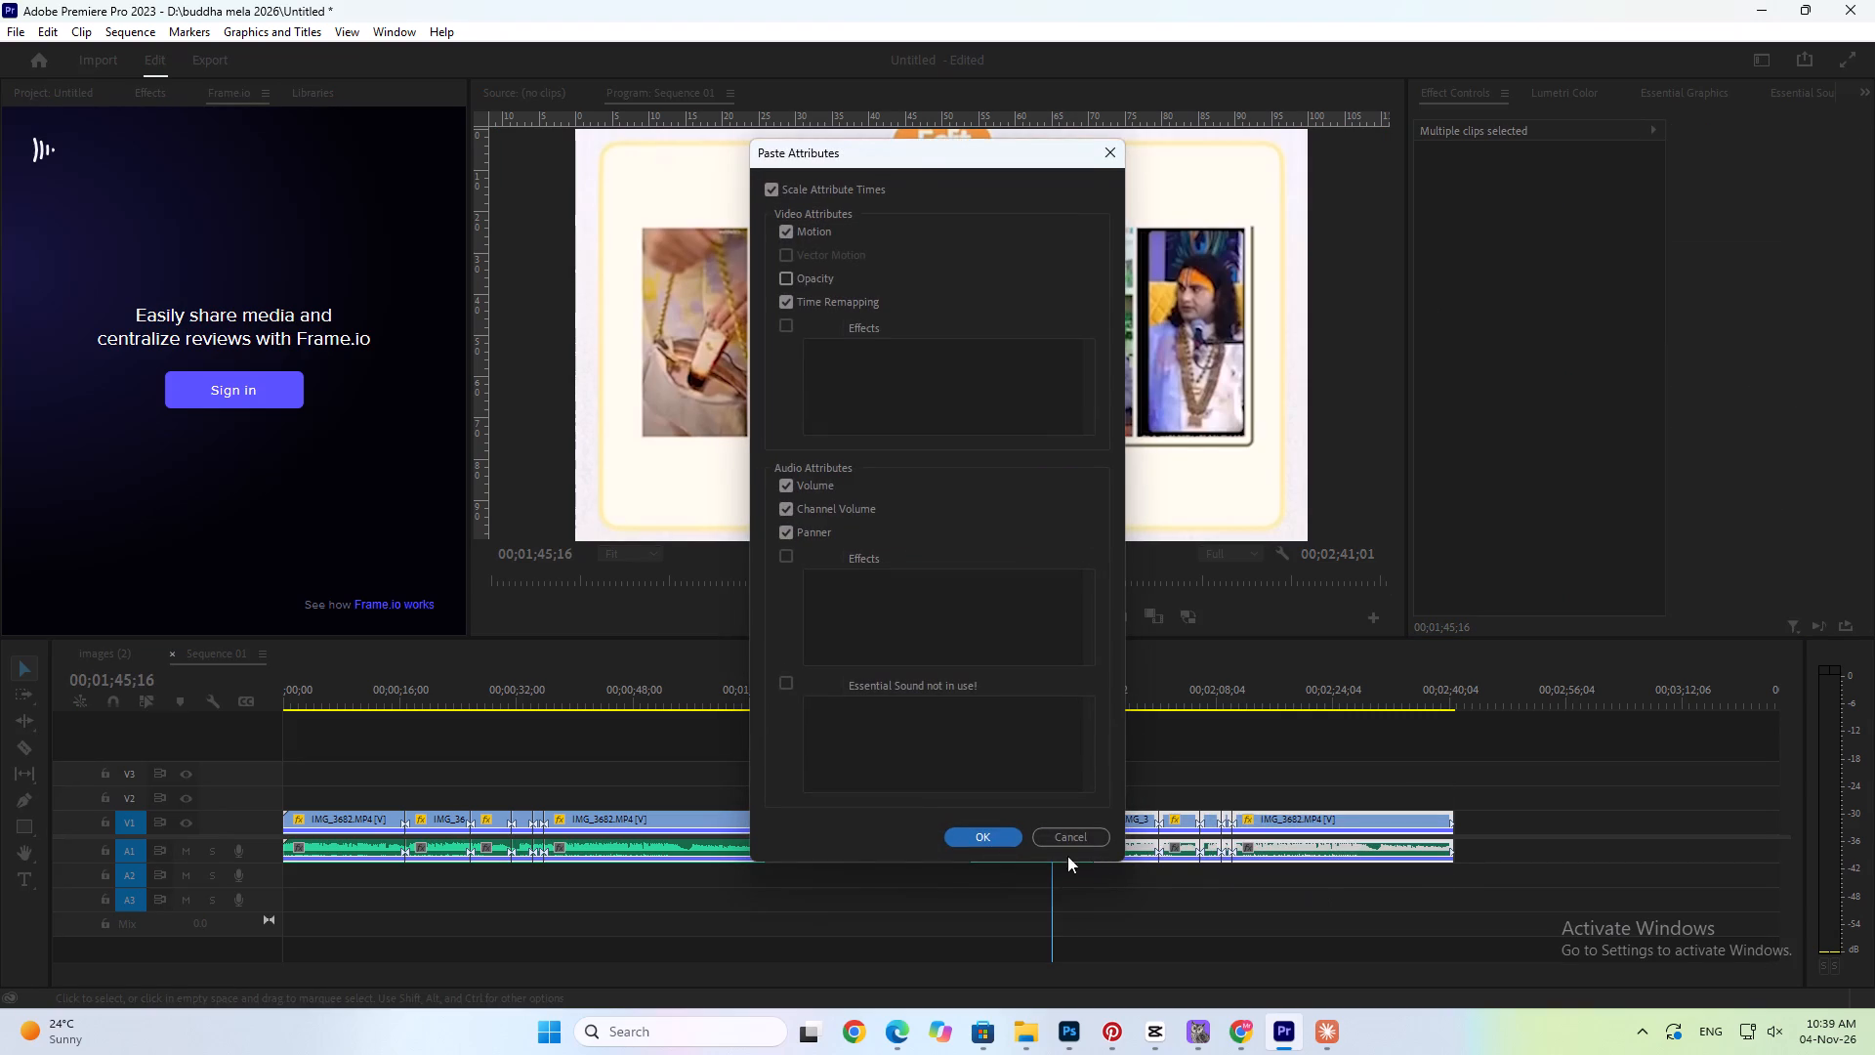
click(997, 837)
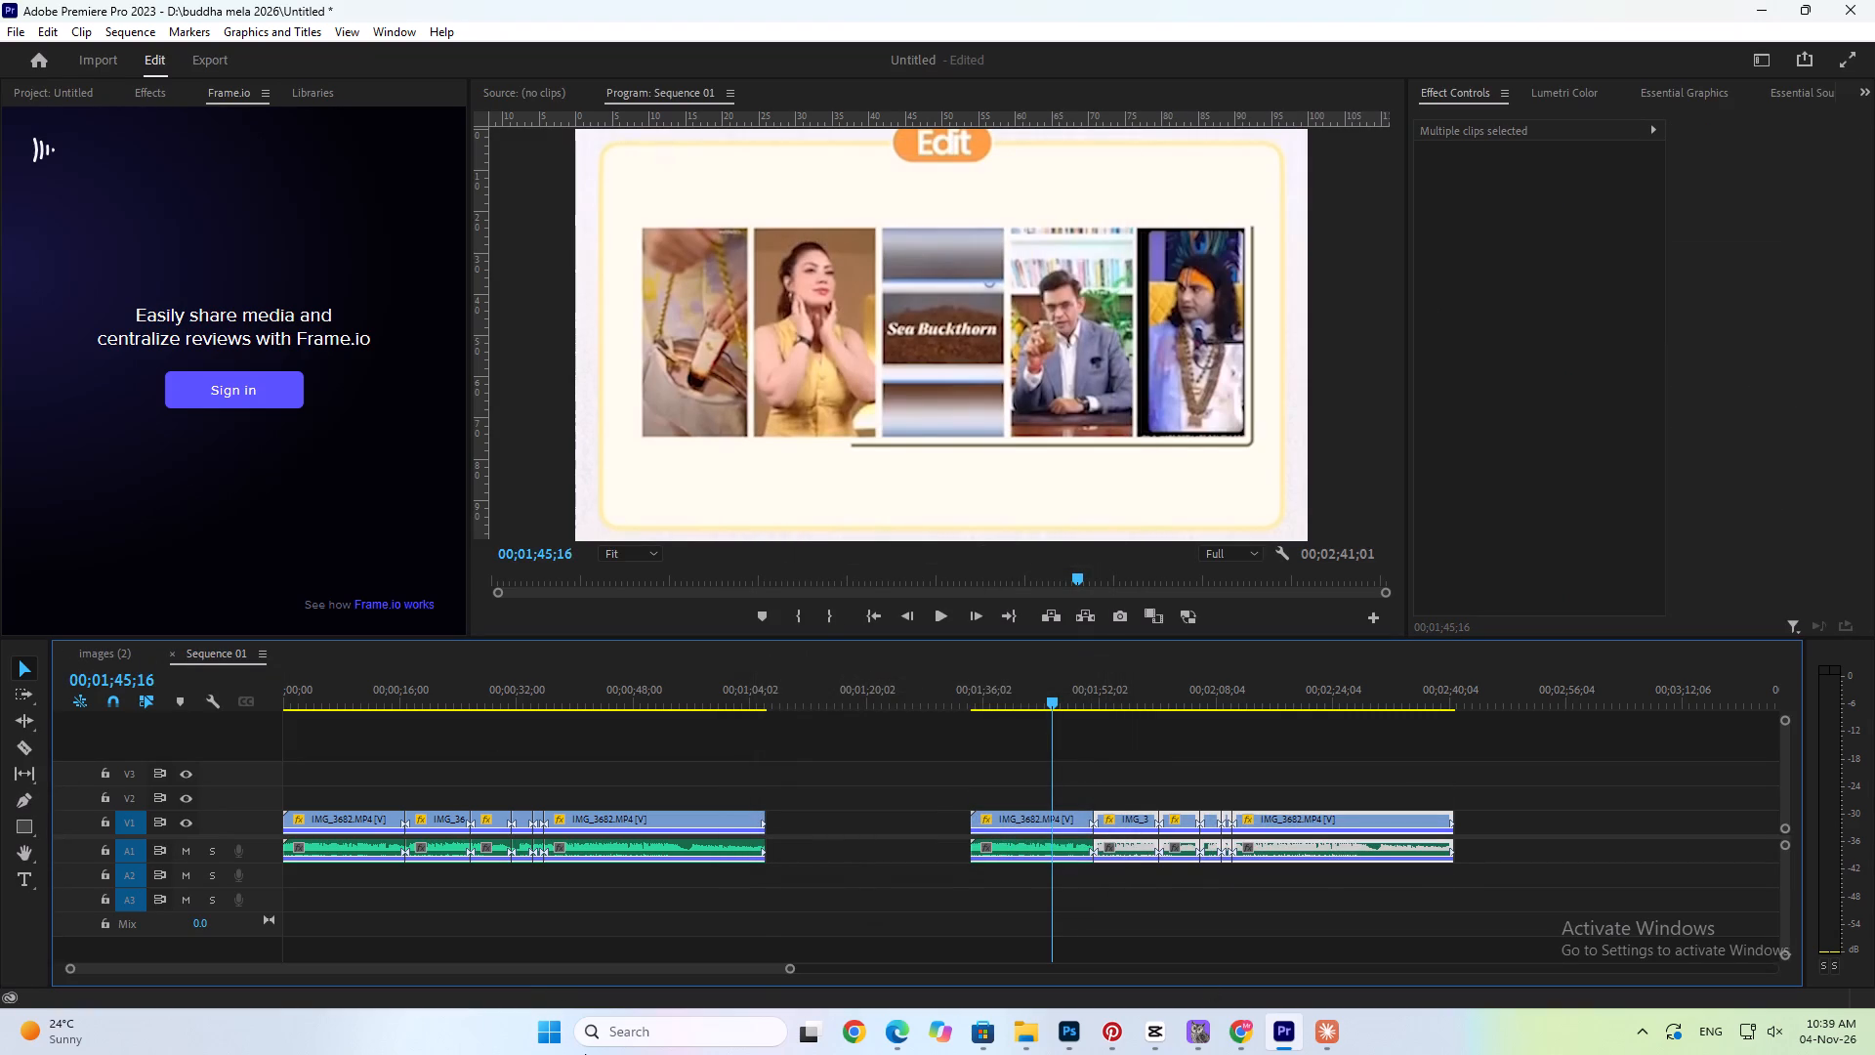
click(521, 735)
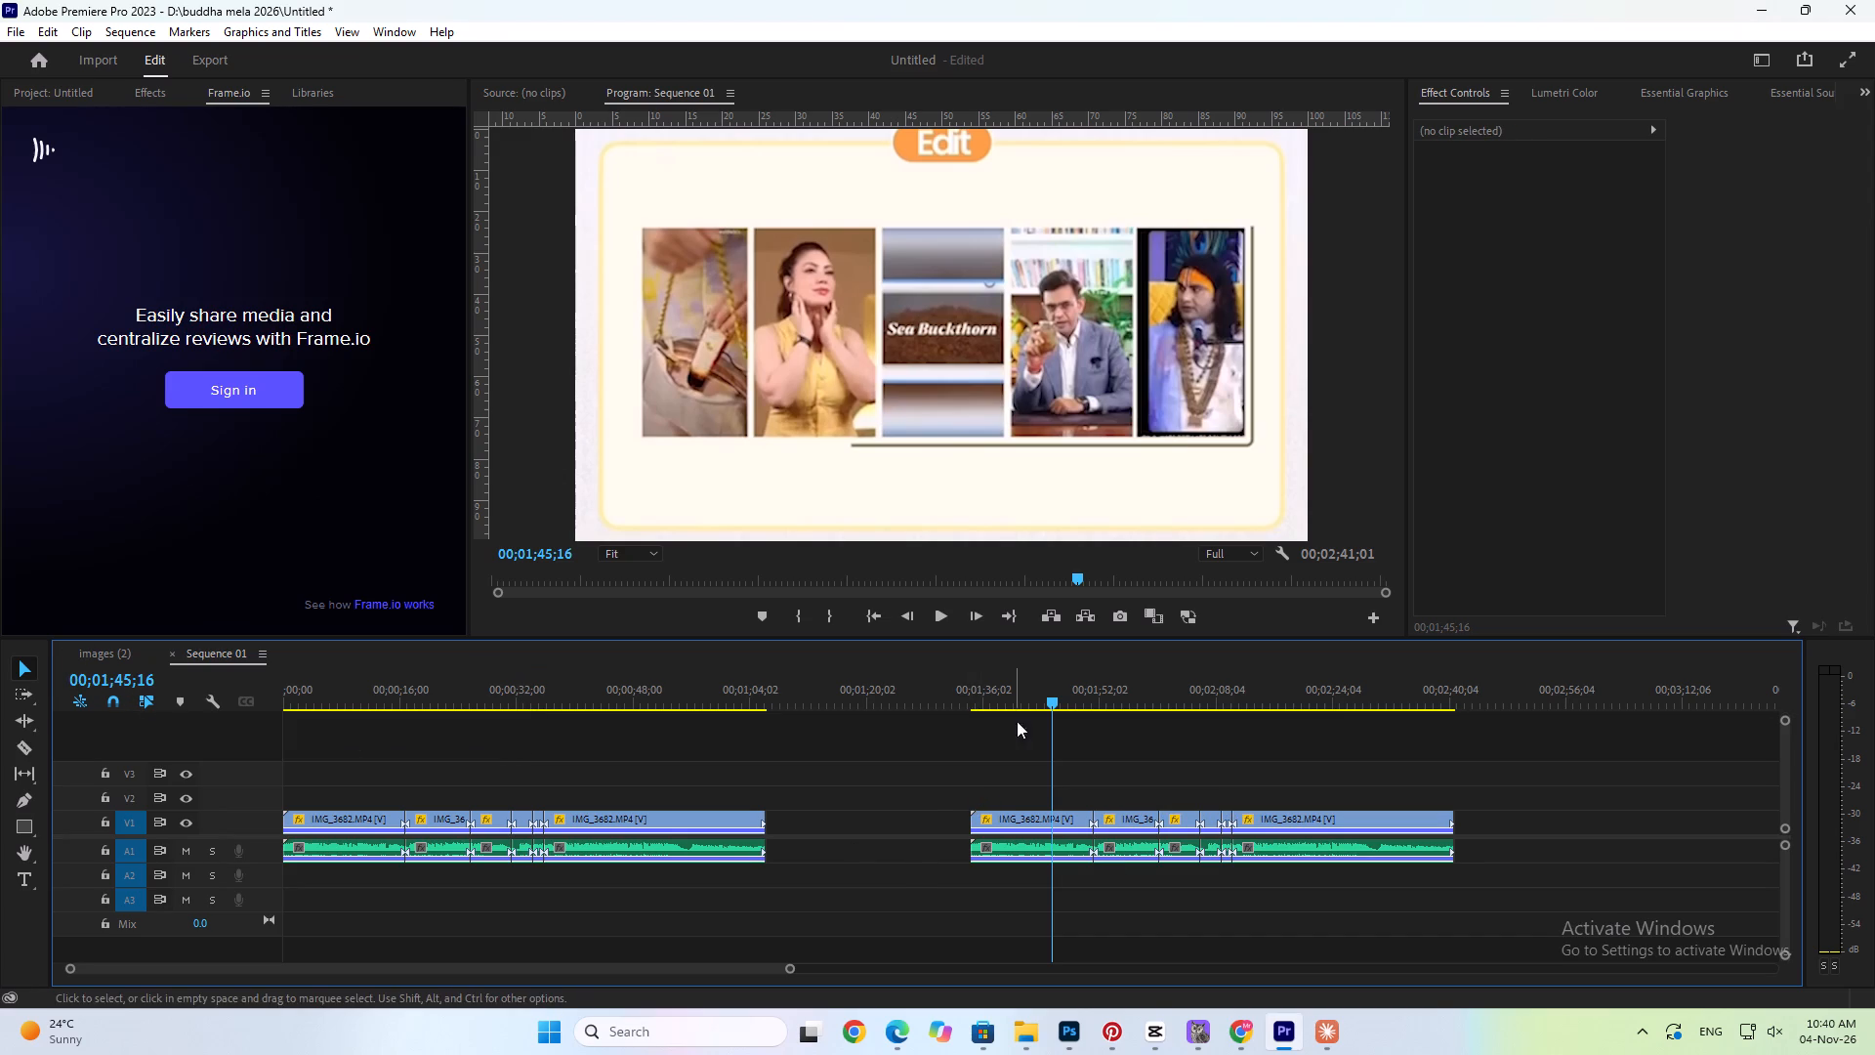
Scrub the duplicated Edit clip around 00;01;46 and go back to the RAW footage at the start of the sequence.
drag(1021, 698, 1064, 695)
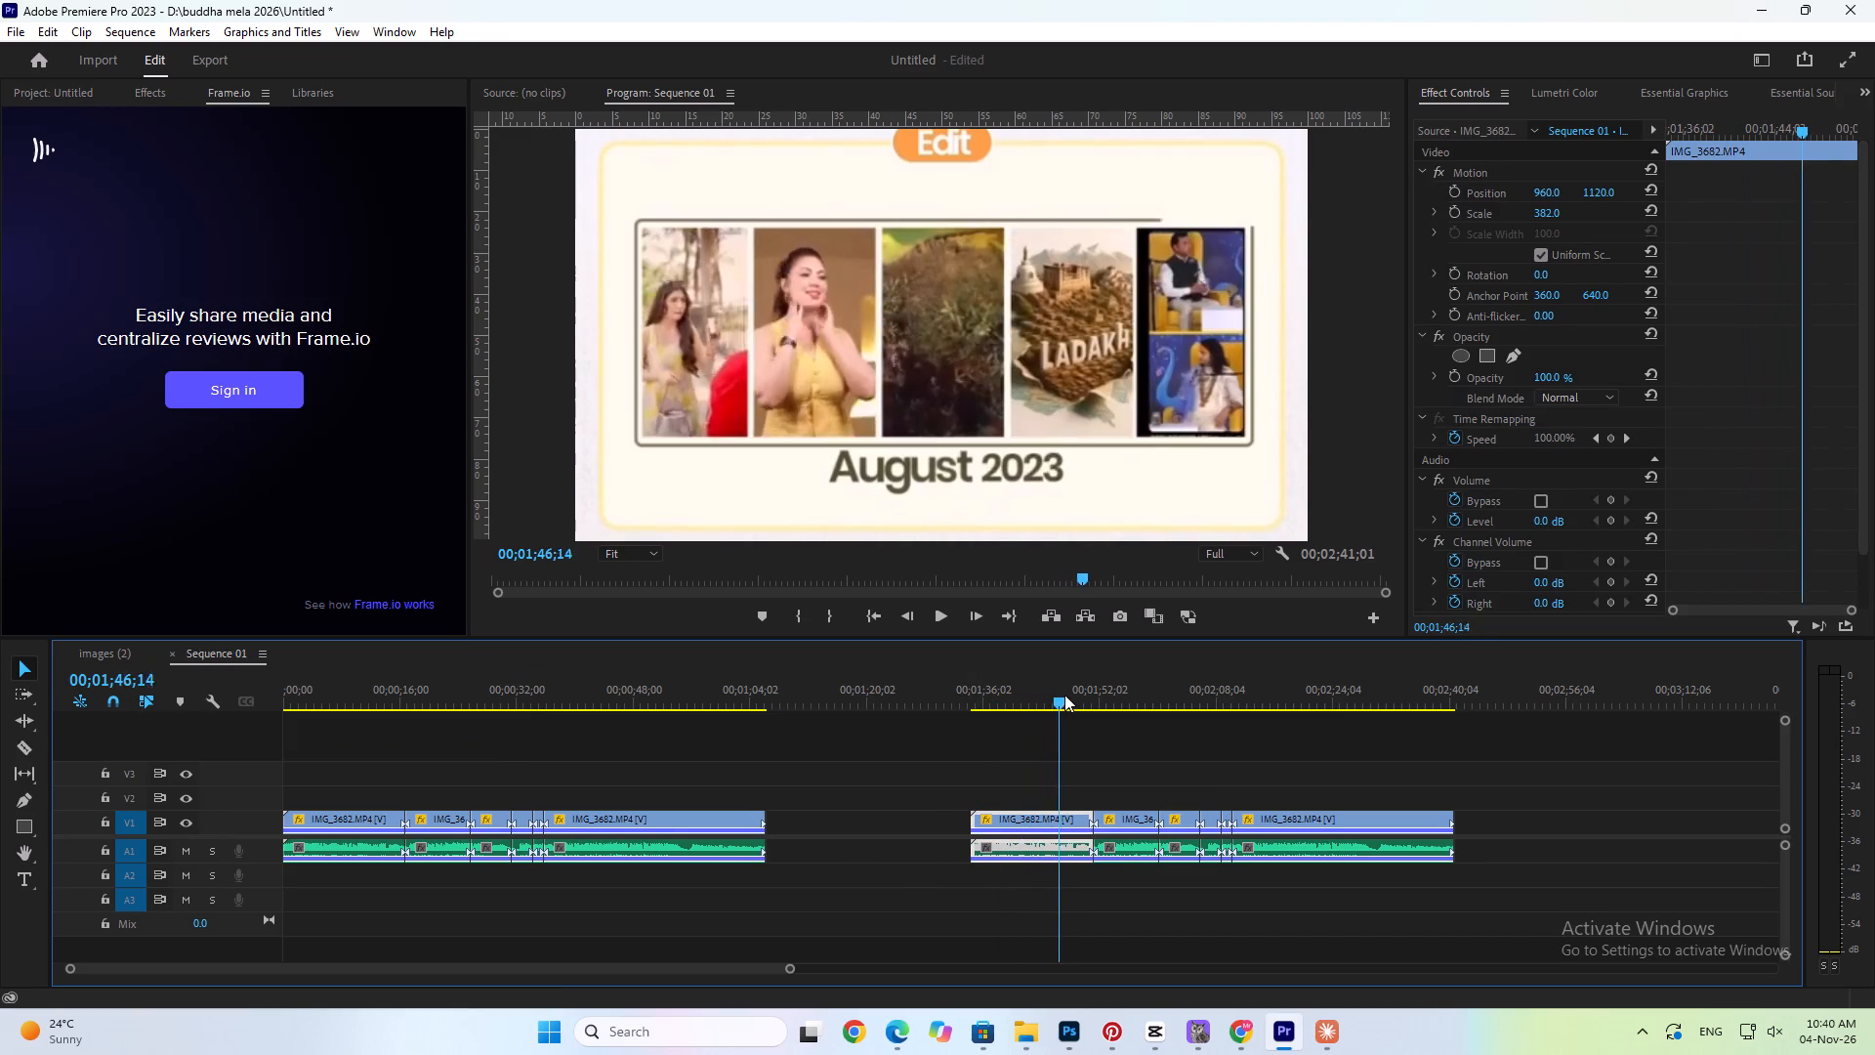
drag(1064, 695, 1047, 694)
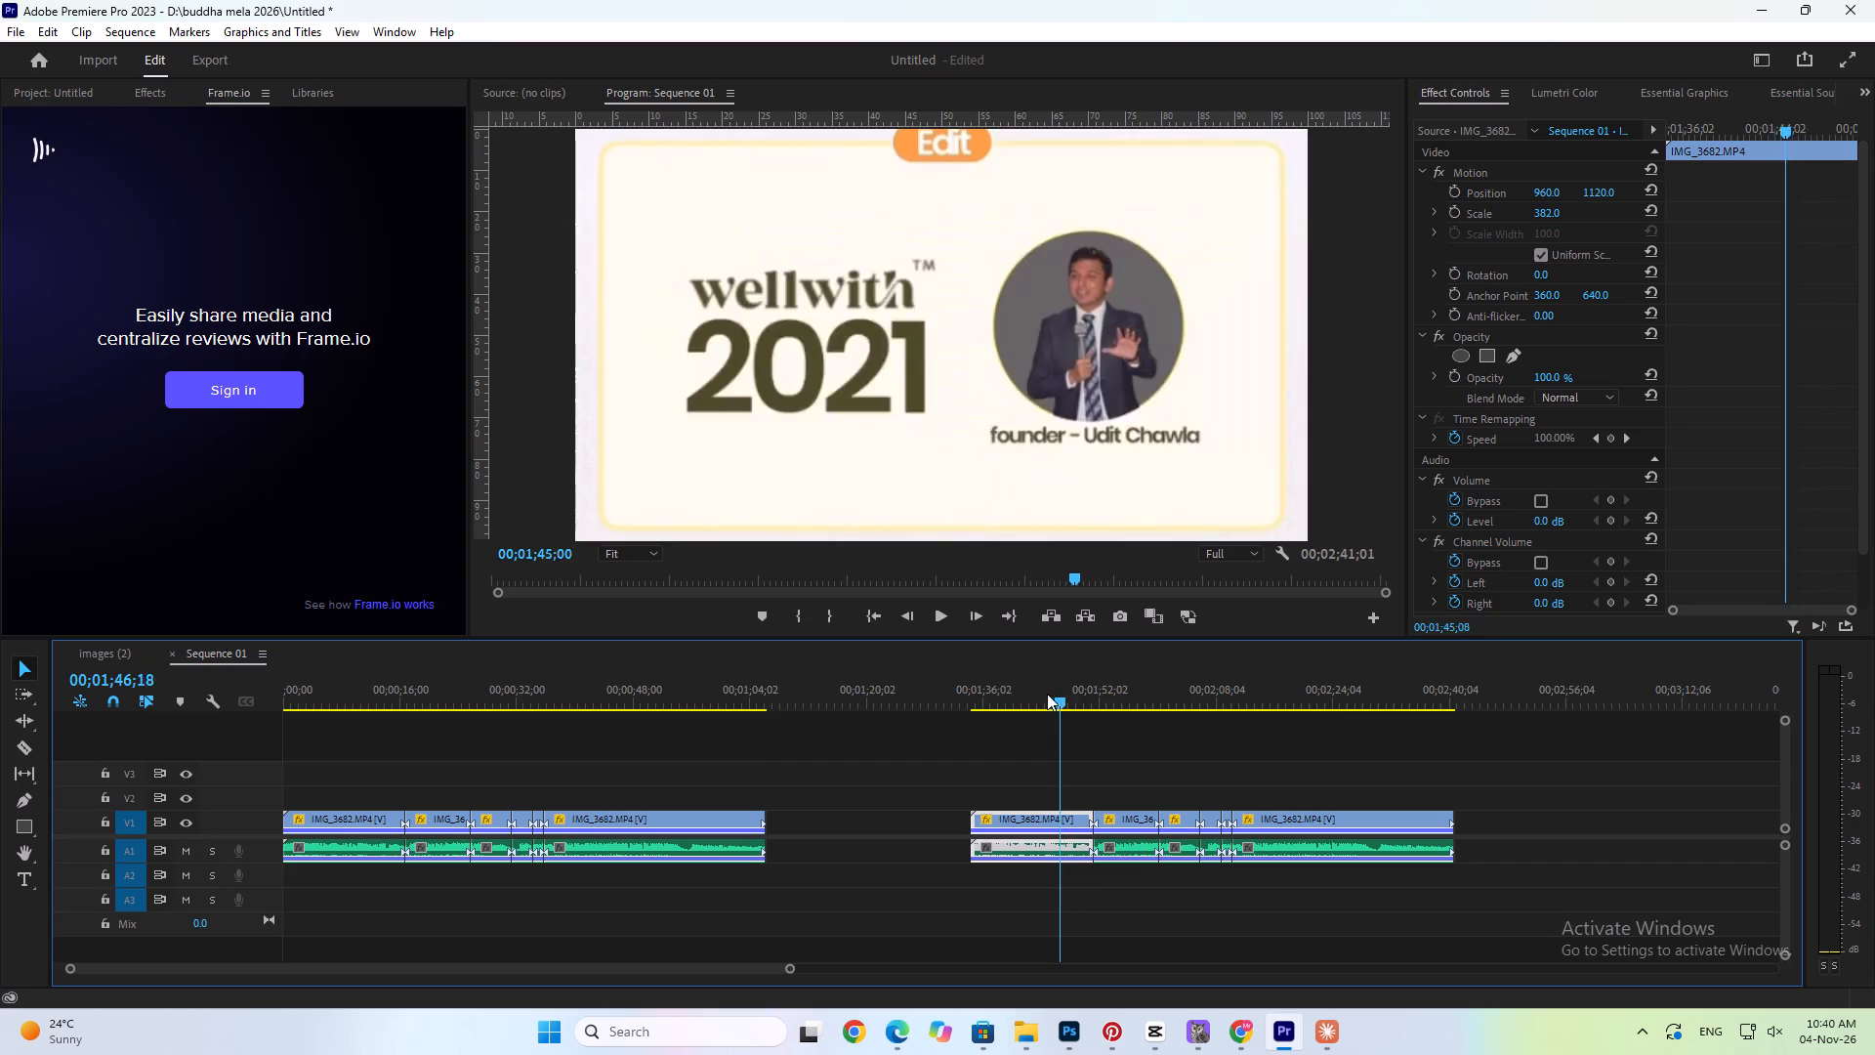
drag(1047, 694, 180, 705)
click(541, 907)
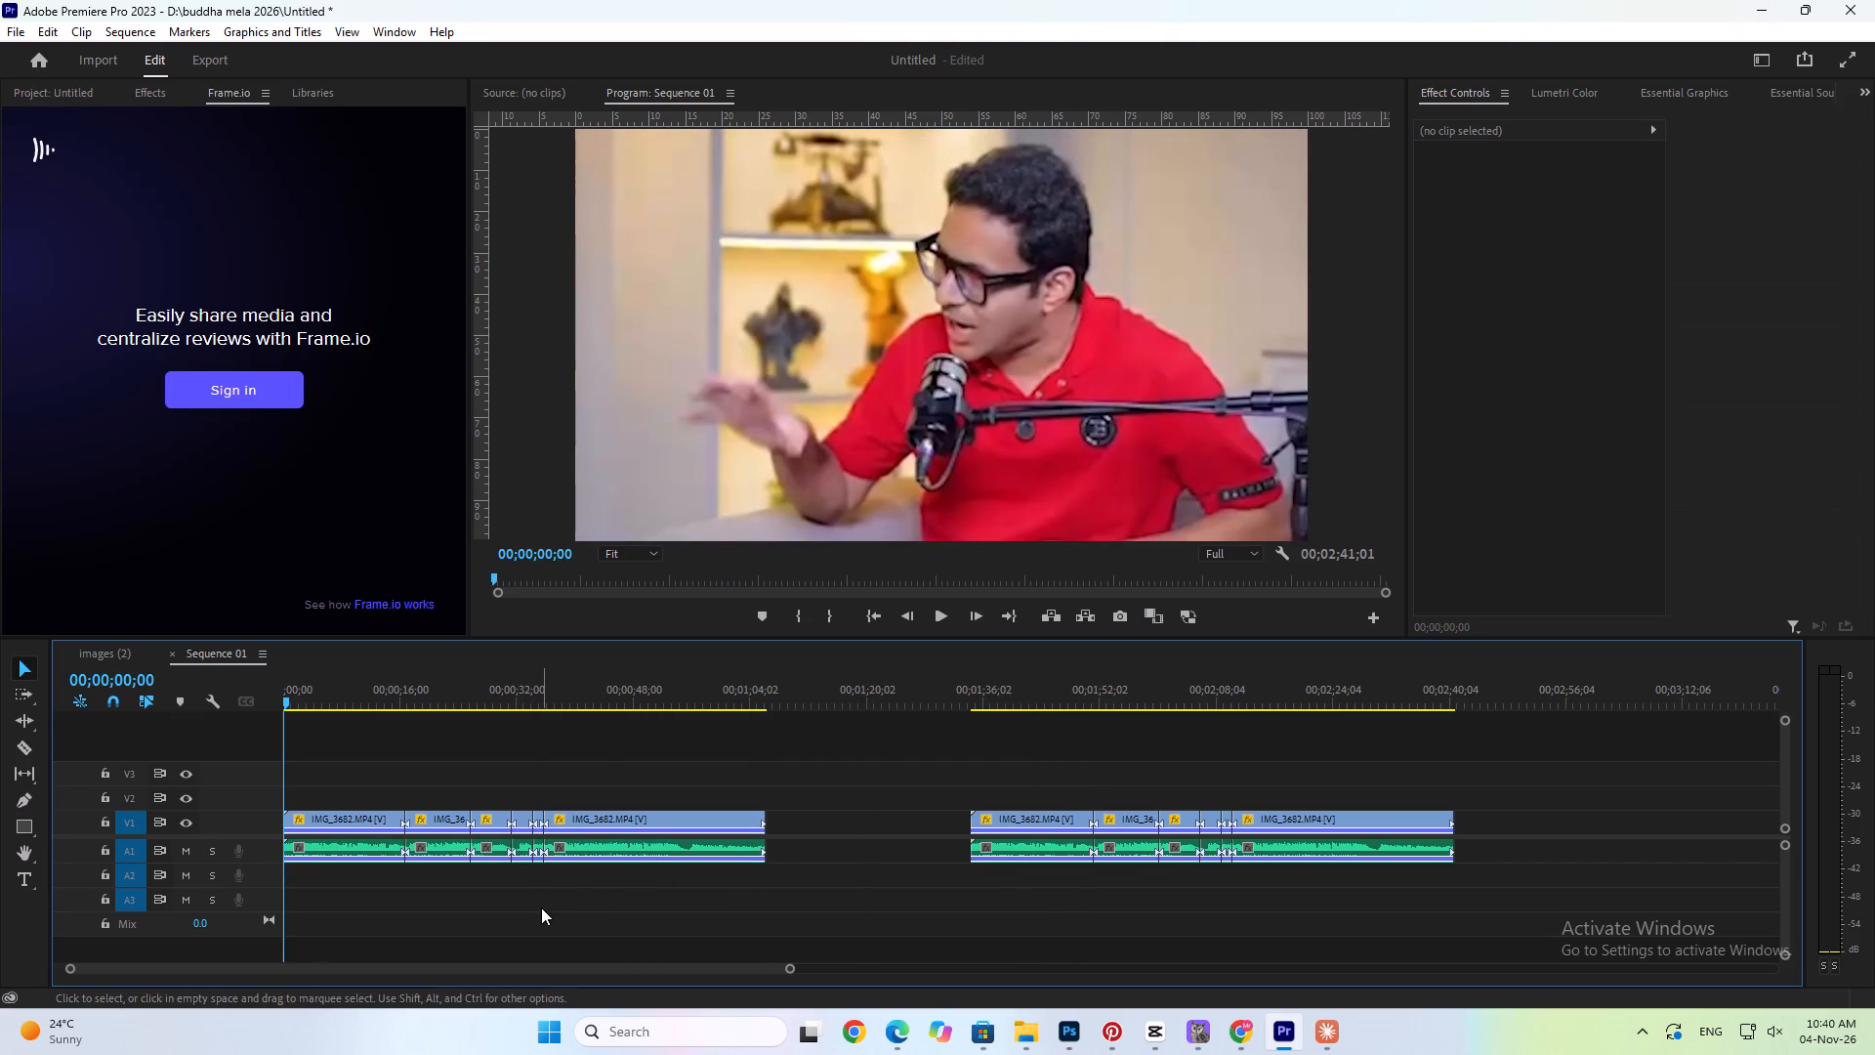
Replay the opening of the duplicated Edit section from 00;01;34;16 several times to study the "Aapne apni journey" caption animation.
click(953, 683)
key(Left)
key(Down)
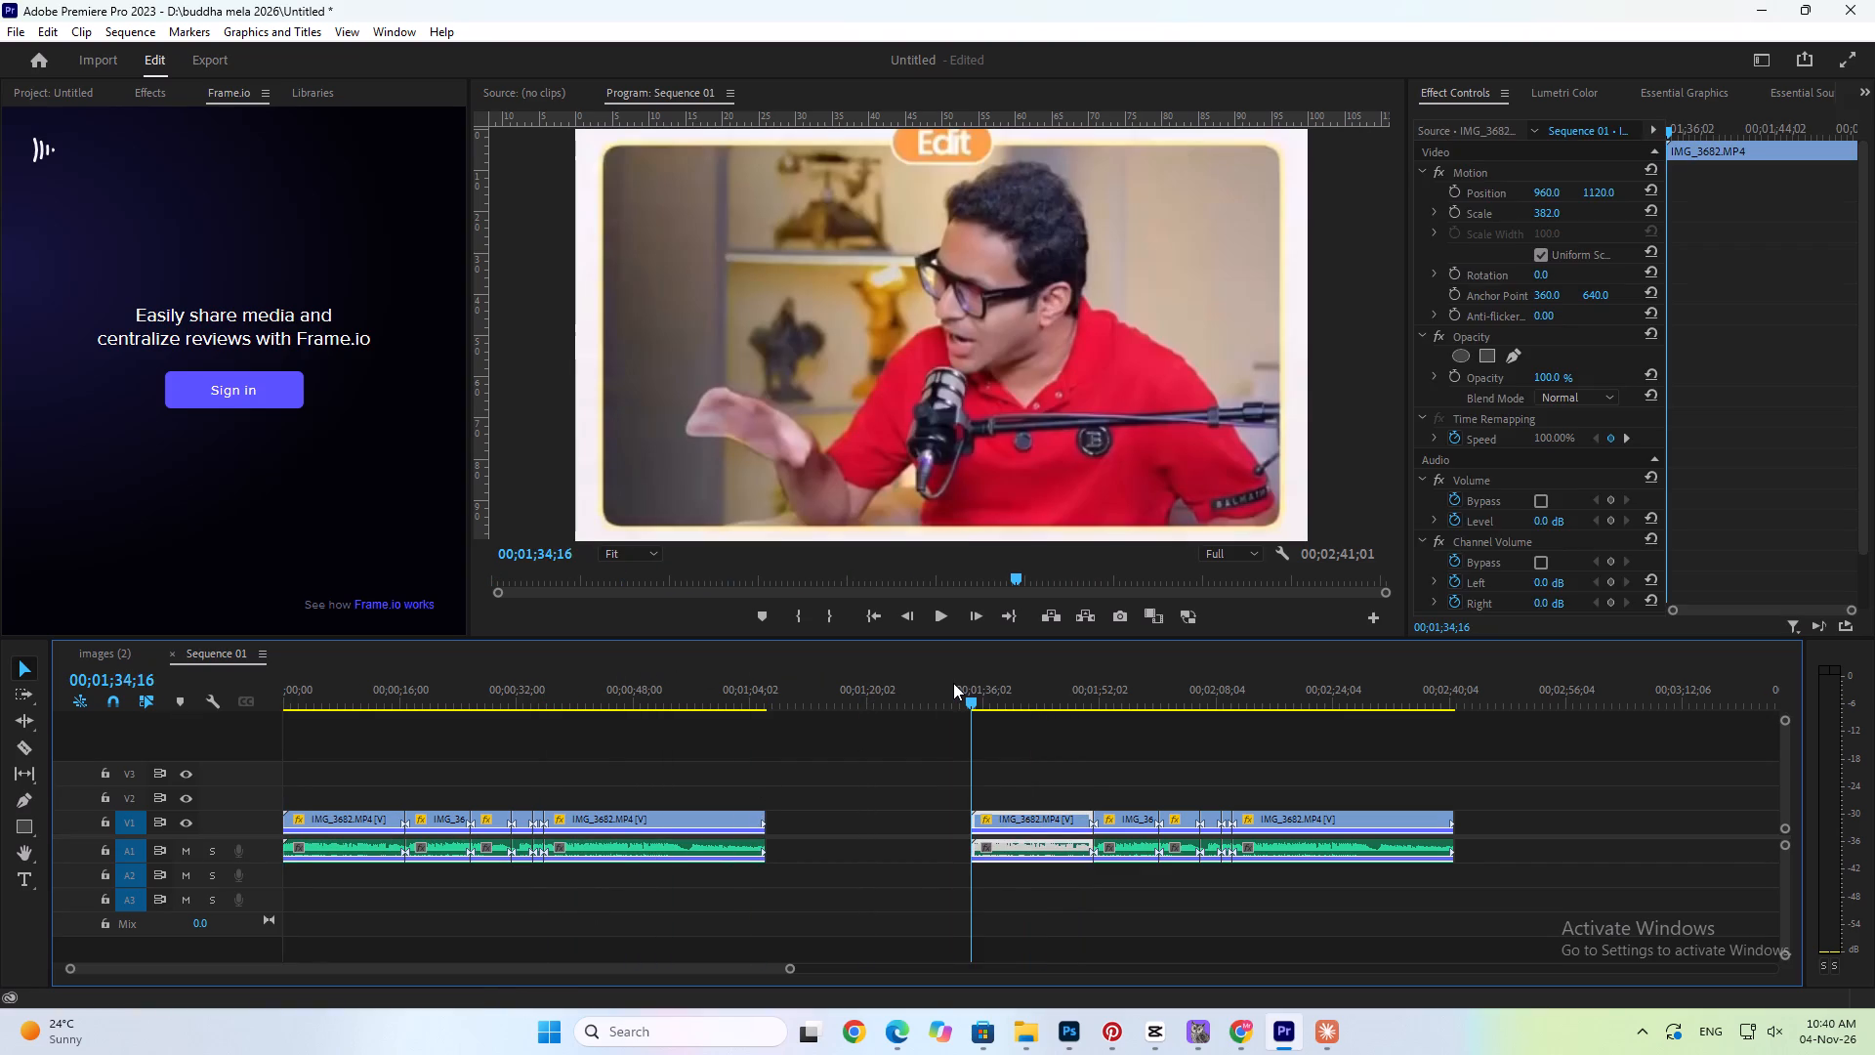
key(space)
key(space)
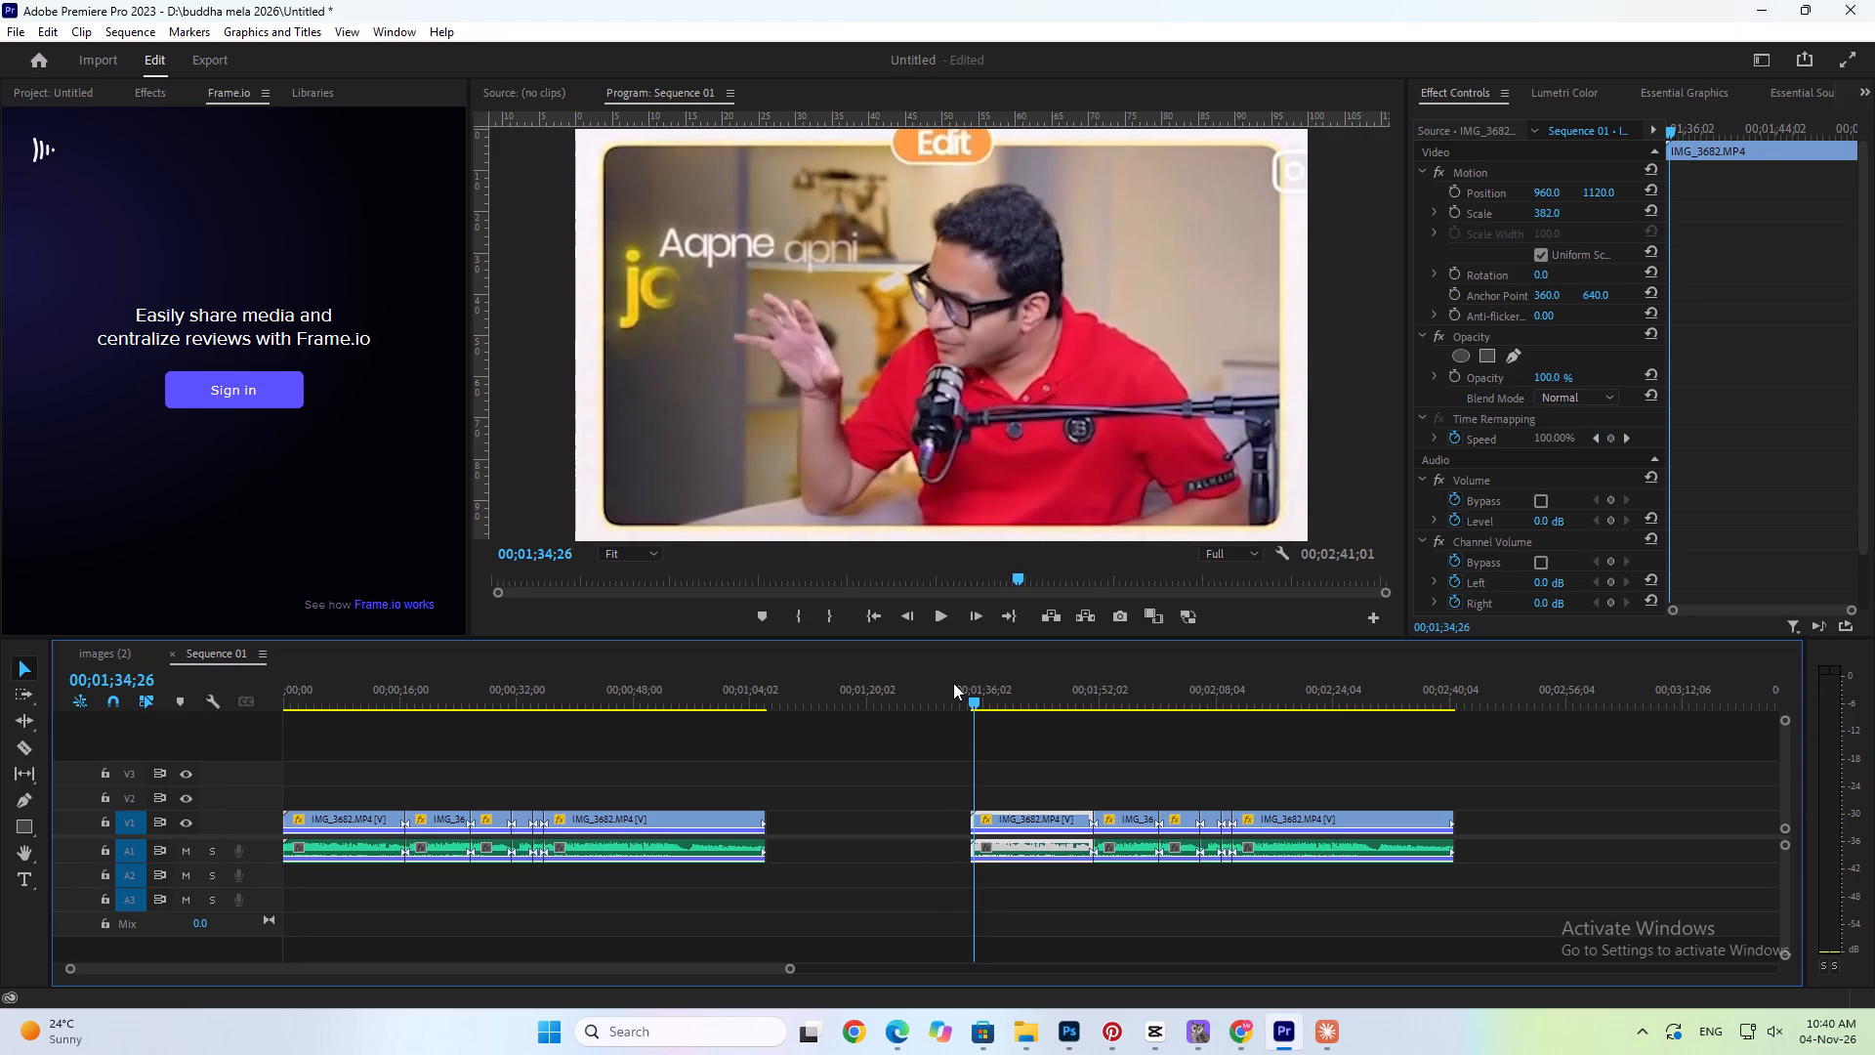
key(Up)
key(space)
key(space)
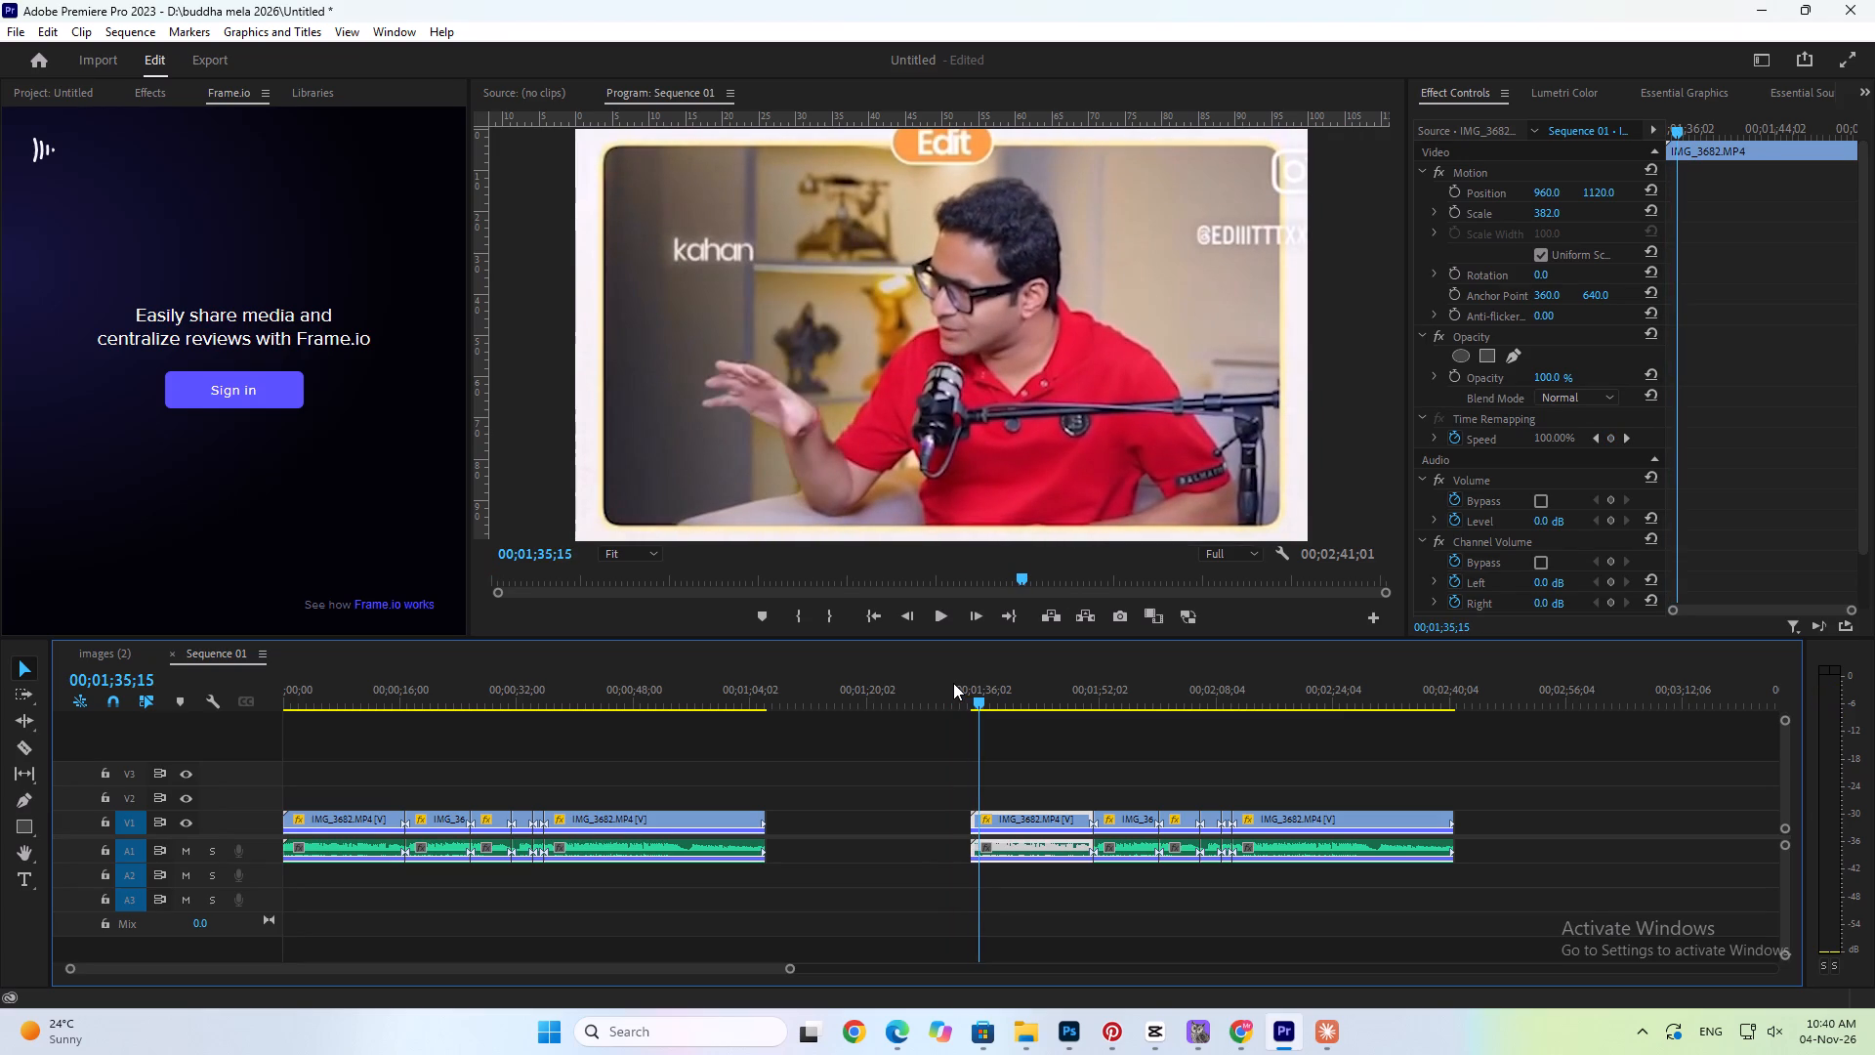
key(Up)
key(space)
key(space)
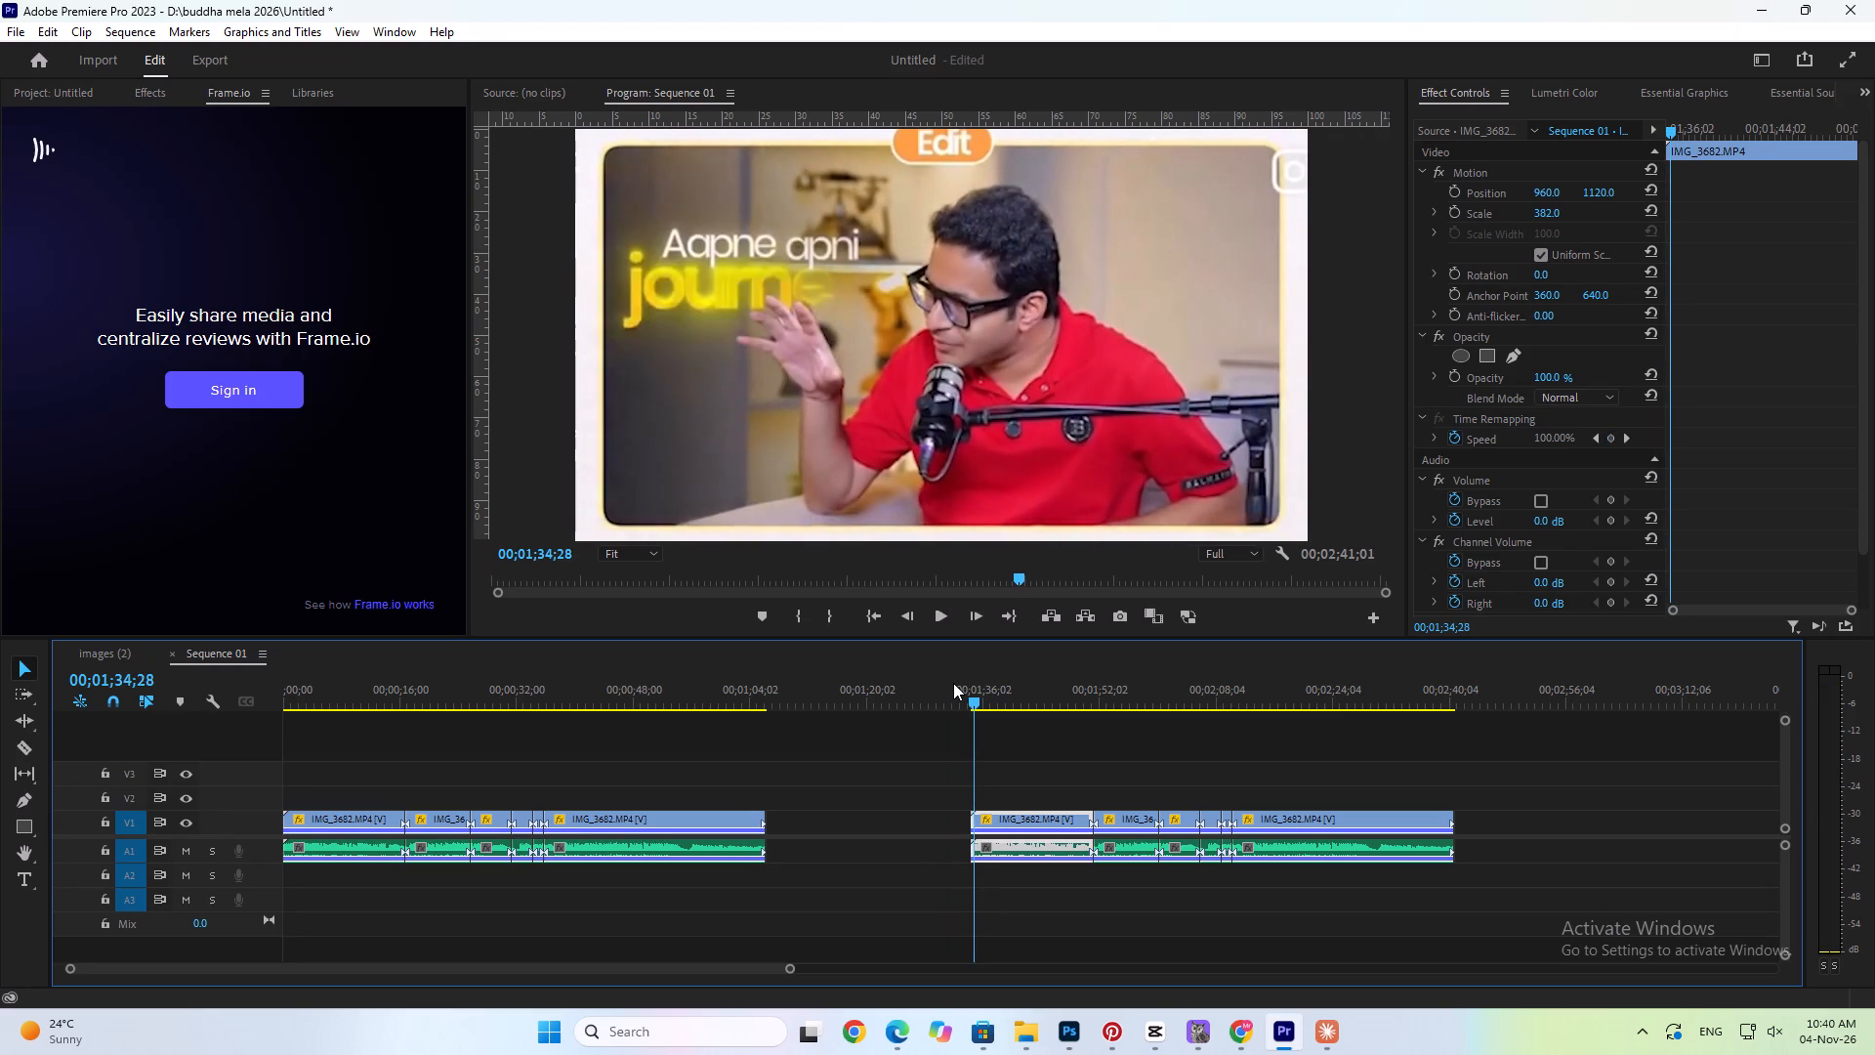
key(Up)
key(space)
key(space)
Play the Edit section up to 00;01;41;29, pausing to examine the rupee counter, green graph line and "Wellwith" caption.
key(Down)
key(Up)
key(space)
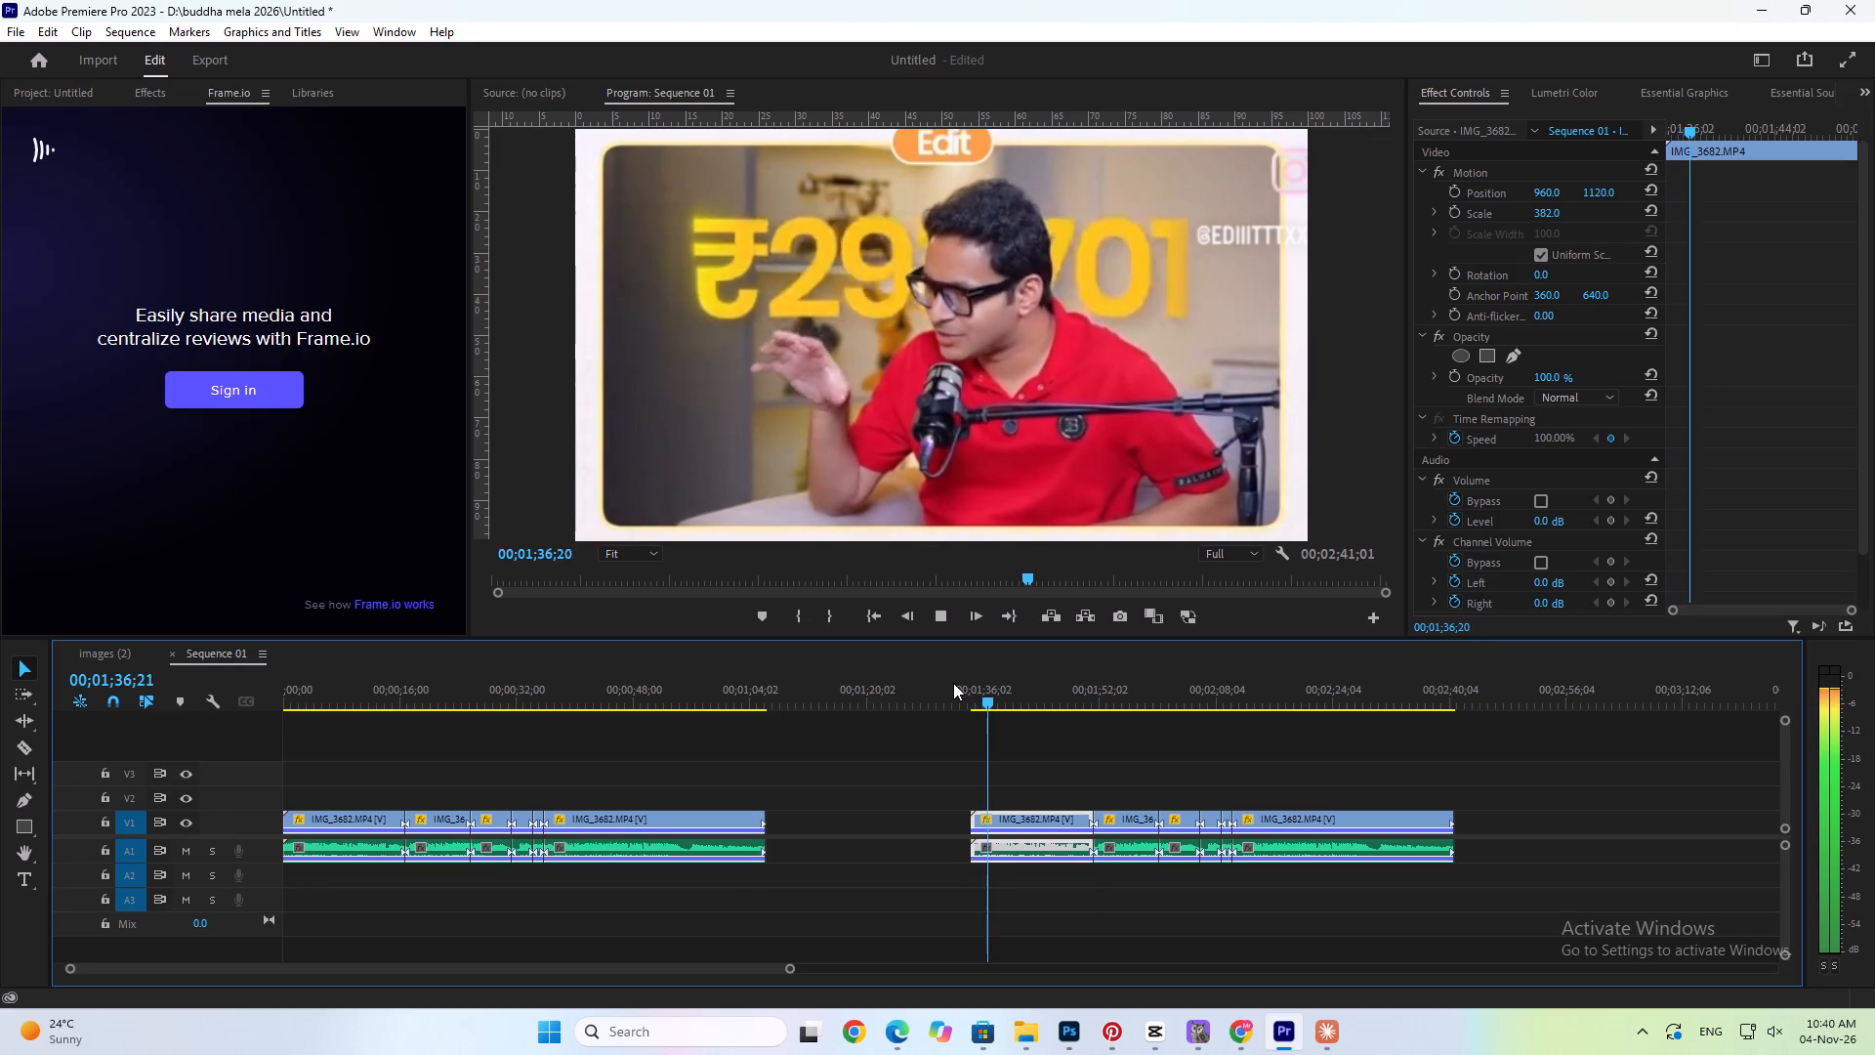
key(space)
key(space)
key(space)
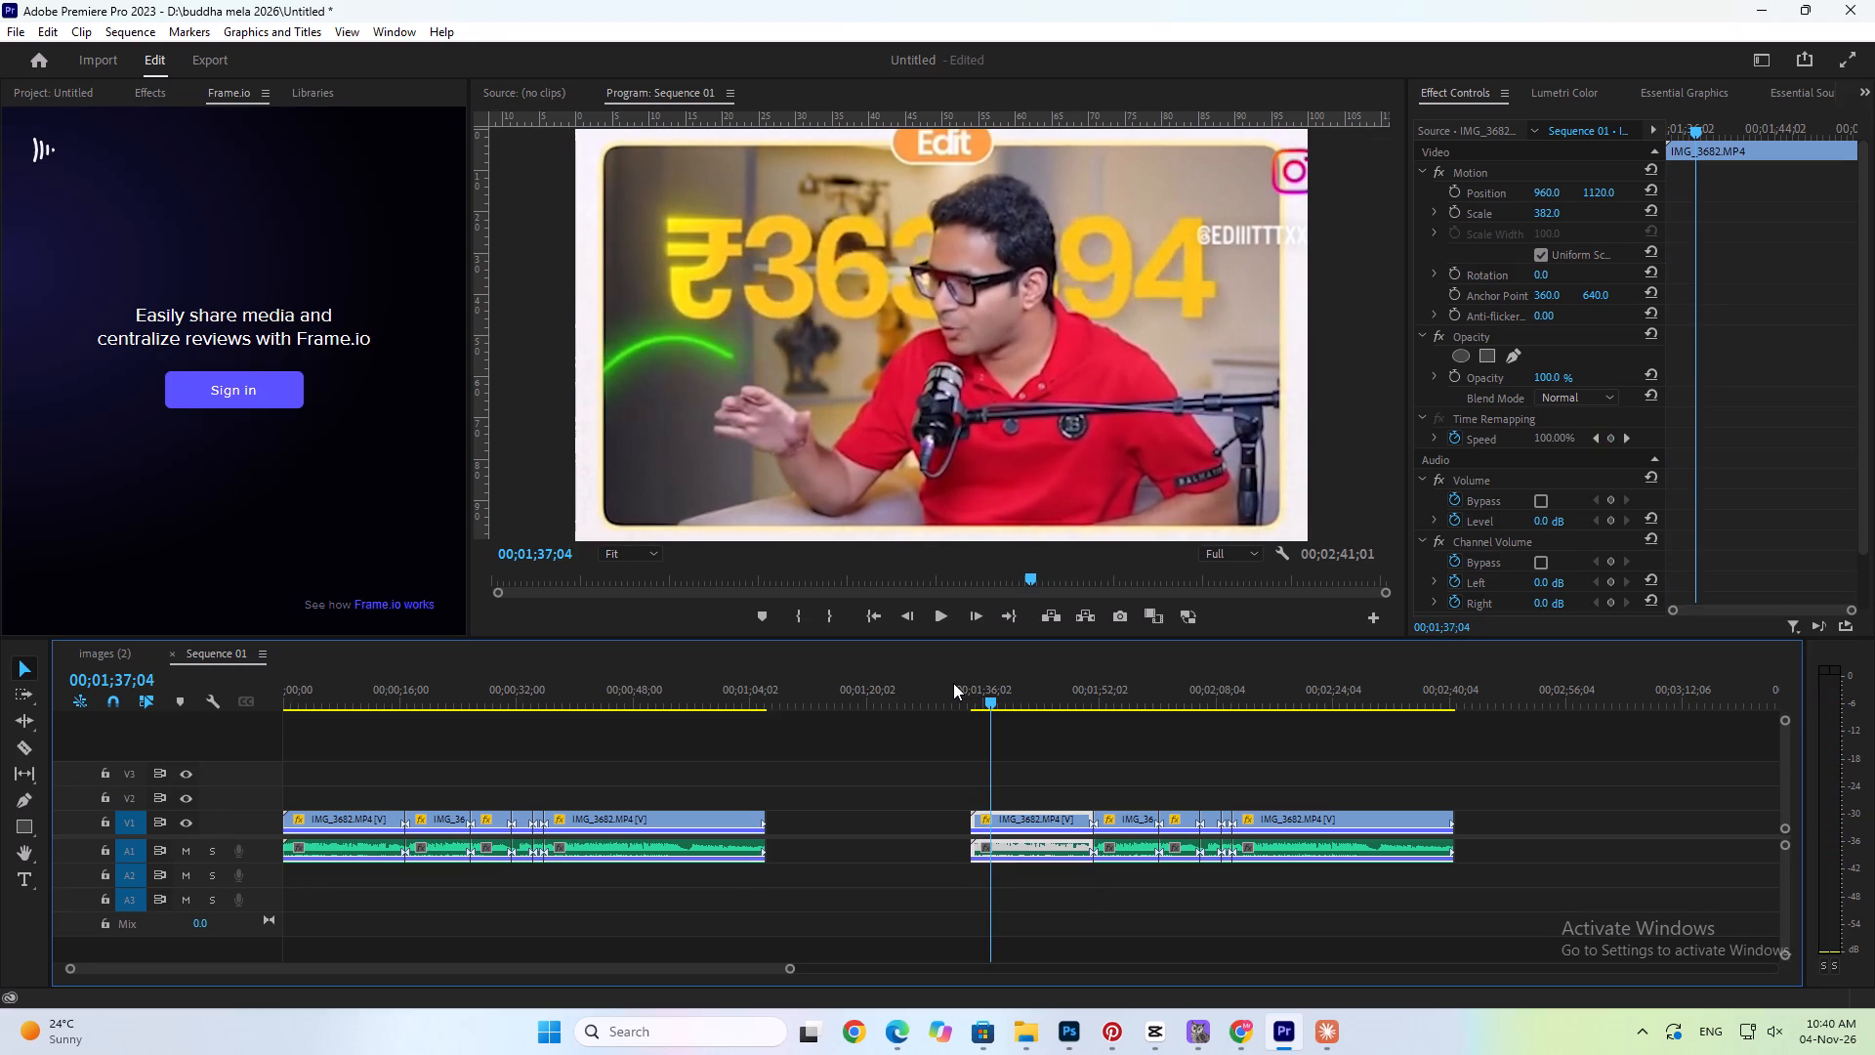
key(Up)
key(space)
key(space)
key(space)
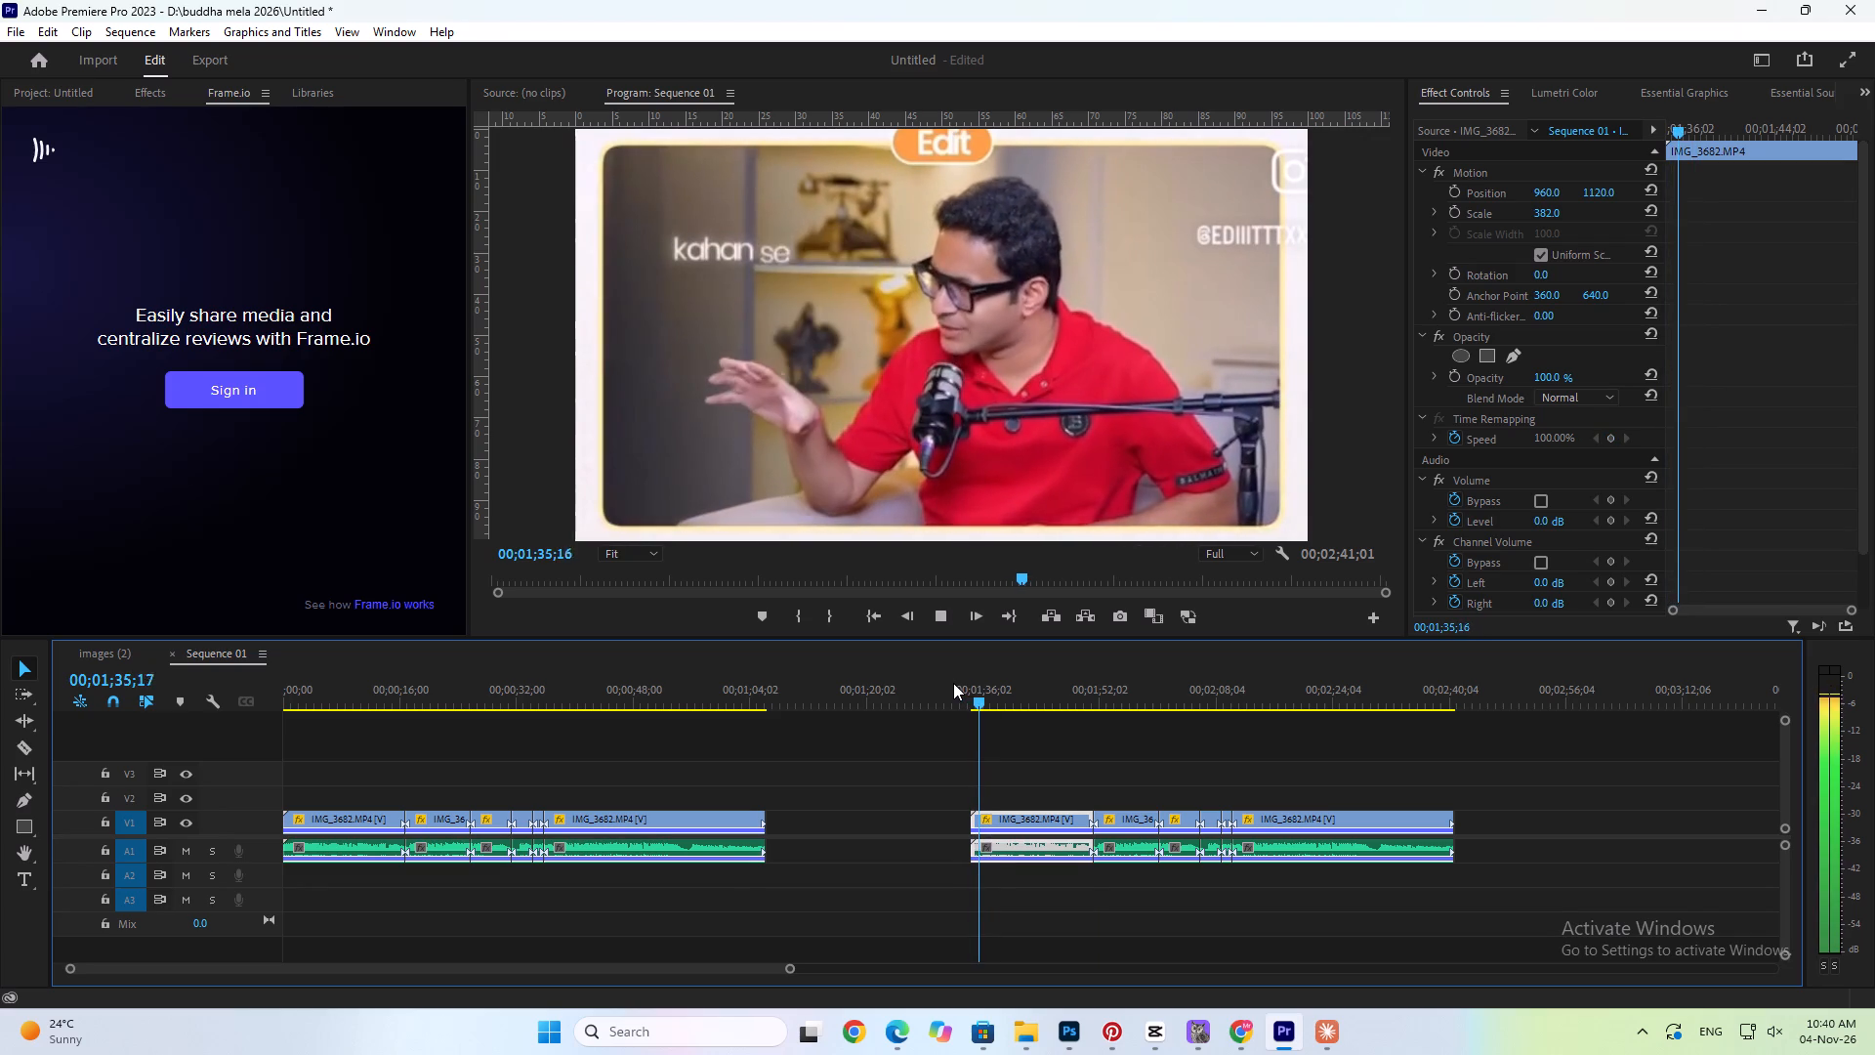
key(space)
key(space)
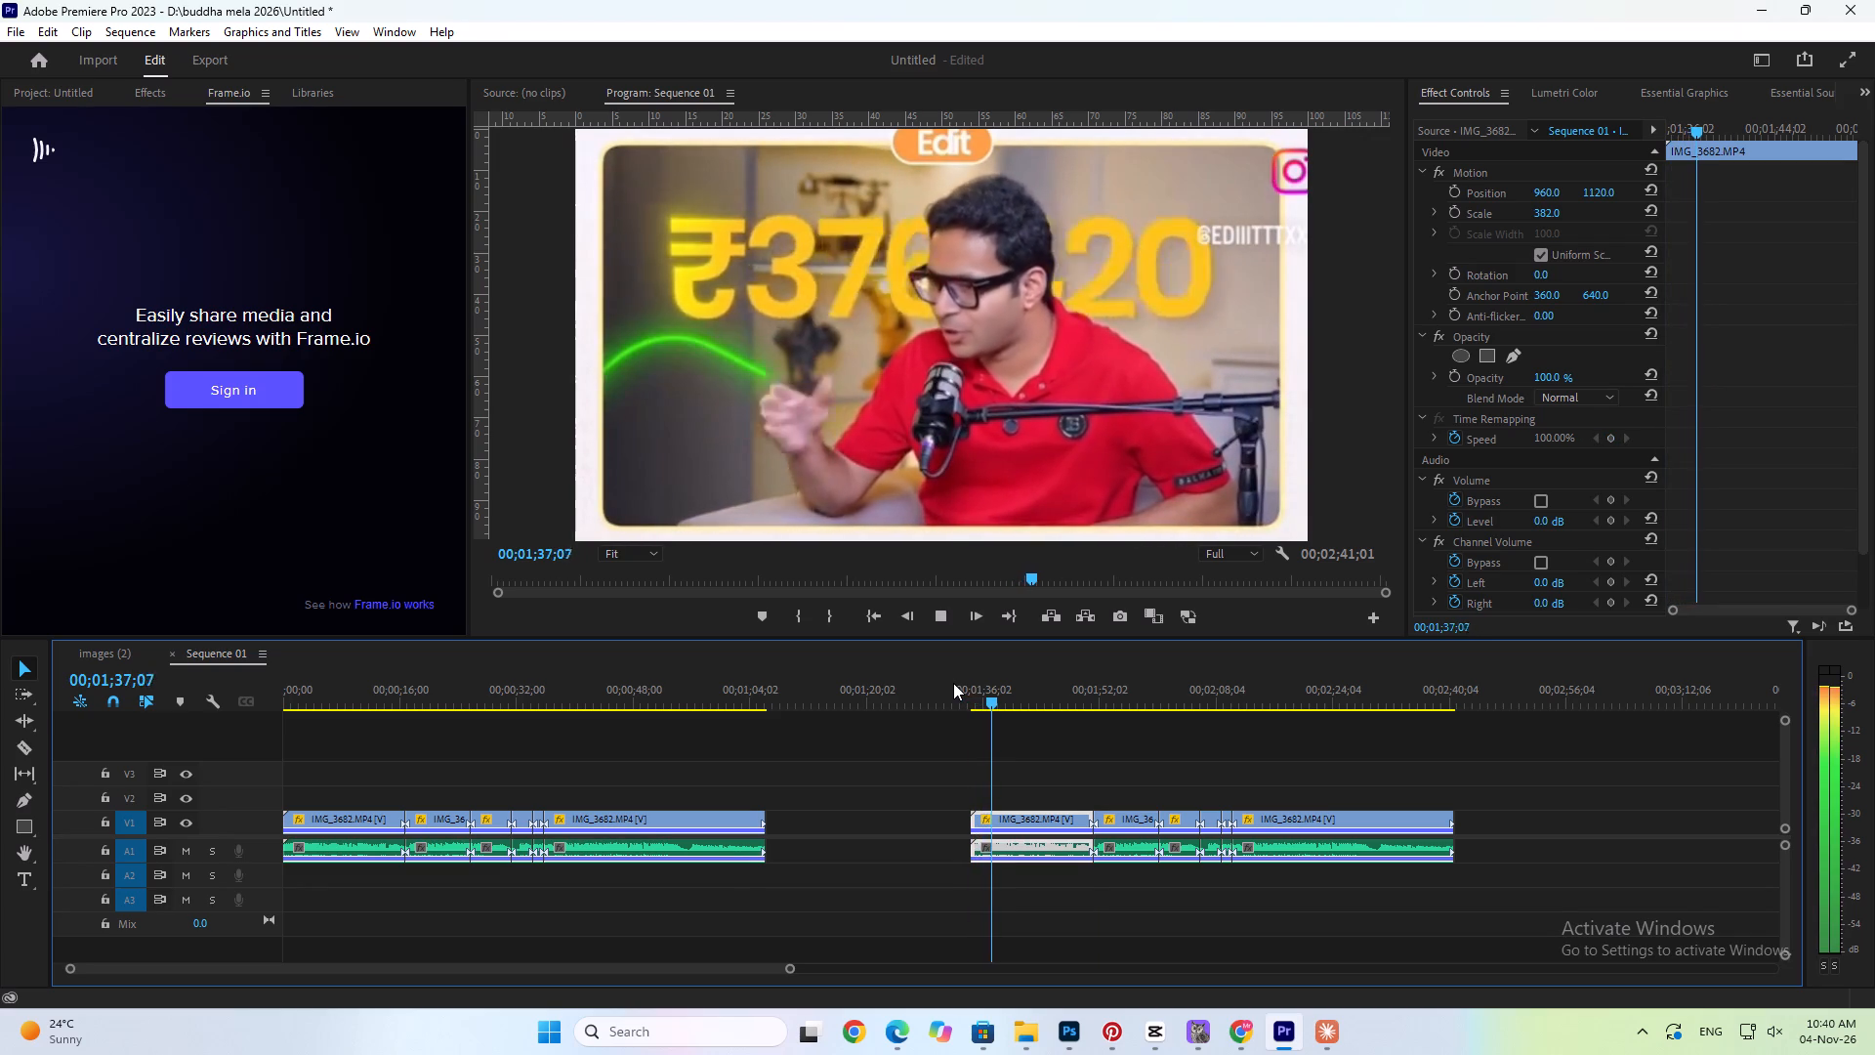
key(space)
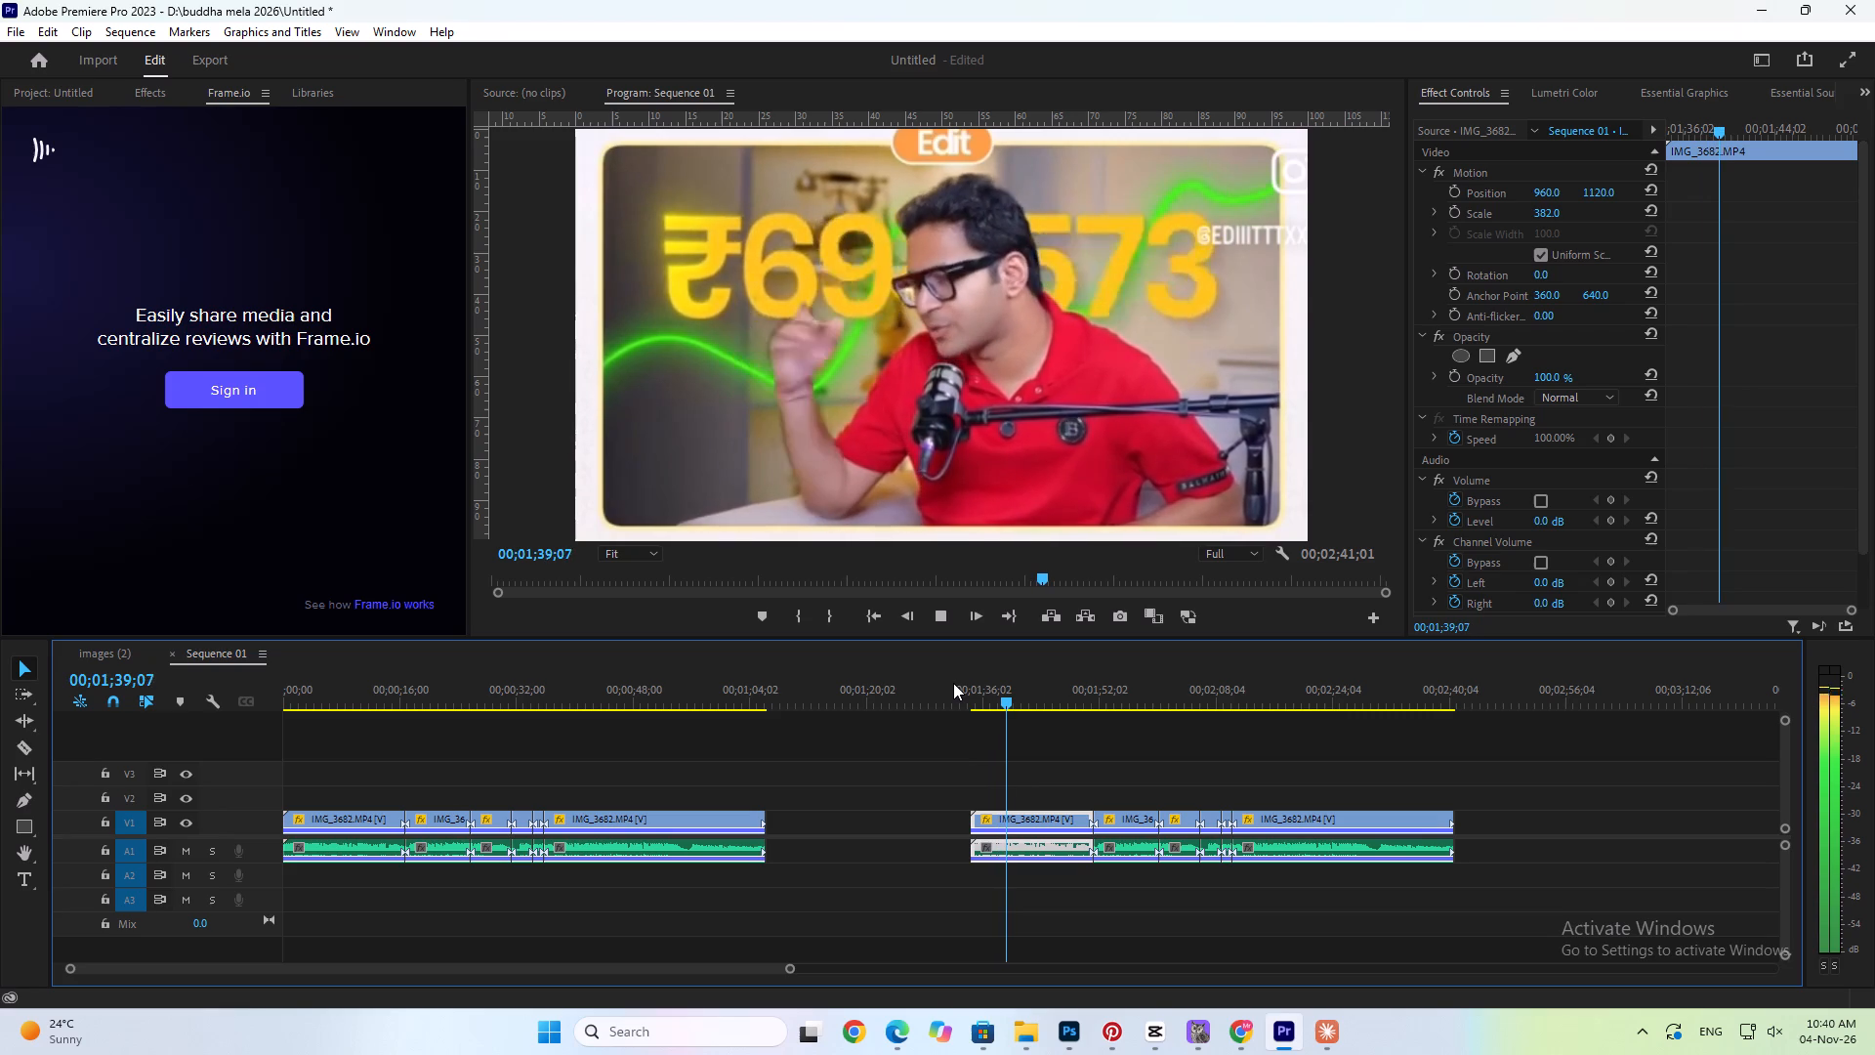
key(space)
key(space)
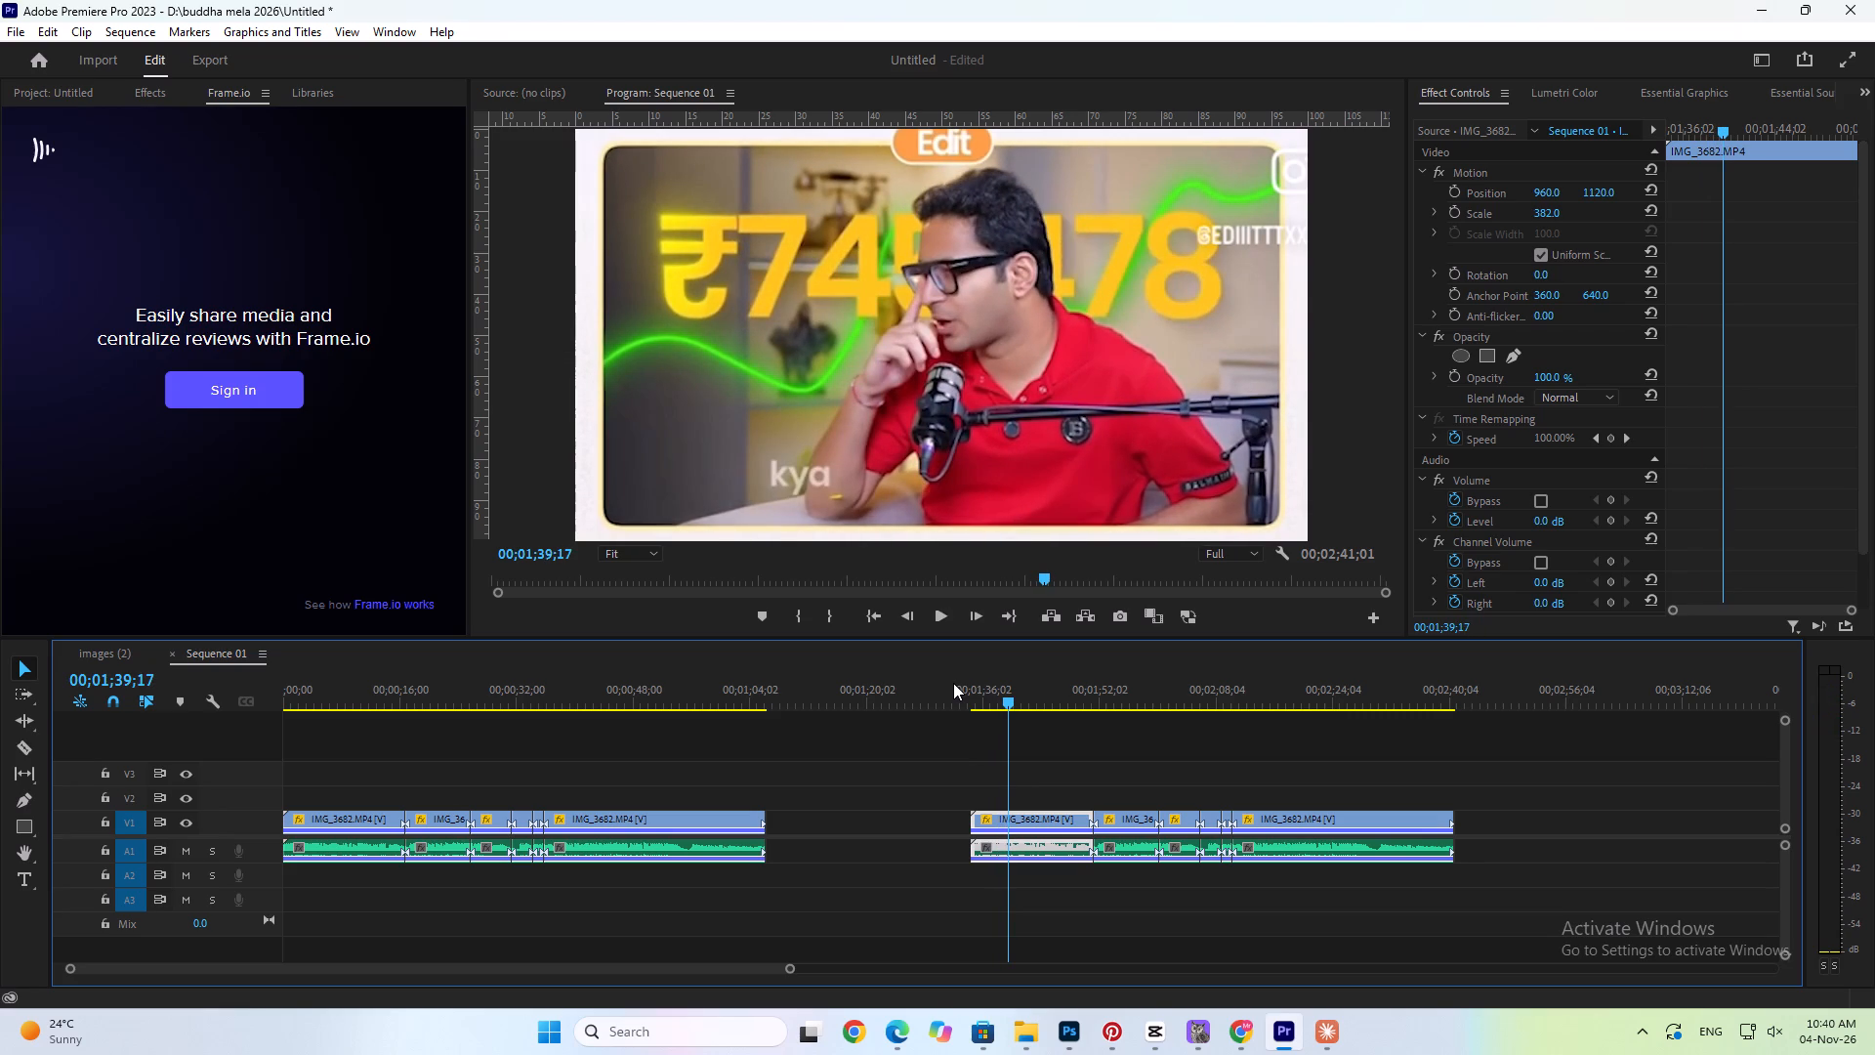
key(space)
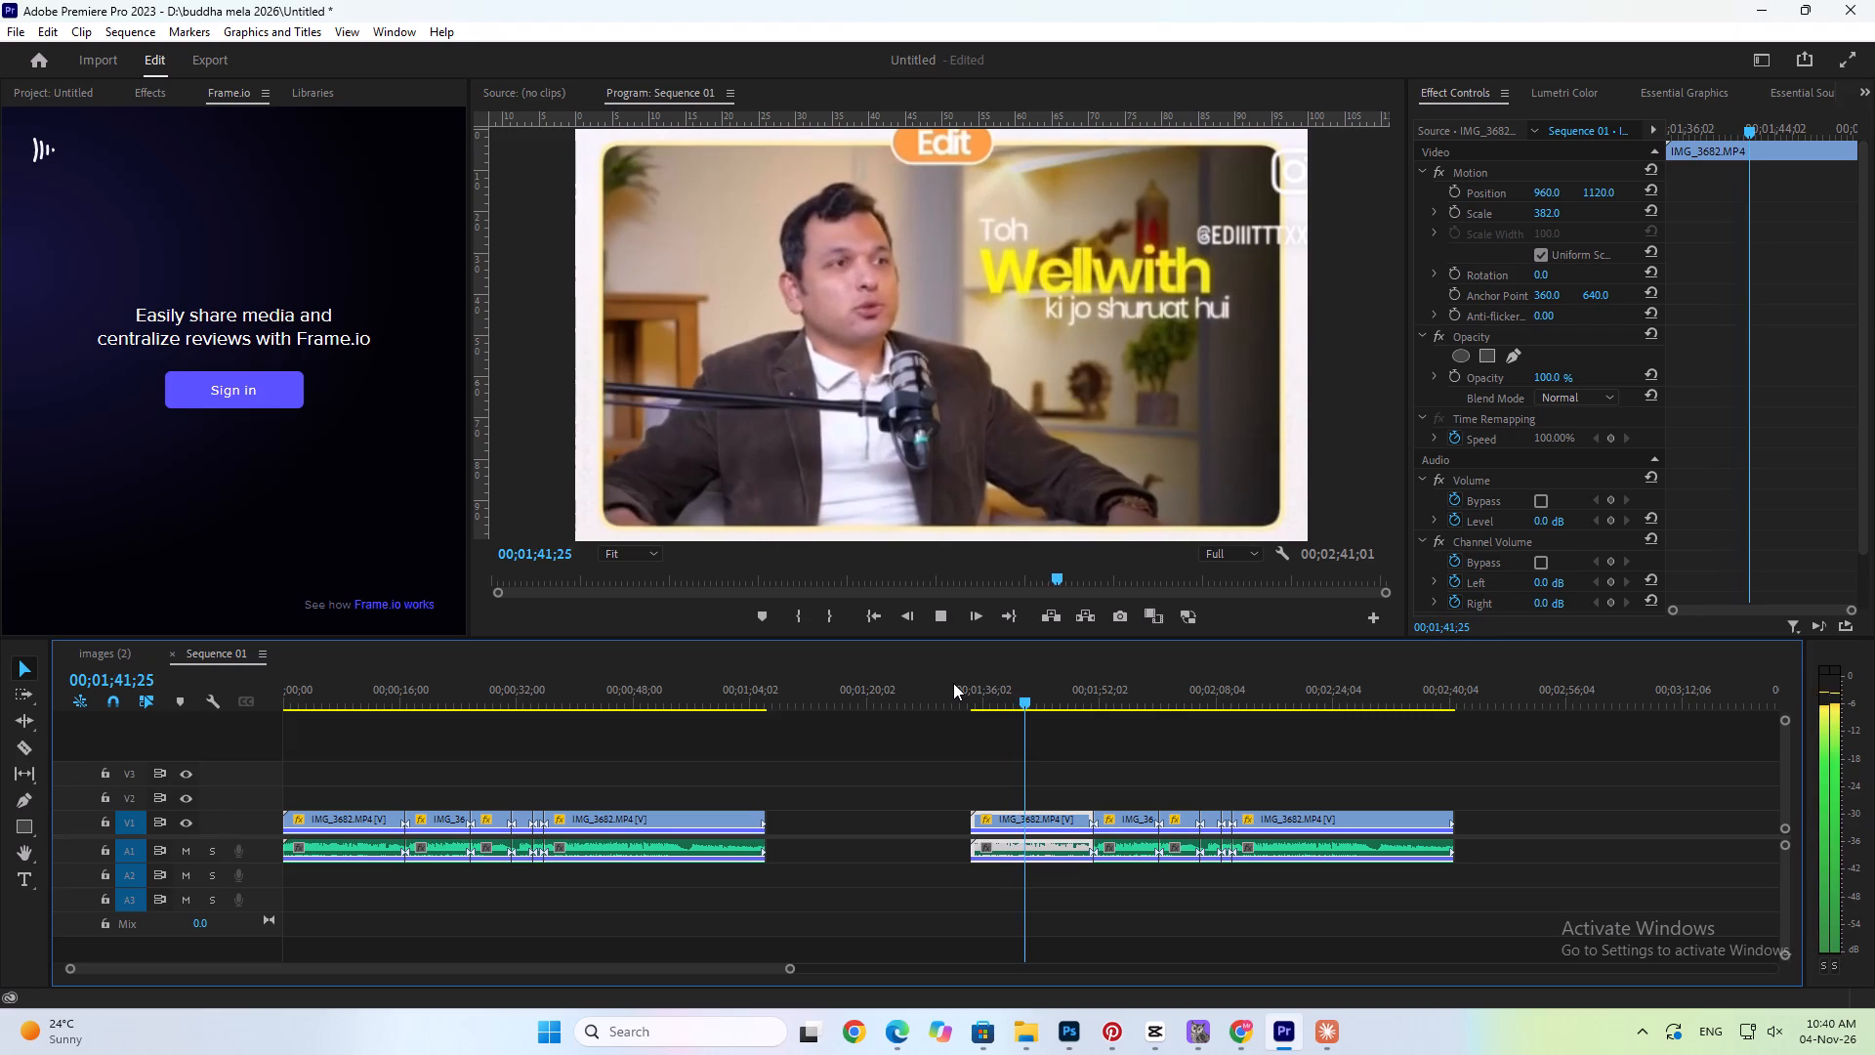
key(space)
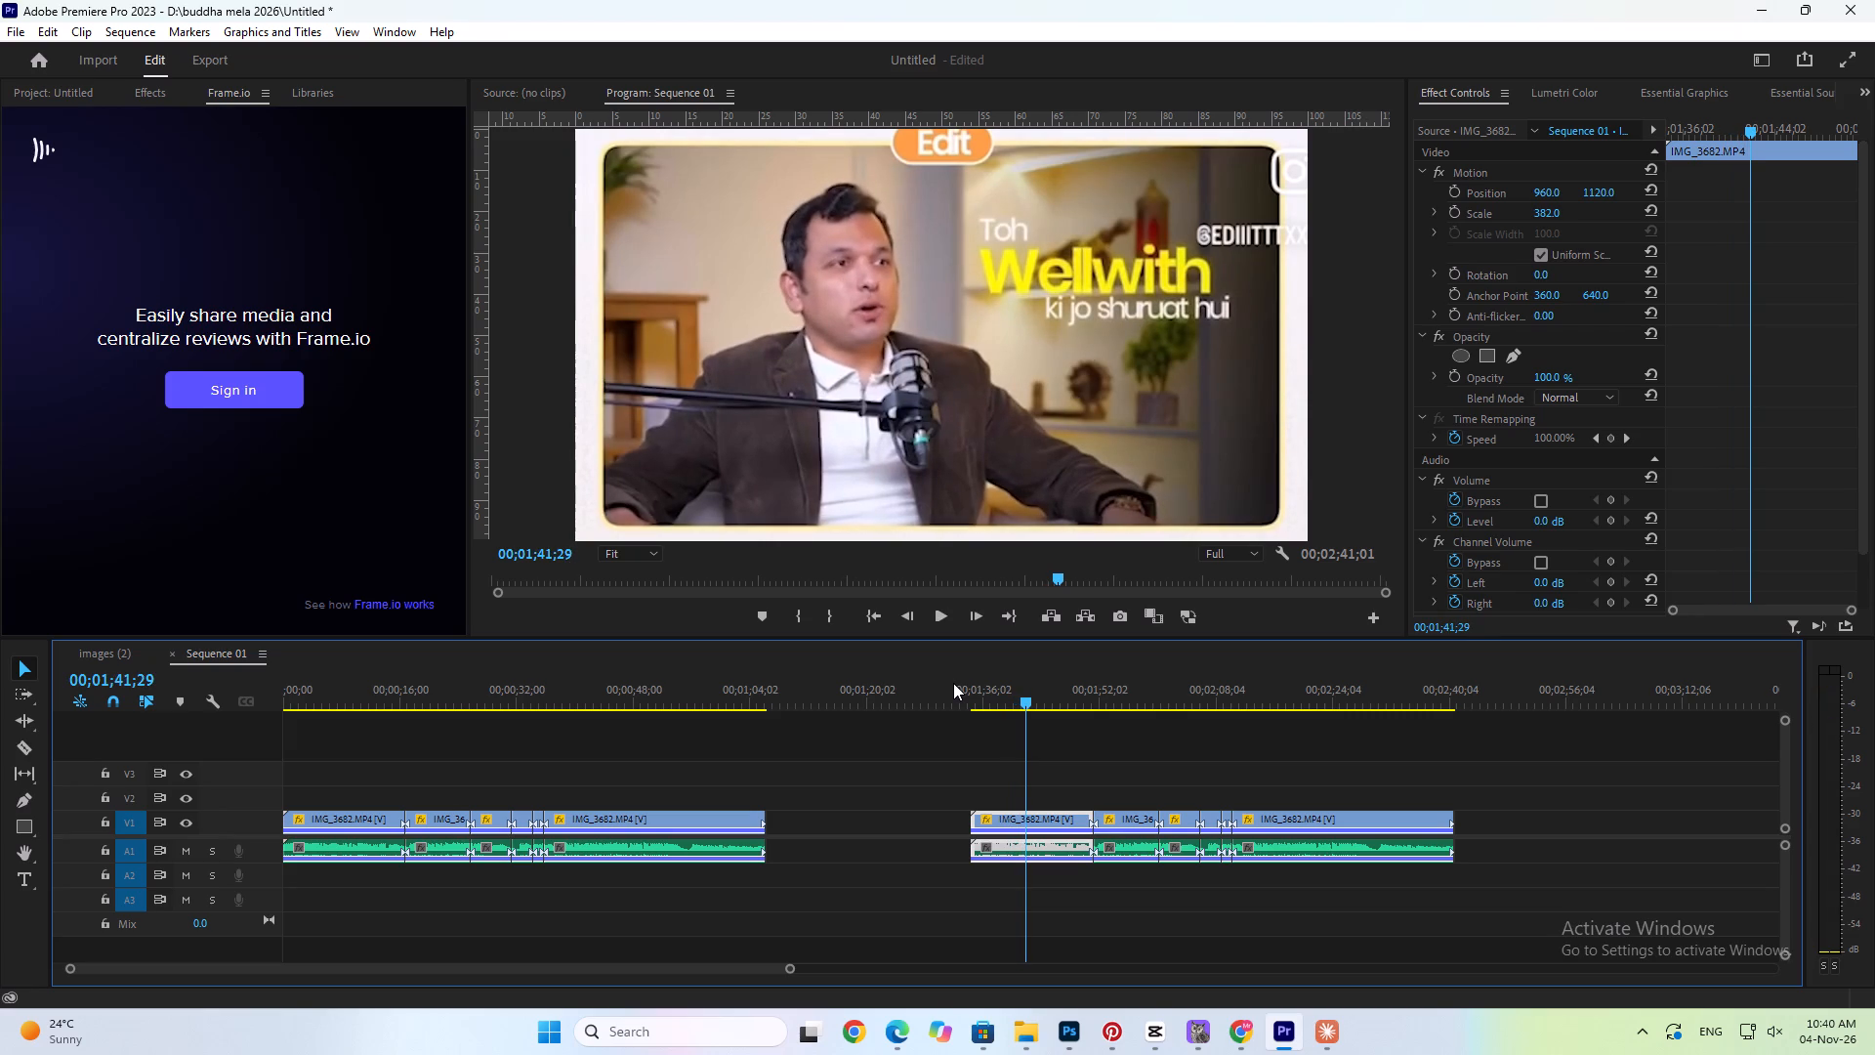
Replay the Edit section's opening and pause at 00;01;35;07 to examine the "Aapne apni journey" caption.
key(Up)
key(space)
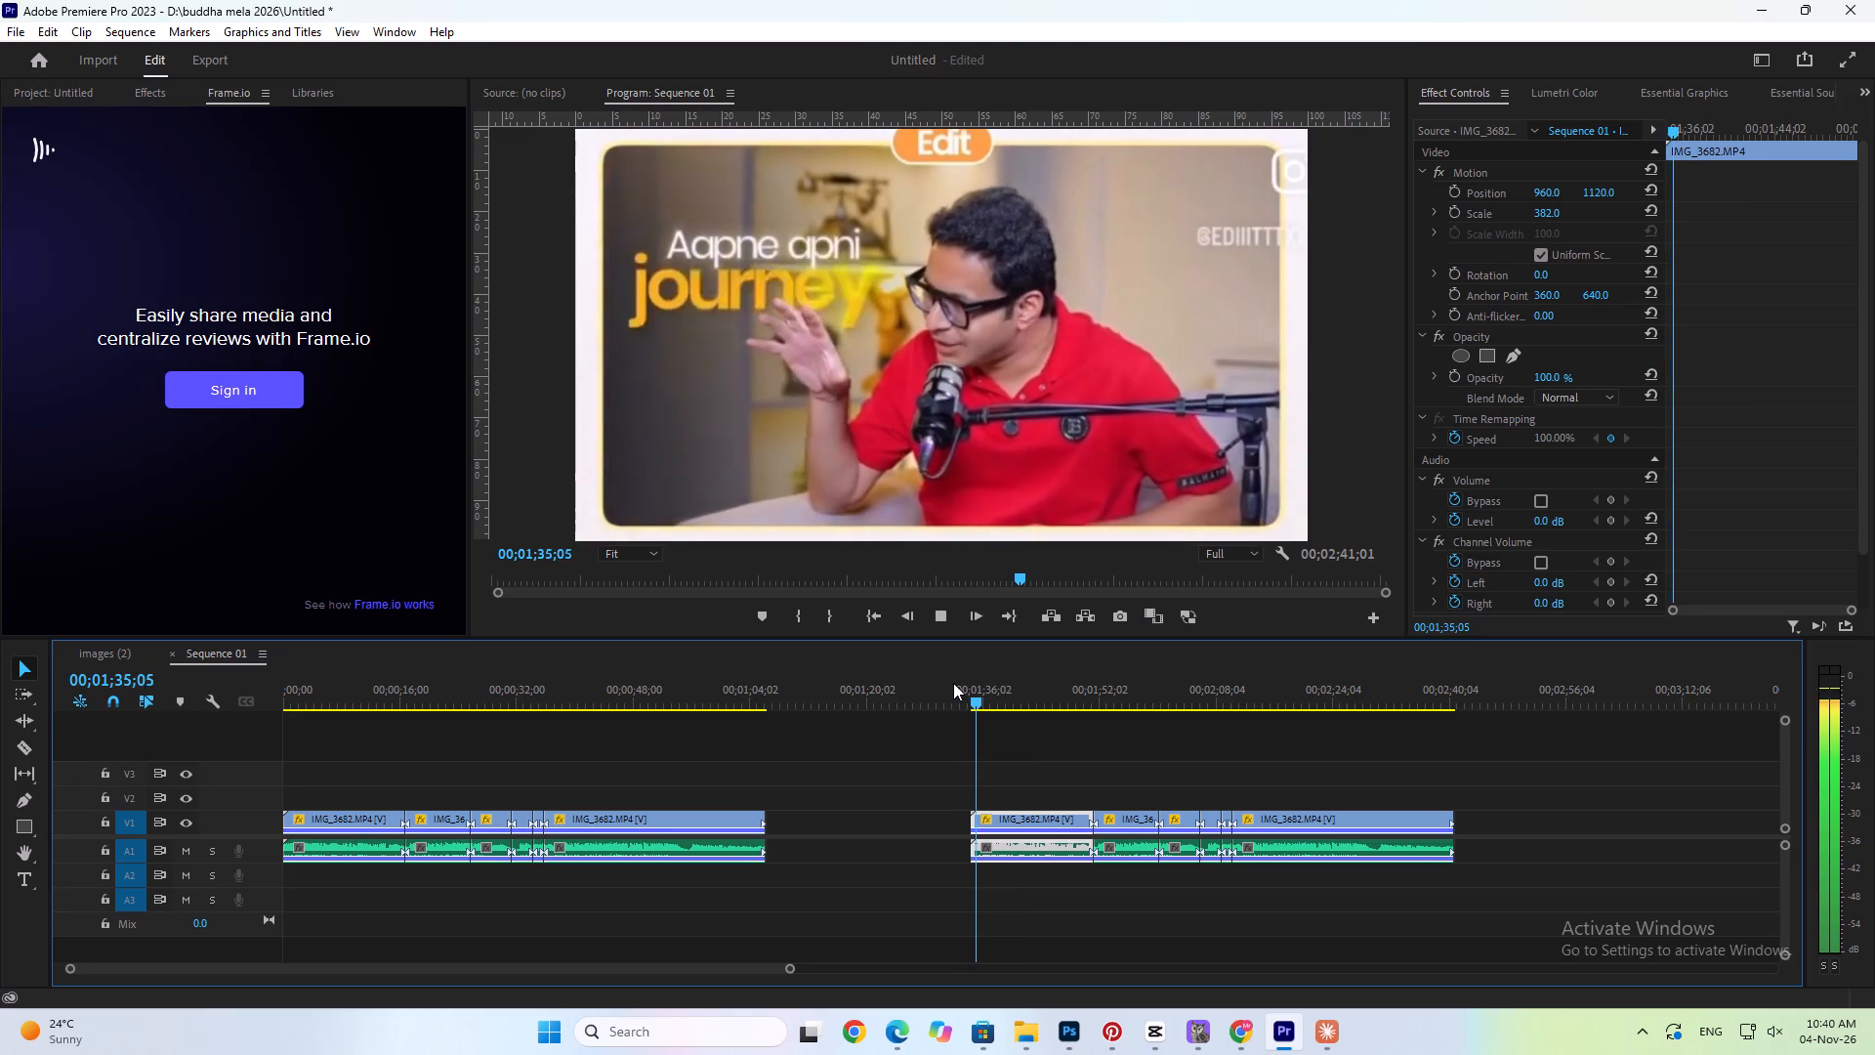
key(space)
key(Up)
key(space)
key(space)
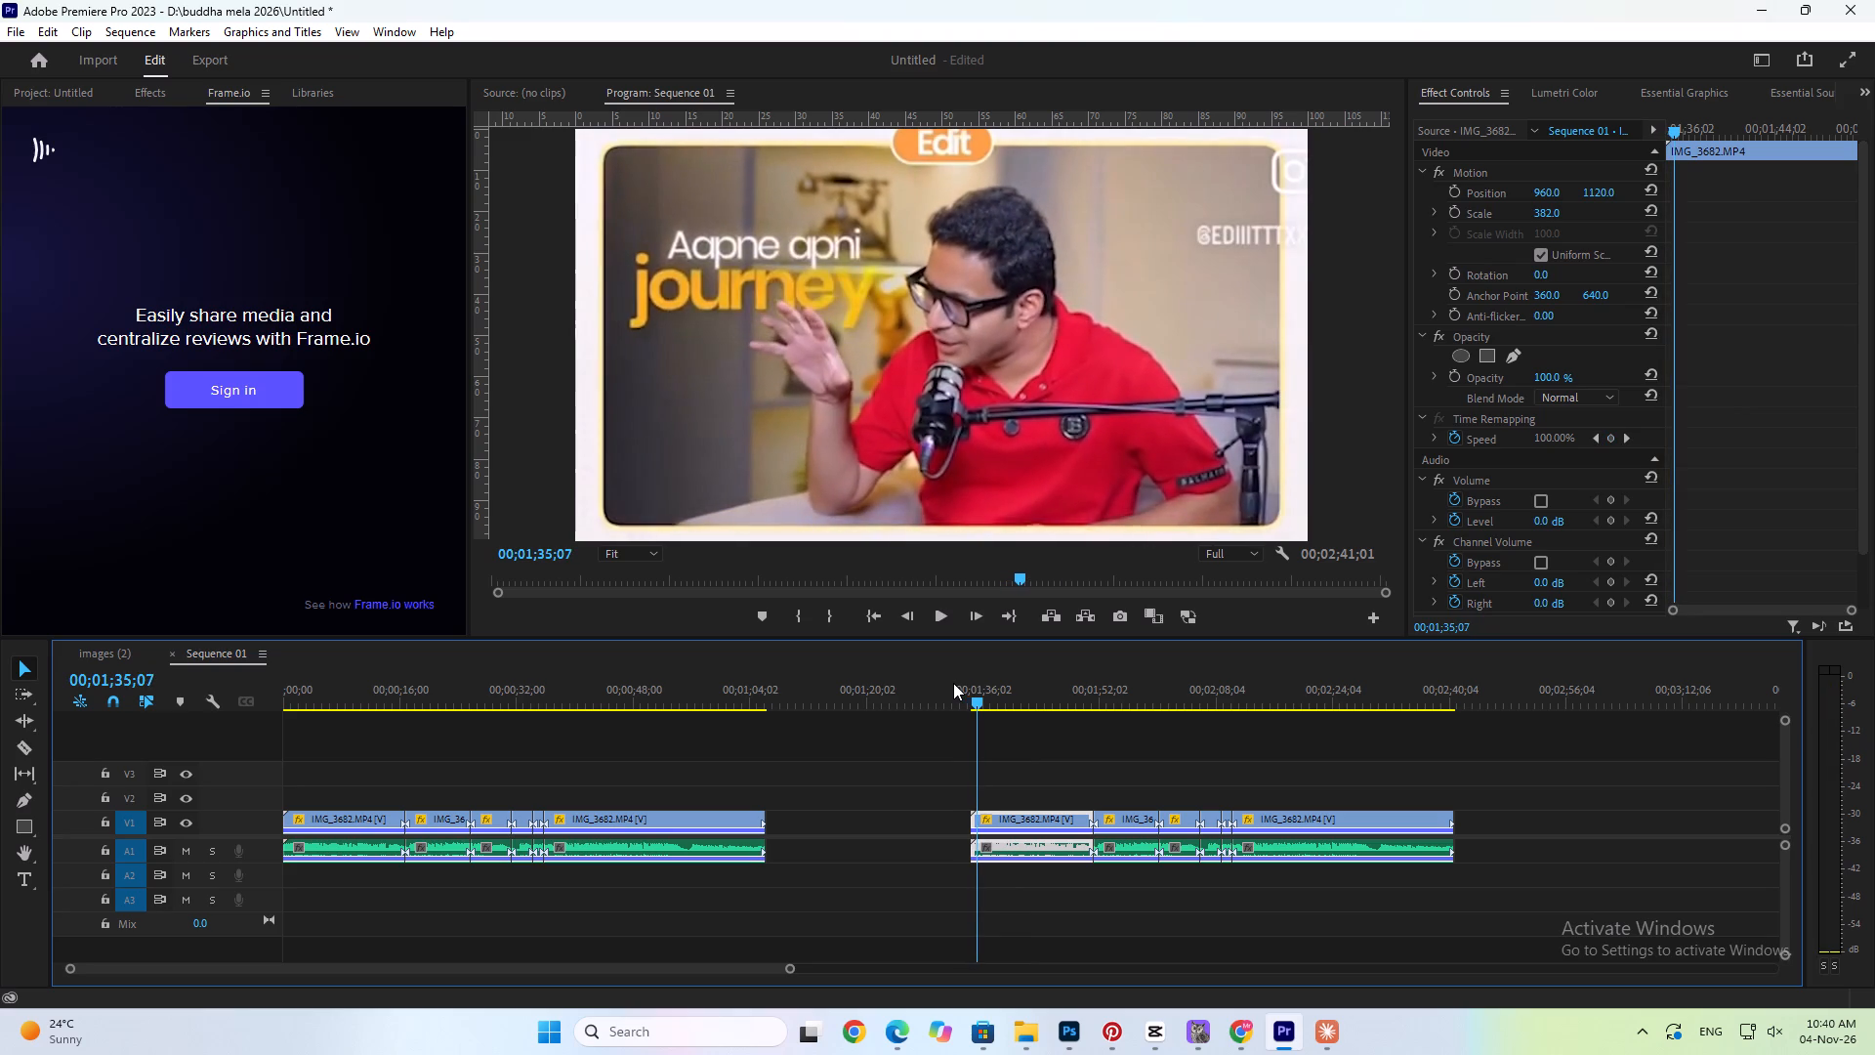
Replay the duplicated Edit section's opening from 00;01;34;16 to study how the shot and caption start.
key(Up)
key(space)
key(space)
key(Up)
key(space)
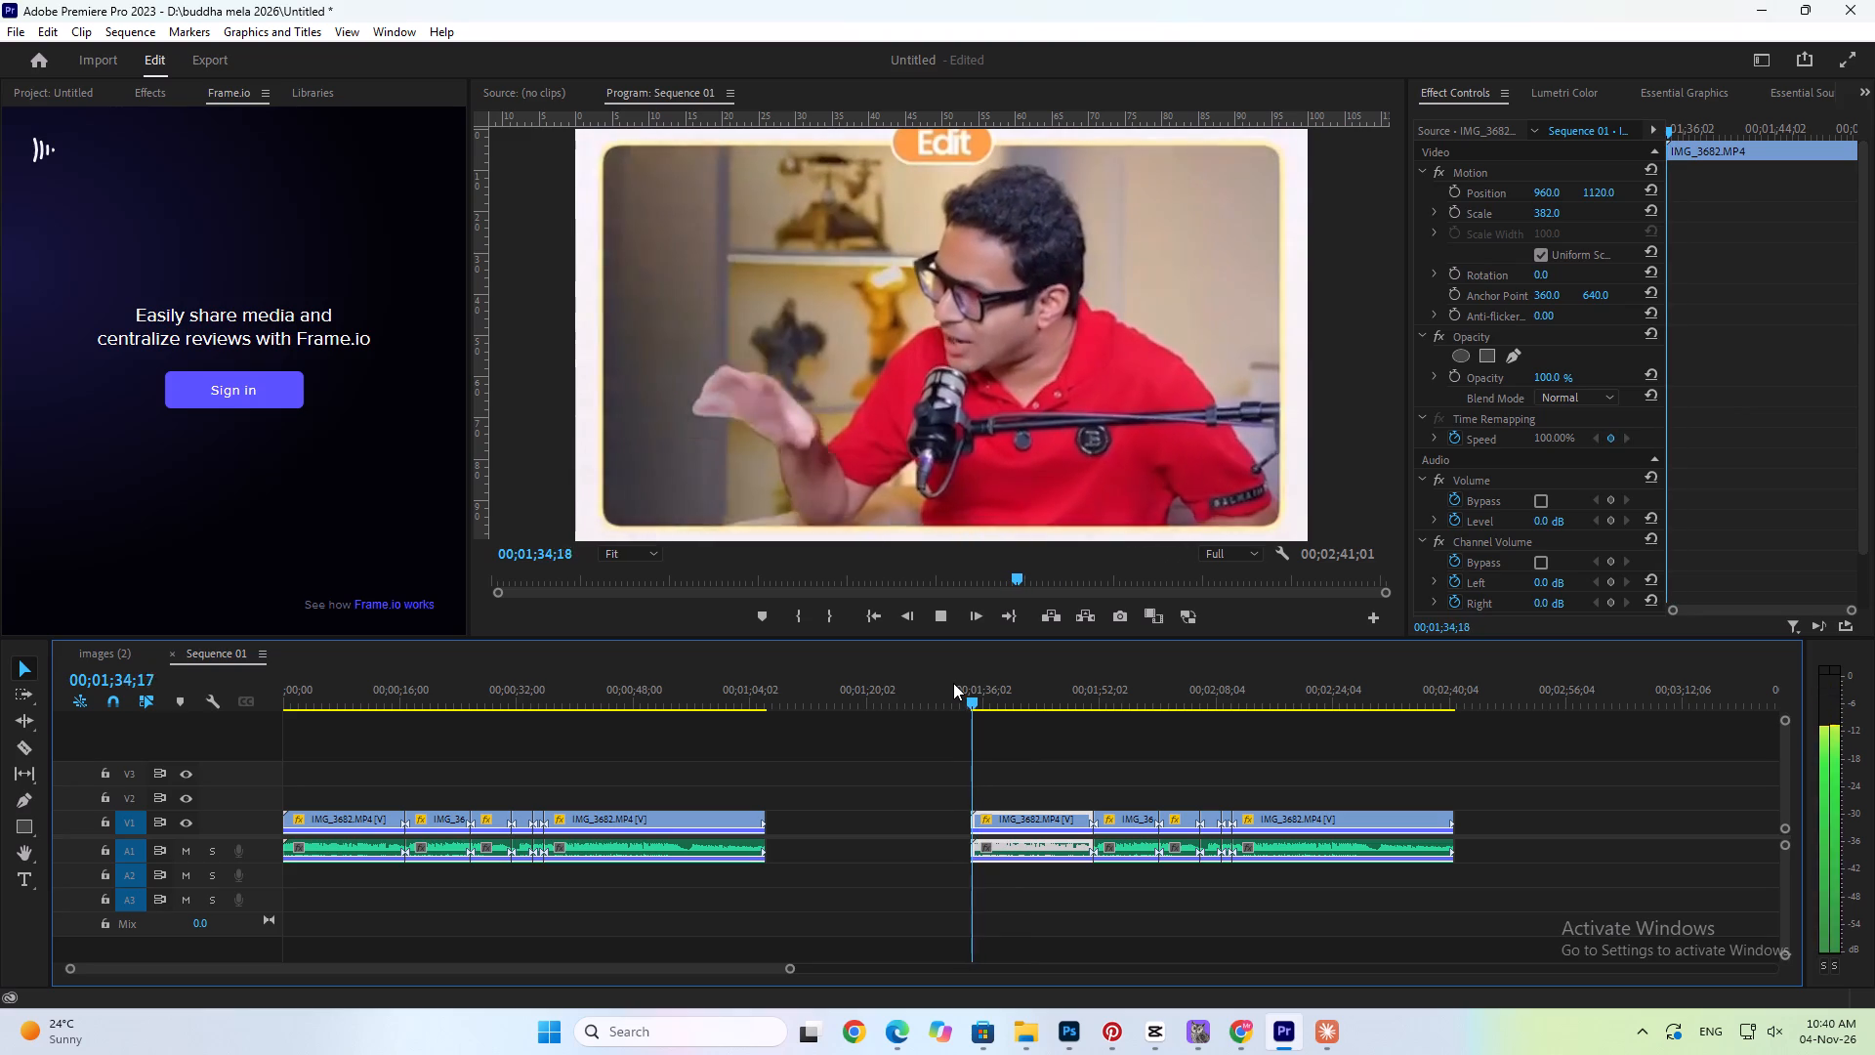
key(space)
key(Up)
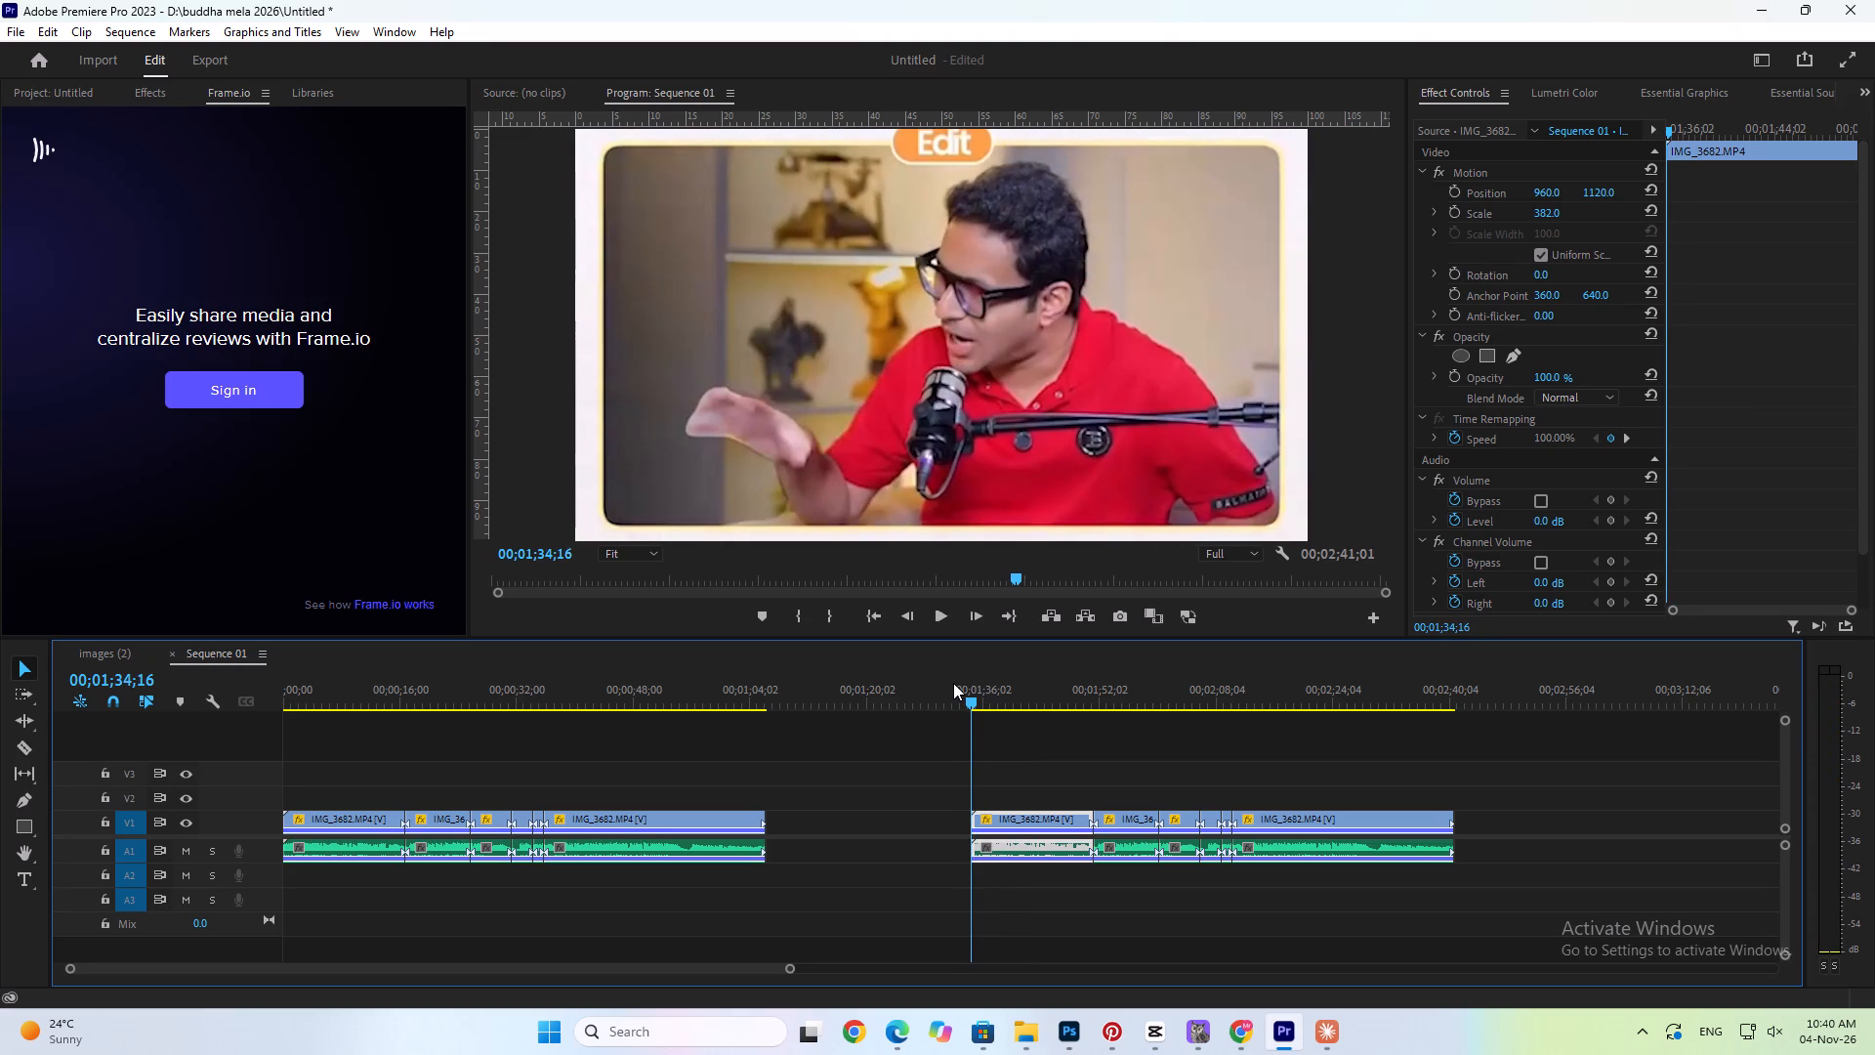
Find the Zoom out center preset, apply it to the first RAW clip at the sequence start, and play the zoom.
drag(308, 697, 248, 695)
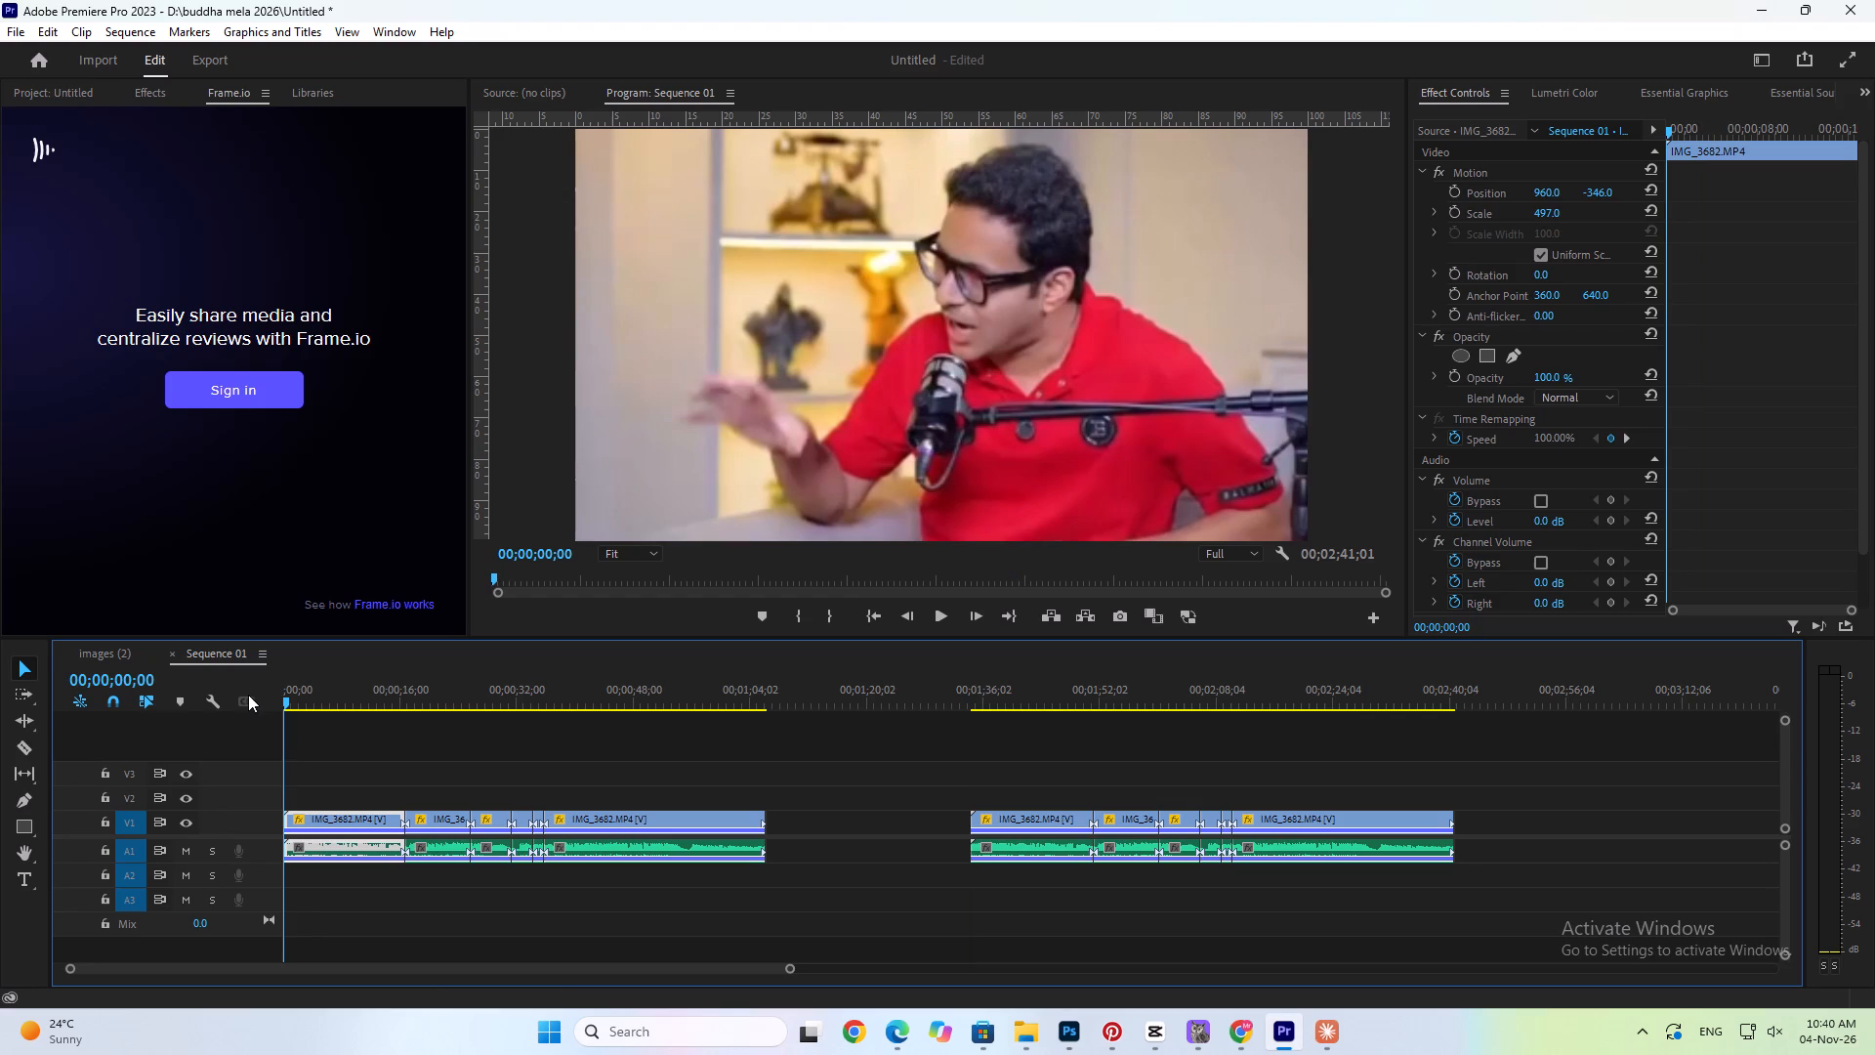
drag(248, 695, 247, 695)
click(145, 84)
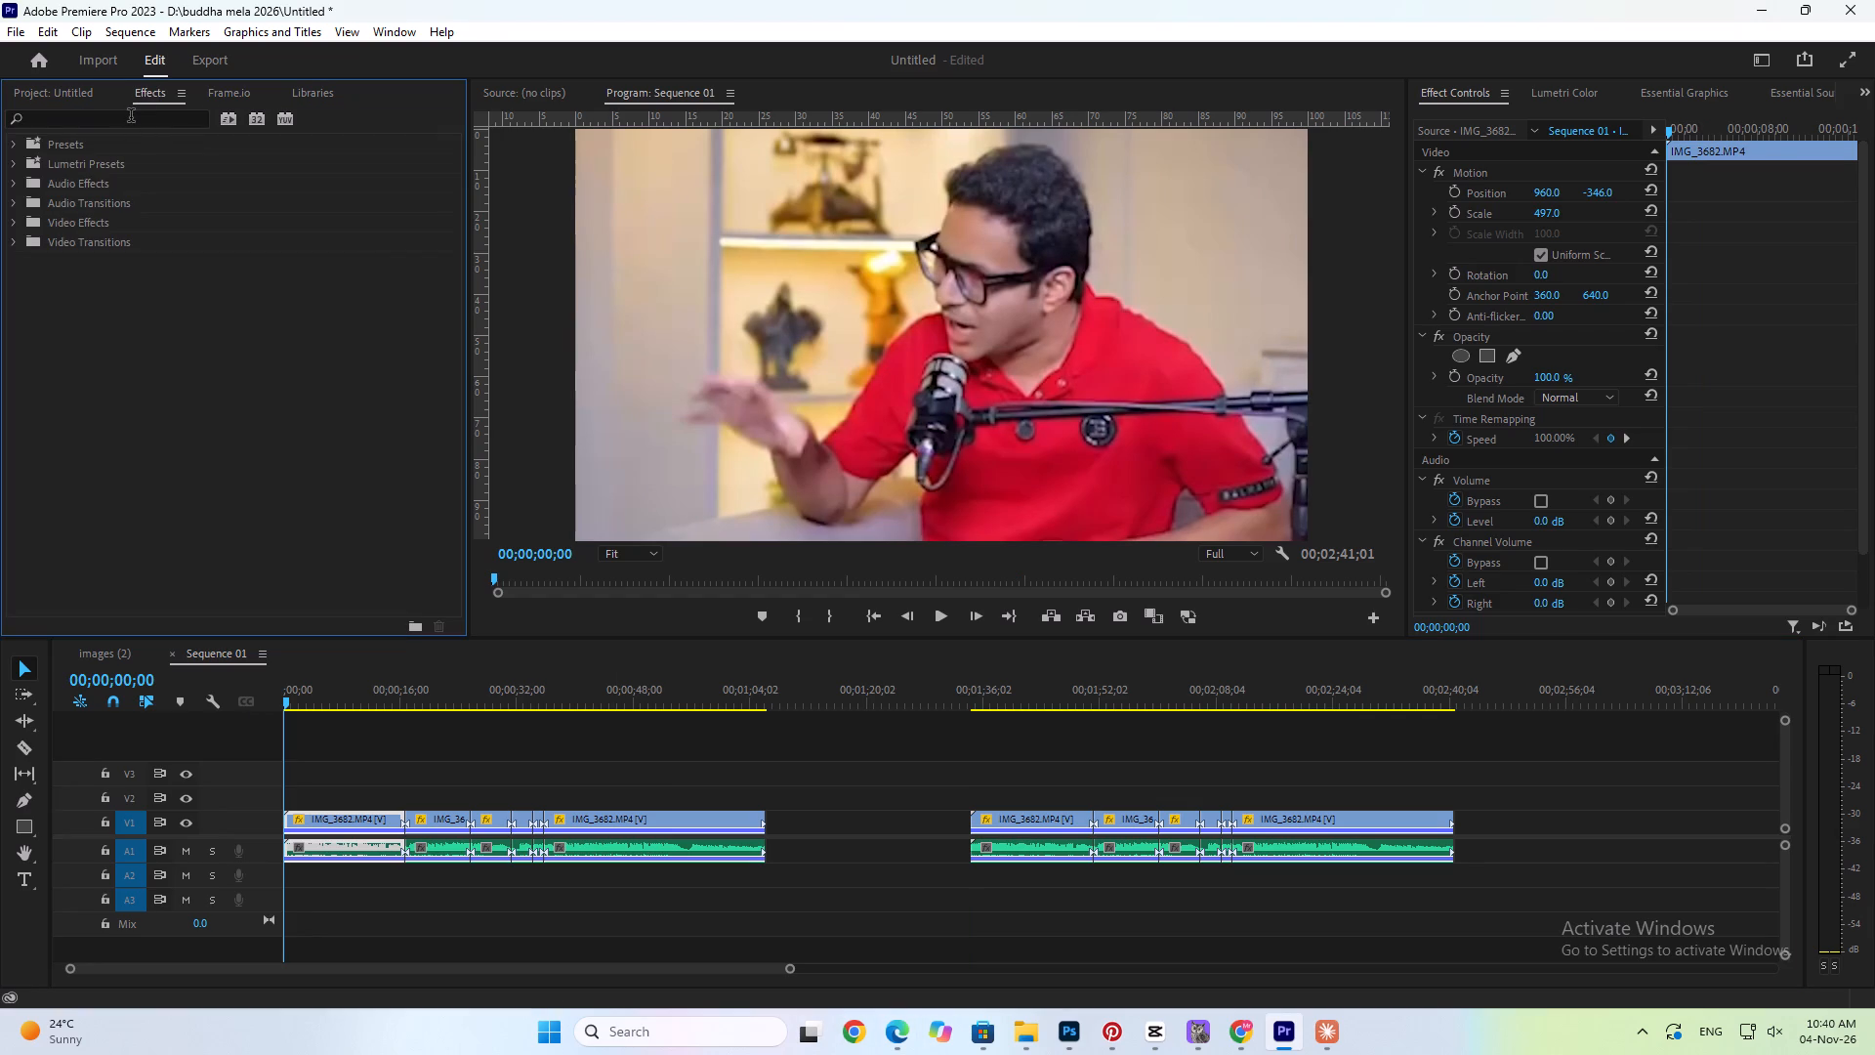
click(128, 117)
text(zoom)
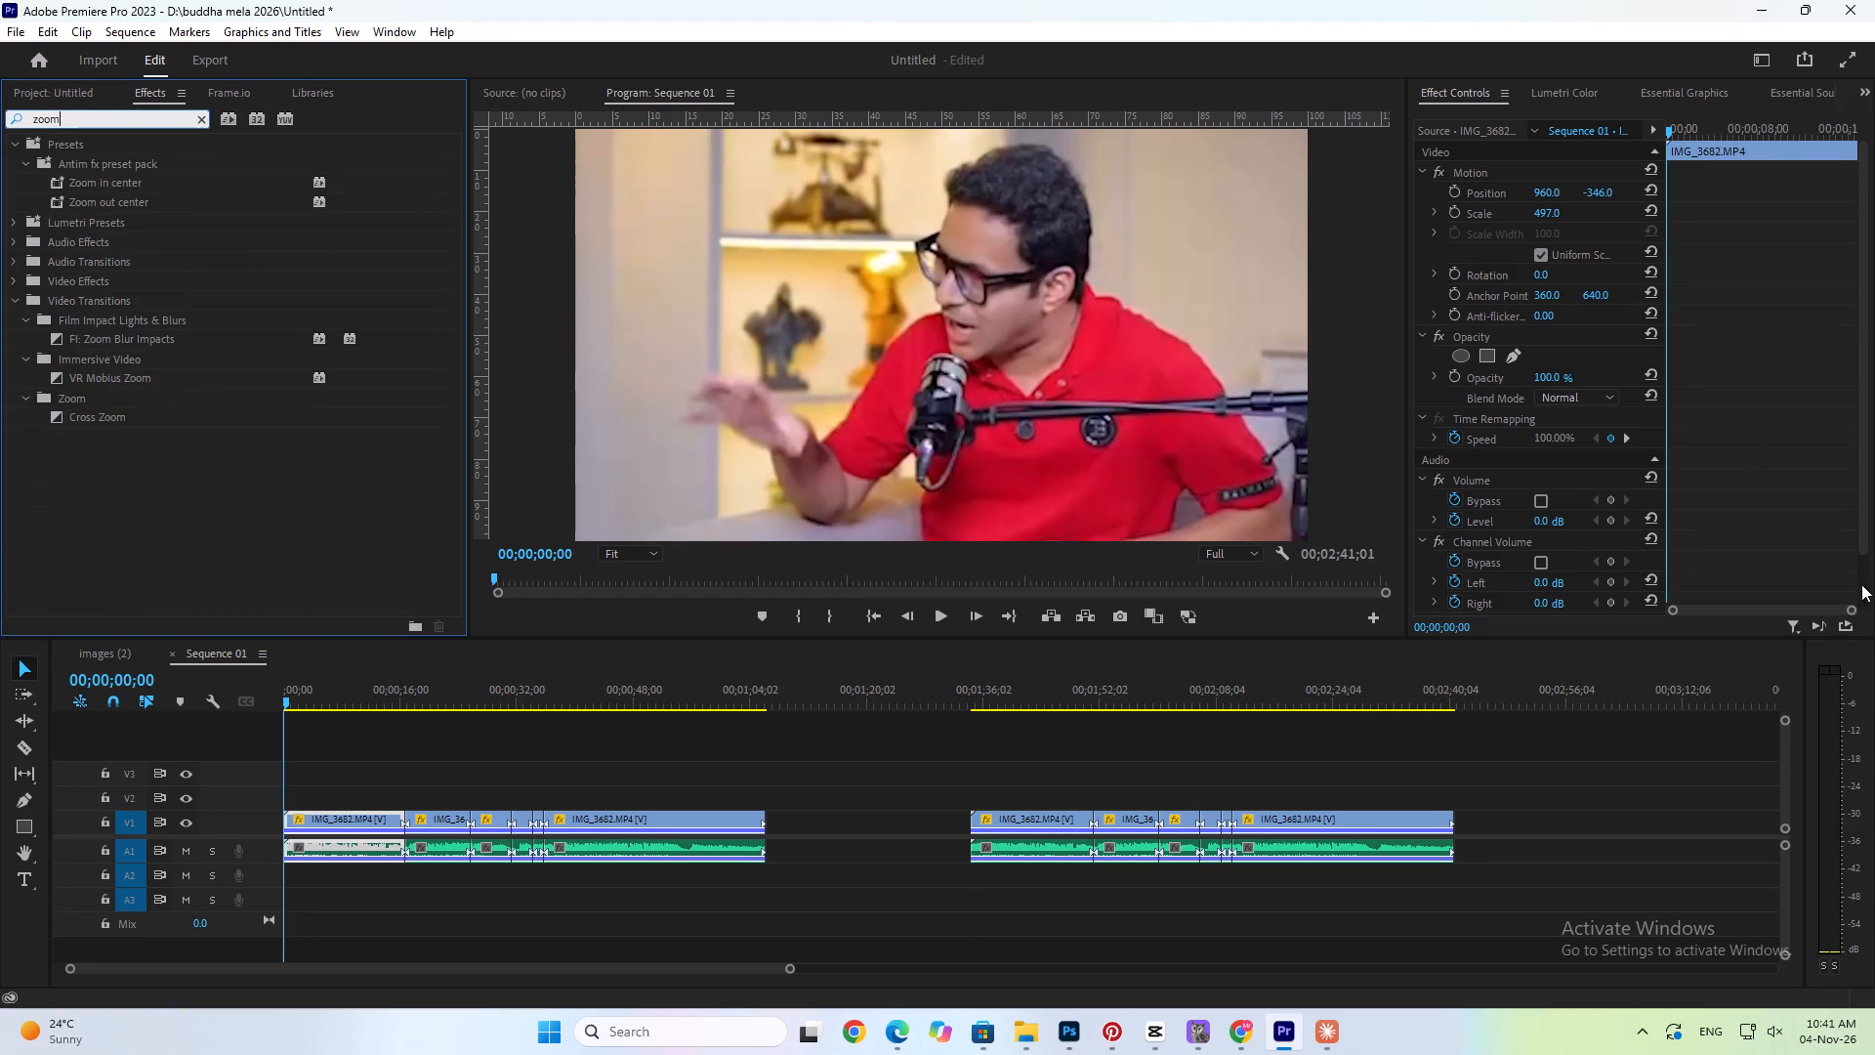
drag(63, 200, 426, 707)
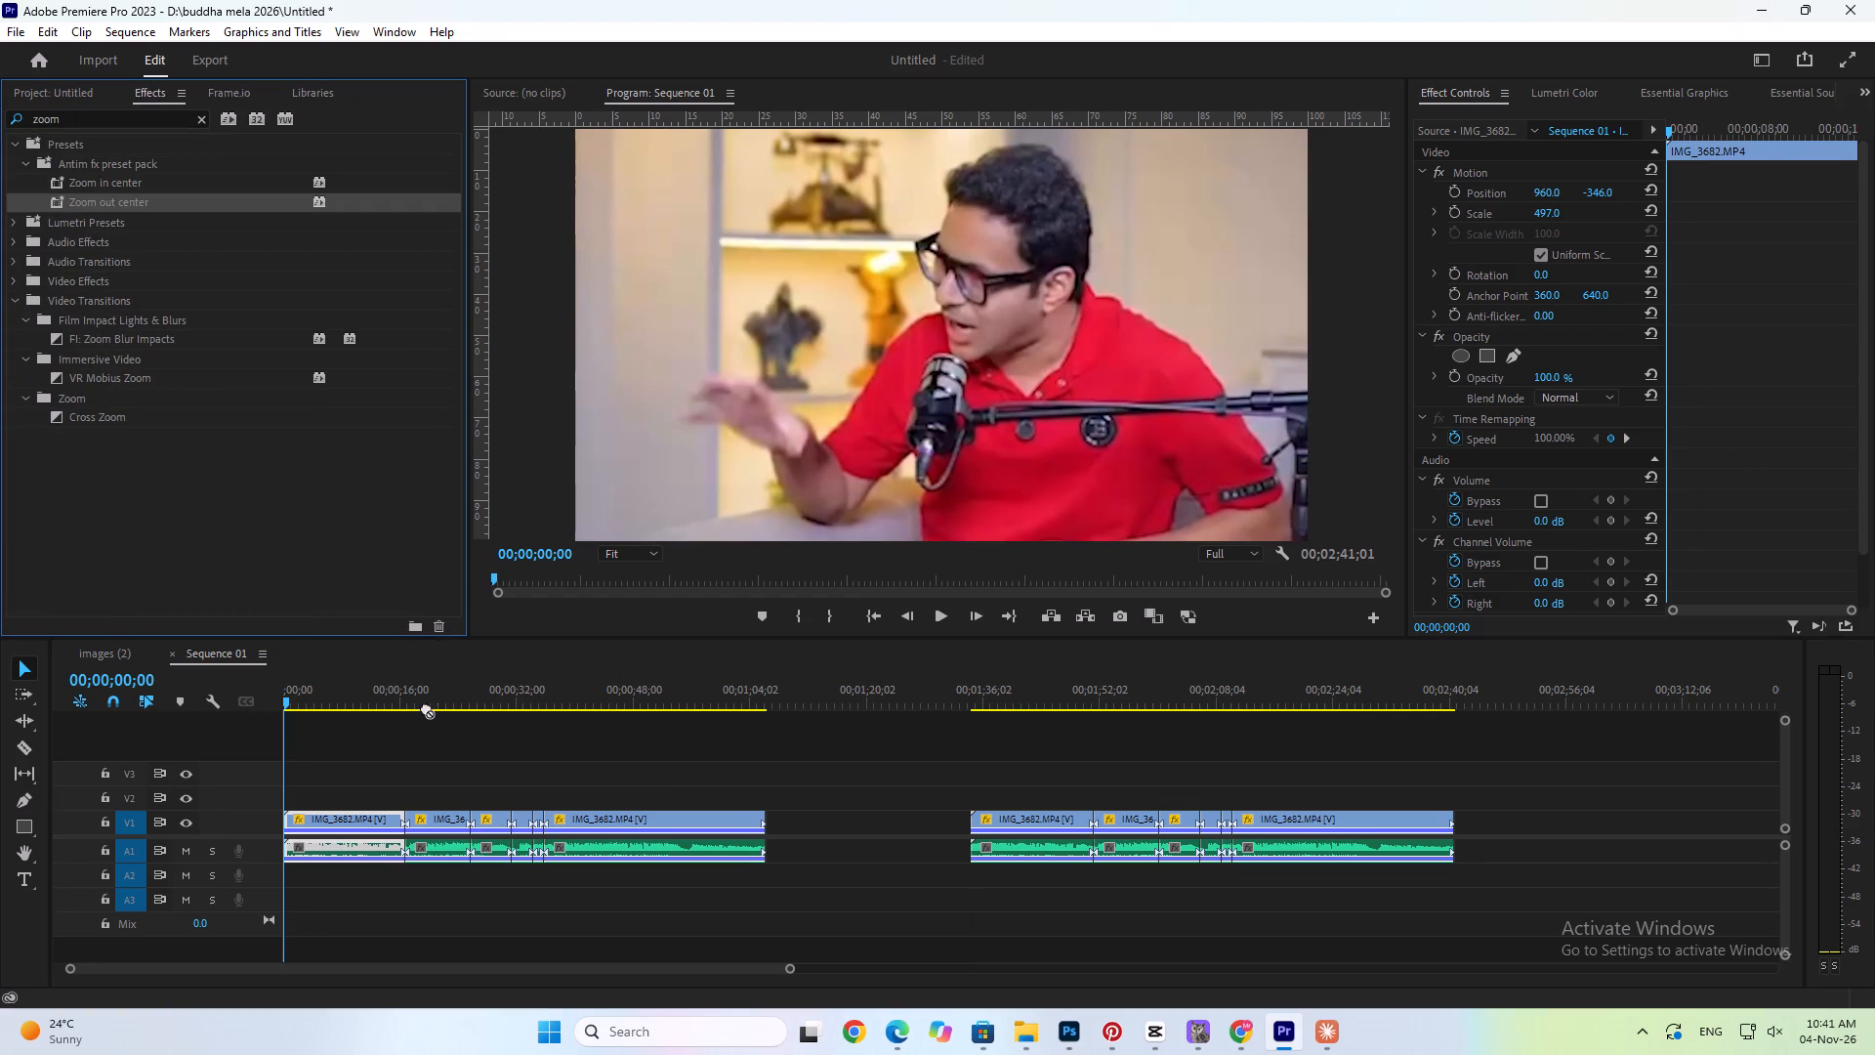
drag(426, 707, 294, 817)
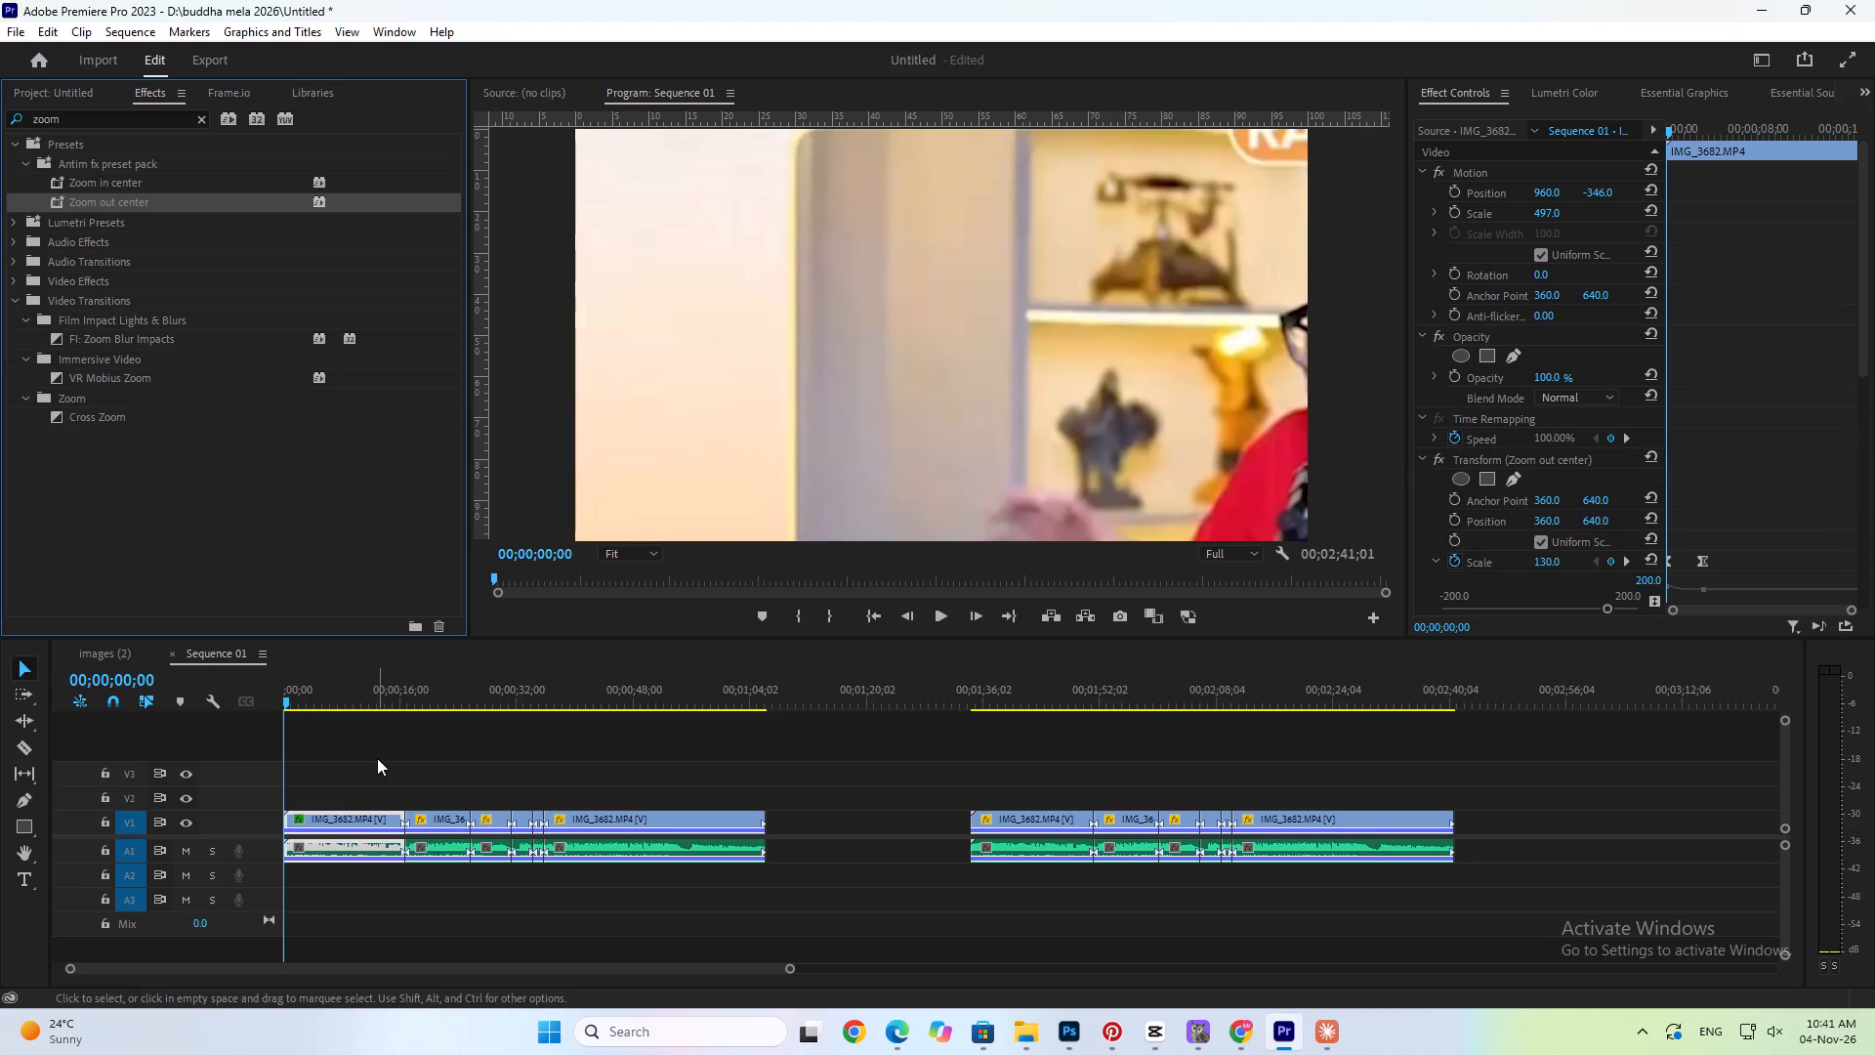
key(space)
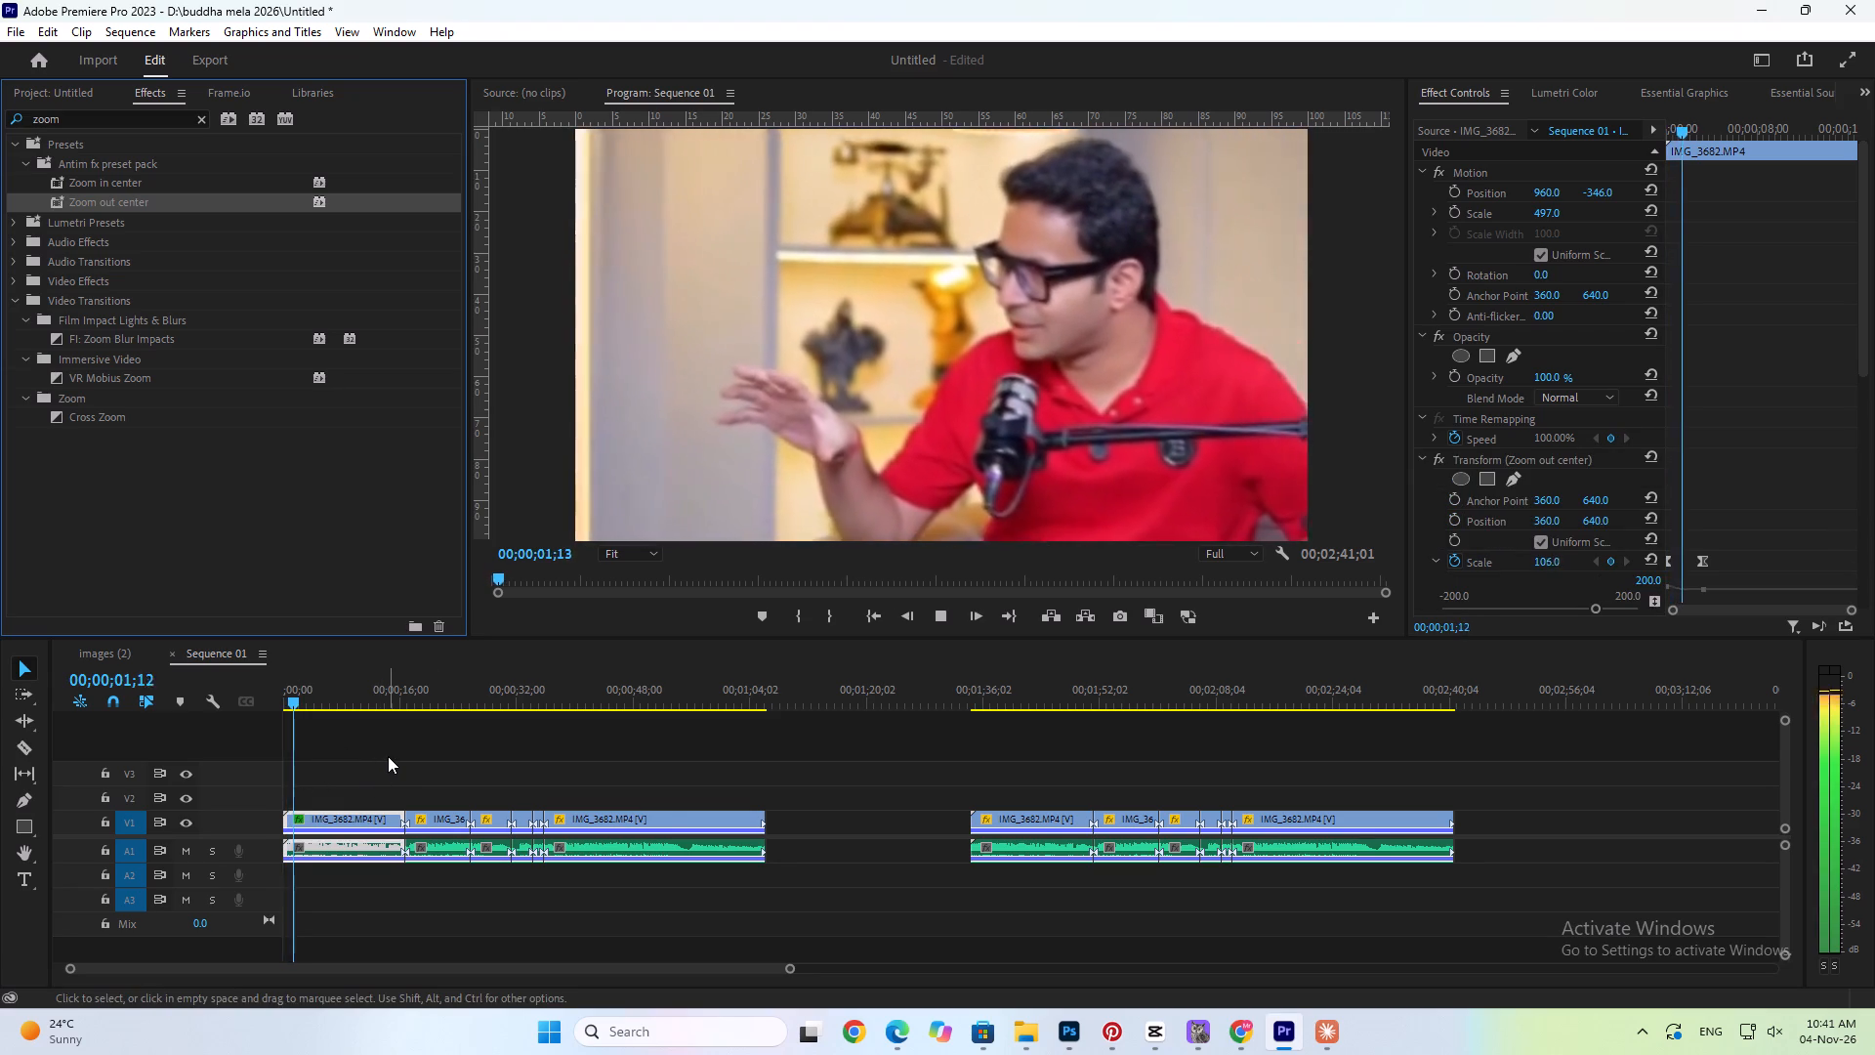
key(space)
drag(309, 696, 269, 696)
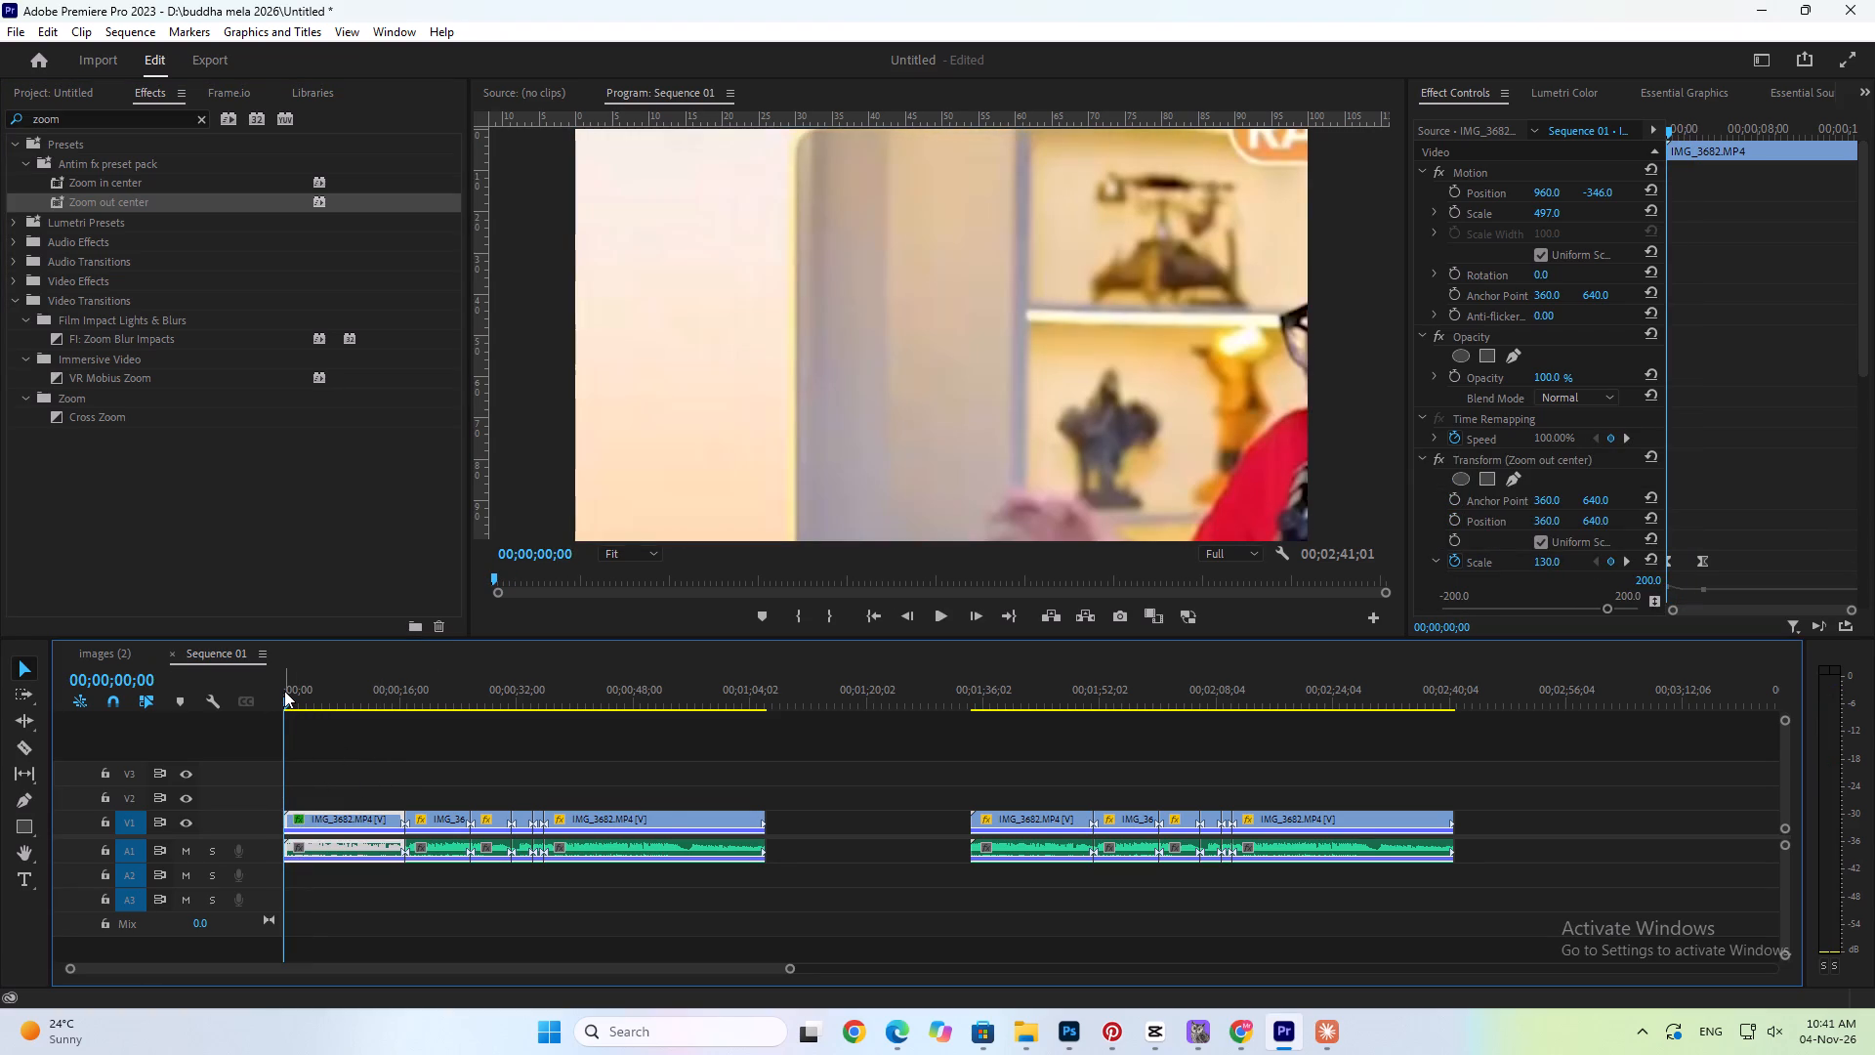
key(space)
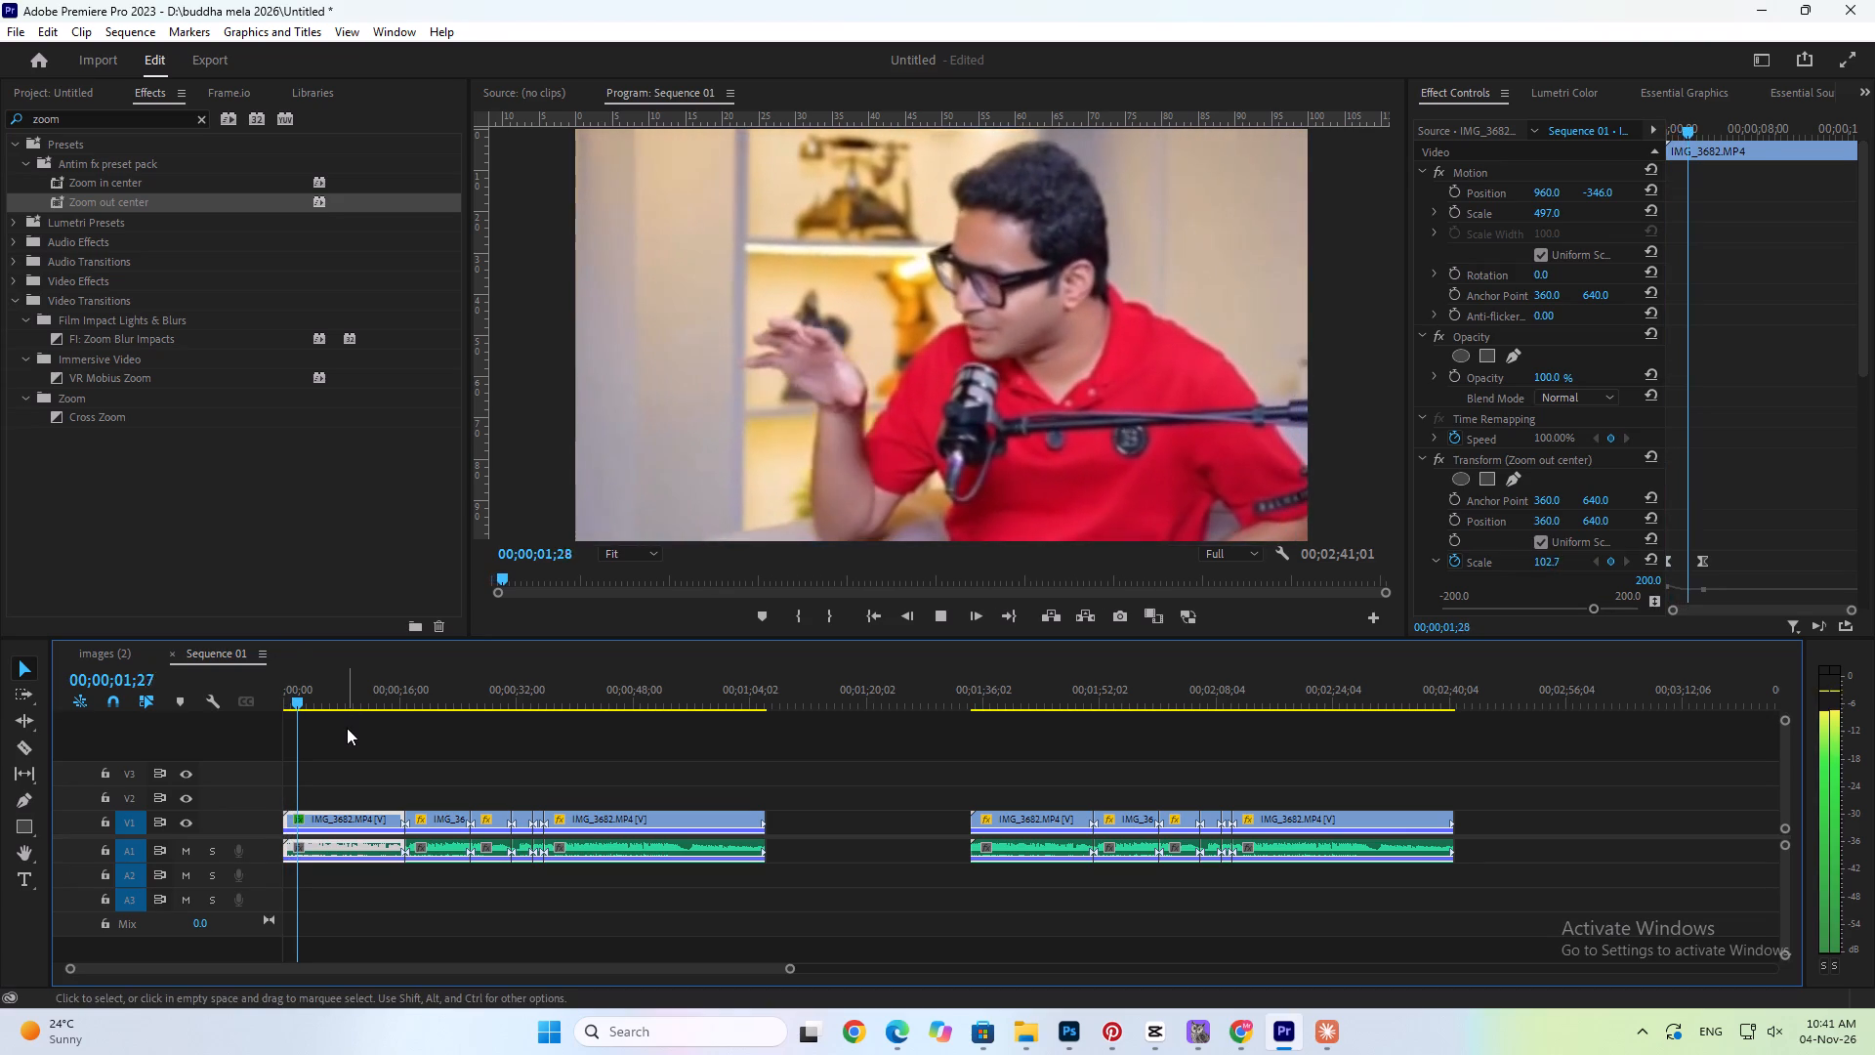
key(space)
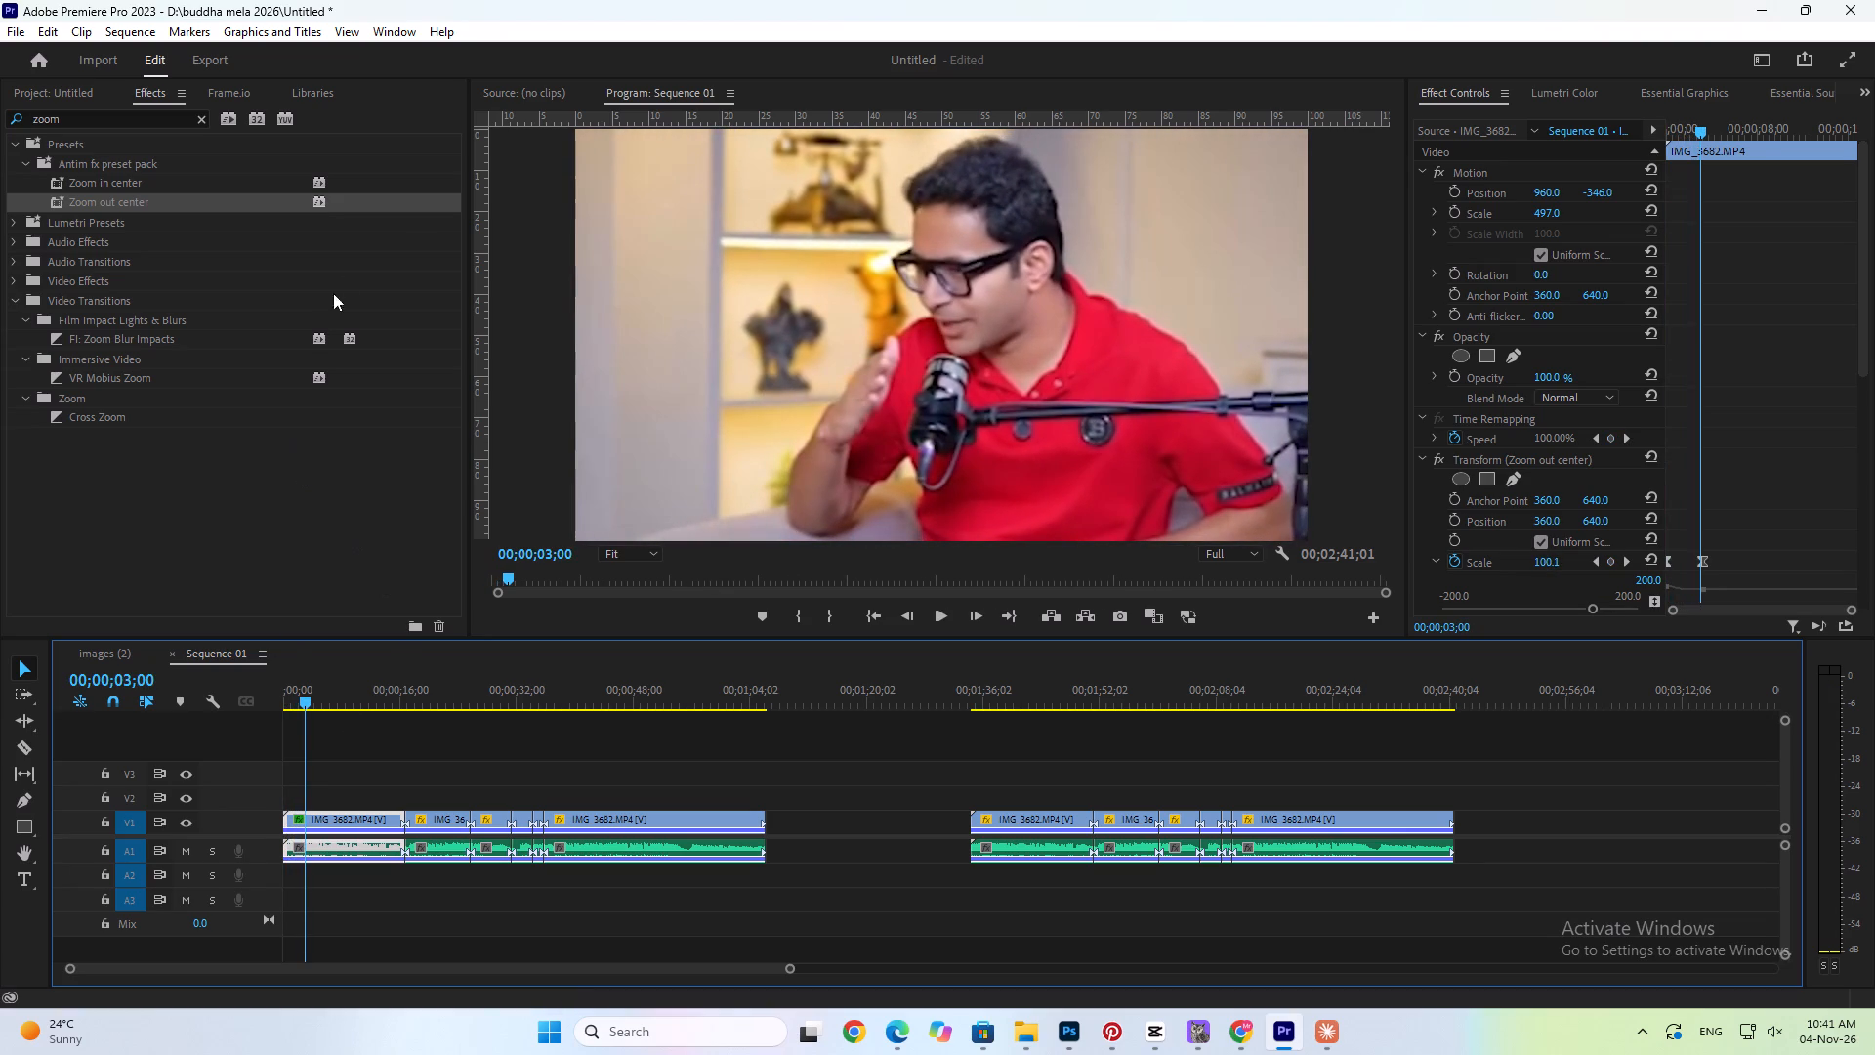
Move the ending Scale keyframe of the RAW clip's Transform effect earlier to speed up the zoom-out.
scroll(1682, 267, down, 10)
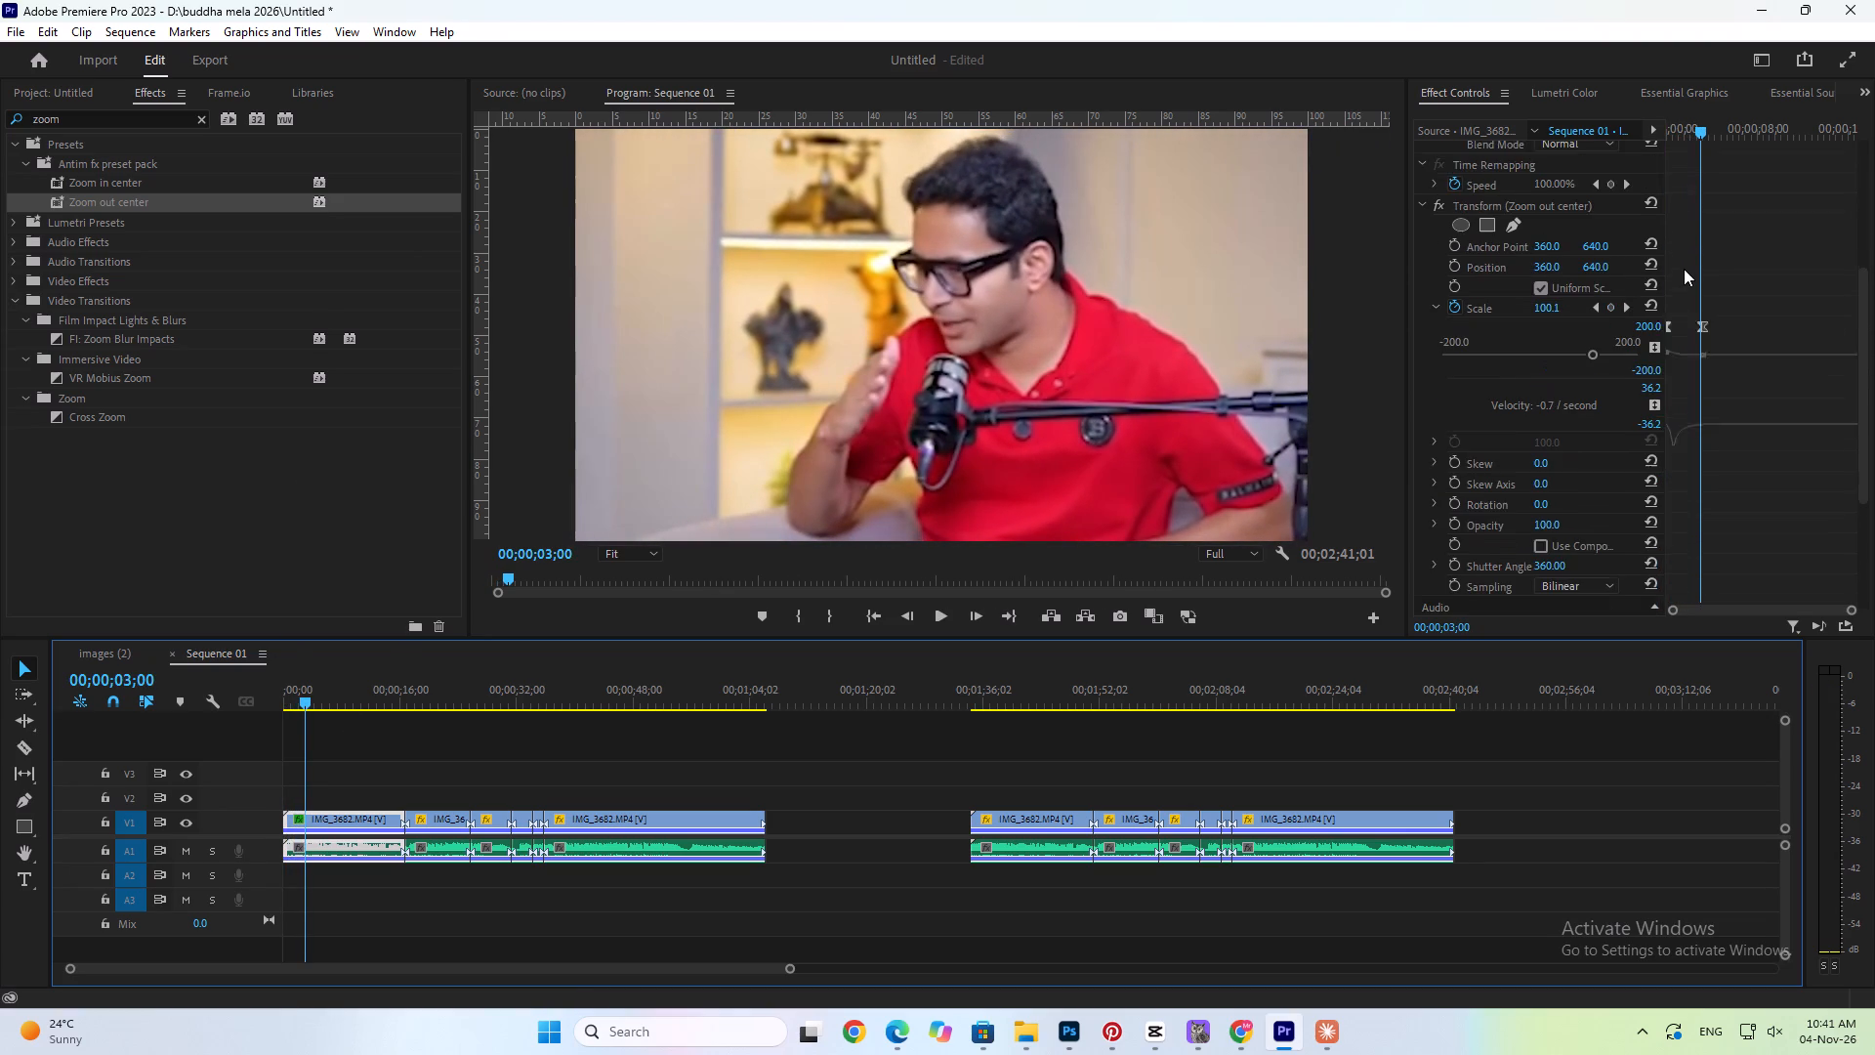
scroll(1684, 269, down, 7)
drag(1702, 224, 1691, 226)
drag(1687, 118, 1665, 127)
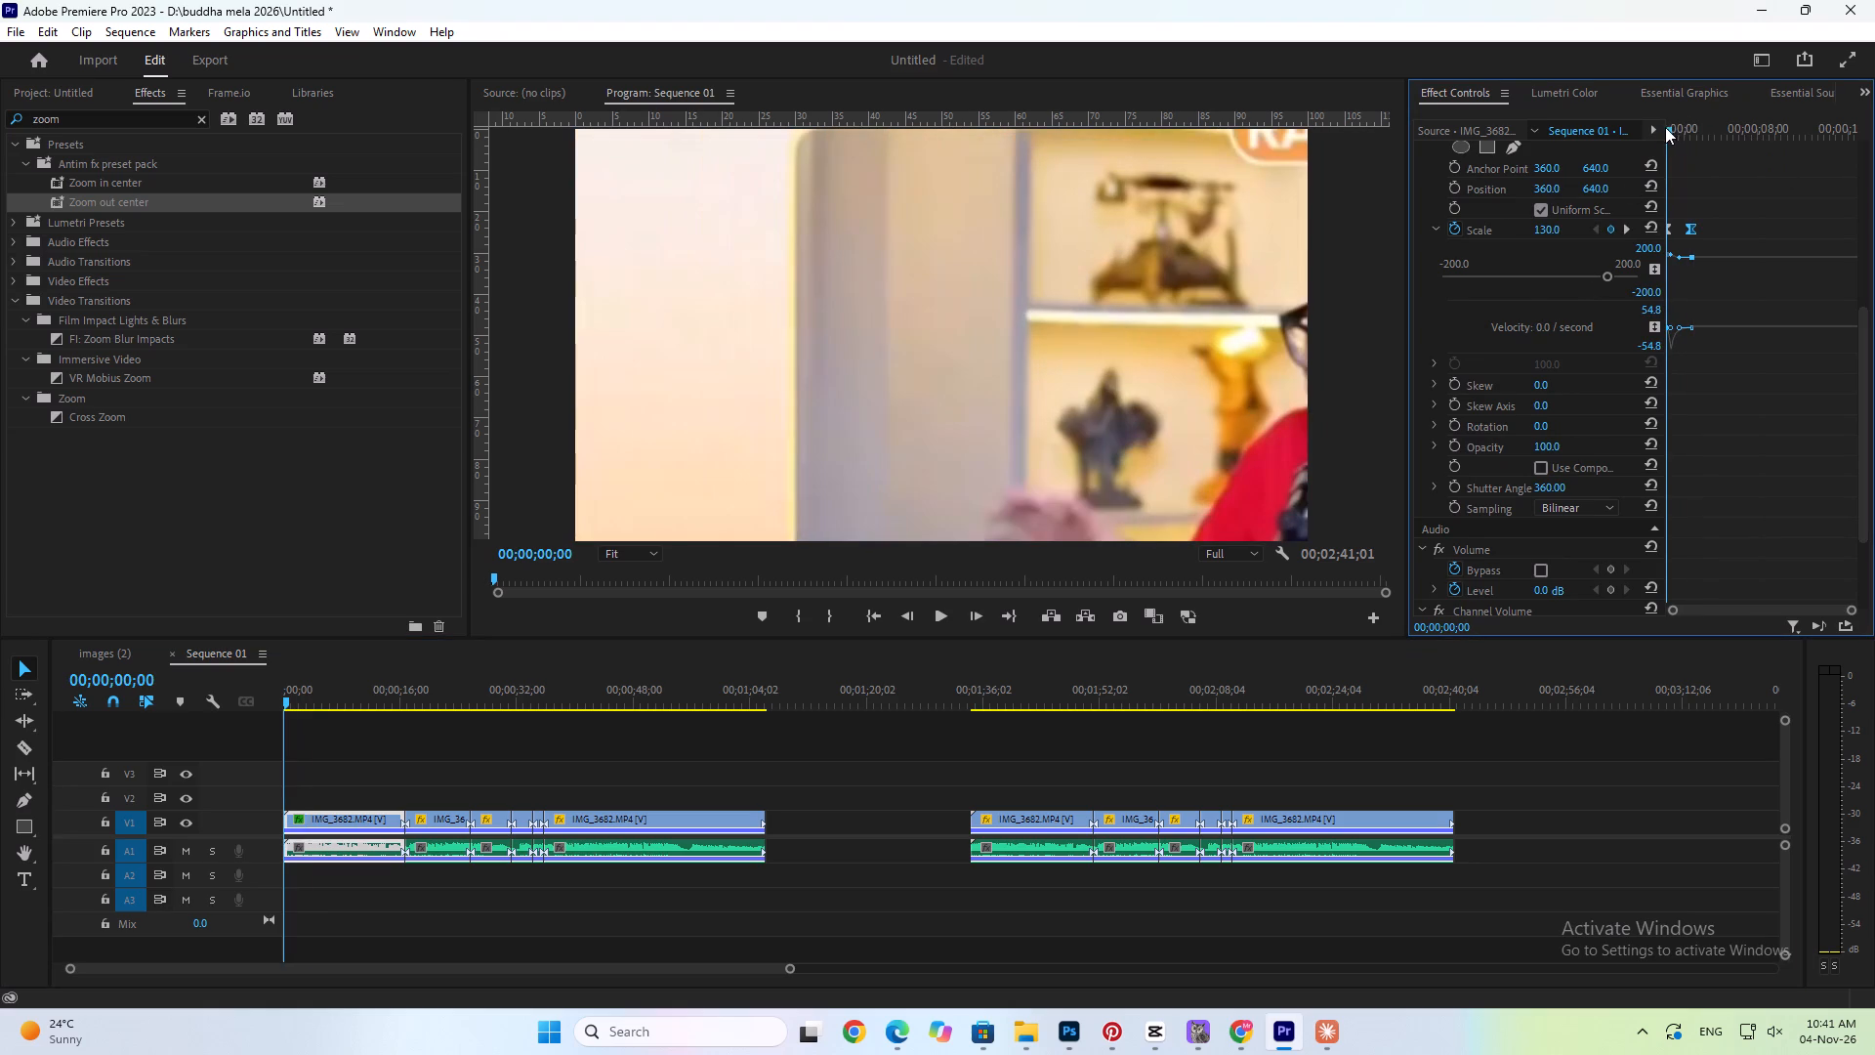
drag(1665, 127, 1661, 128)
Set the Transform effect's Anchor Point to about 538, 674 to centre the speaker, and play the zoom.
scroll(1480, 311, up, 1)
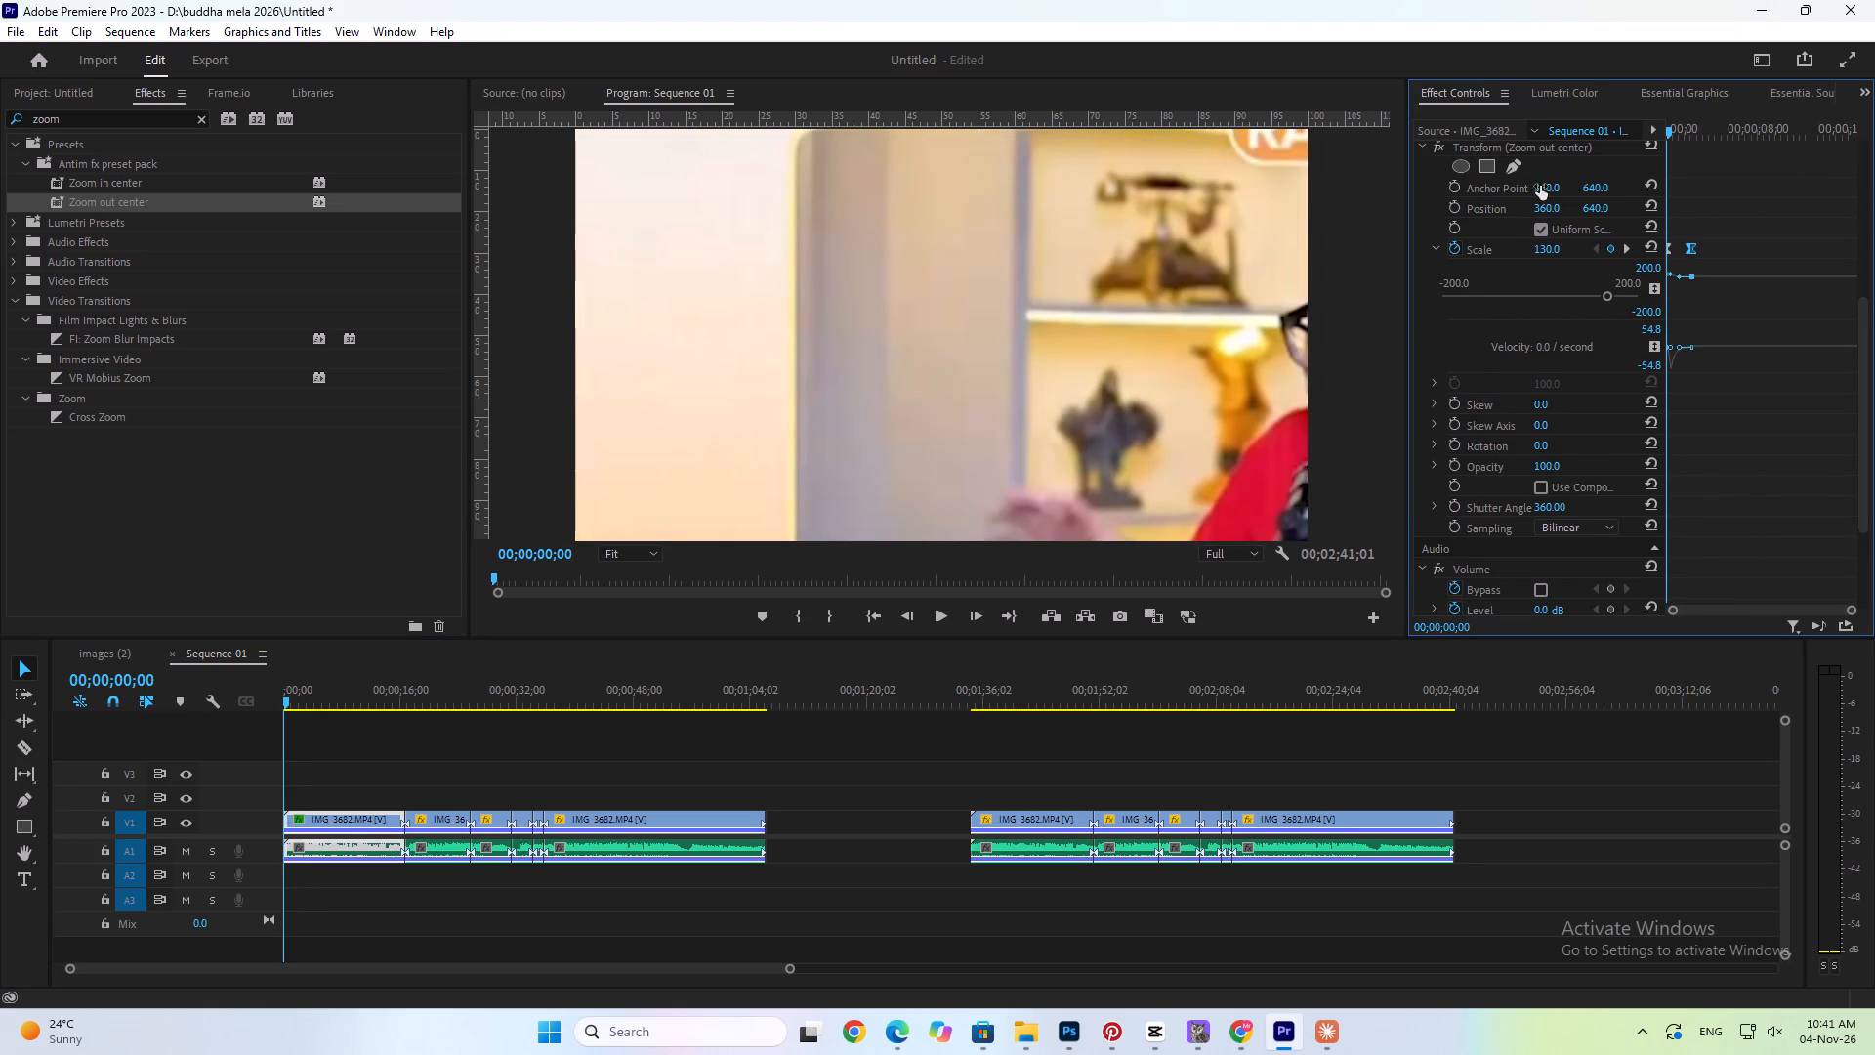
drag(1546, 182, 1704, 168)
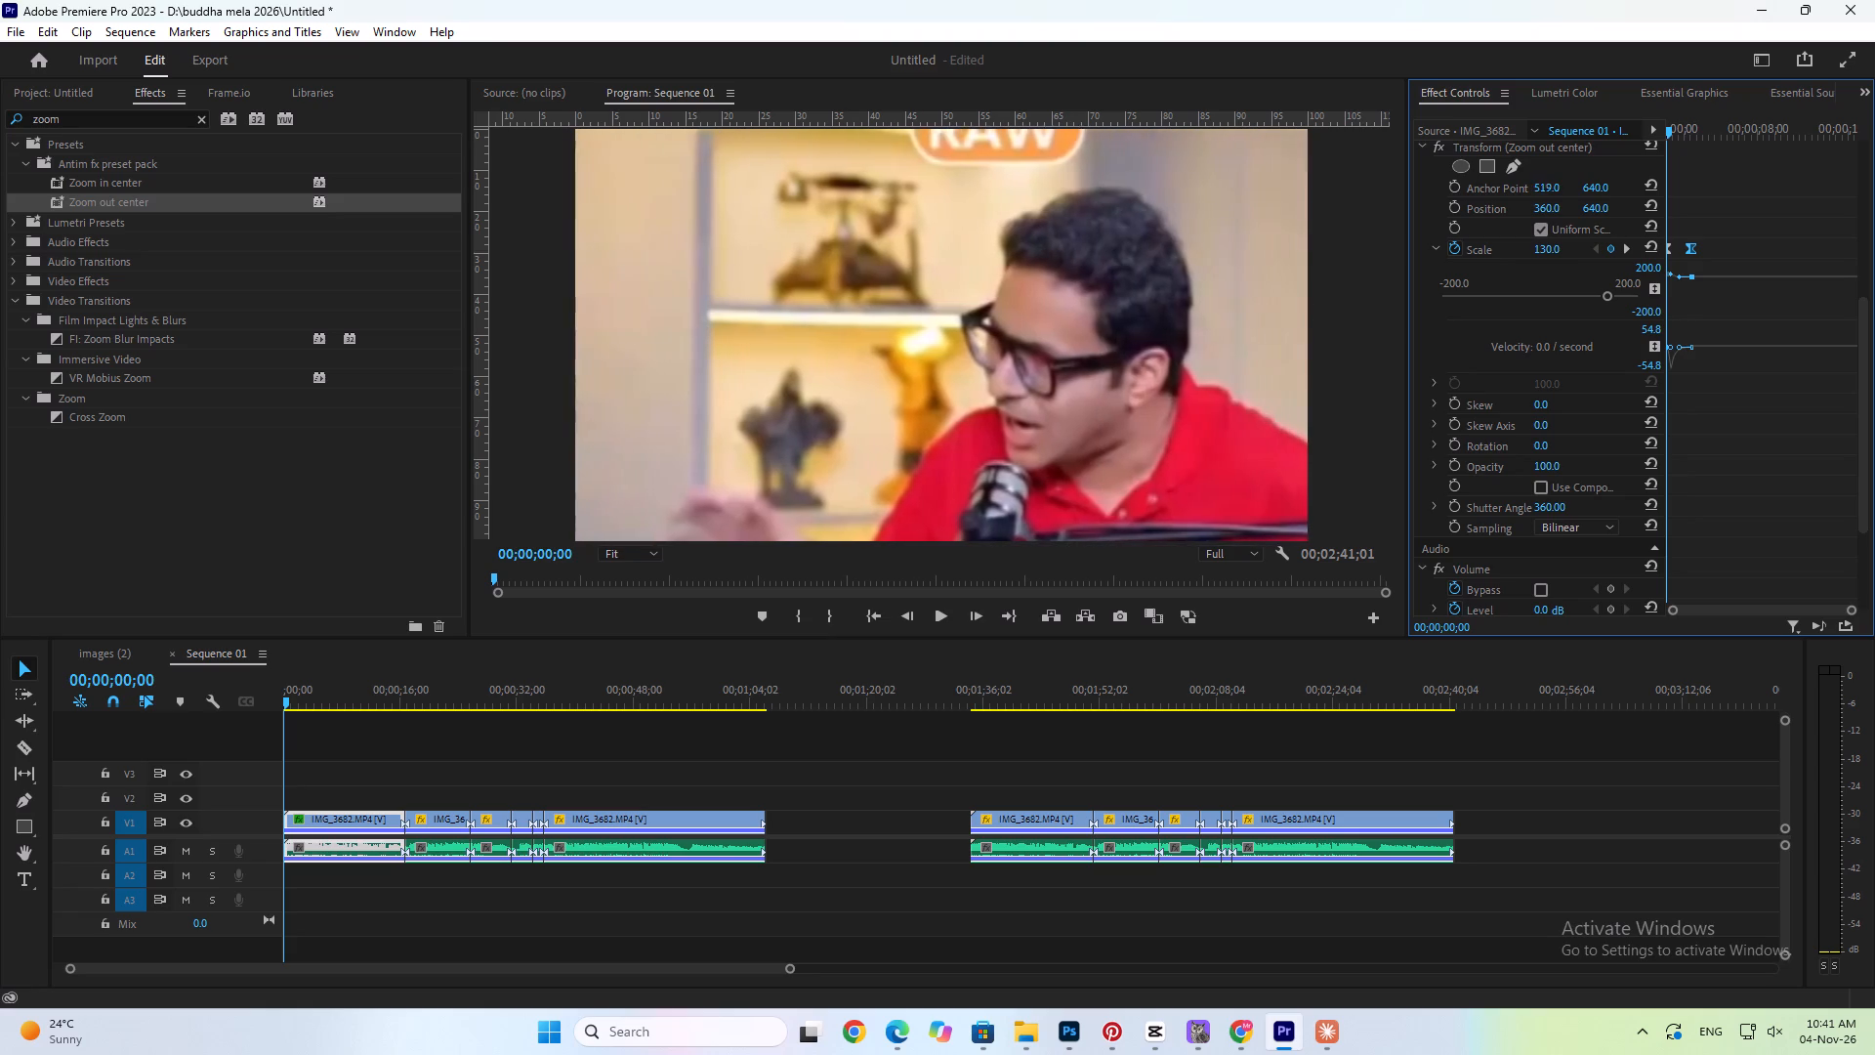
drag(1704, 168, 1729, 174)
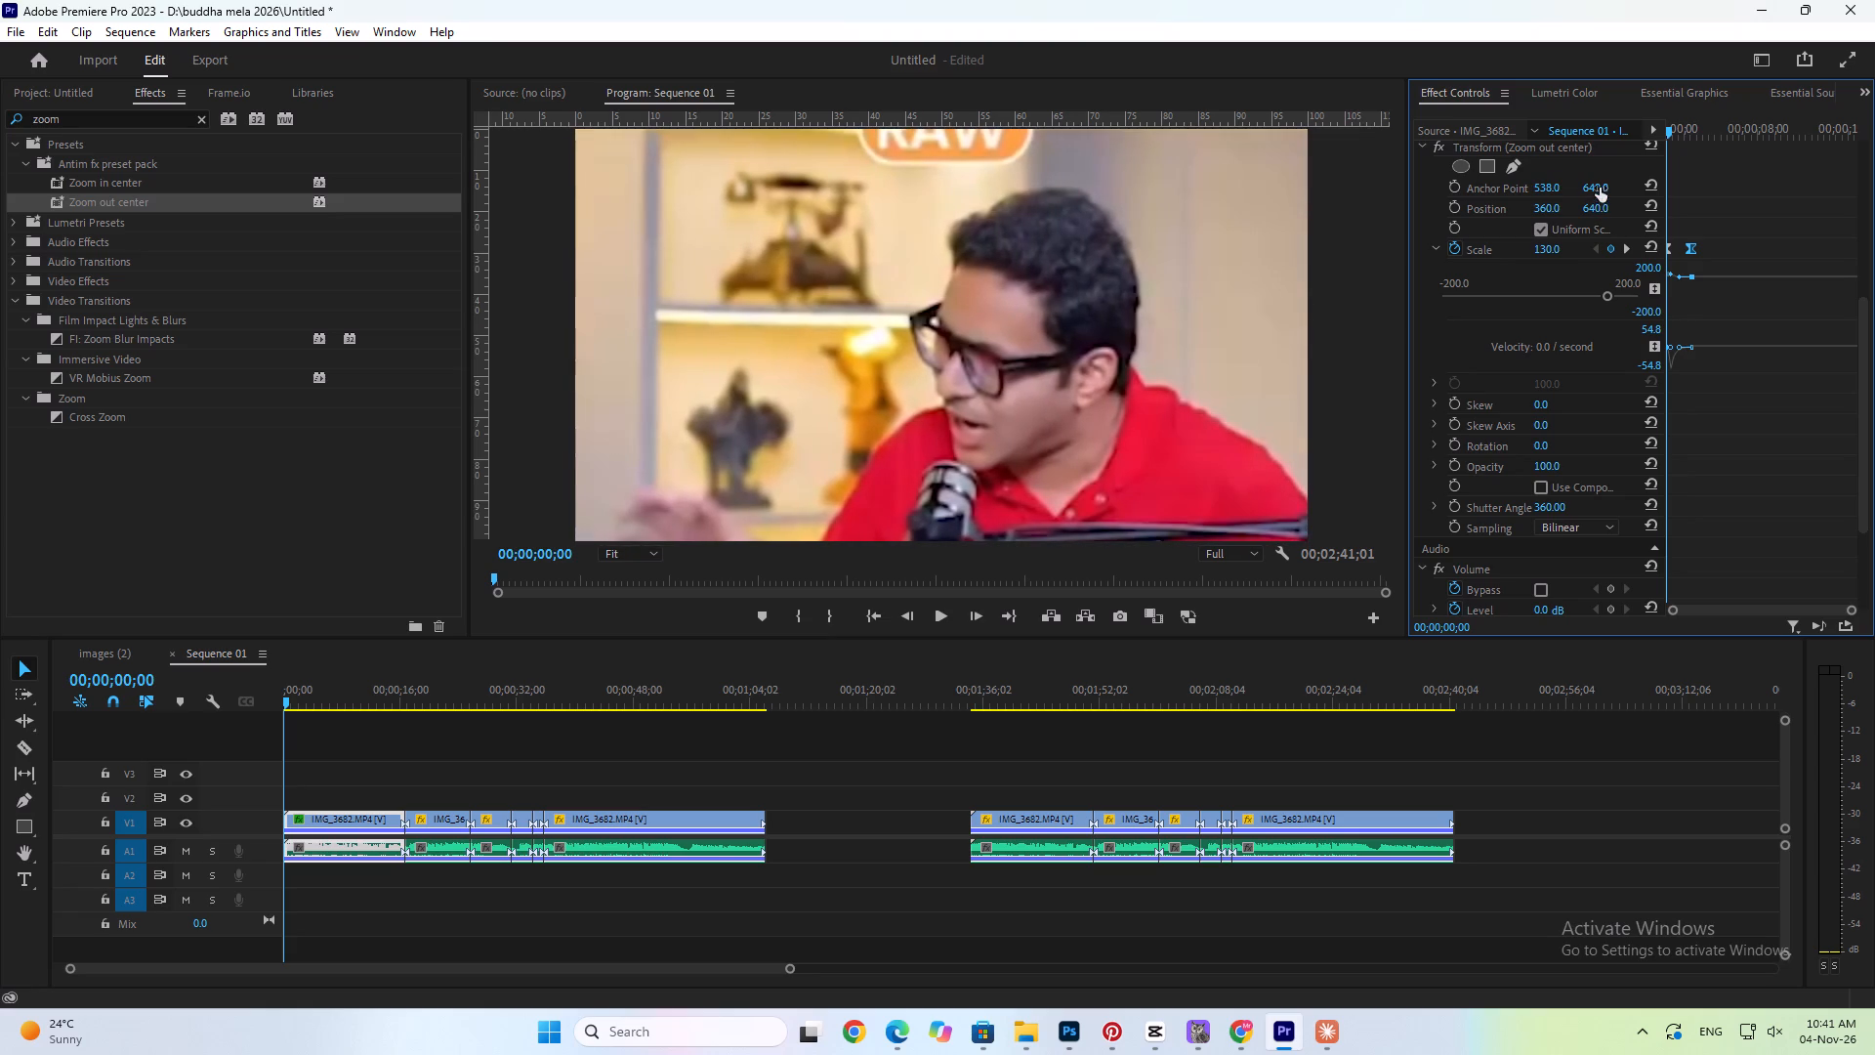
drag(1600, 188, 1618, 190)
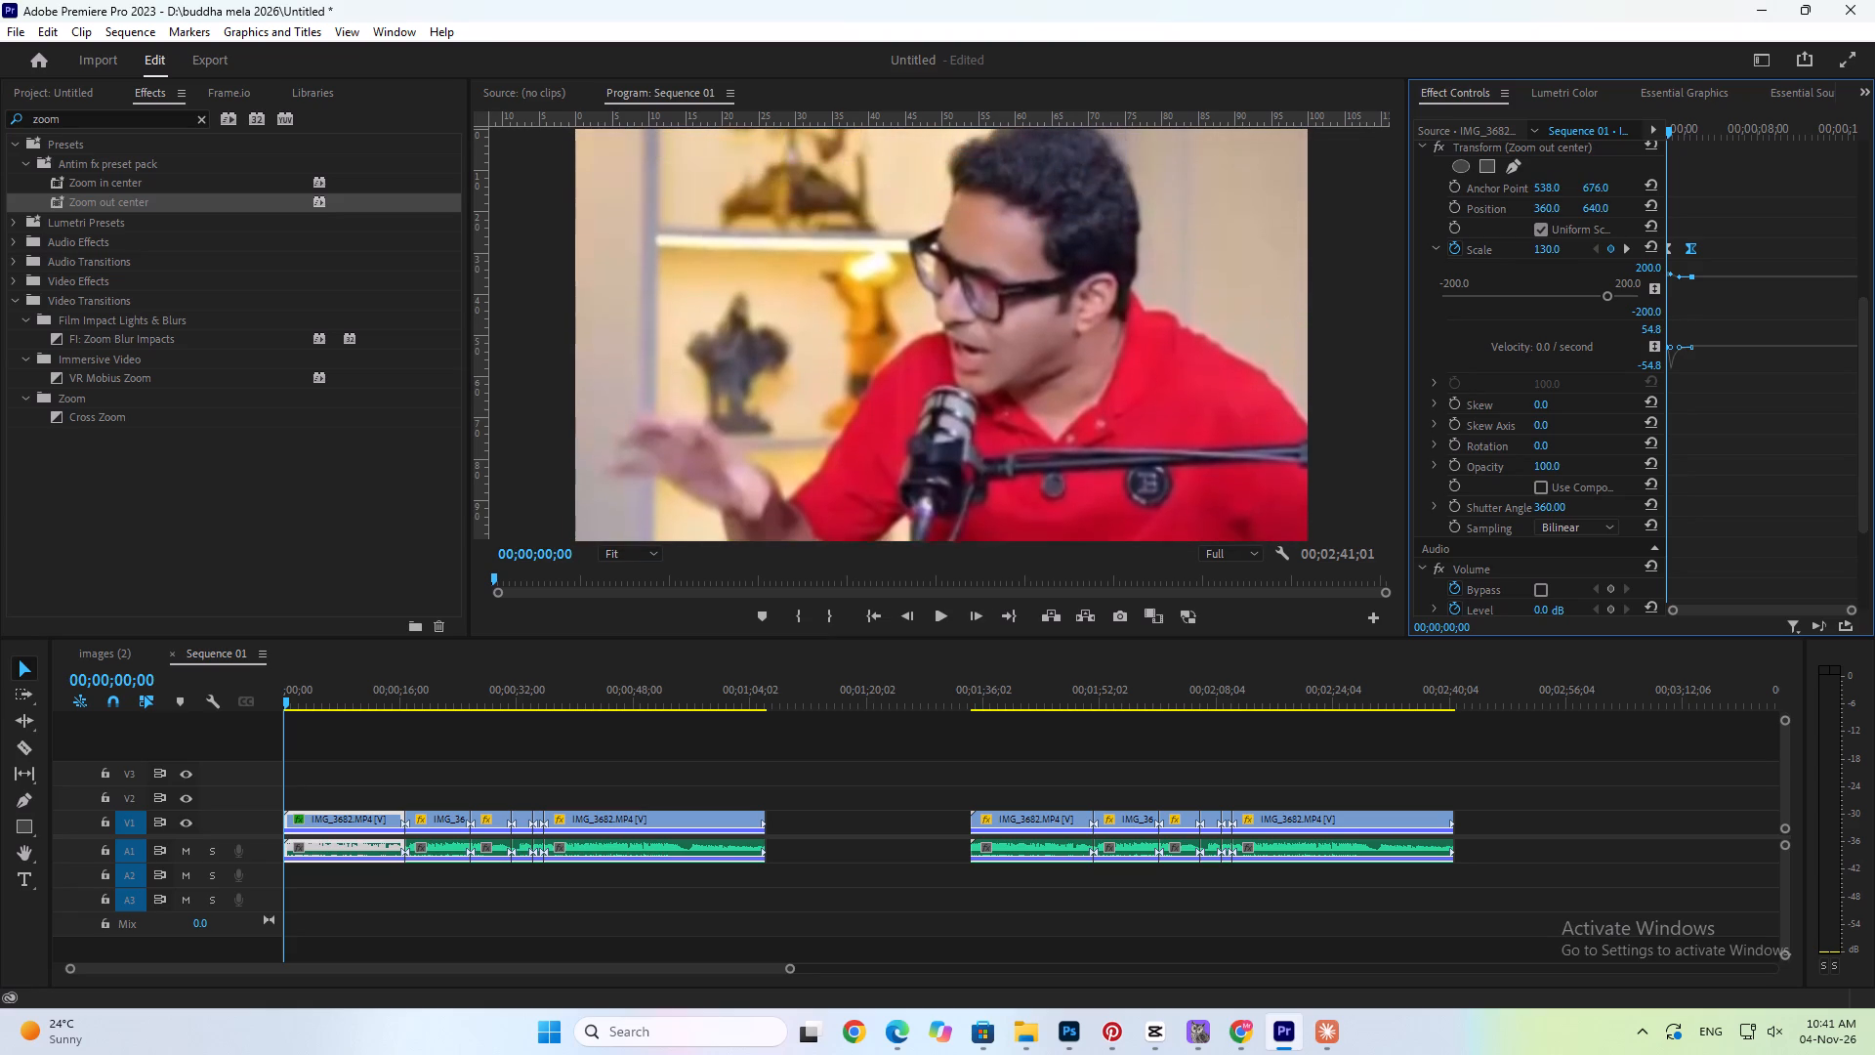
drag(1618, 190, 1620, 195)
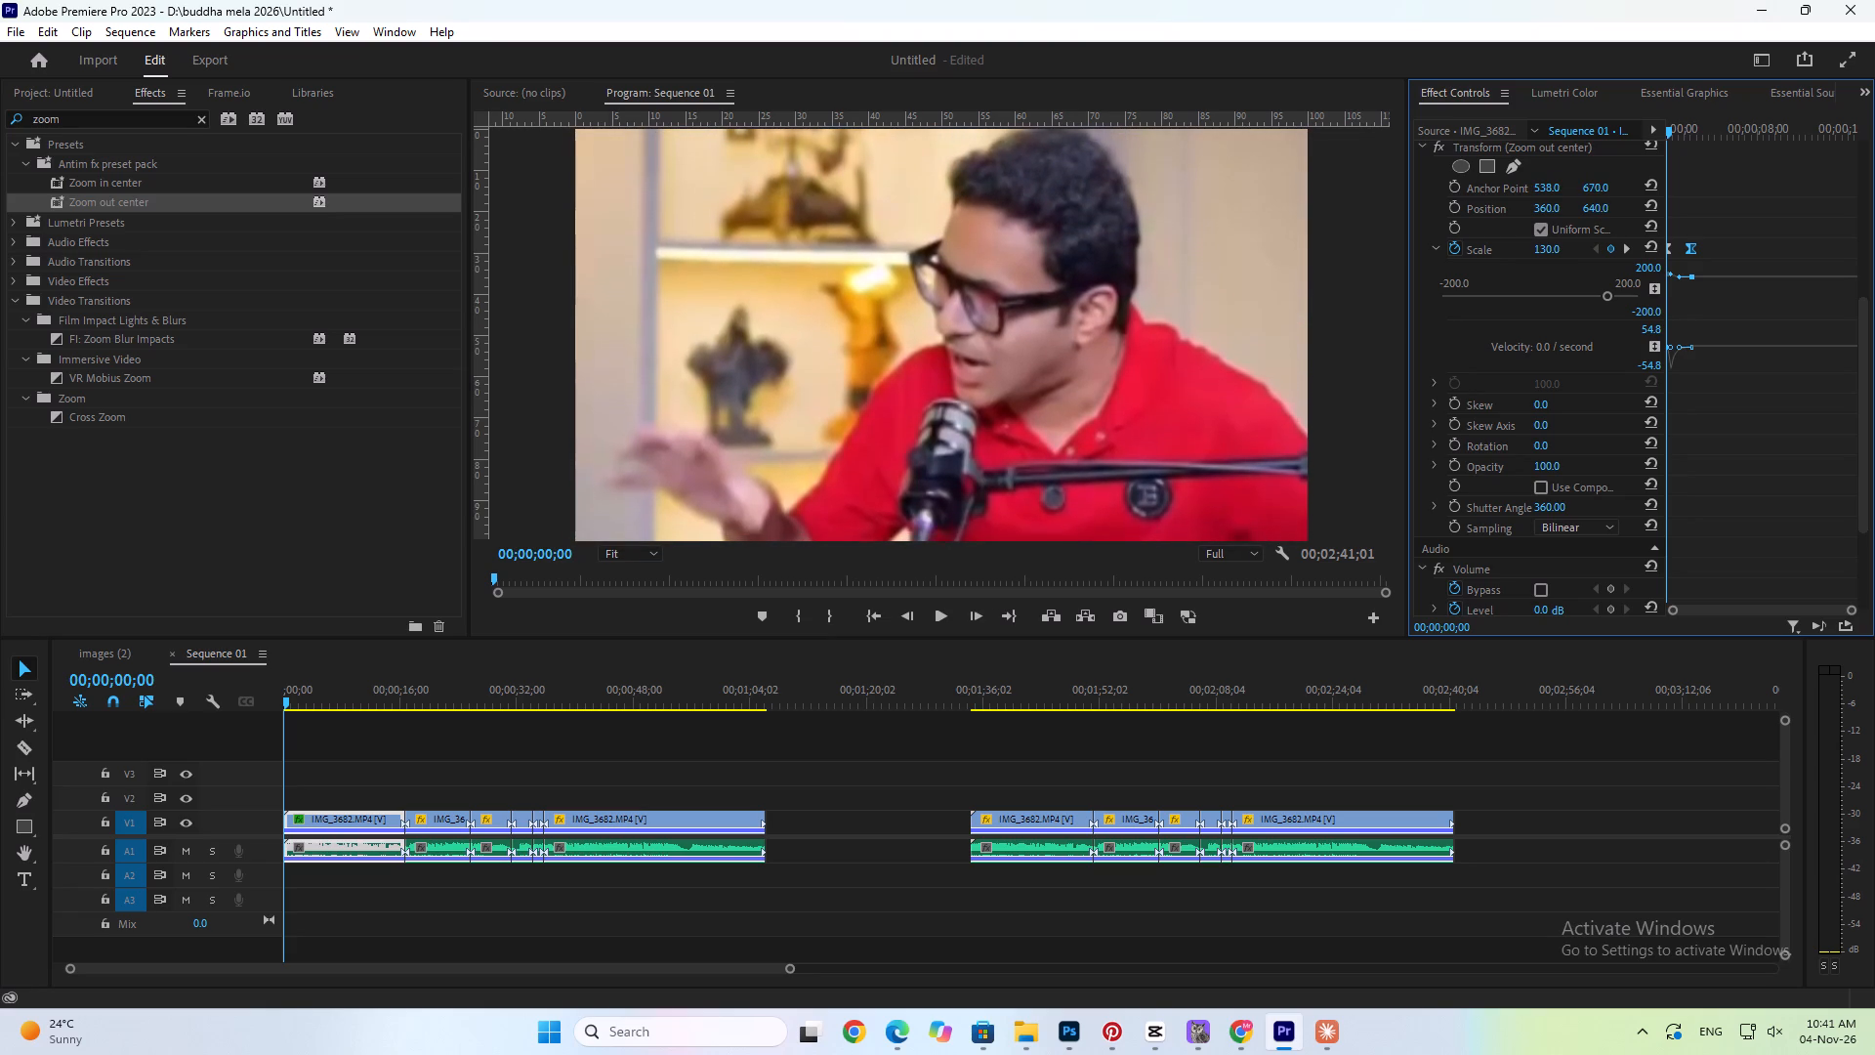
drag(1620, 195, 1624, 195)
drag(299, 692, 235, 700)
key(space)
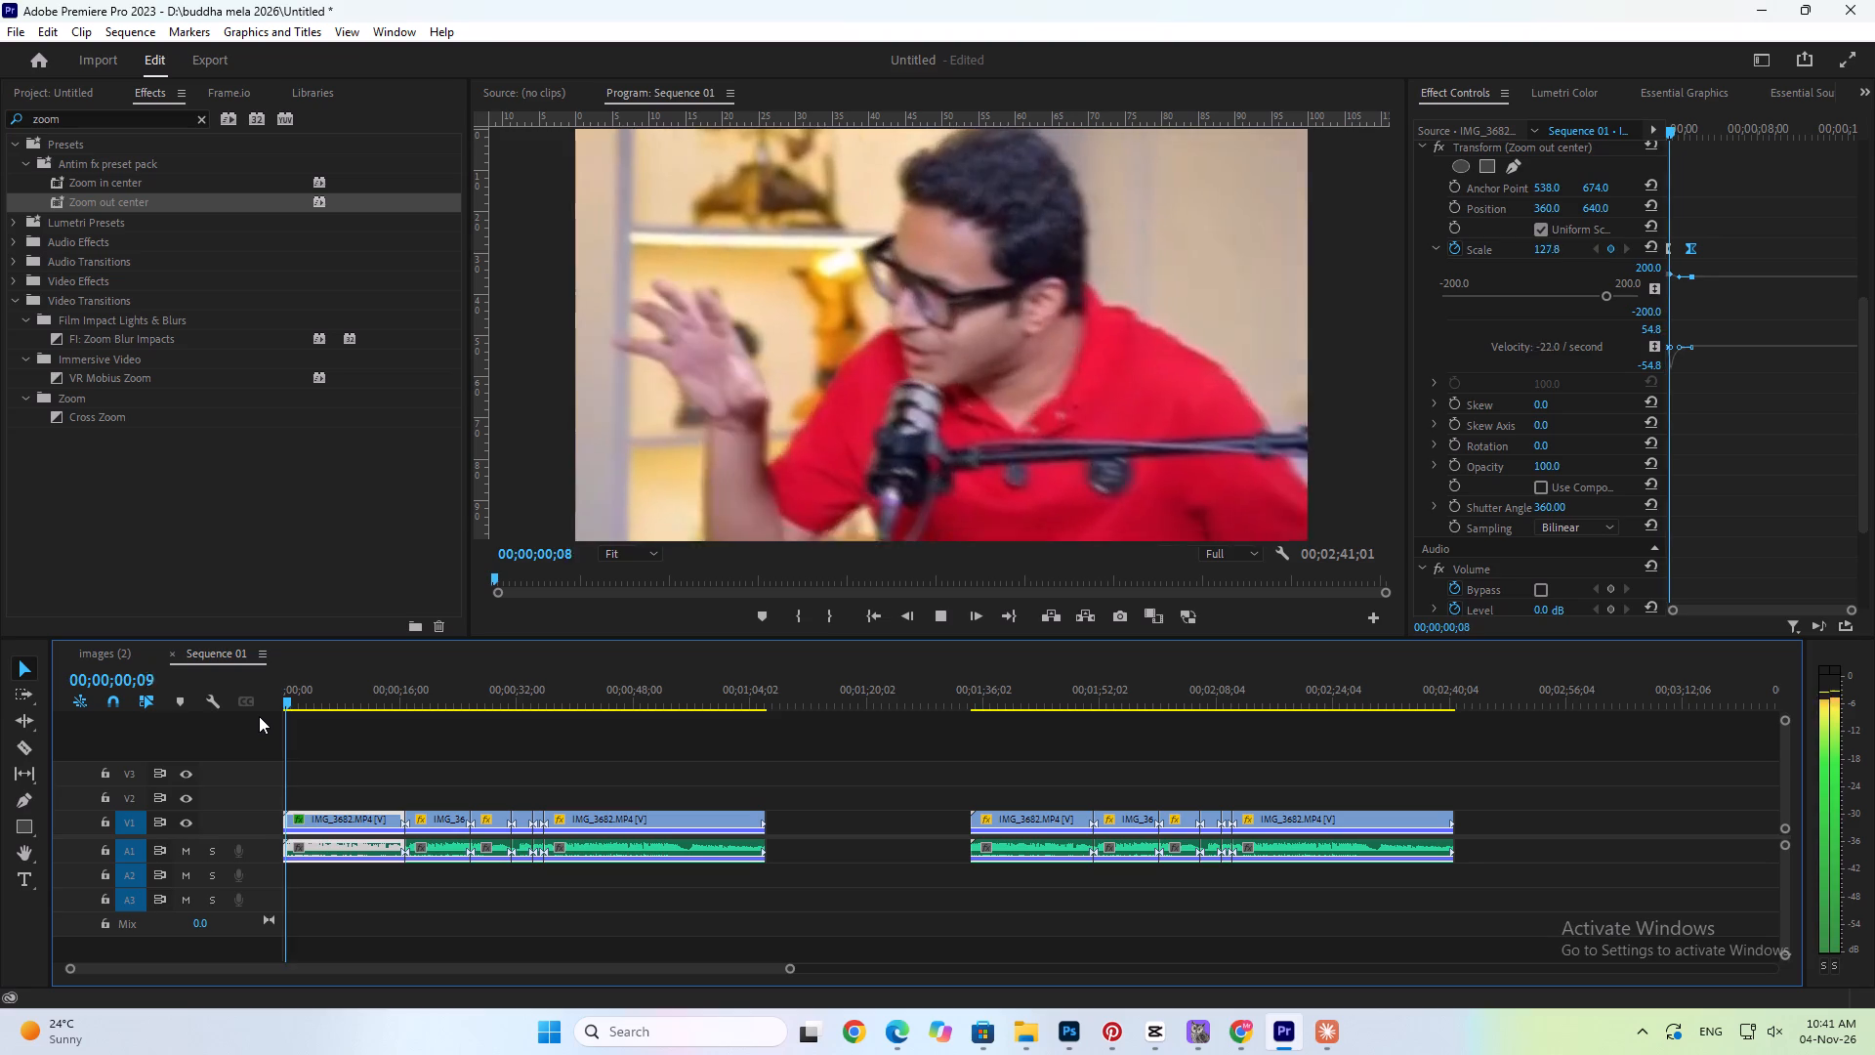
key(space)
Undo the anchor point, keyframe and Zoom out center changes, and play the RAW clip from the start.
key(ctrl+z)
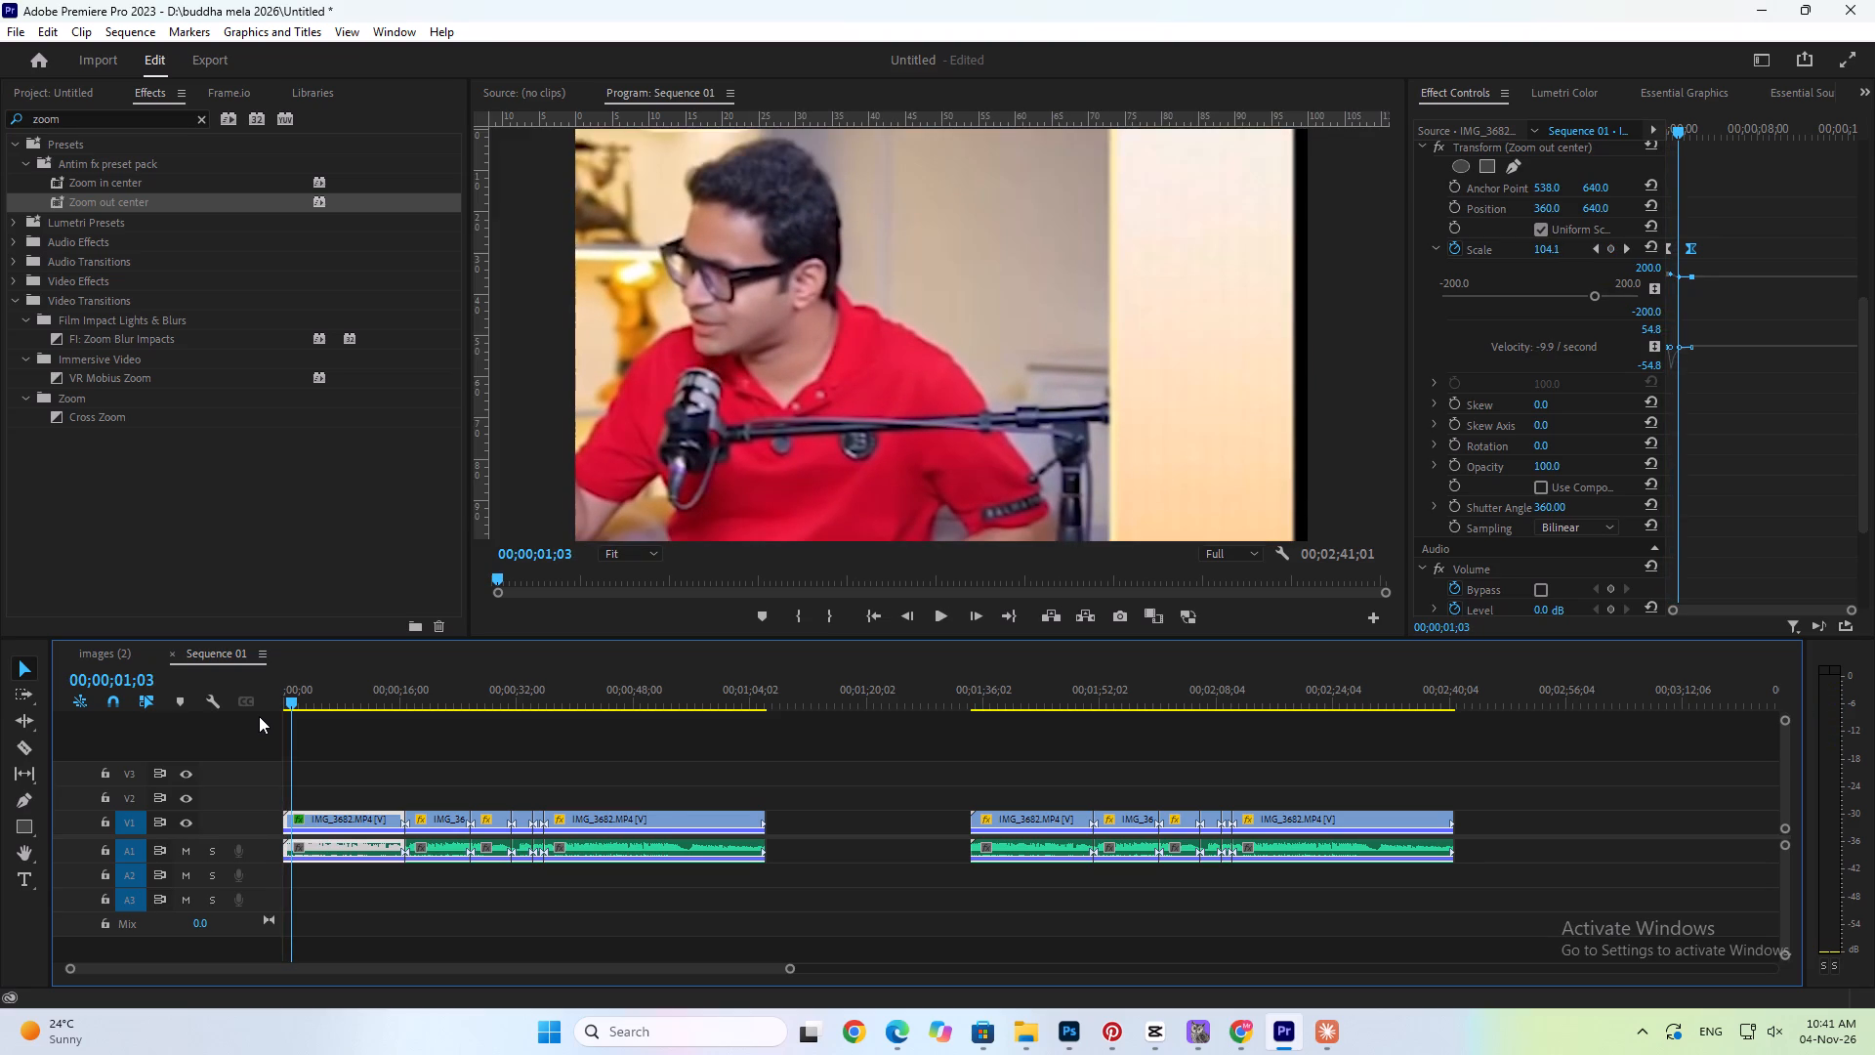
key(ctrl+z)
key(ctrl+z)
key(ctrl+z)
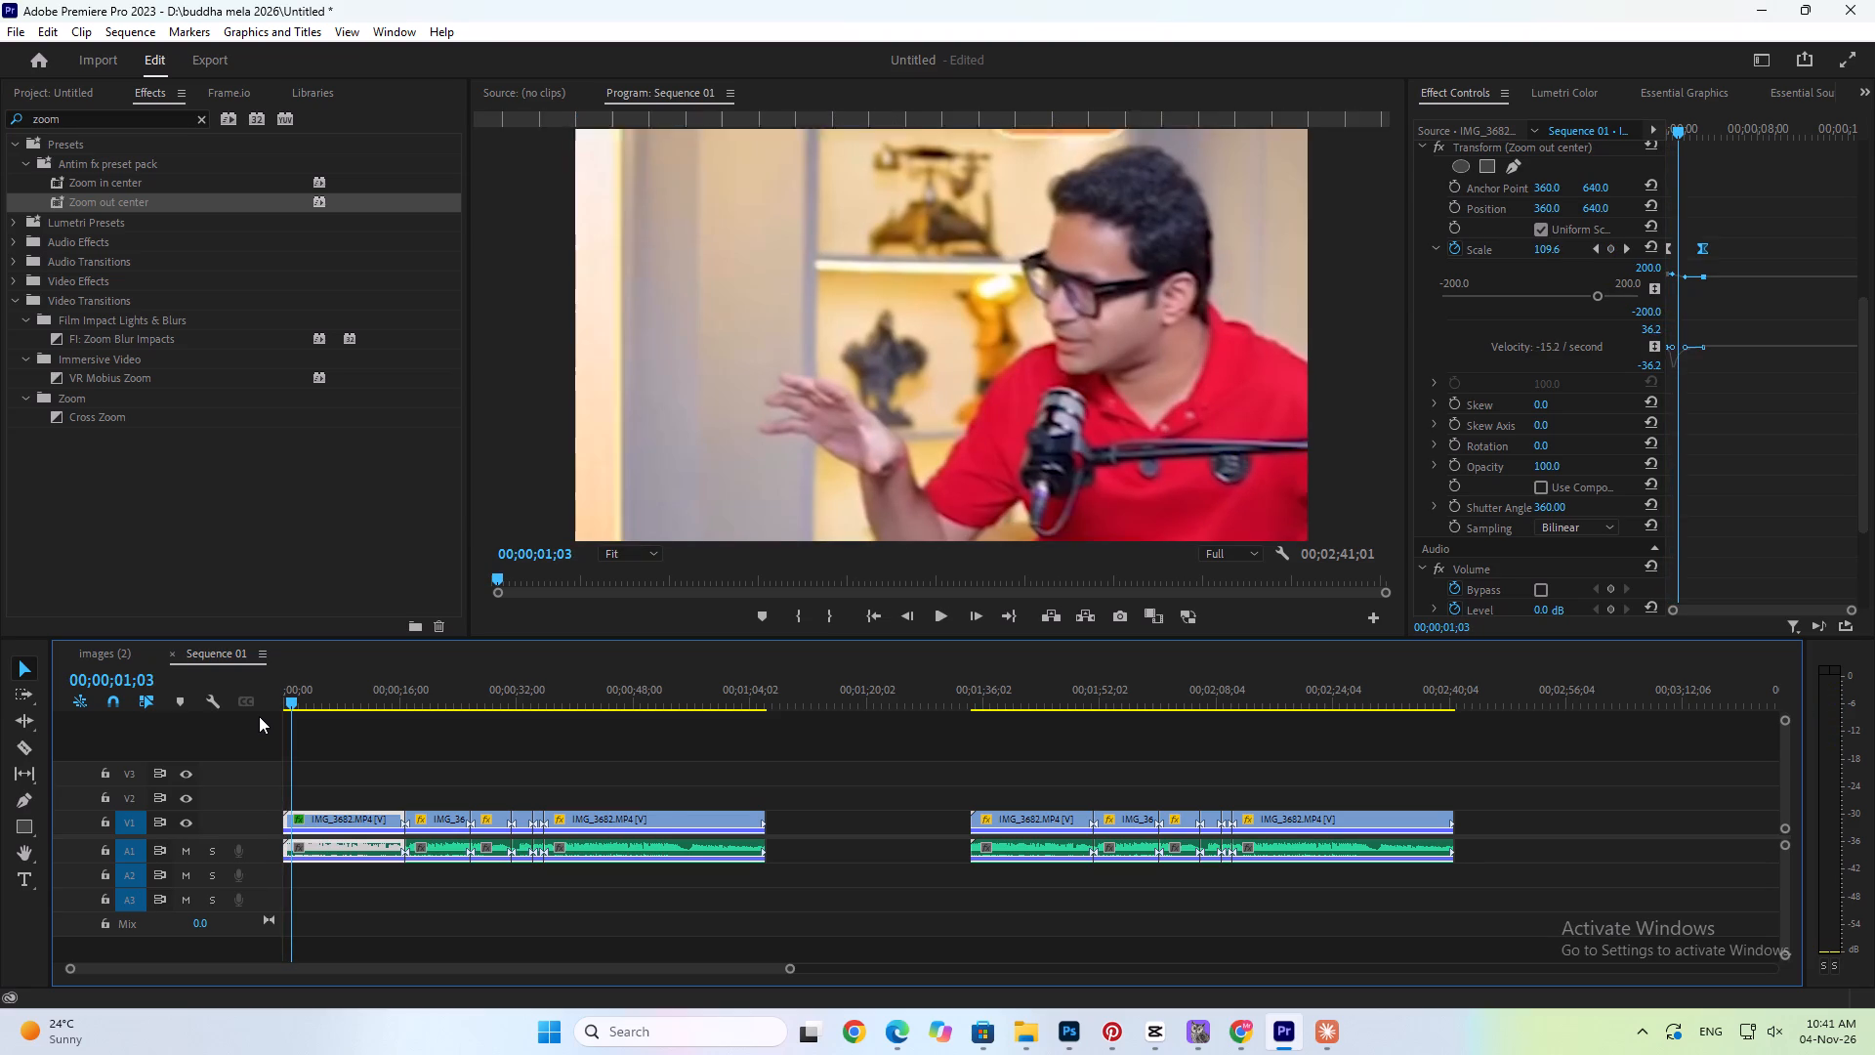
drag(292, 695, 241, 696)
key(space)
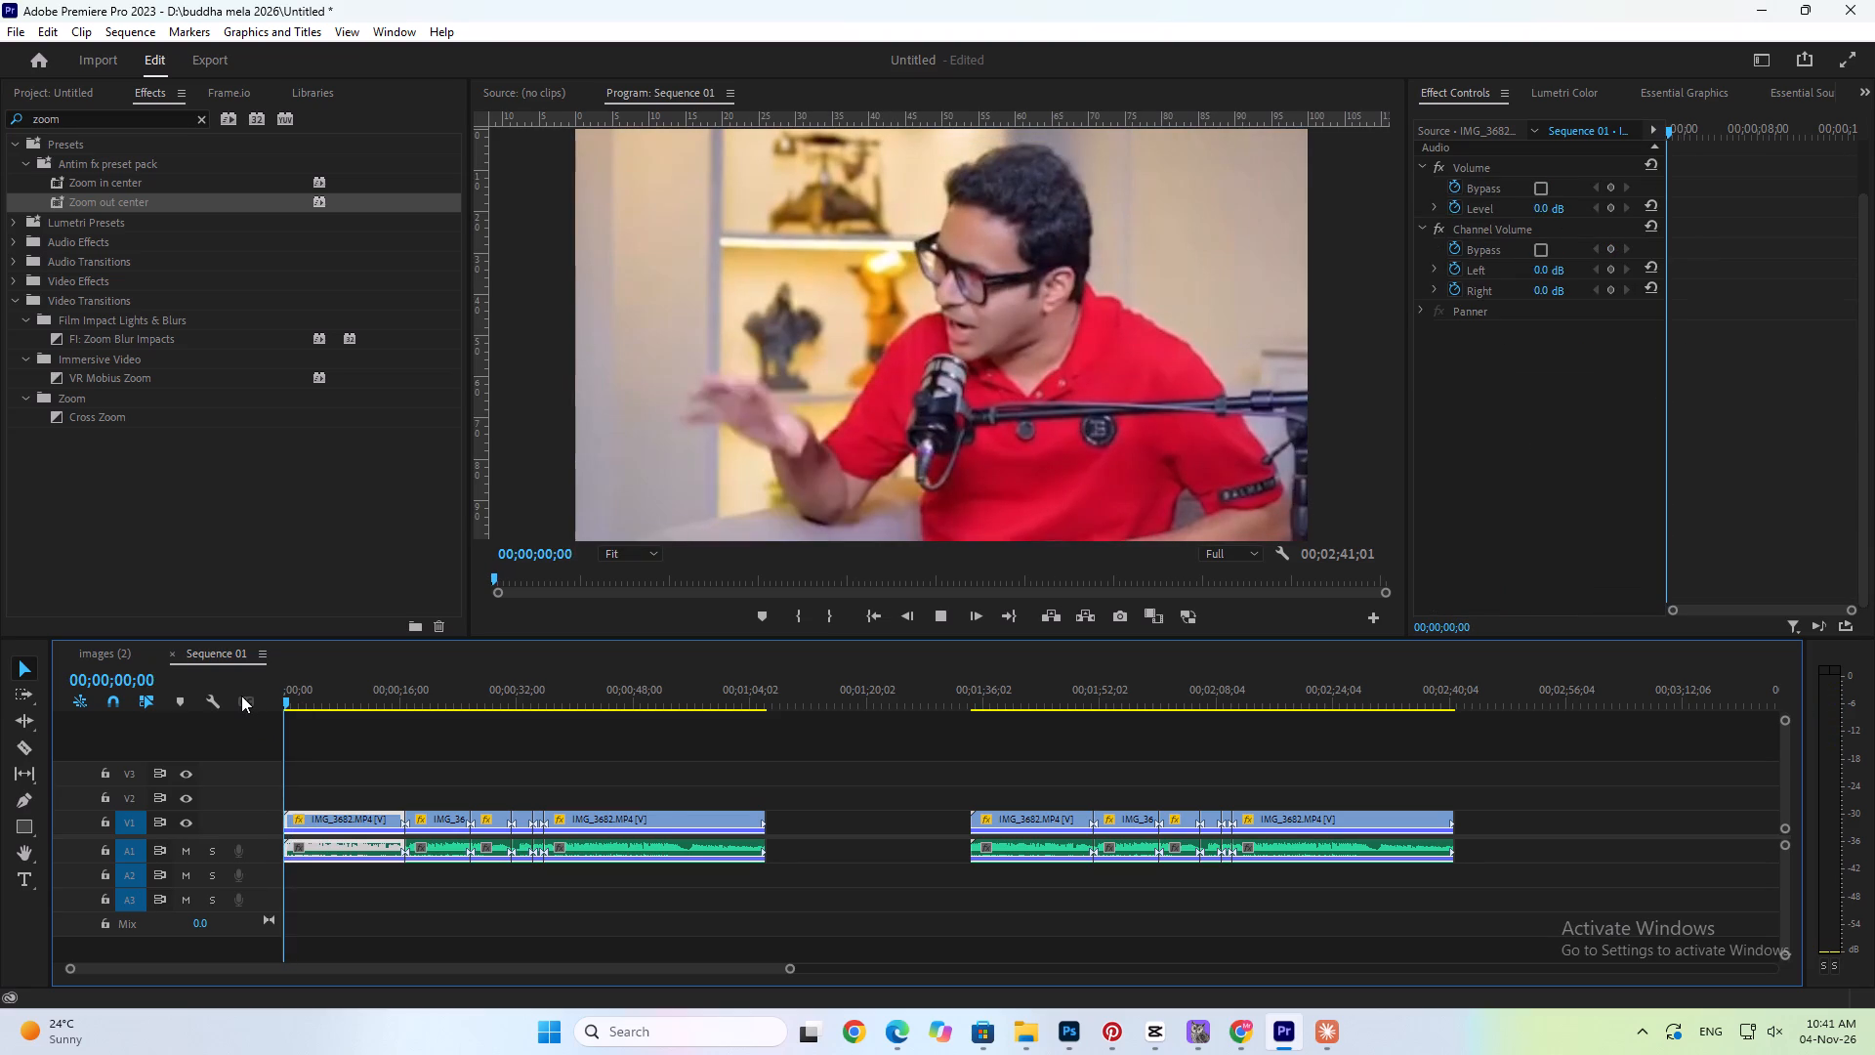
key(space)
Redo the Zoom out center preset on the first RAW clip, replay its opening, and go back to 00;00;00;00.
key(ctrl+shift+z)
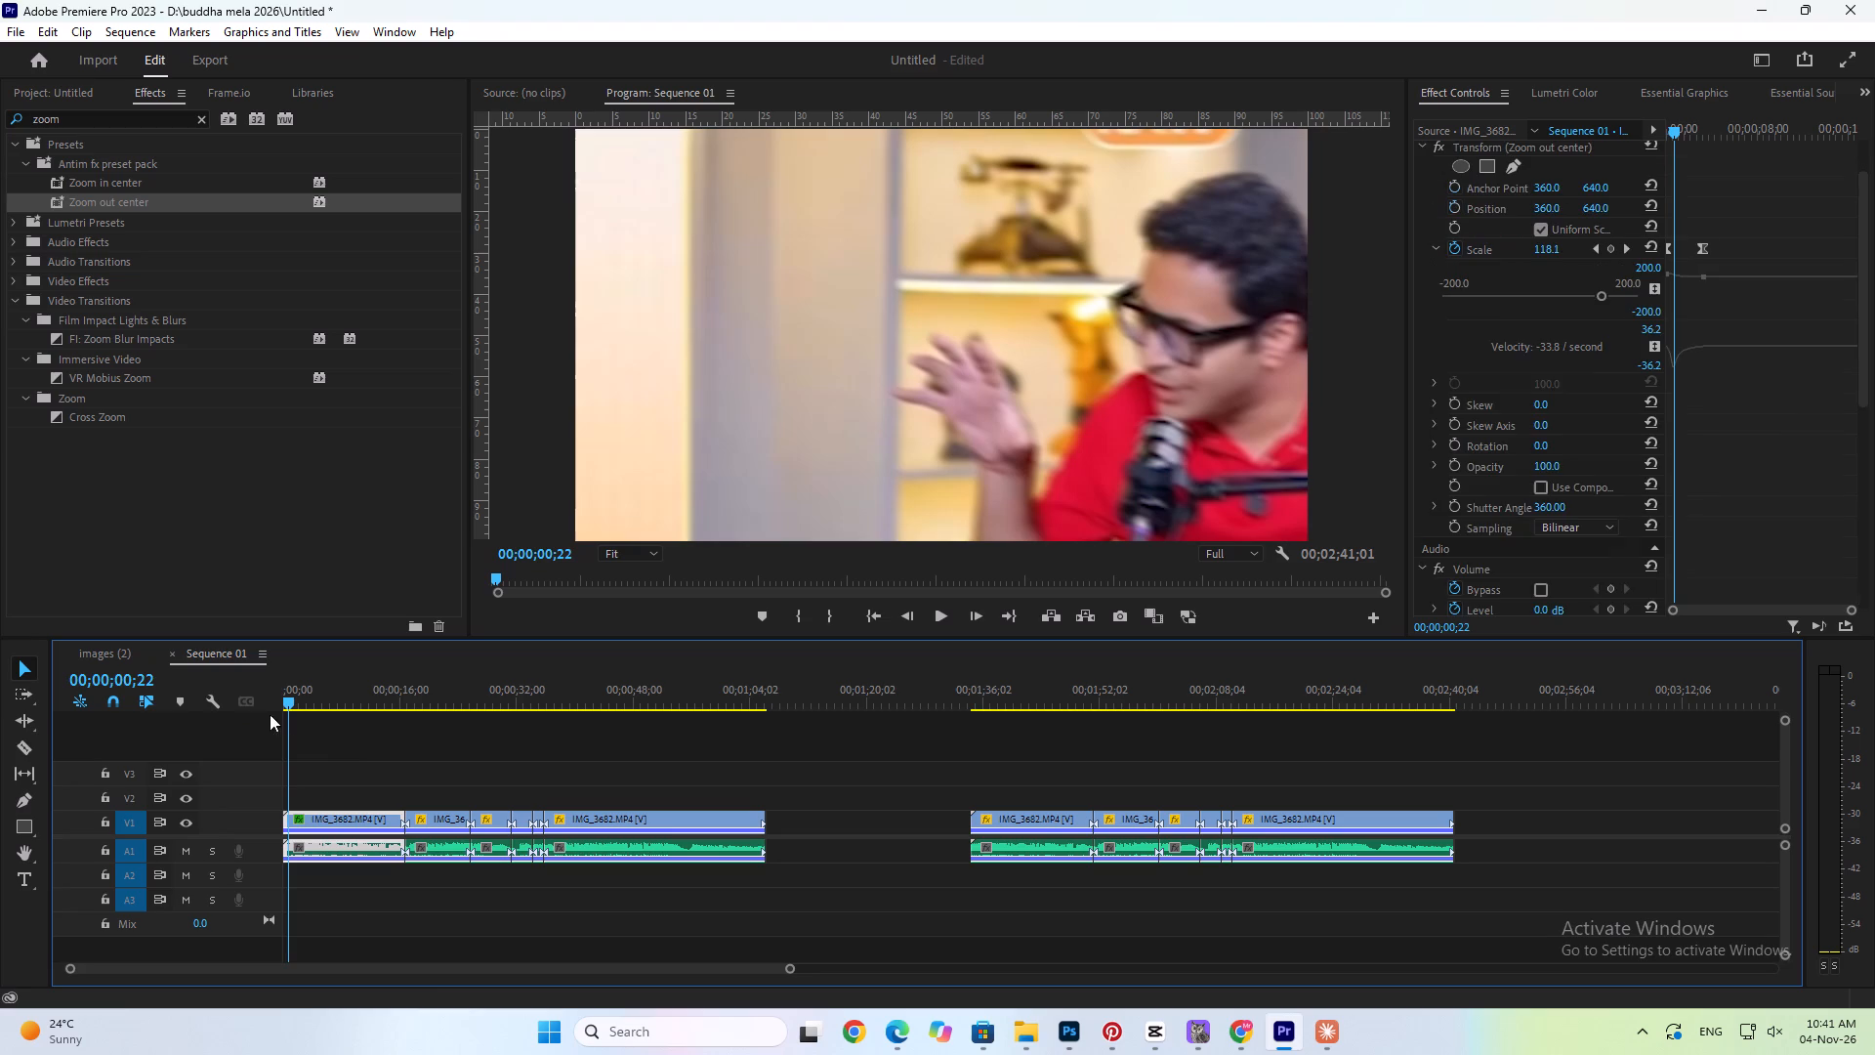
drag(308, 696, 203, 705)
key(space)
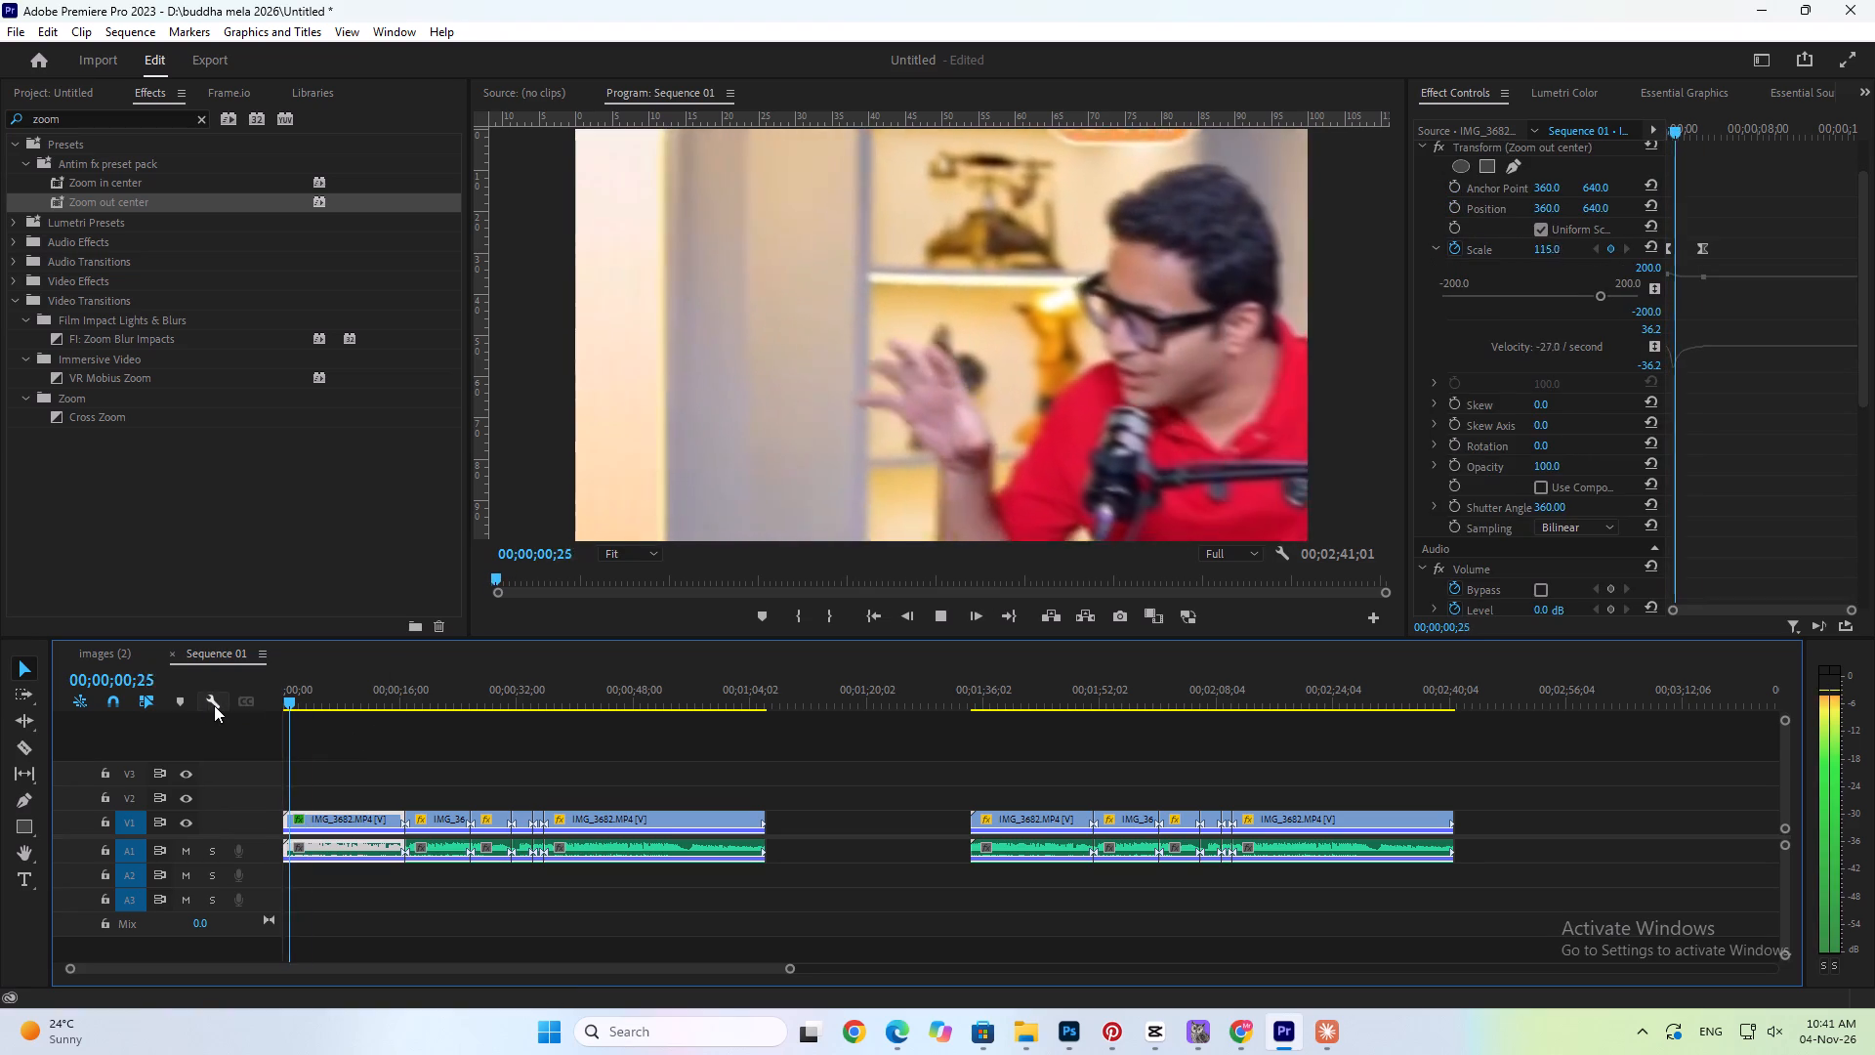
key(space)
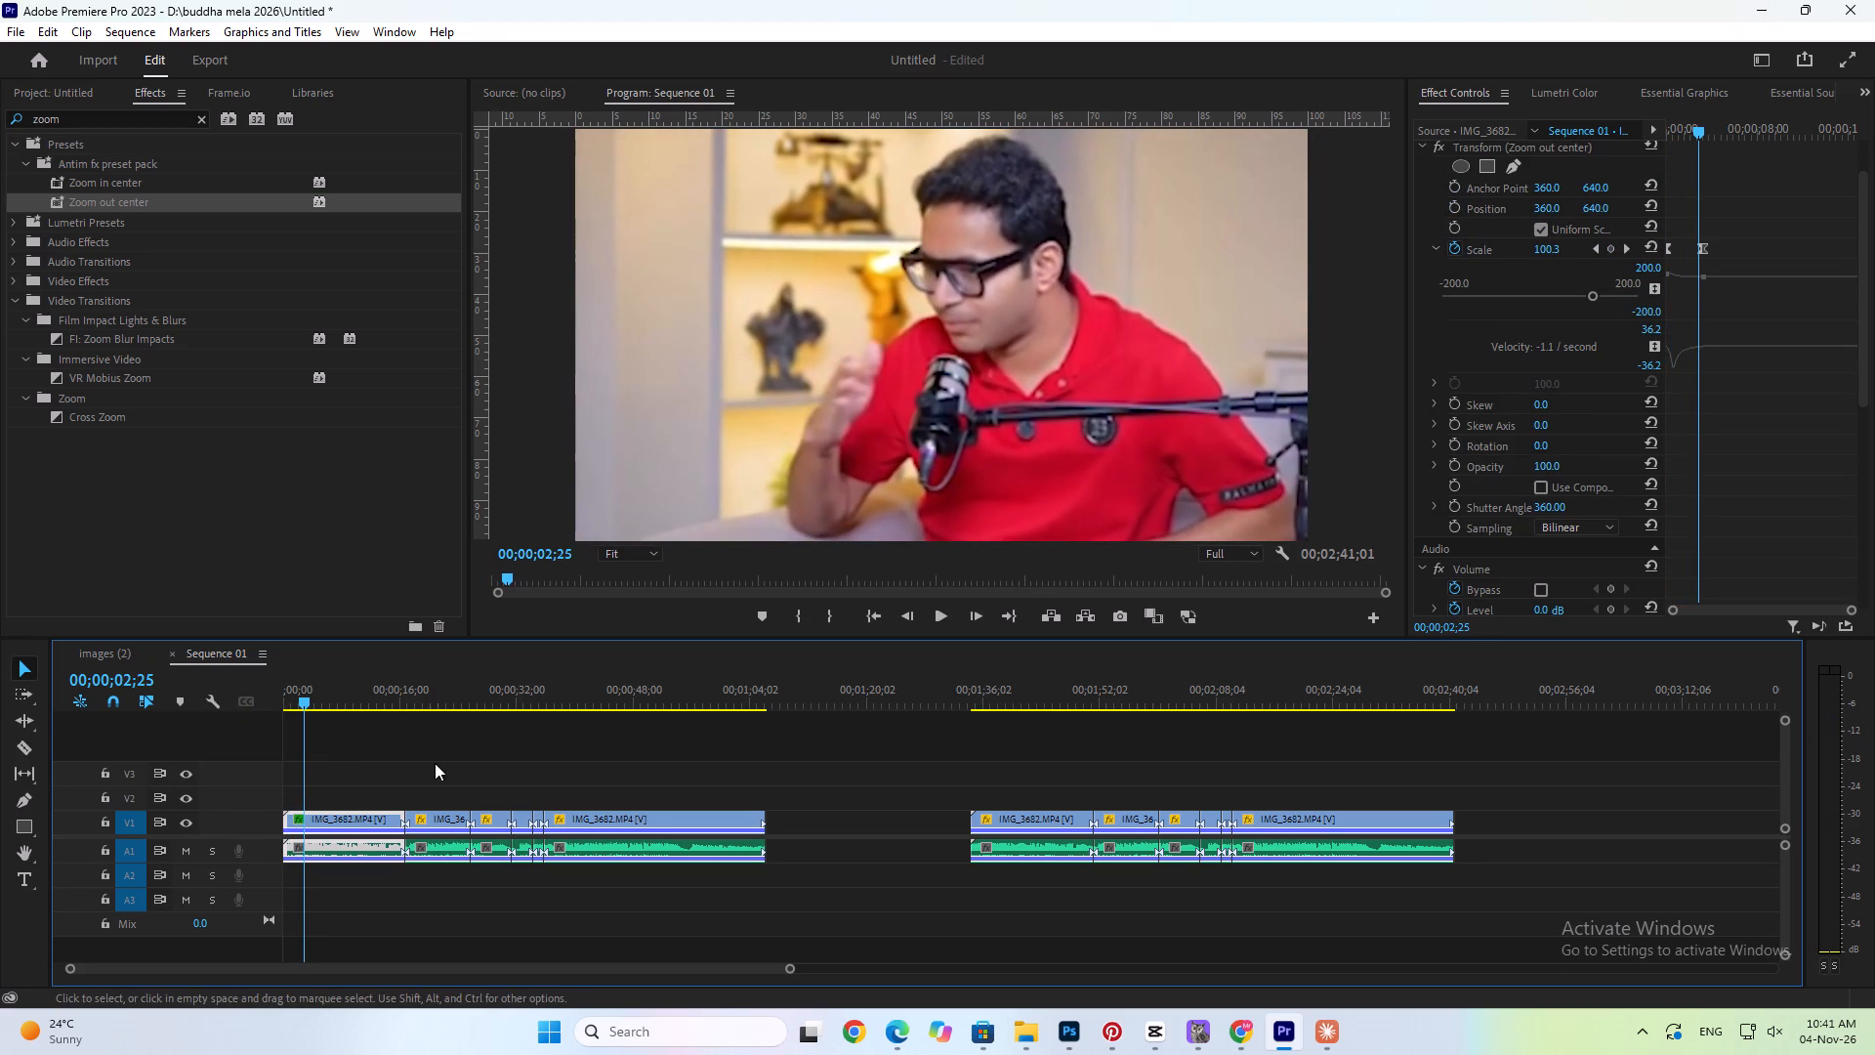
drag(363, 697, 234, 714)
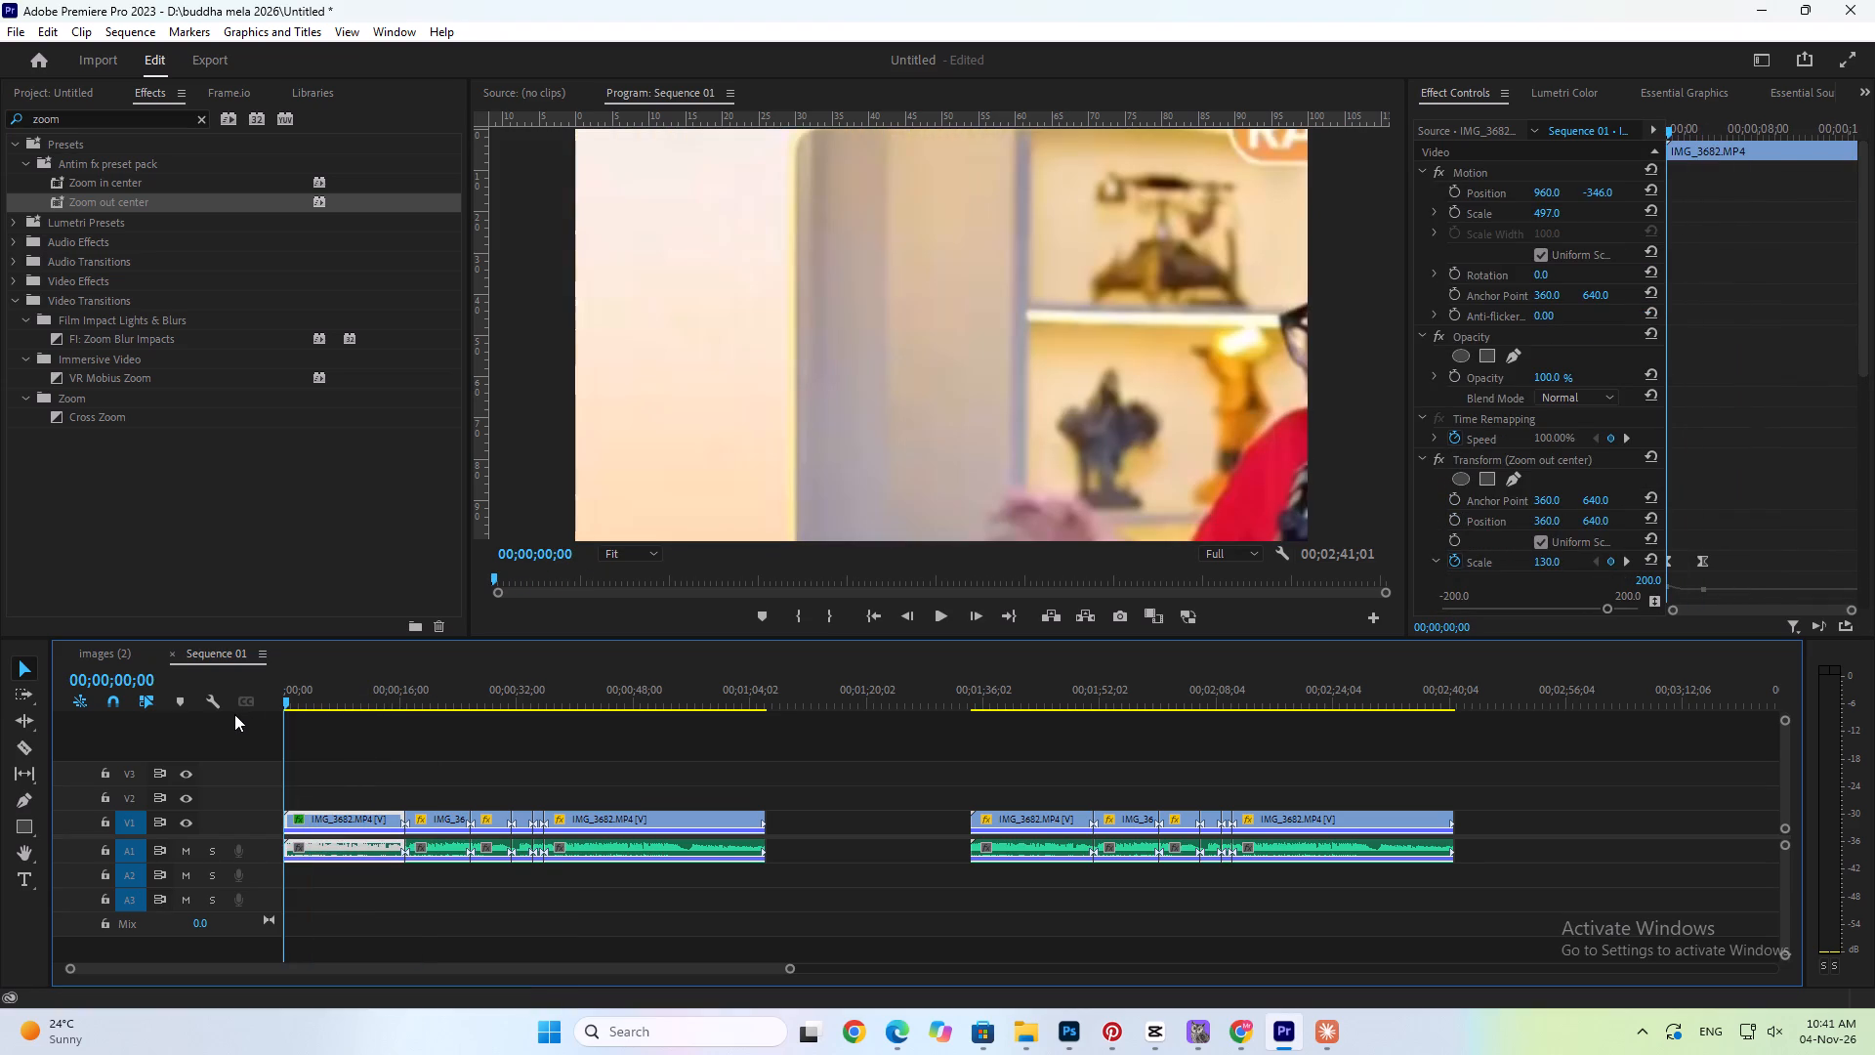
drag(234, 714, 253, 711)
Check the zoomed frame at different monitor magnifications, including 10%, and return the view to Fit.
click(633, 556)
click(646, 646)
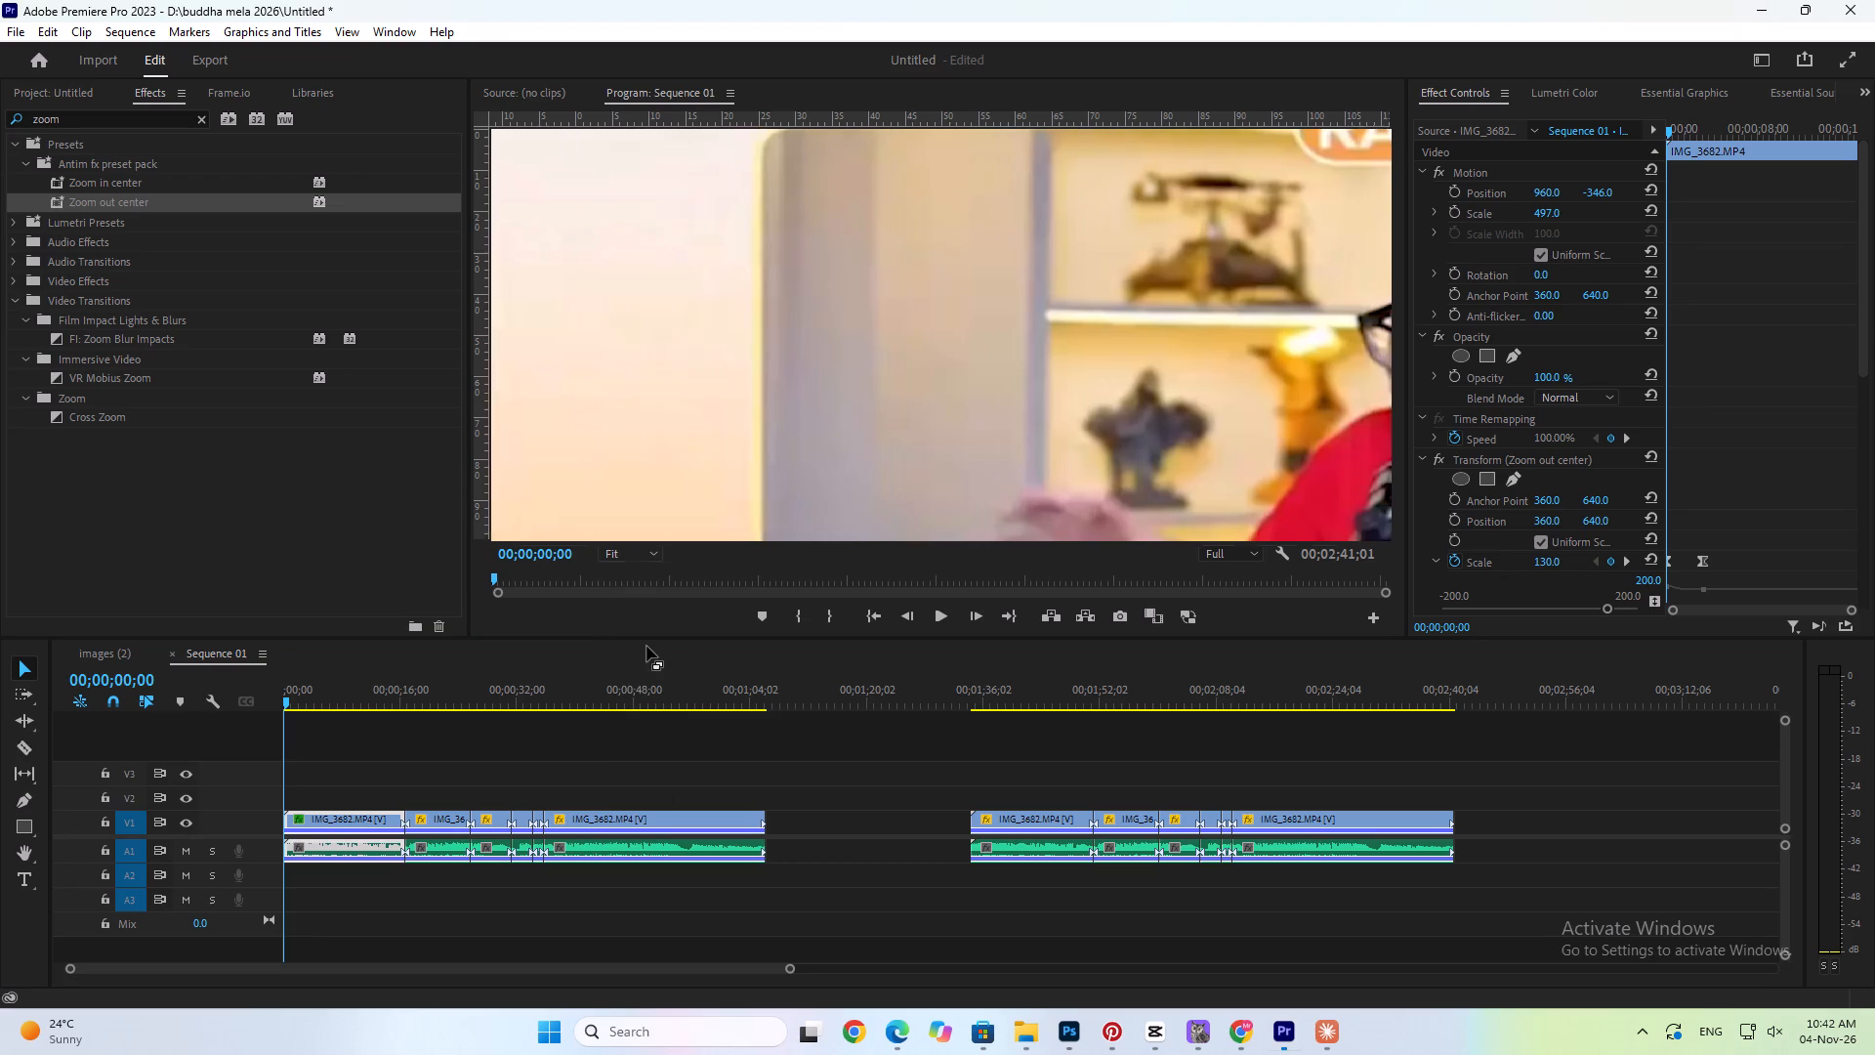
click(636, 559)
click(631, 594)
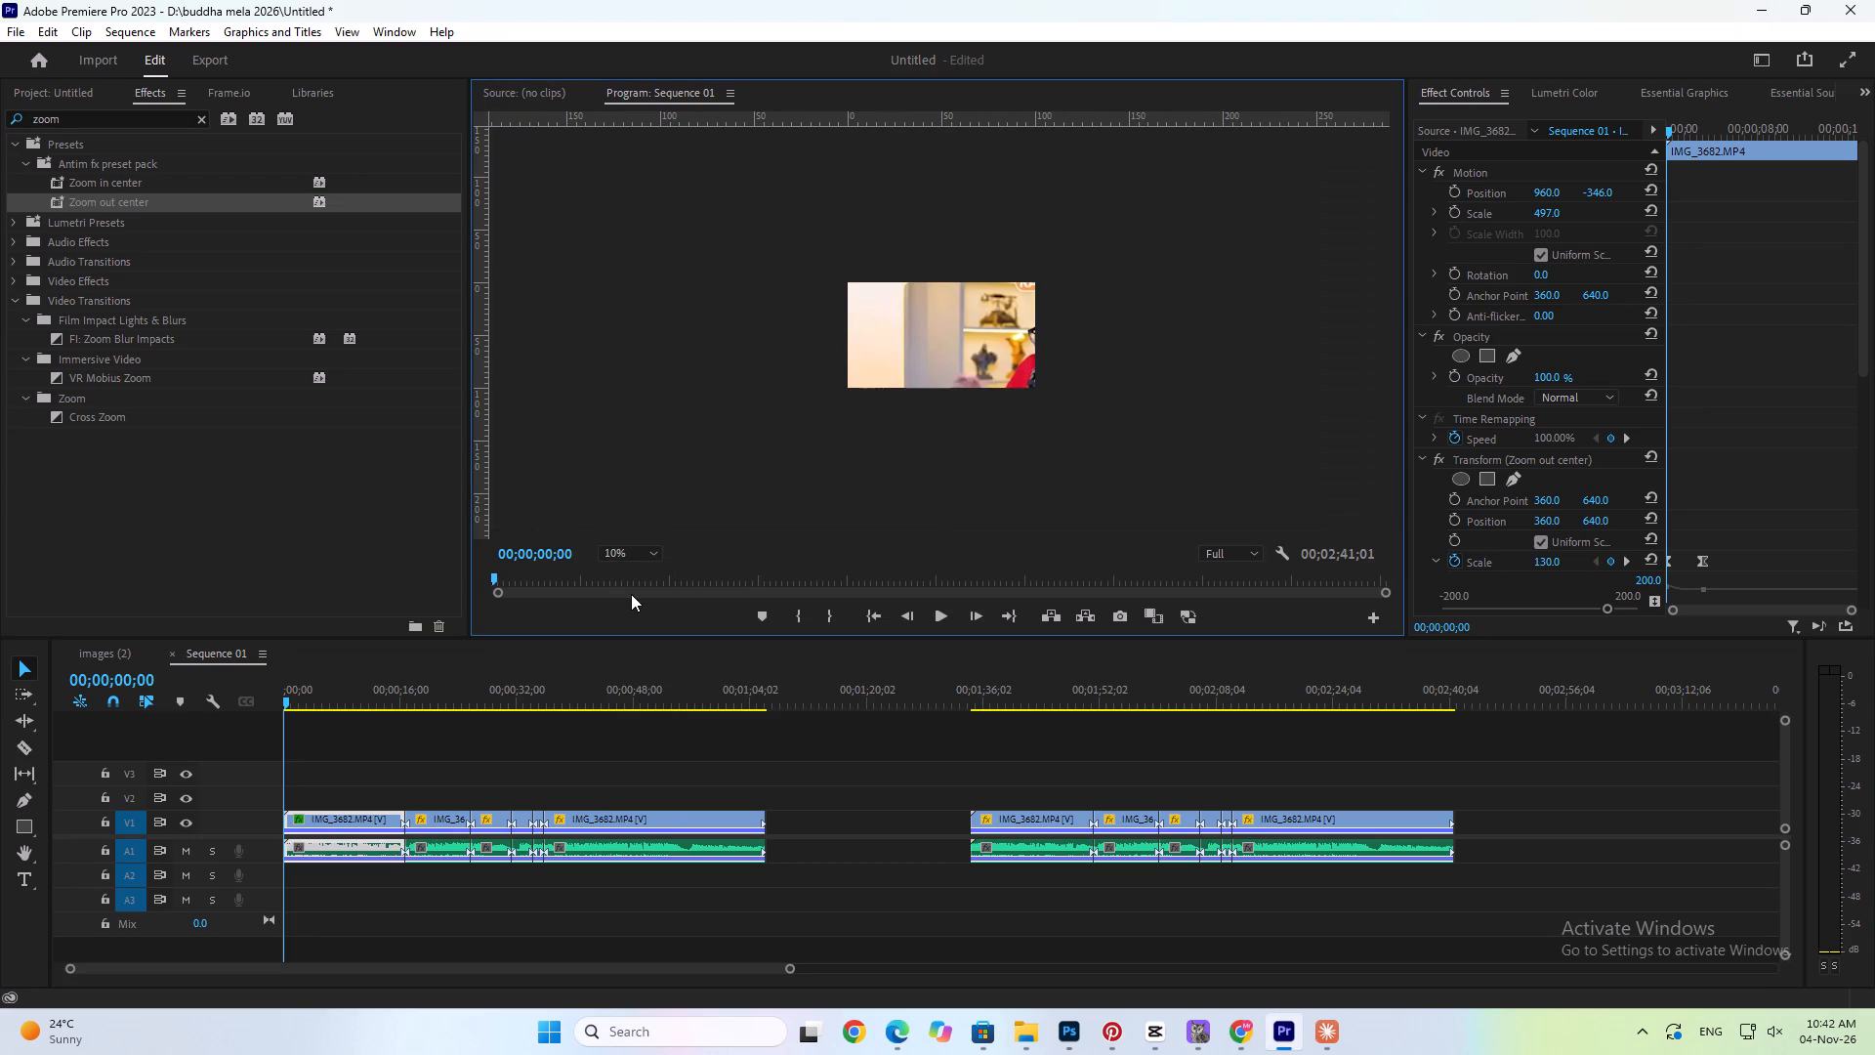
click(625, 555)
click(625, 585)
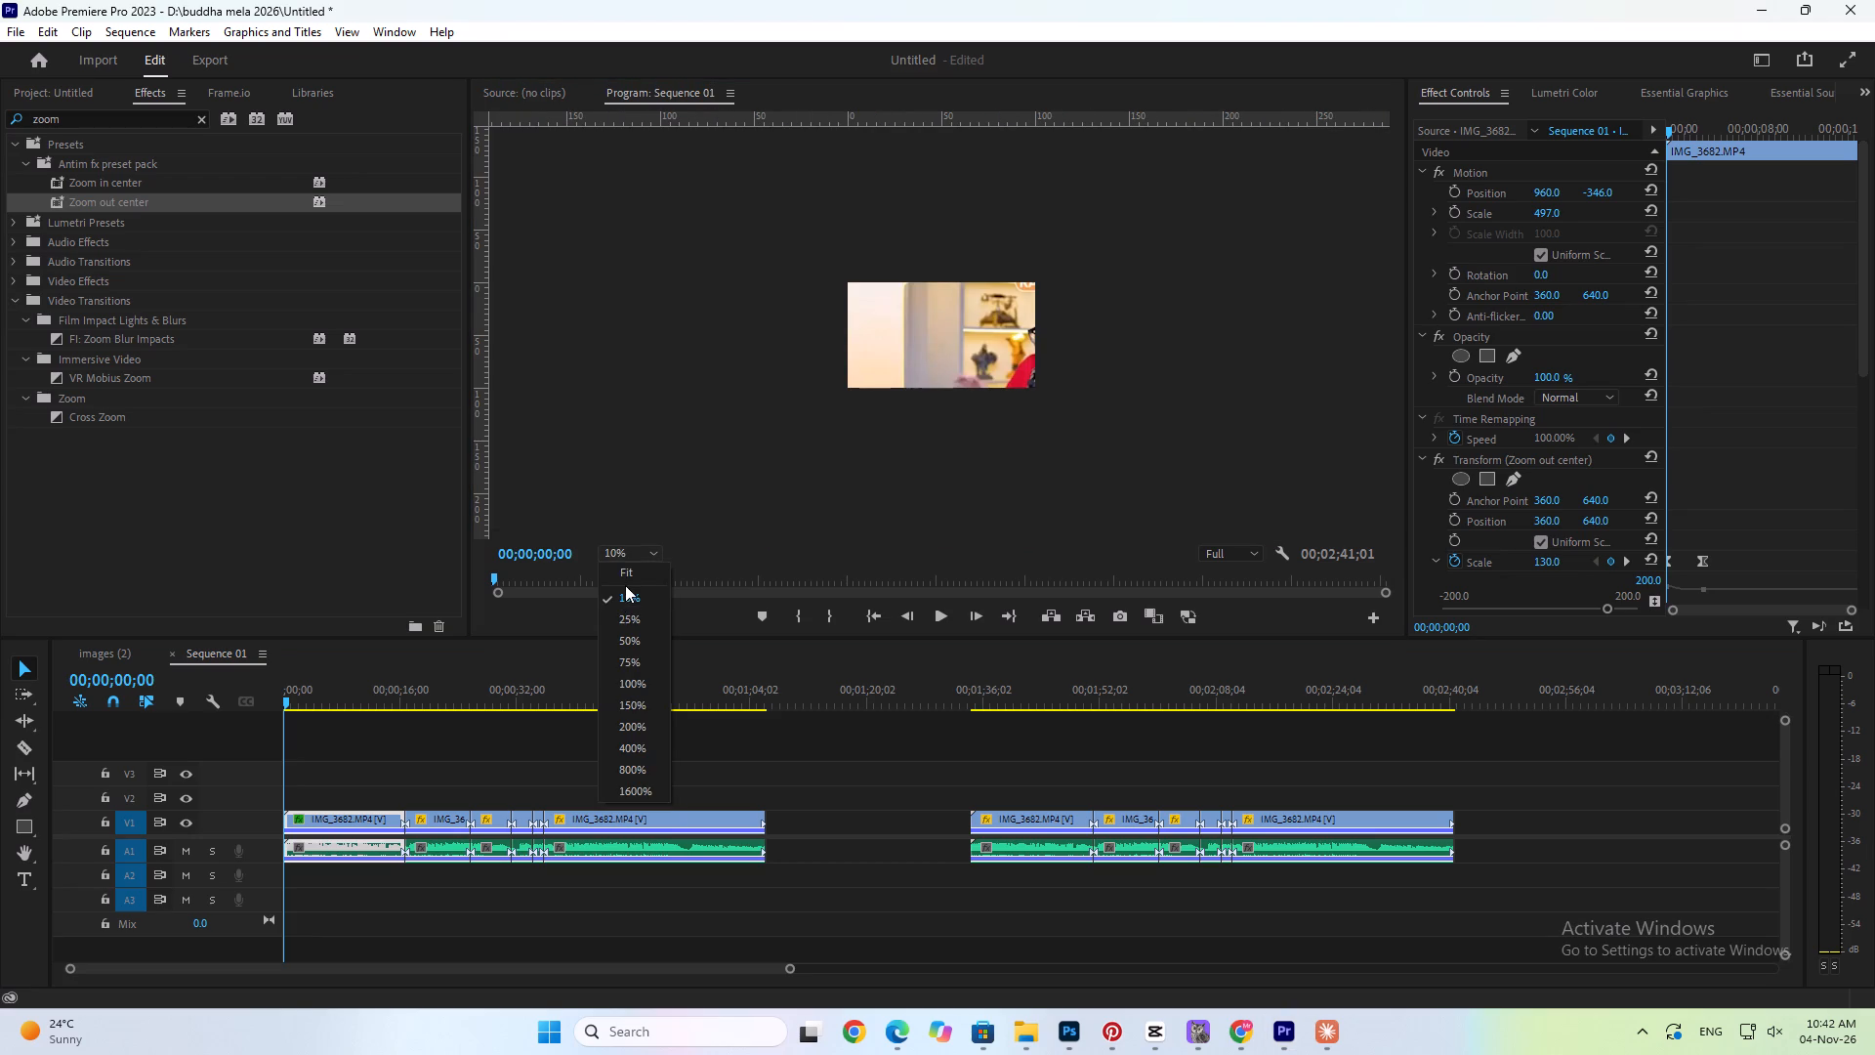
click(630, 571)
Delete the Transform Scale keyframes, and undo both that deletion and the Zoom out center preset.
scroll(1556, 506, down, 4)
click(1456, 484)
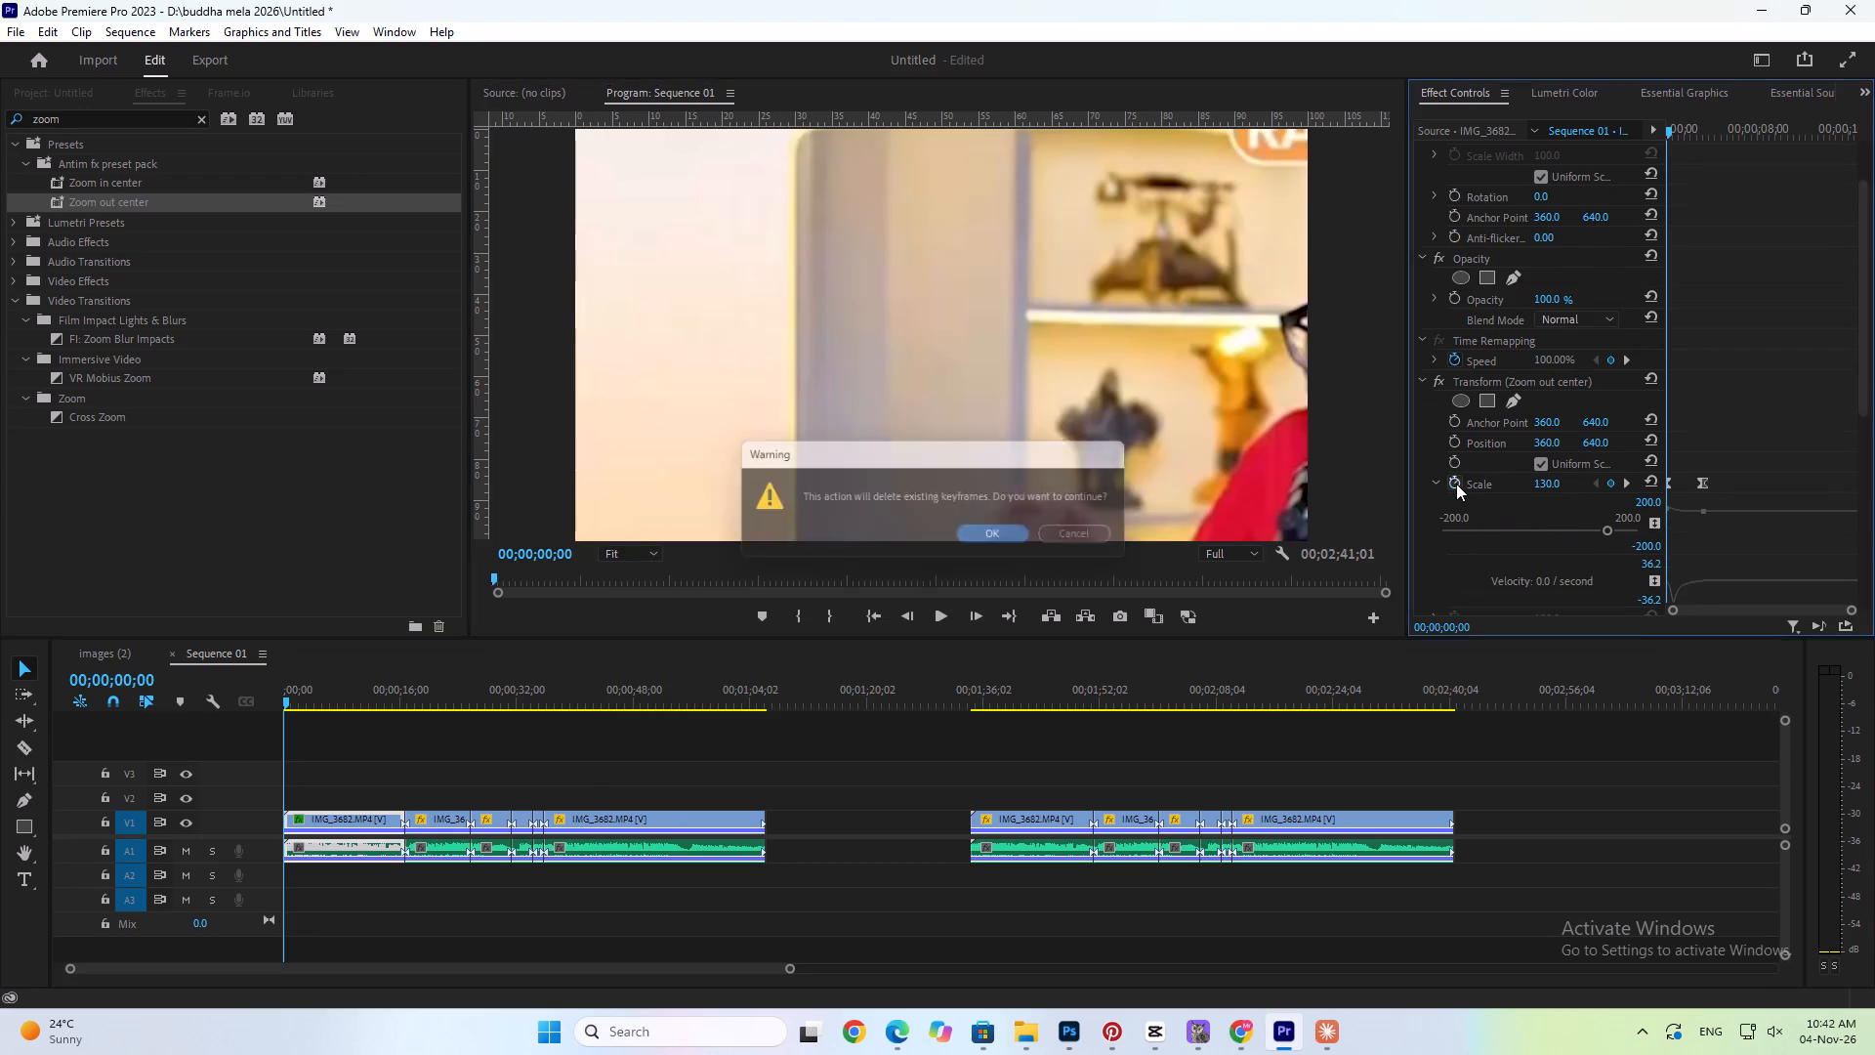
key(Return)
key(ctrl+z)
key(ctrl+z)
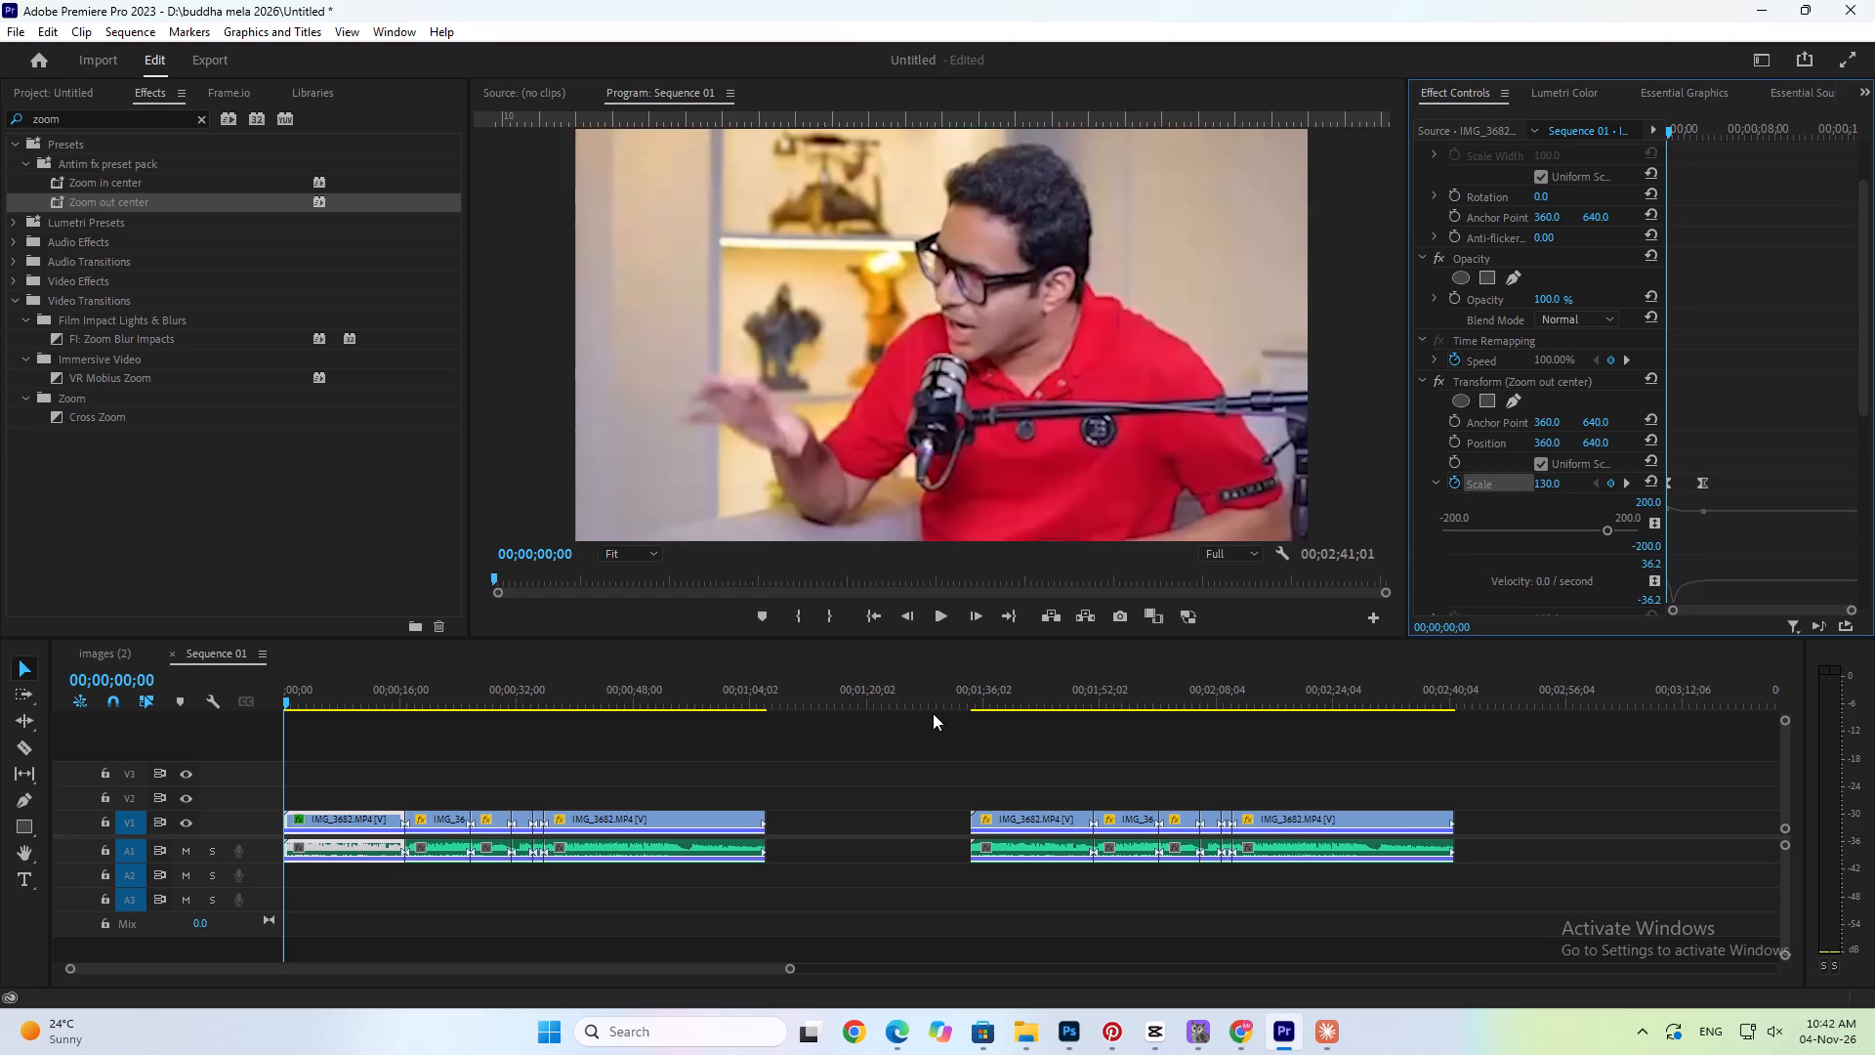
Nest each of the first three RAW clips with its audio as a separate nested sequence, keeping the default names.
click(363, 813)
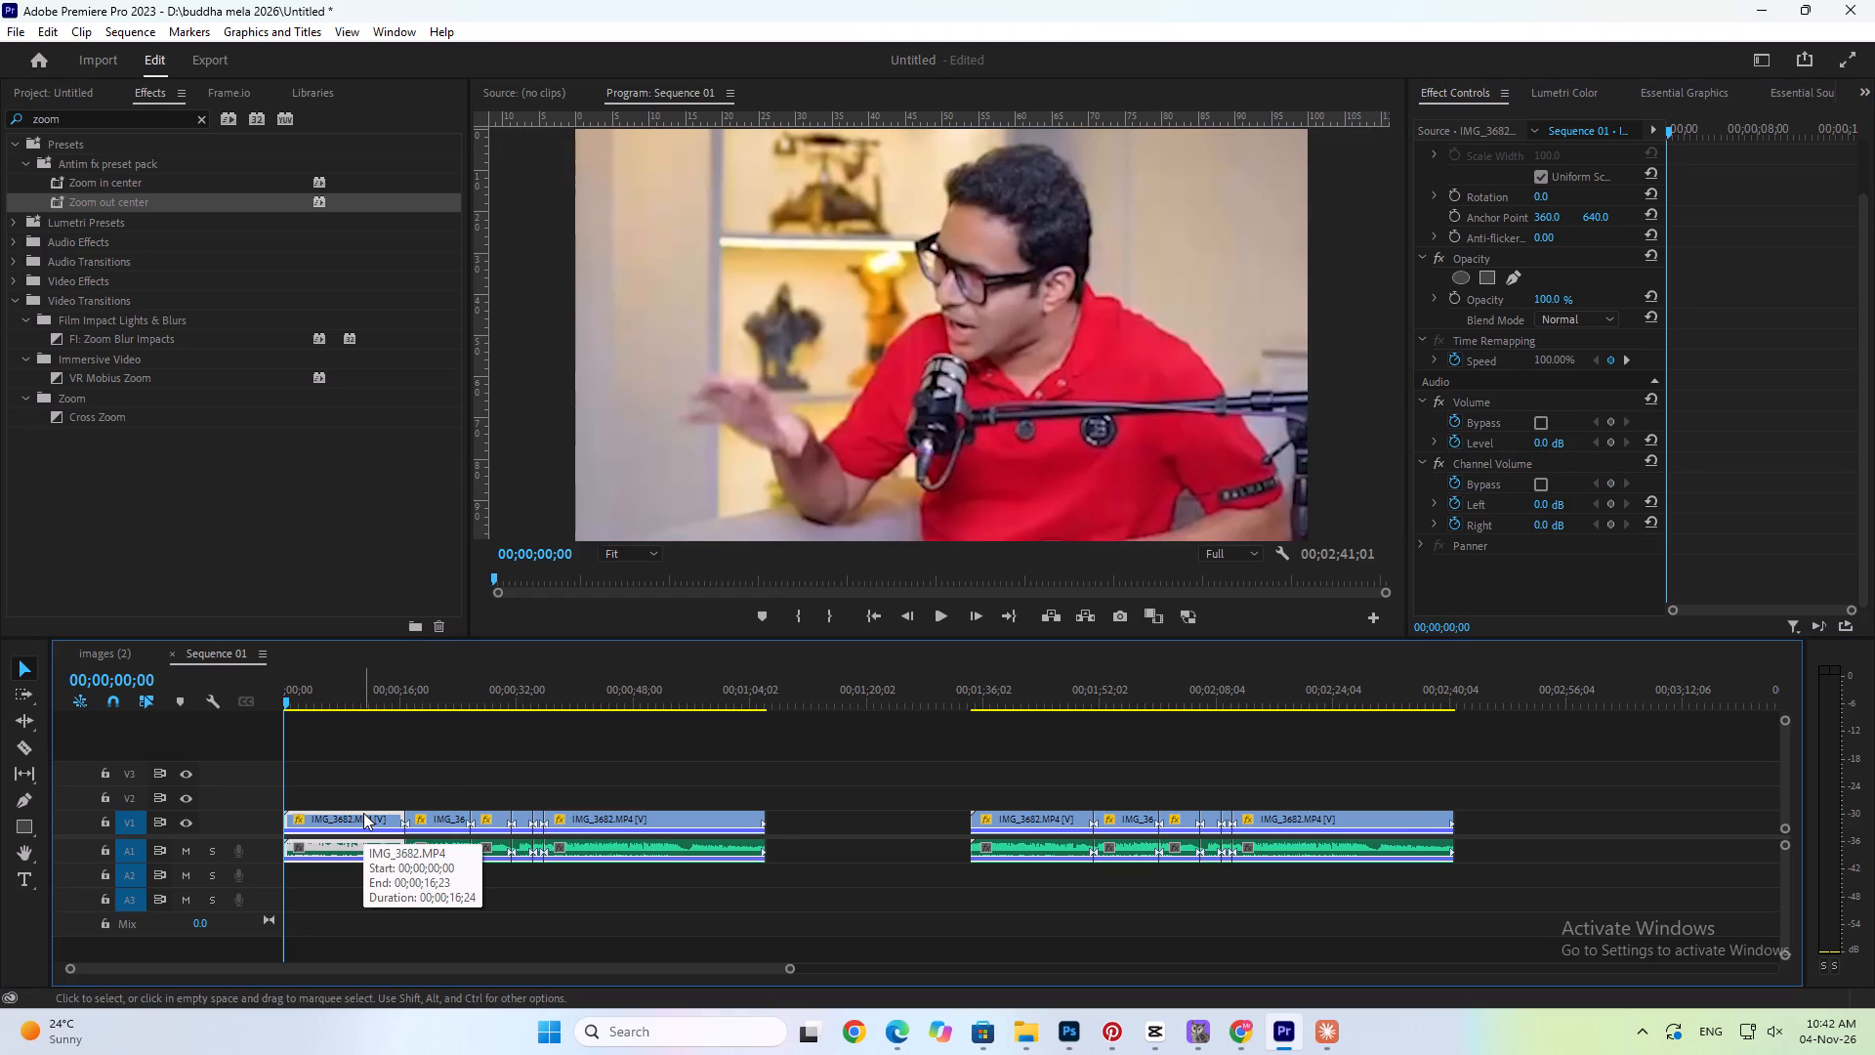
click(363, 813)
key(F2)
key(F4)
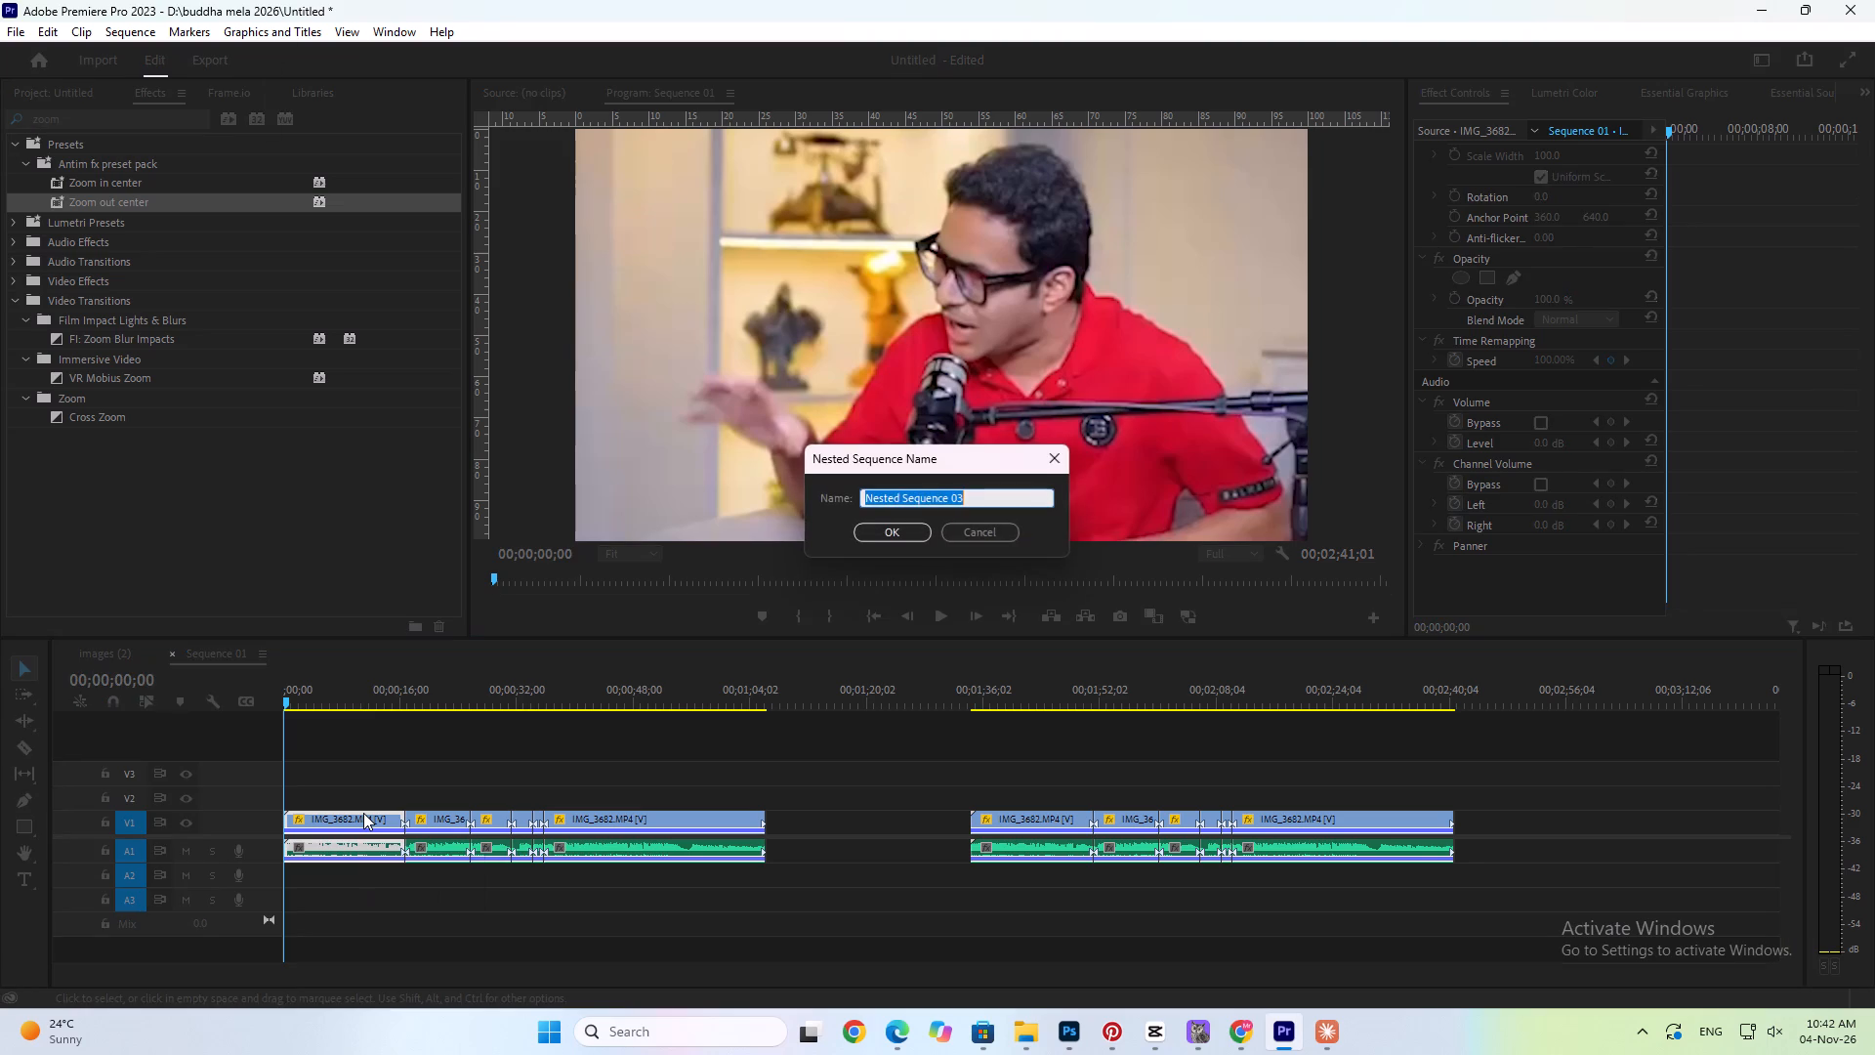
key(Return)
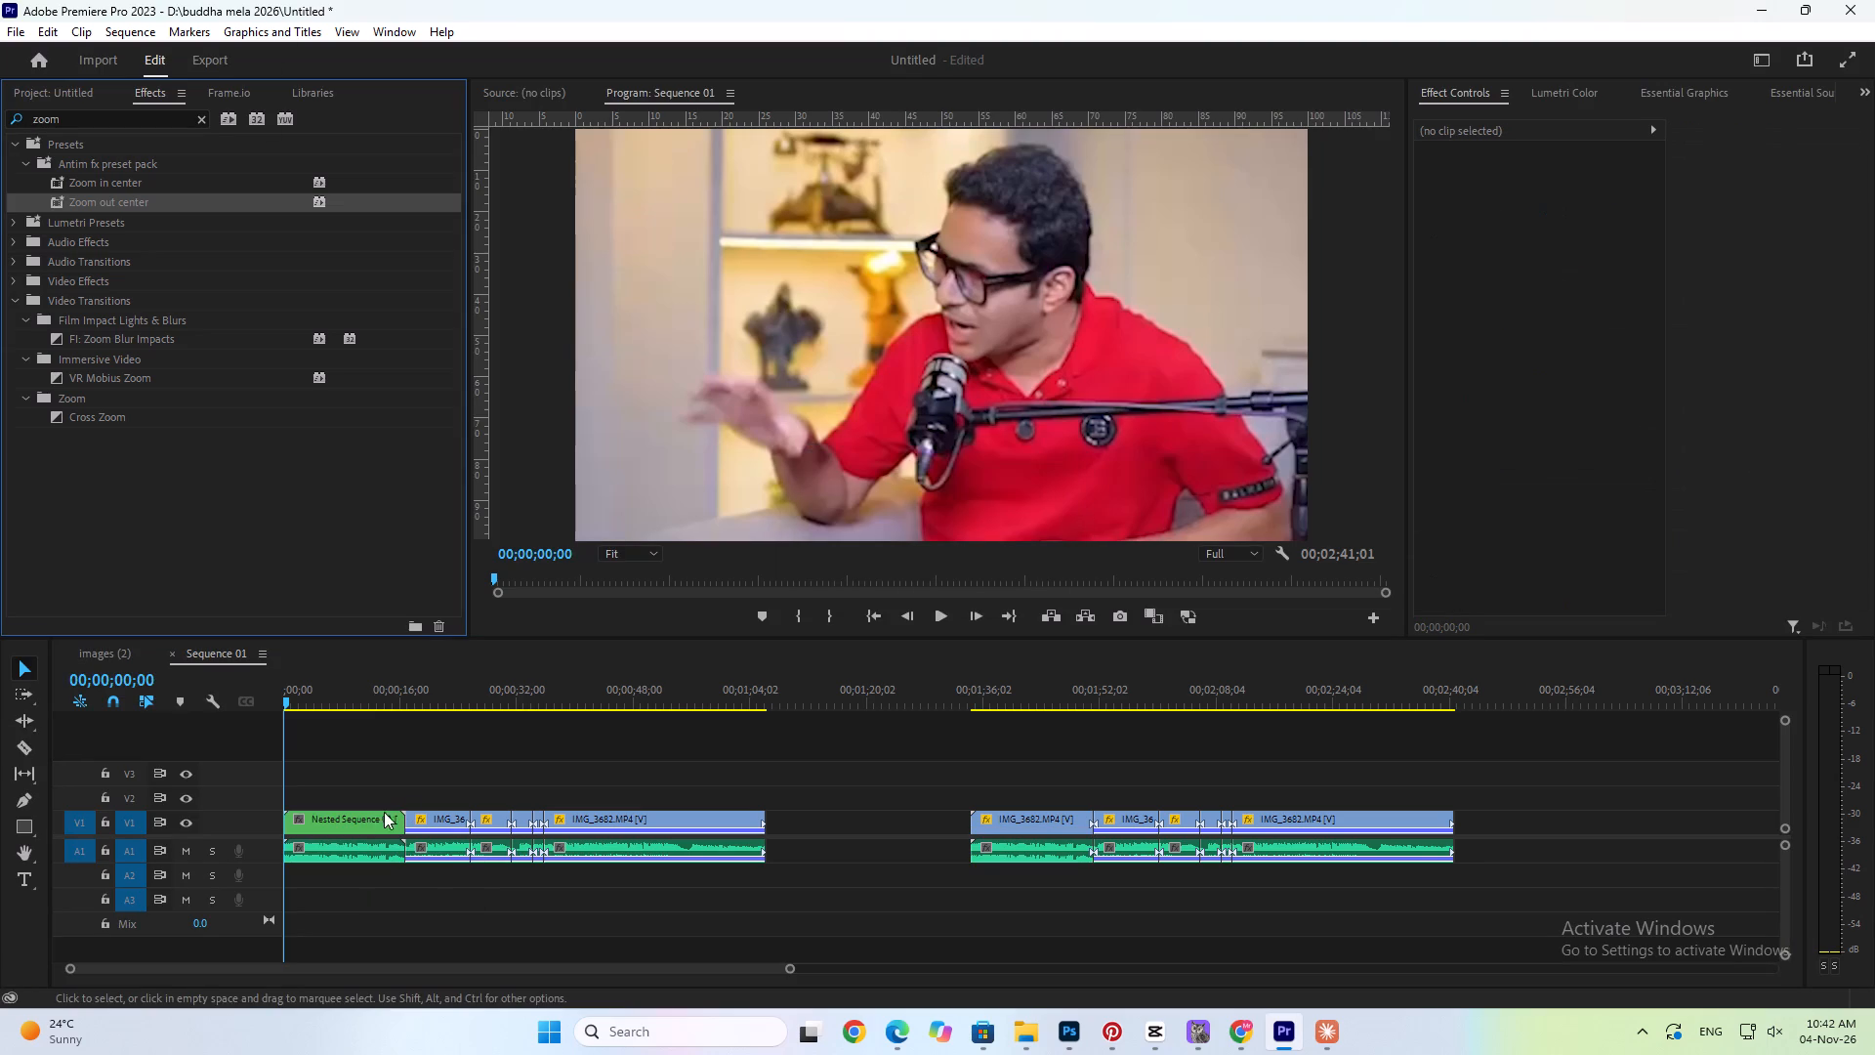
drag(434, 784, 446, 868)
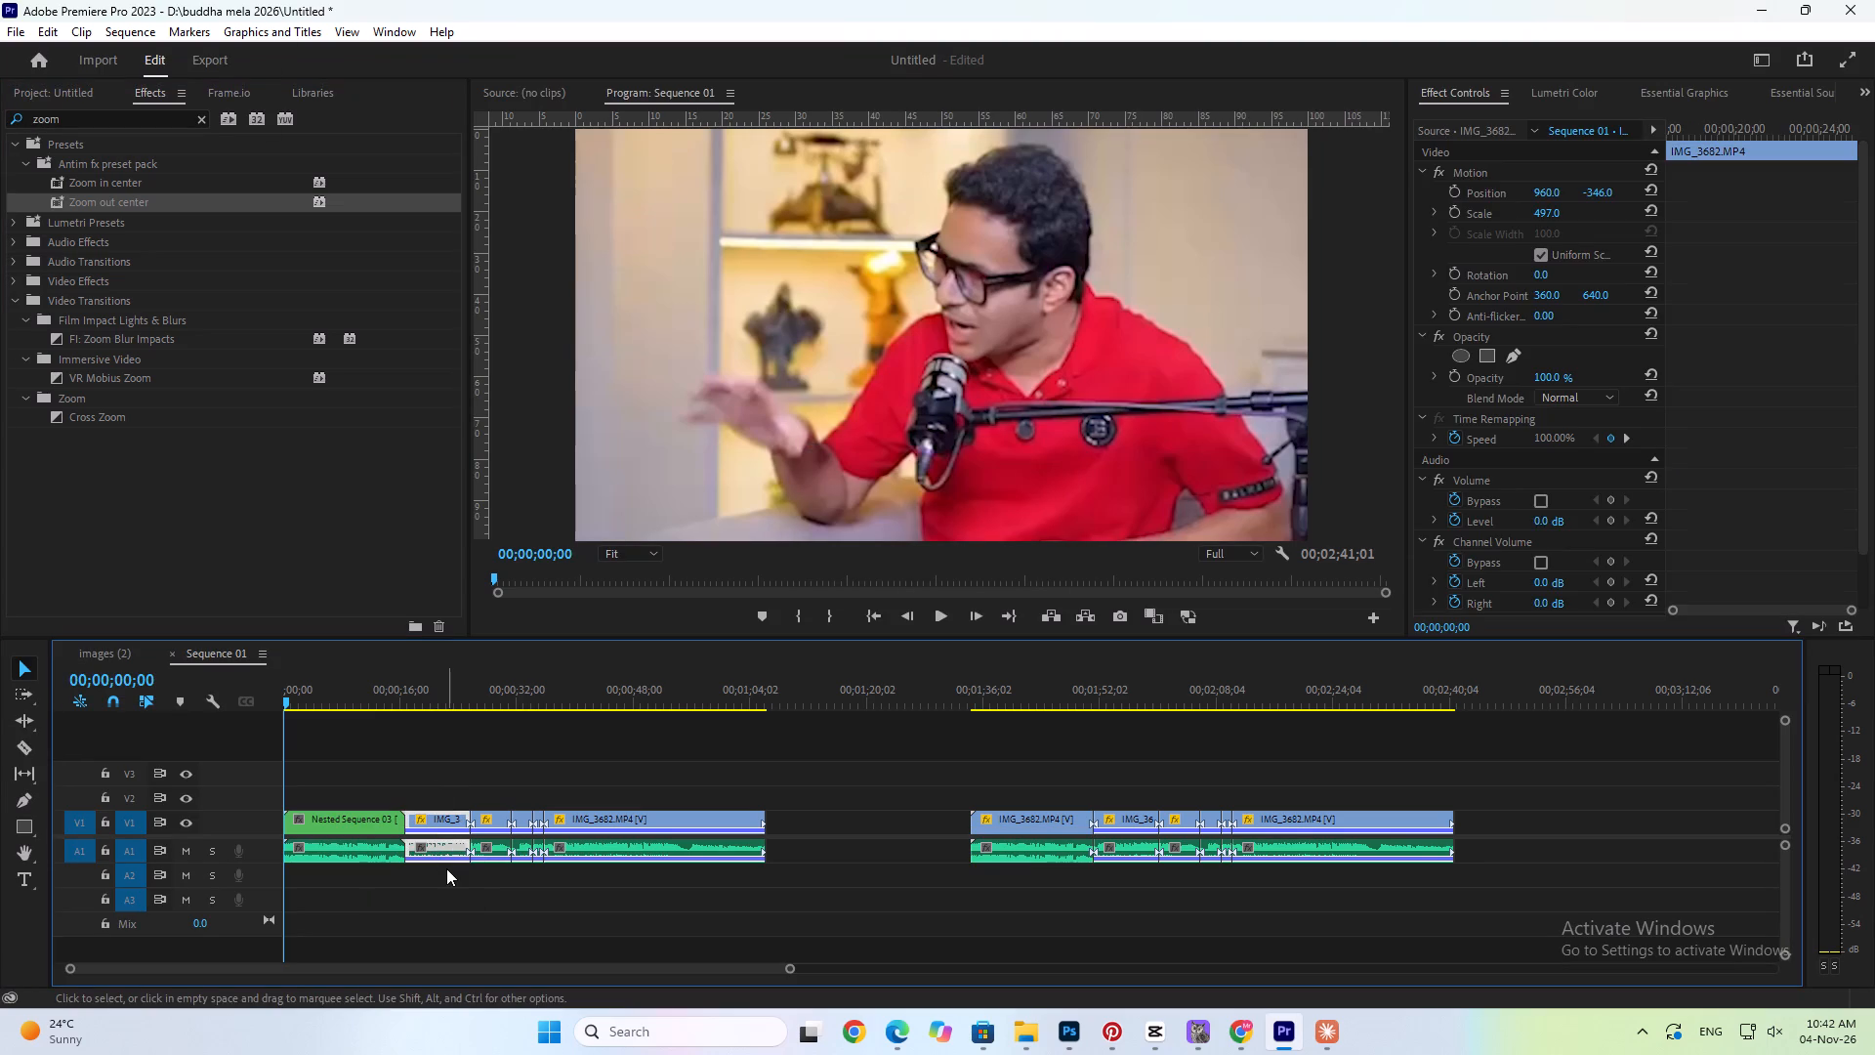
key(F4)
key(Return)
drag(481, 780, 488, 864)
key(F4)
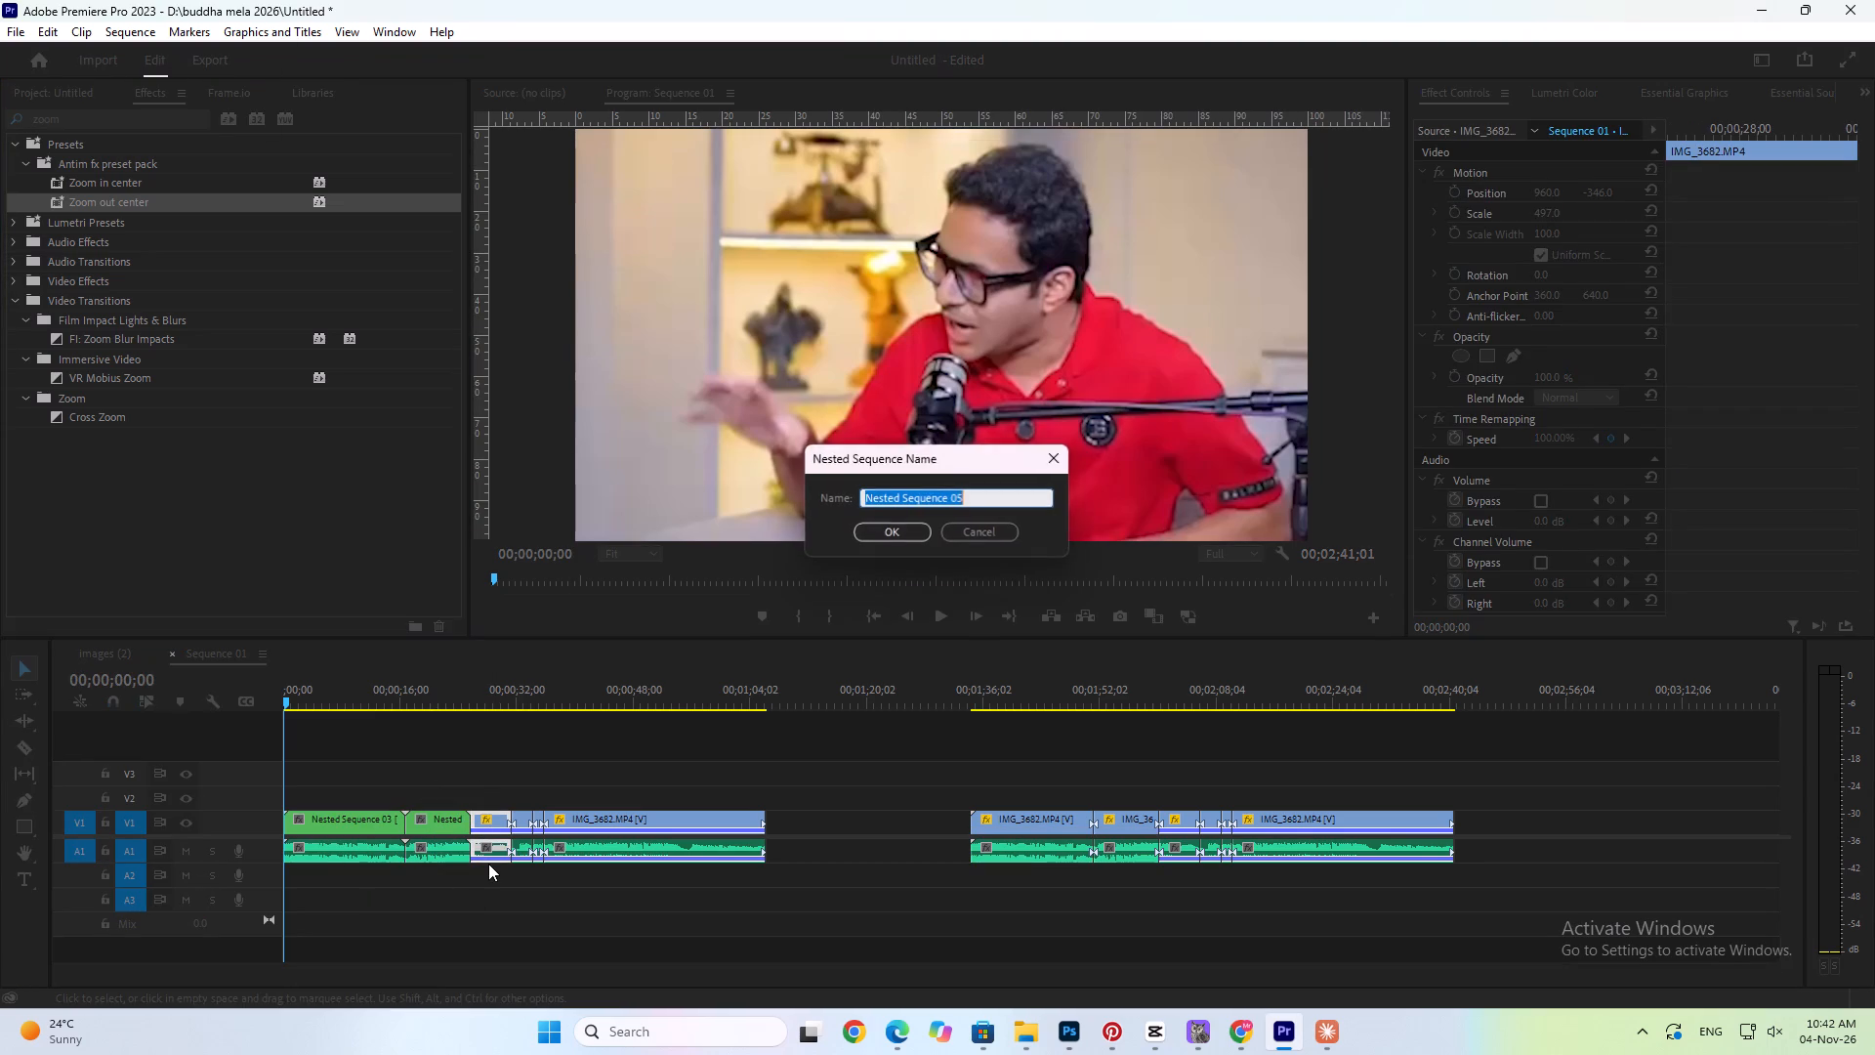
key(Return)
Nest each of the remaining three RAW clips with its audio as a separate nested sequence, keeping the default names.
alt+scroll(511, 787, up, 6)
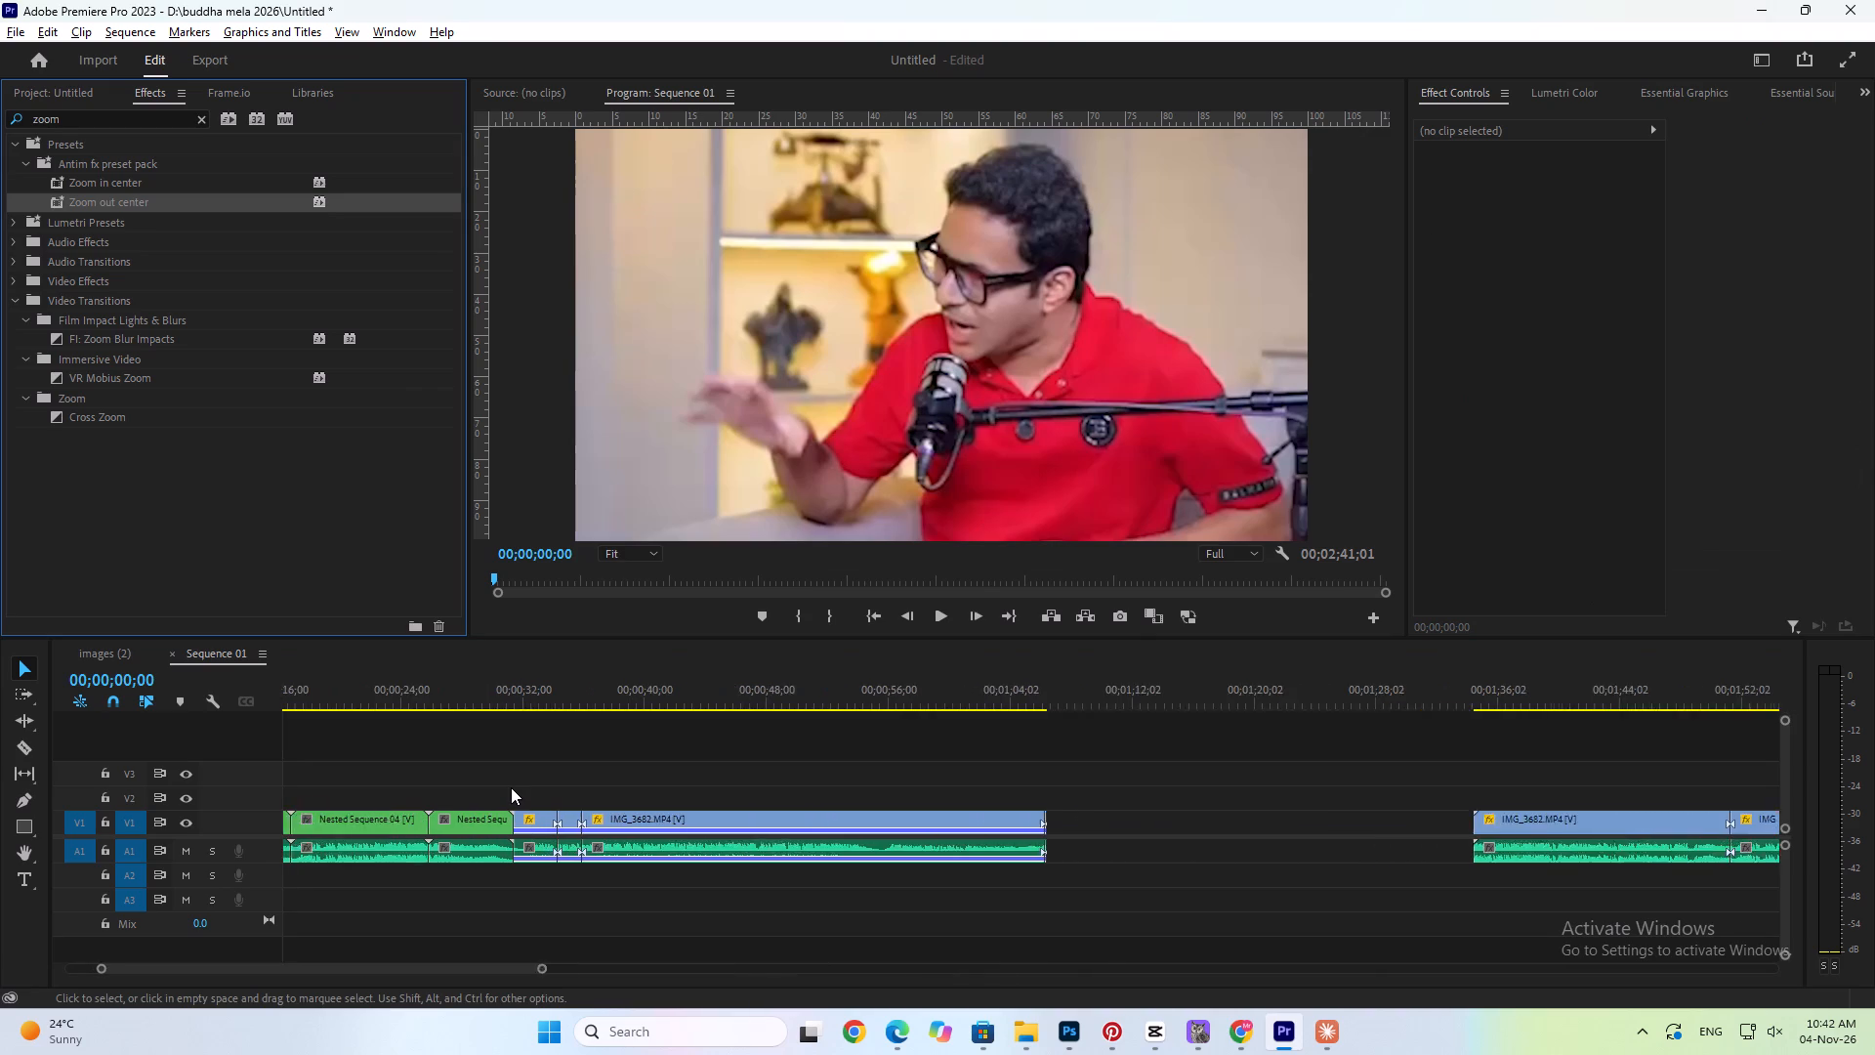
alt+scroll(511, 787, up, 7)
drag(580, 766, 573, 893)
key(F4)
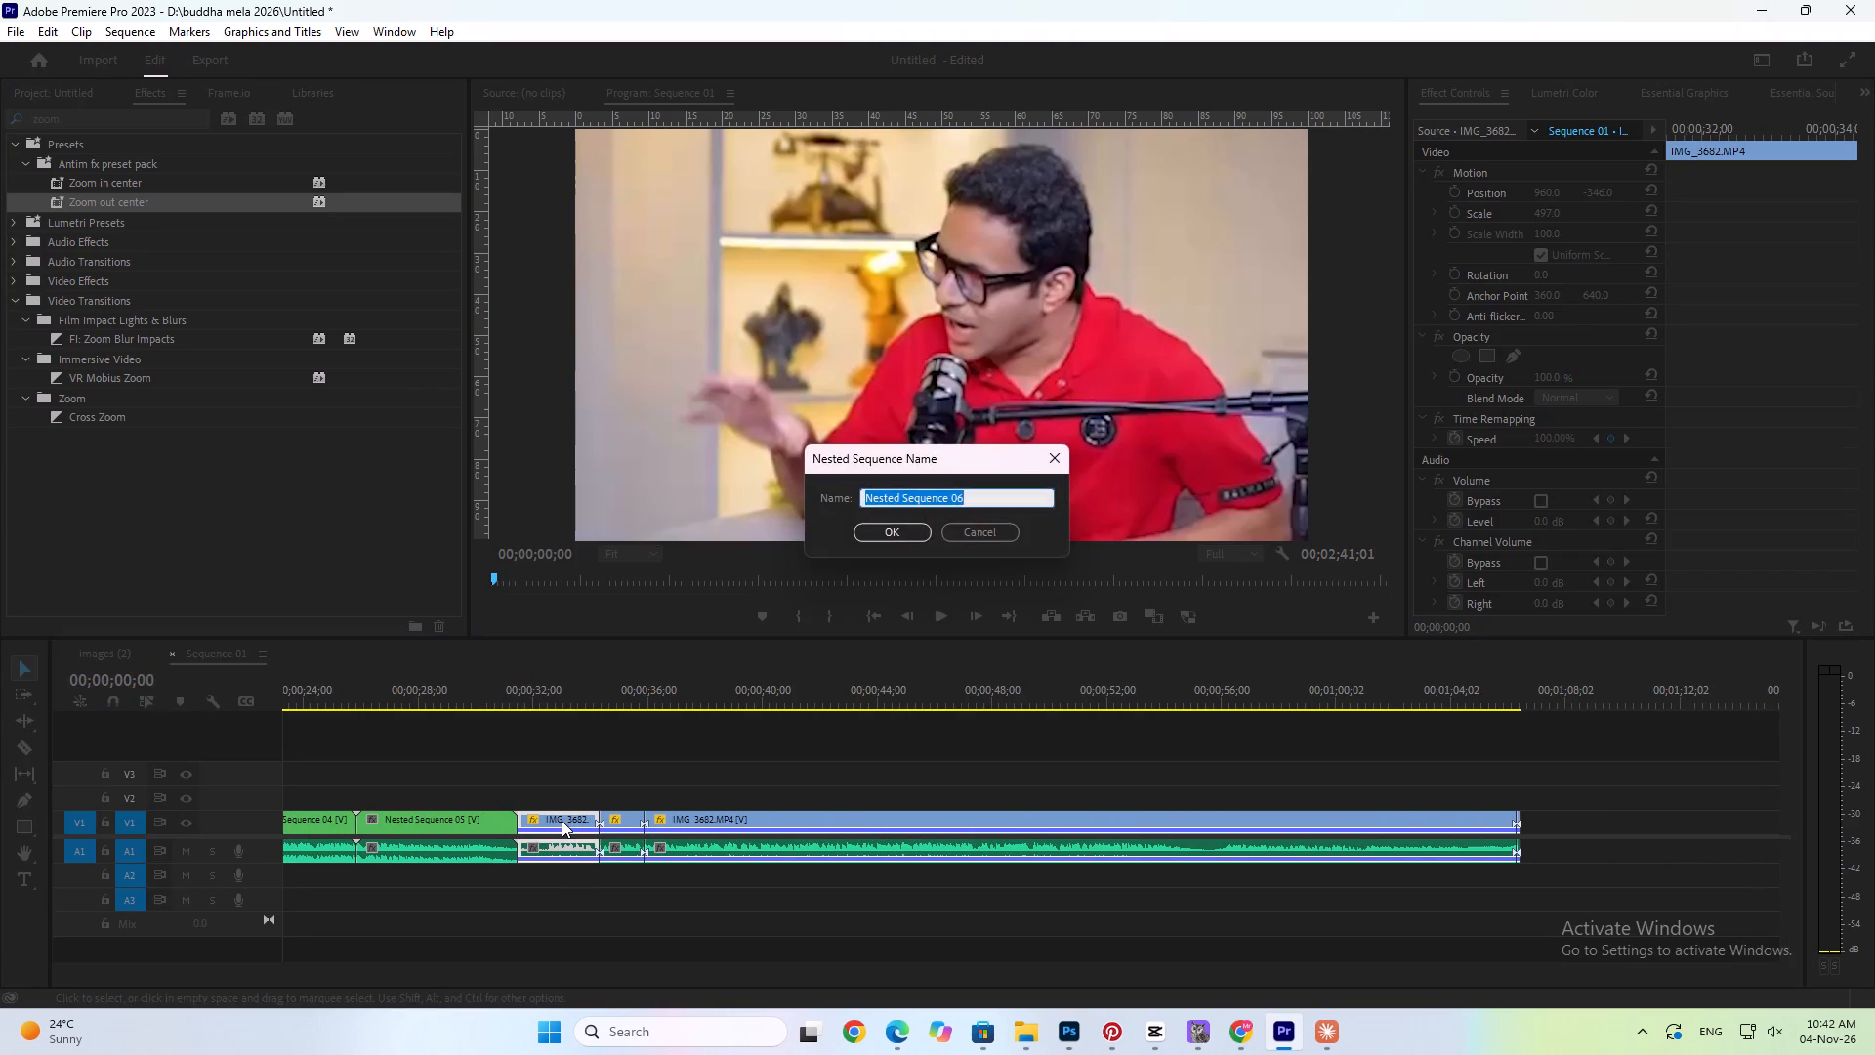
key(Return)
drag(613, 777, 620, 865)
key(F4)
key(Return)
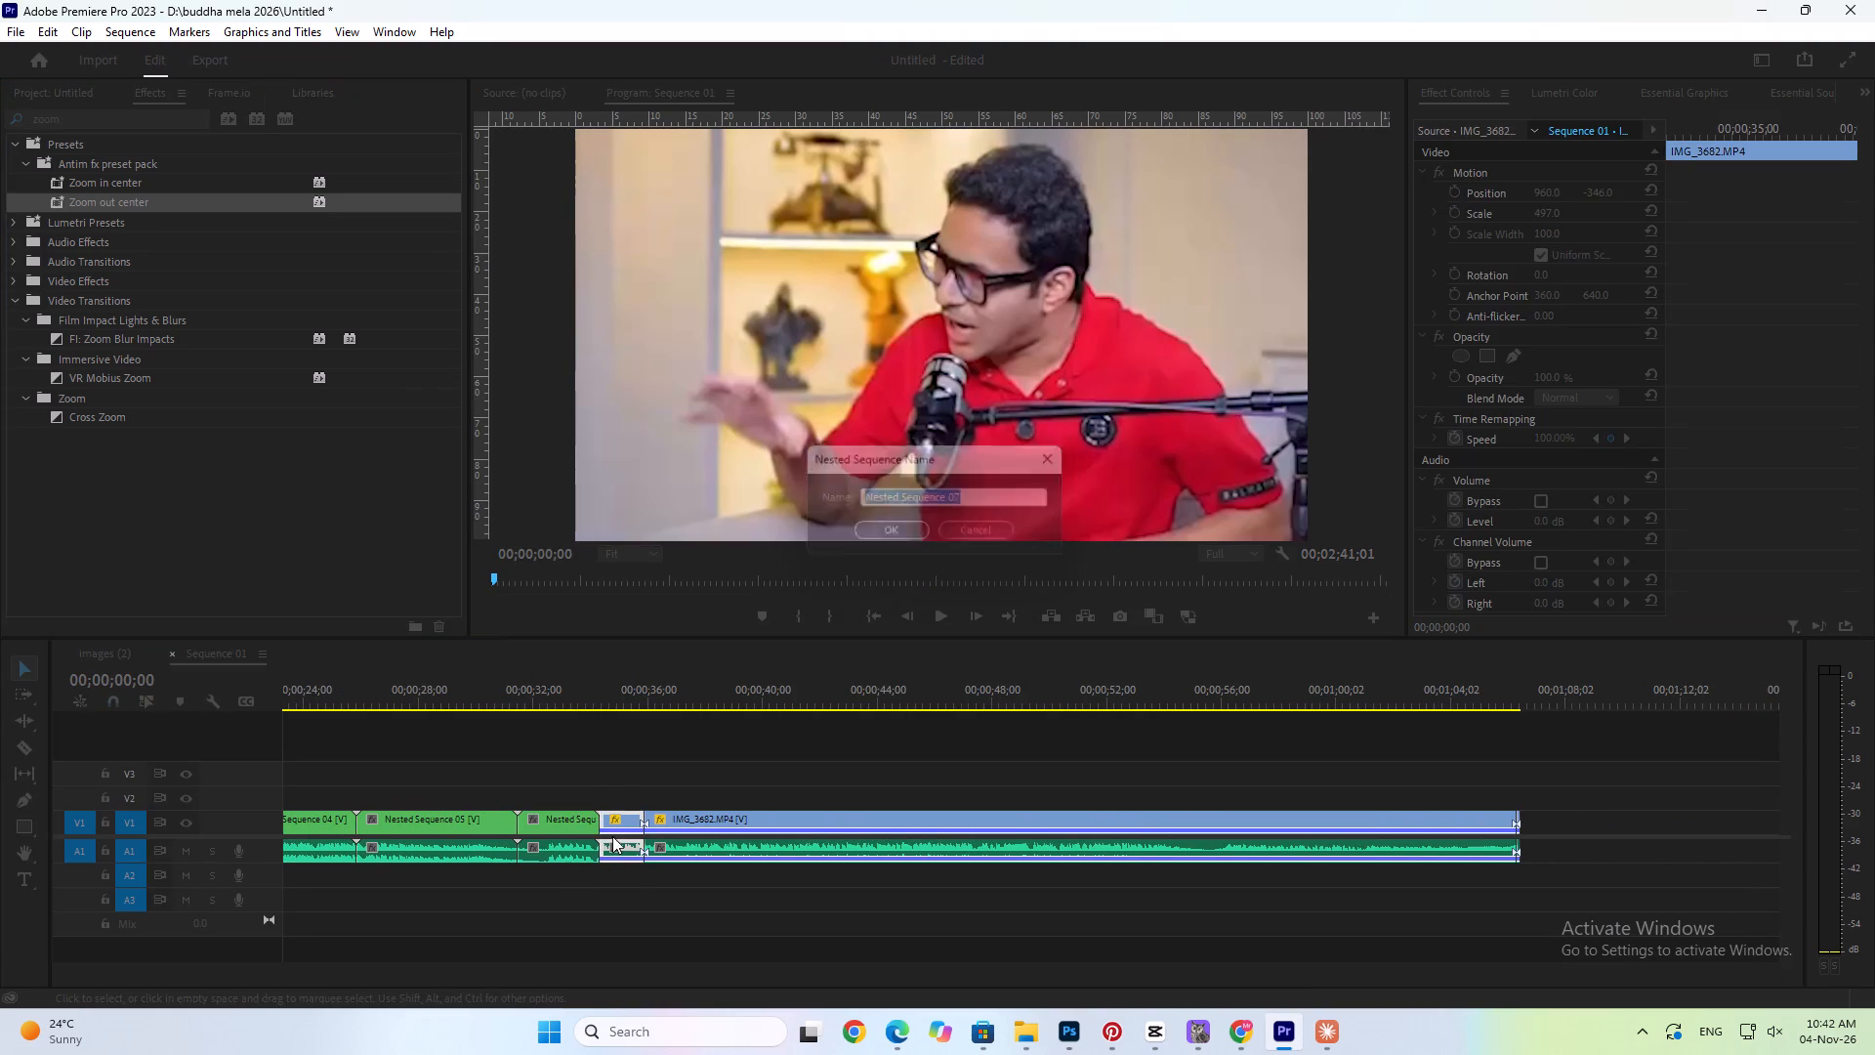
drag(653, 776, 716, 860)
key(F4)
key(Return)
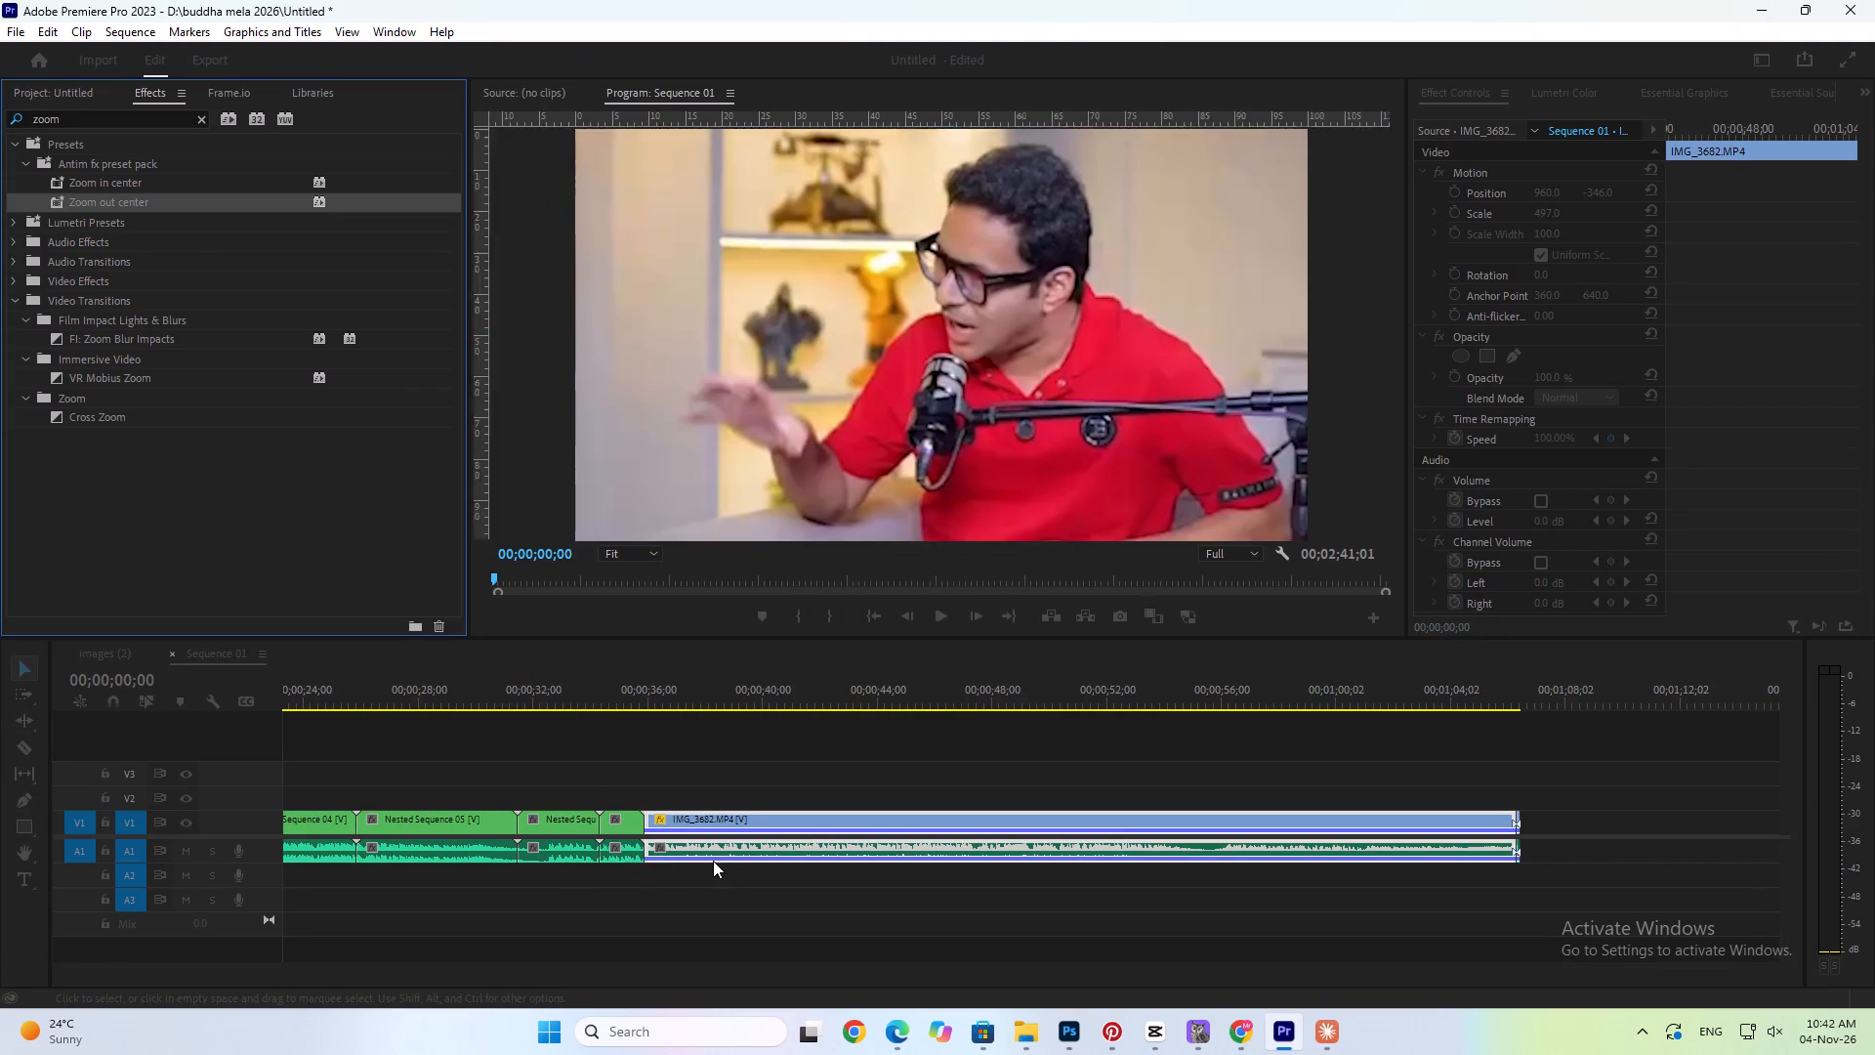
Apply the Zoom out center preset to the first nested RAW clip and play its opening from 00;00;00;00.
alt+scroll(713, 861, down, 4)
key(Home)
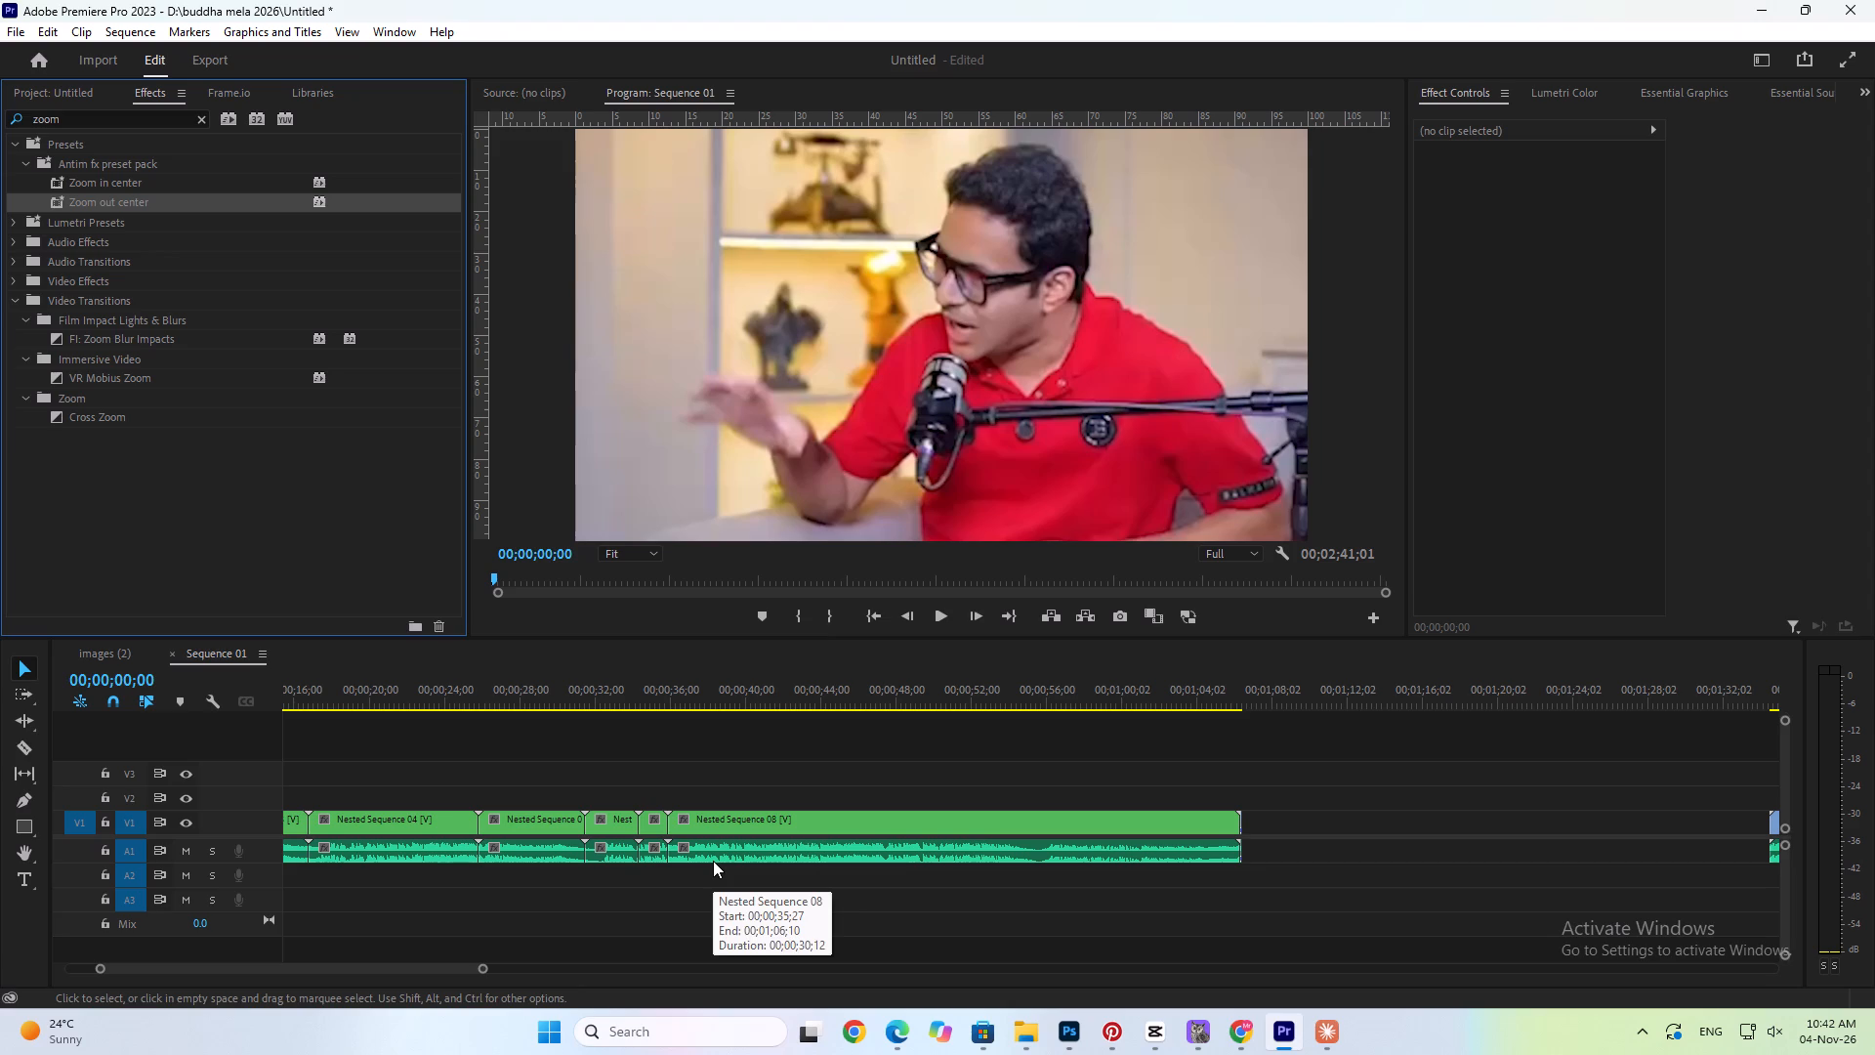
click(707, 910)
key(Home)
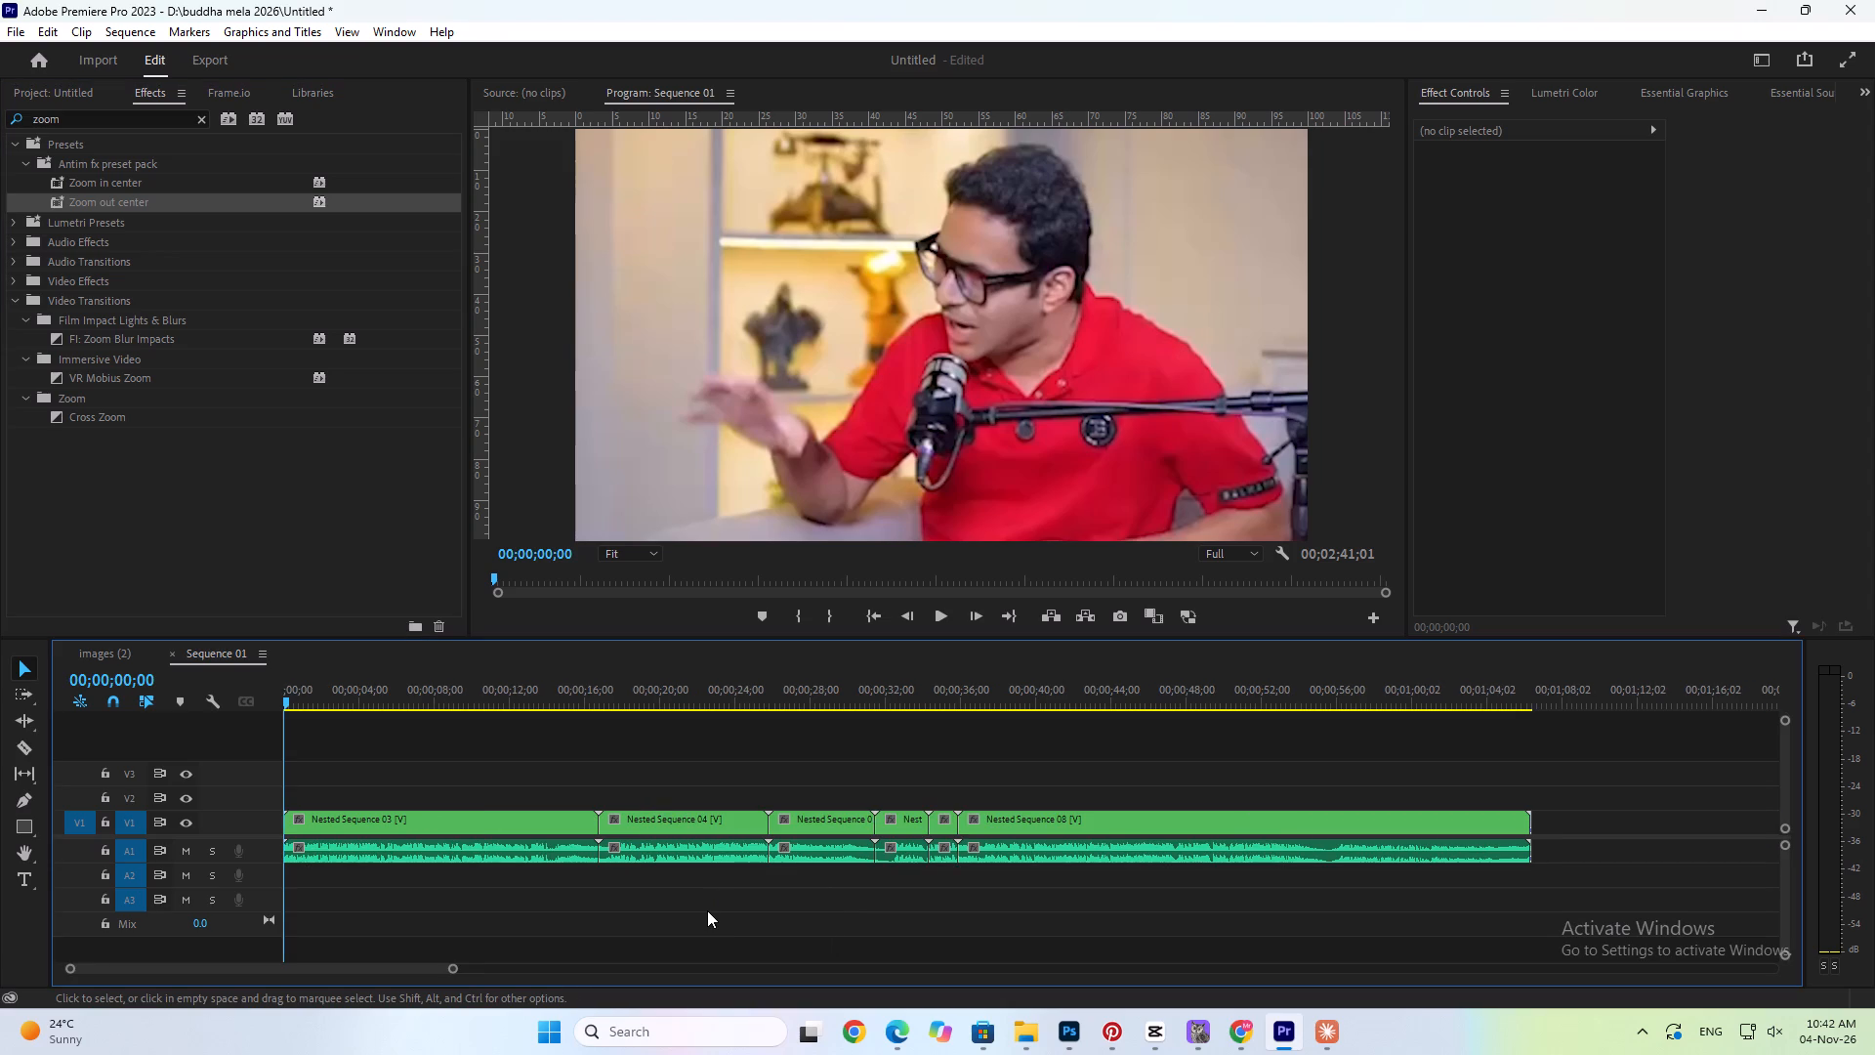
click(469, 828)
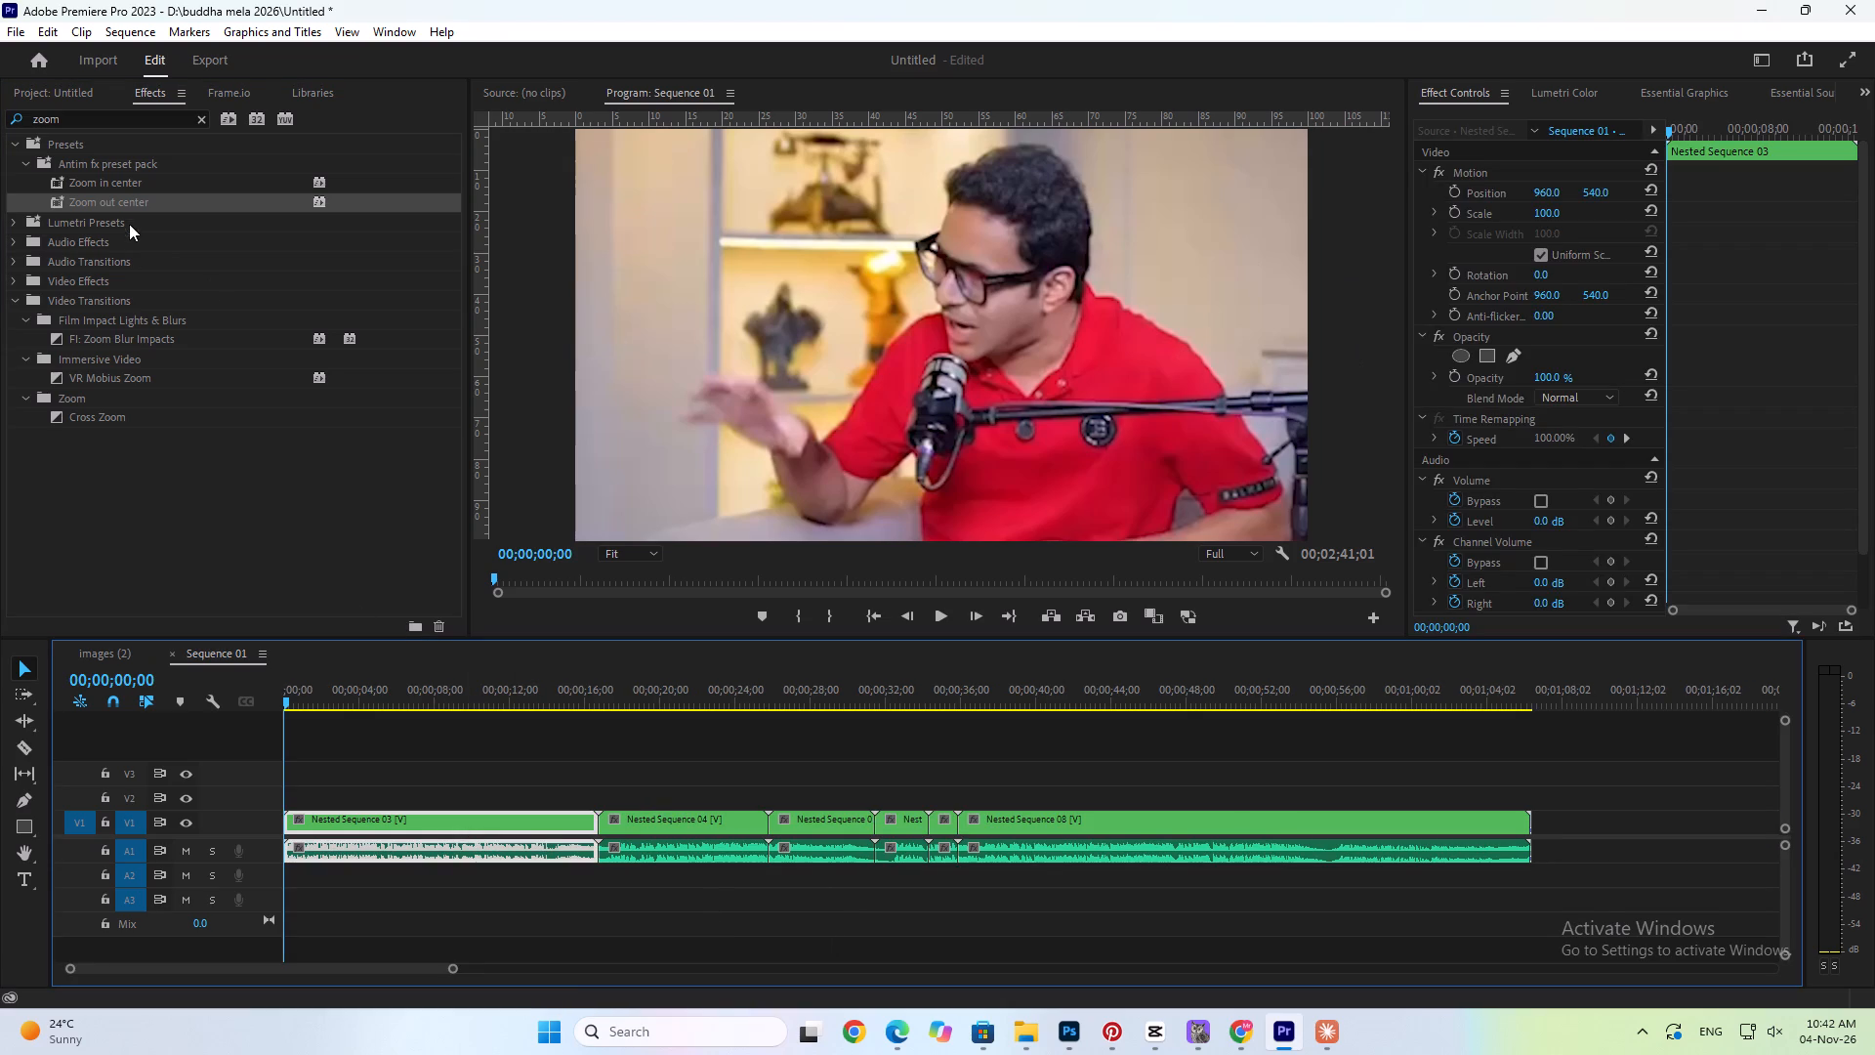
drag(60, 204, 291, 823)
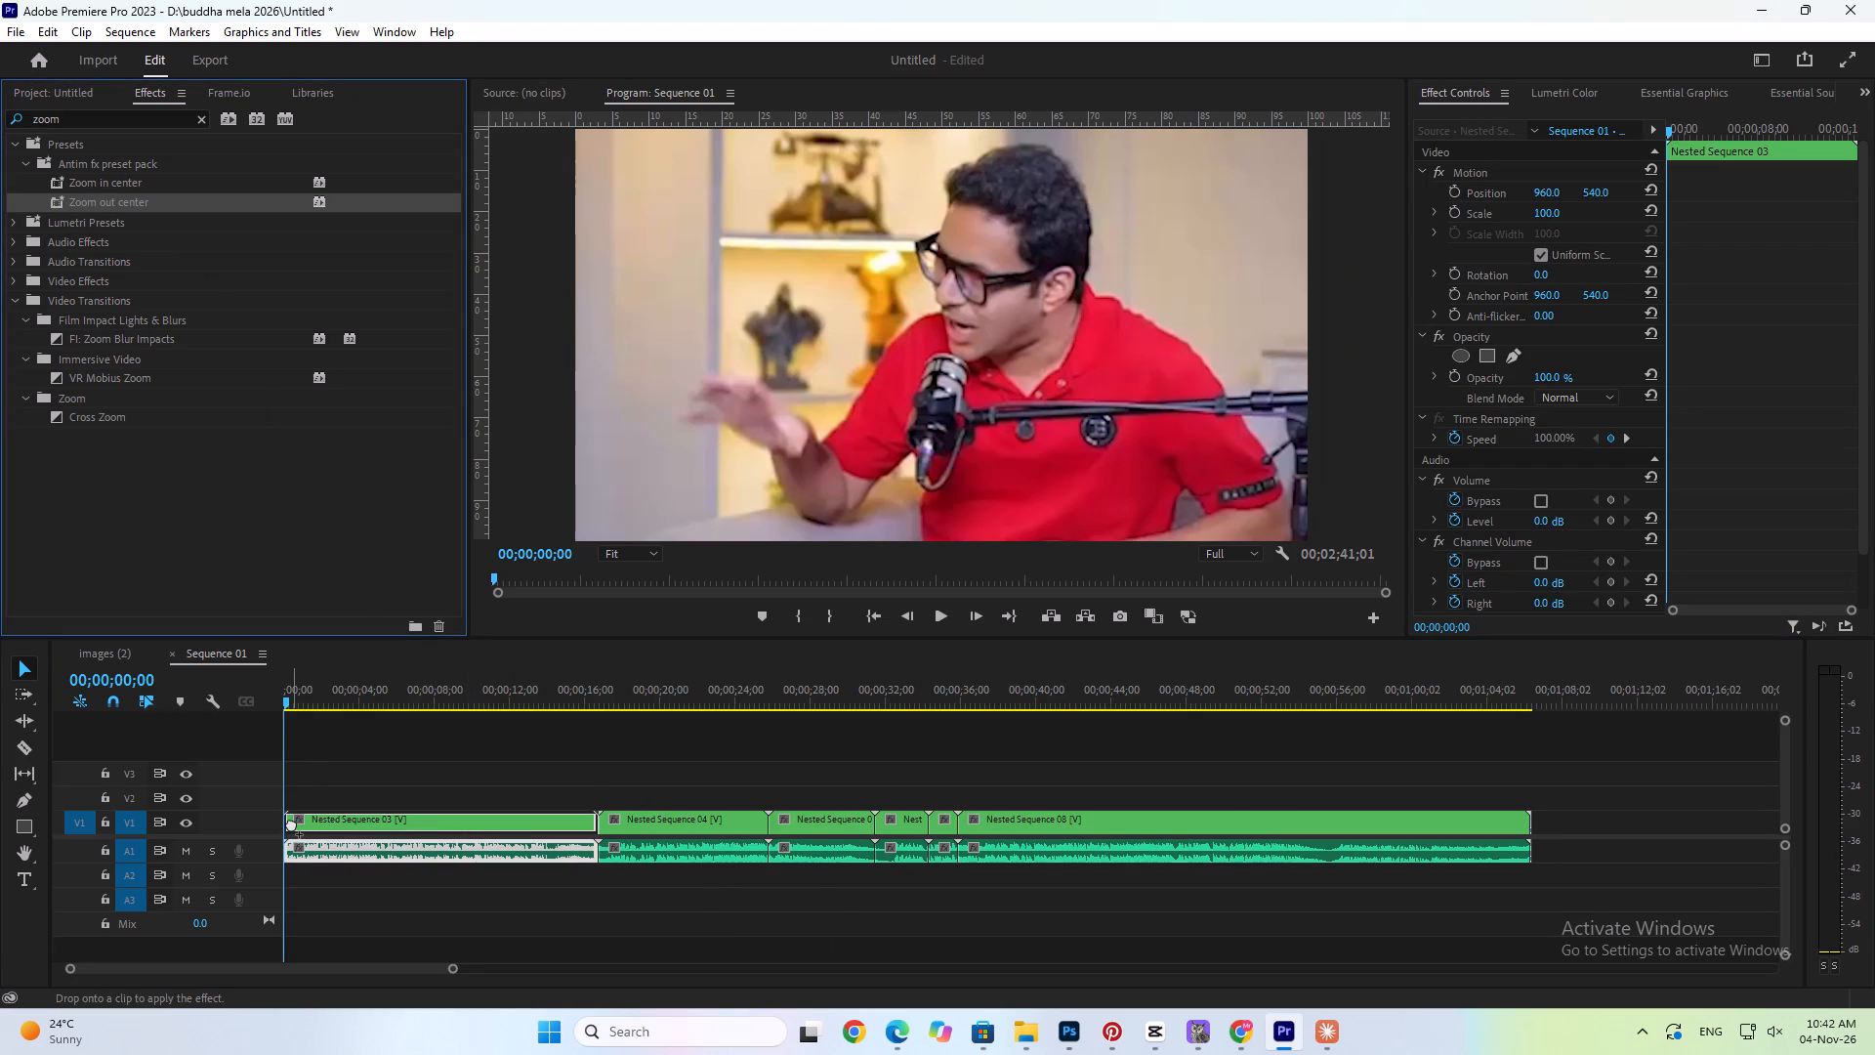
drag(291, 823, 293, 820)
key(space)
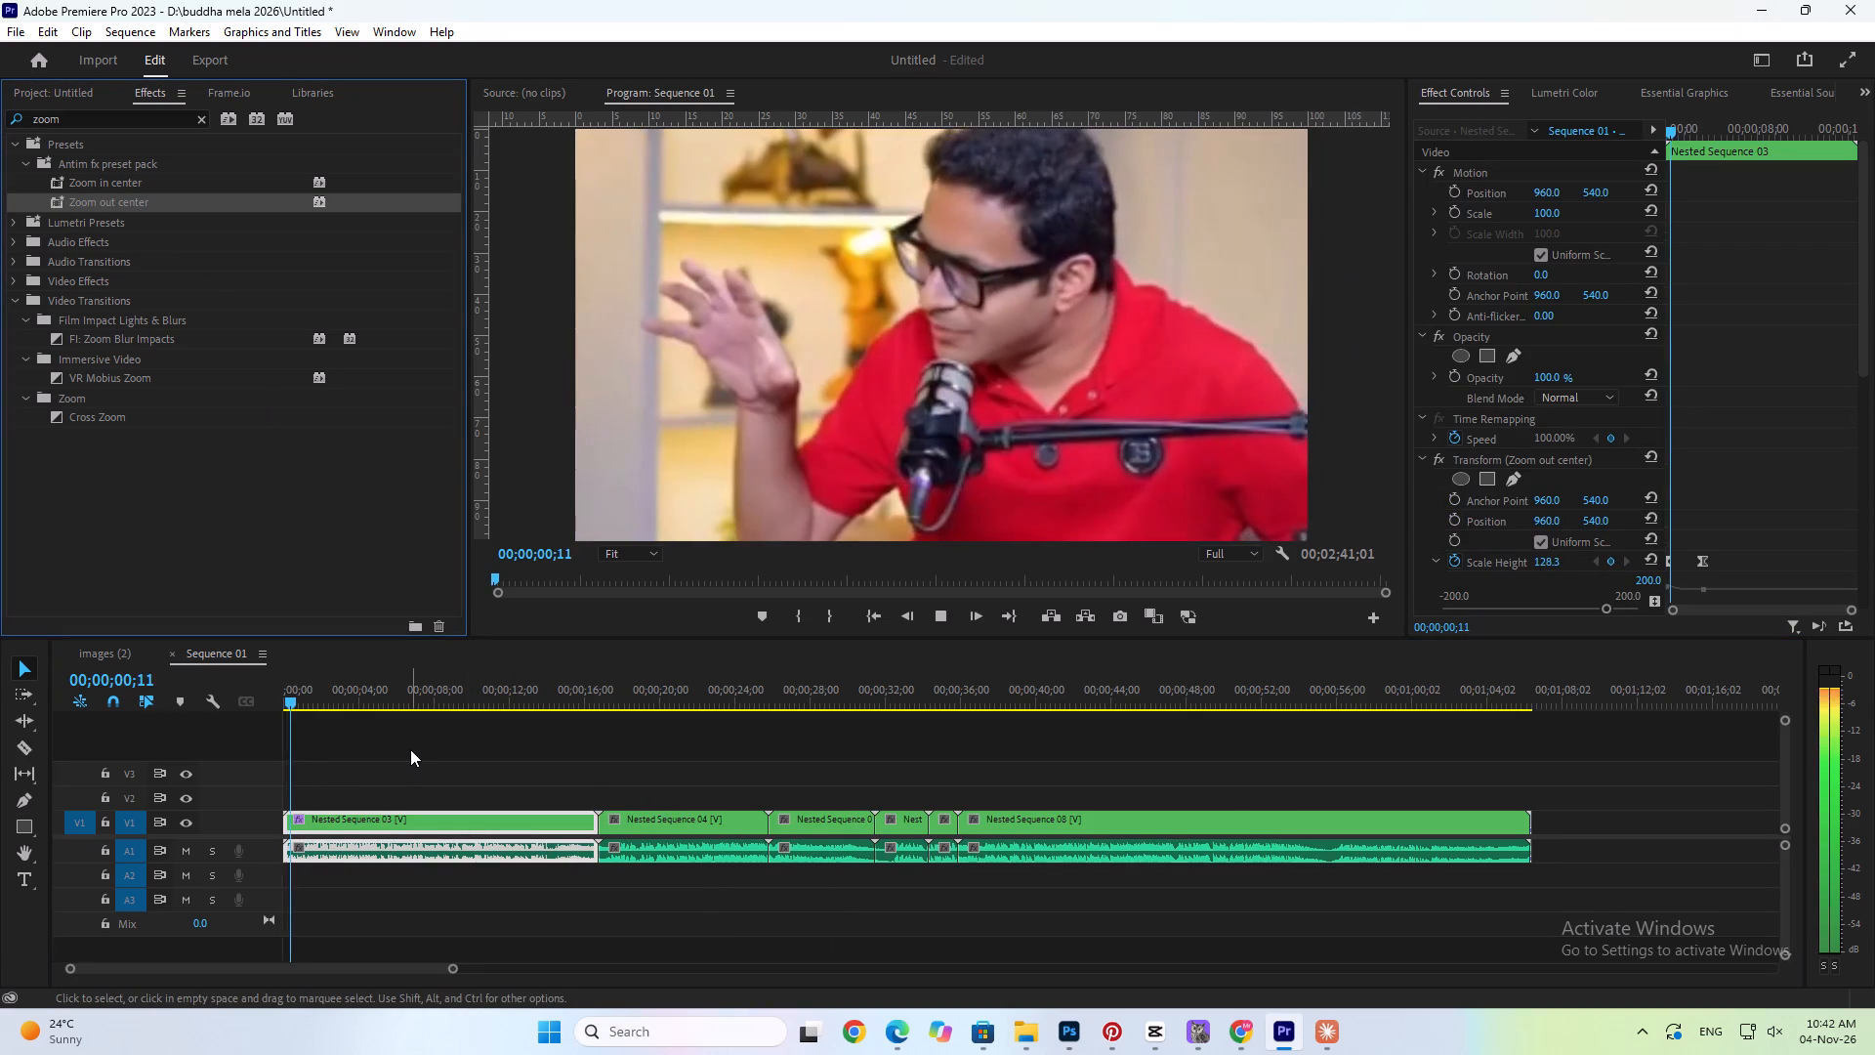
key(space)
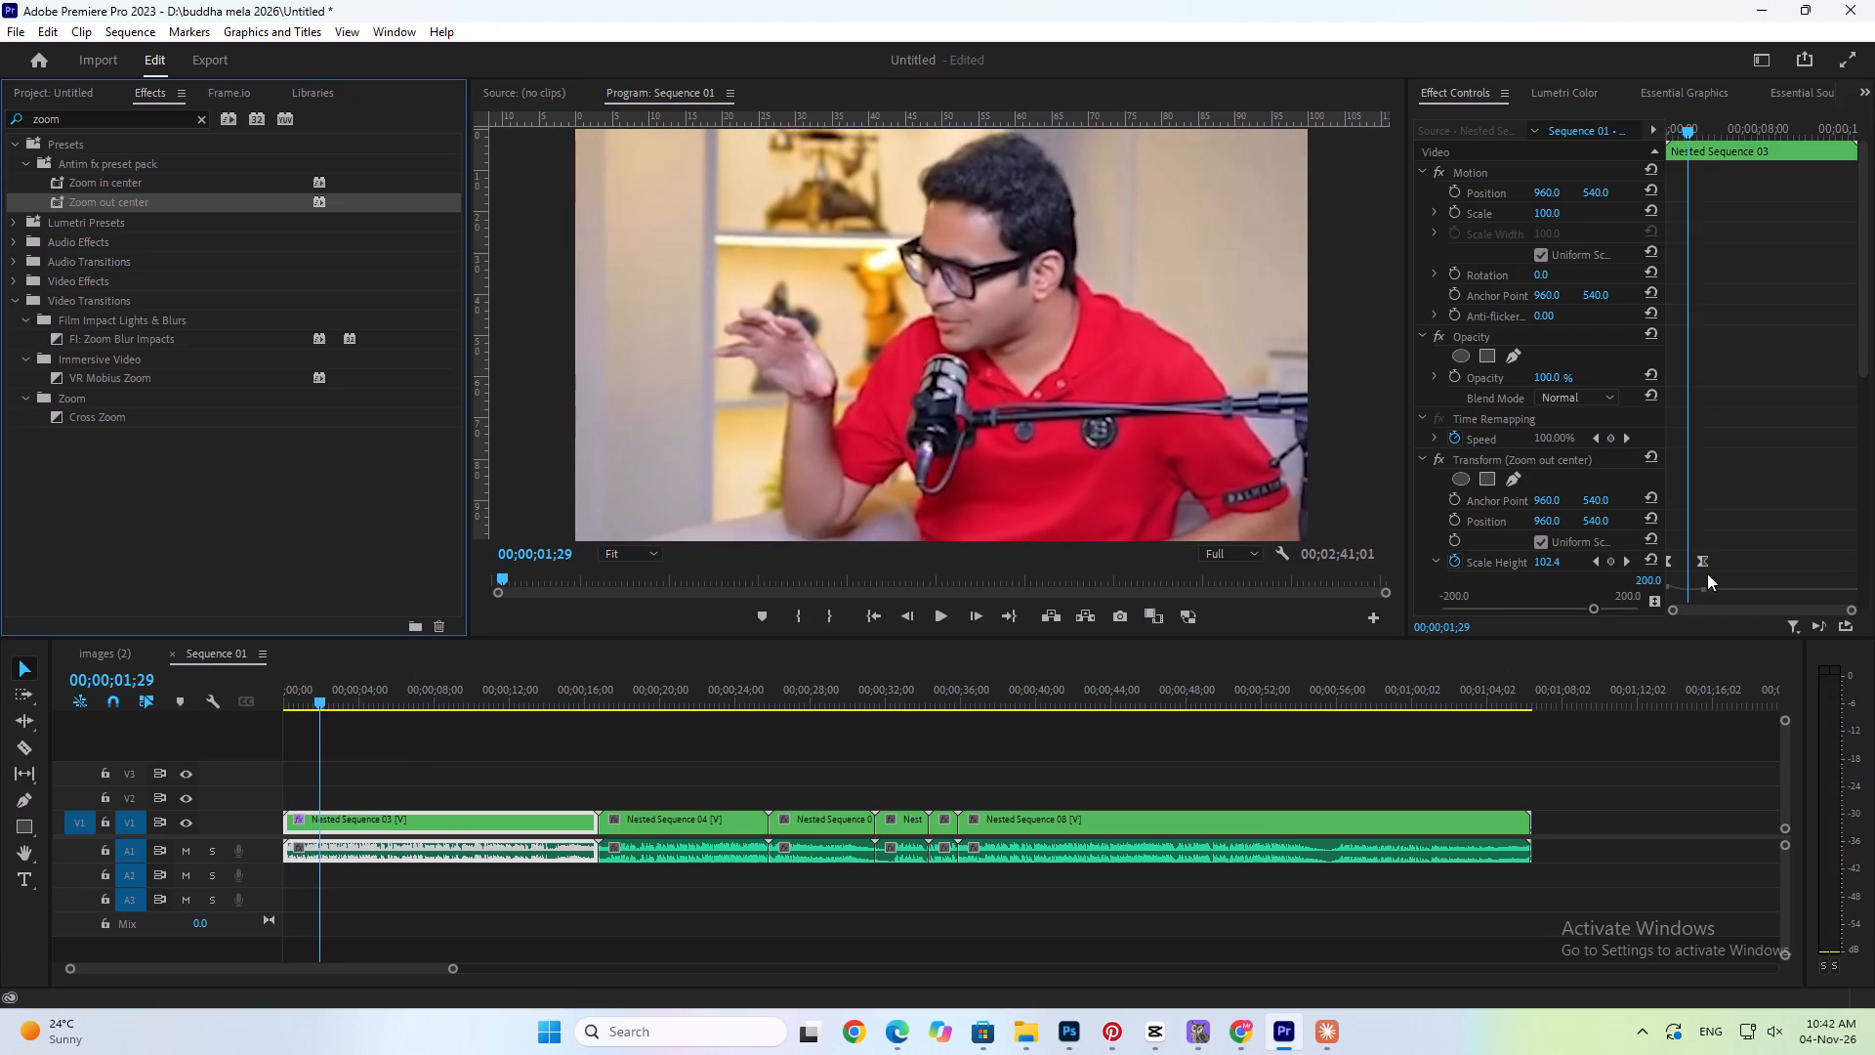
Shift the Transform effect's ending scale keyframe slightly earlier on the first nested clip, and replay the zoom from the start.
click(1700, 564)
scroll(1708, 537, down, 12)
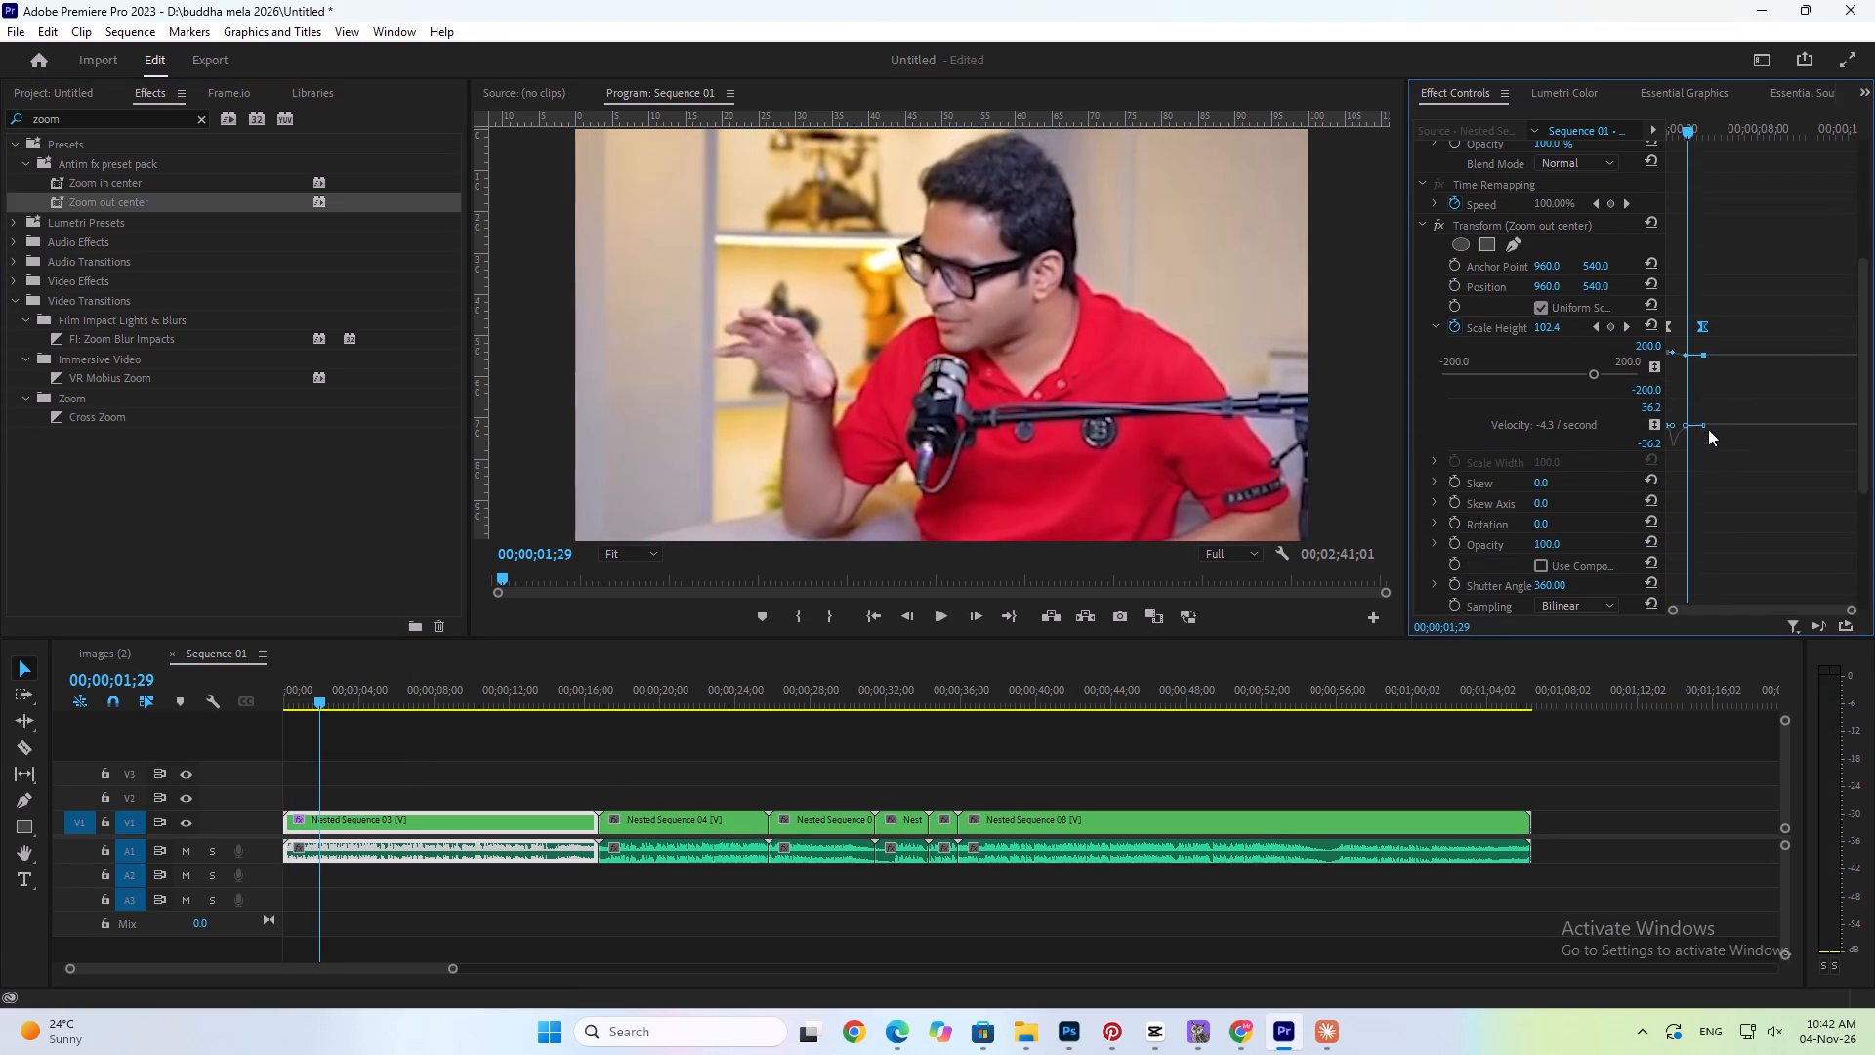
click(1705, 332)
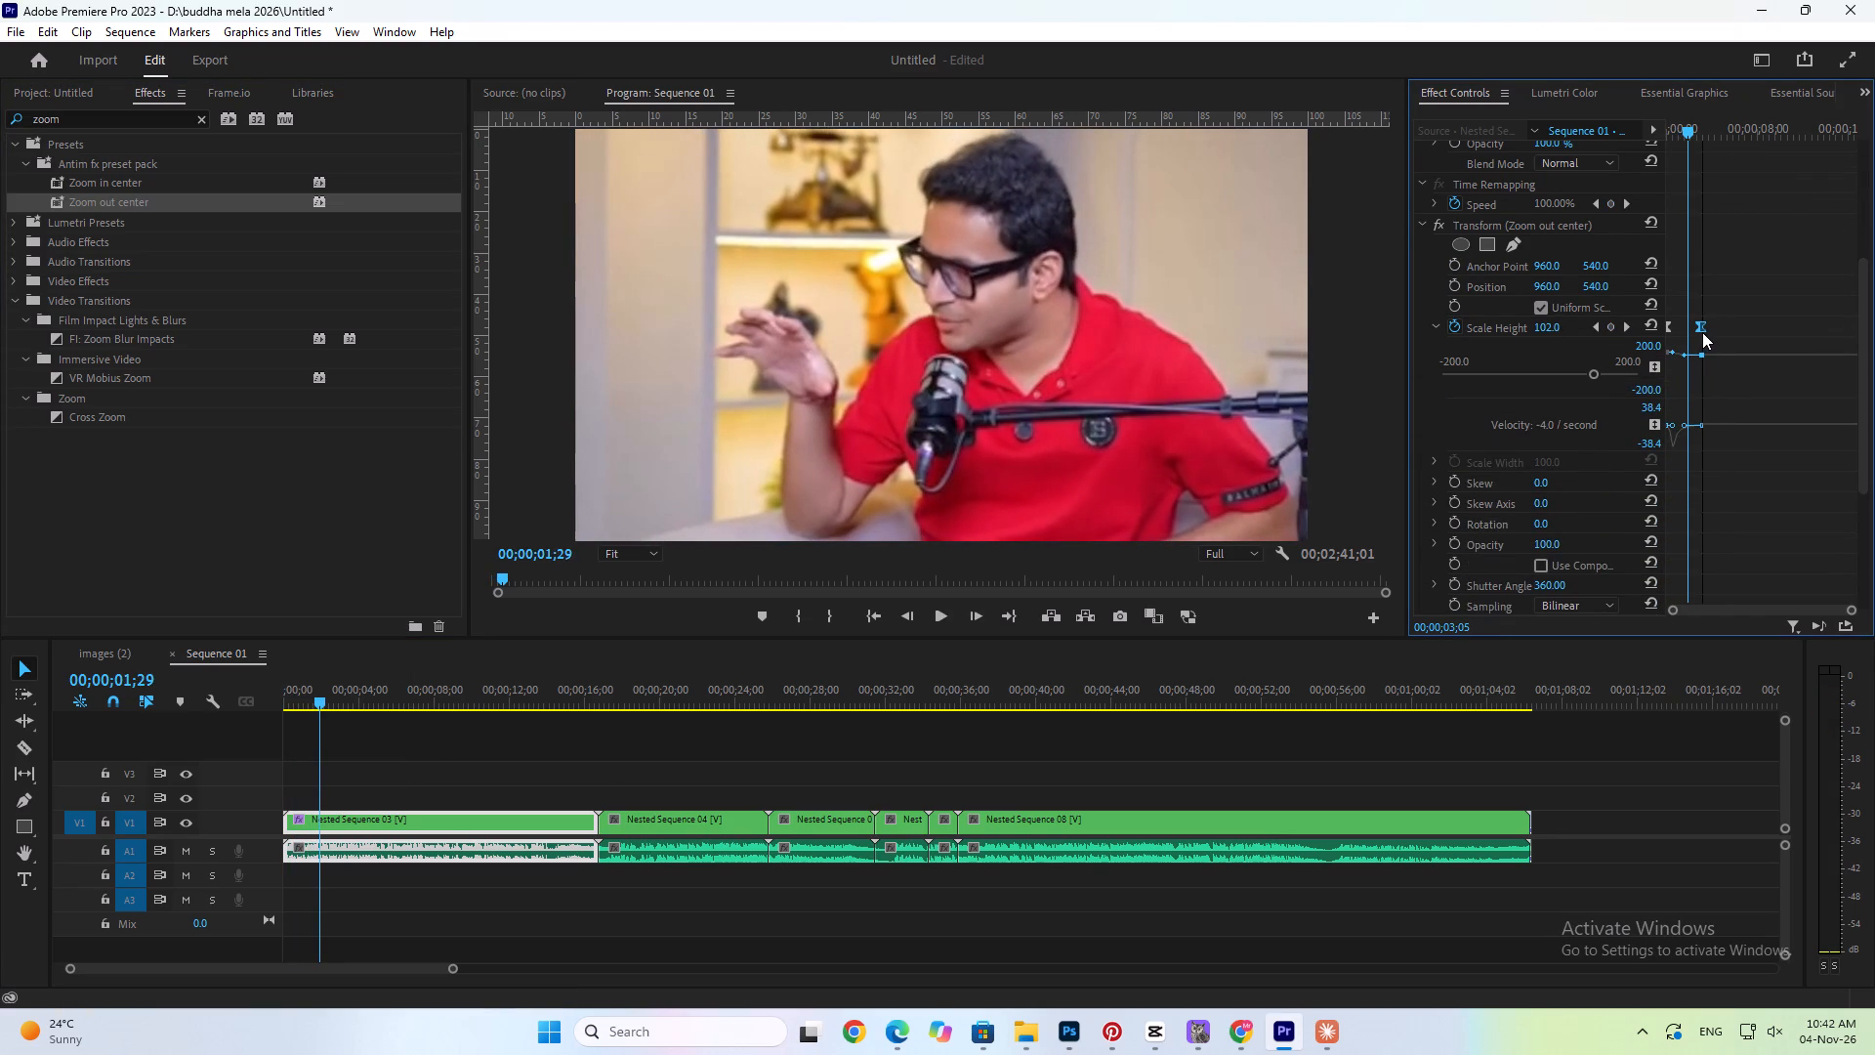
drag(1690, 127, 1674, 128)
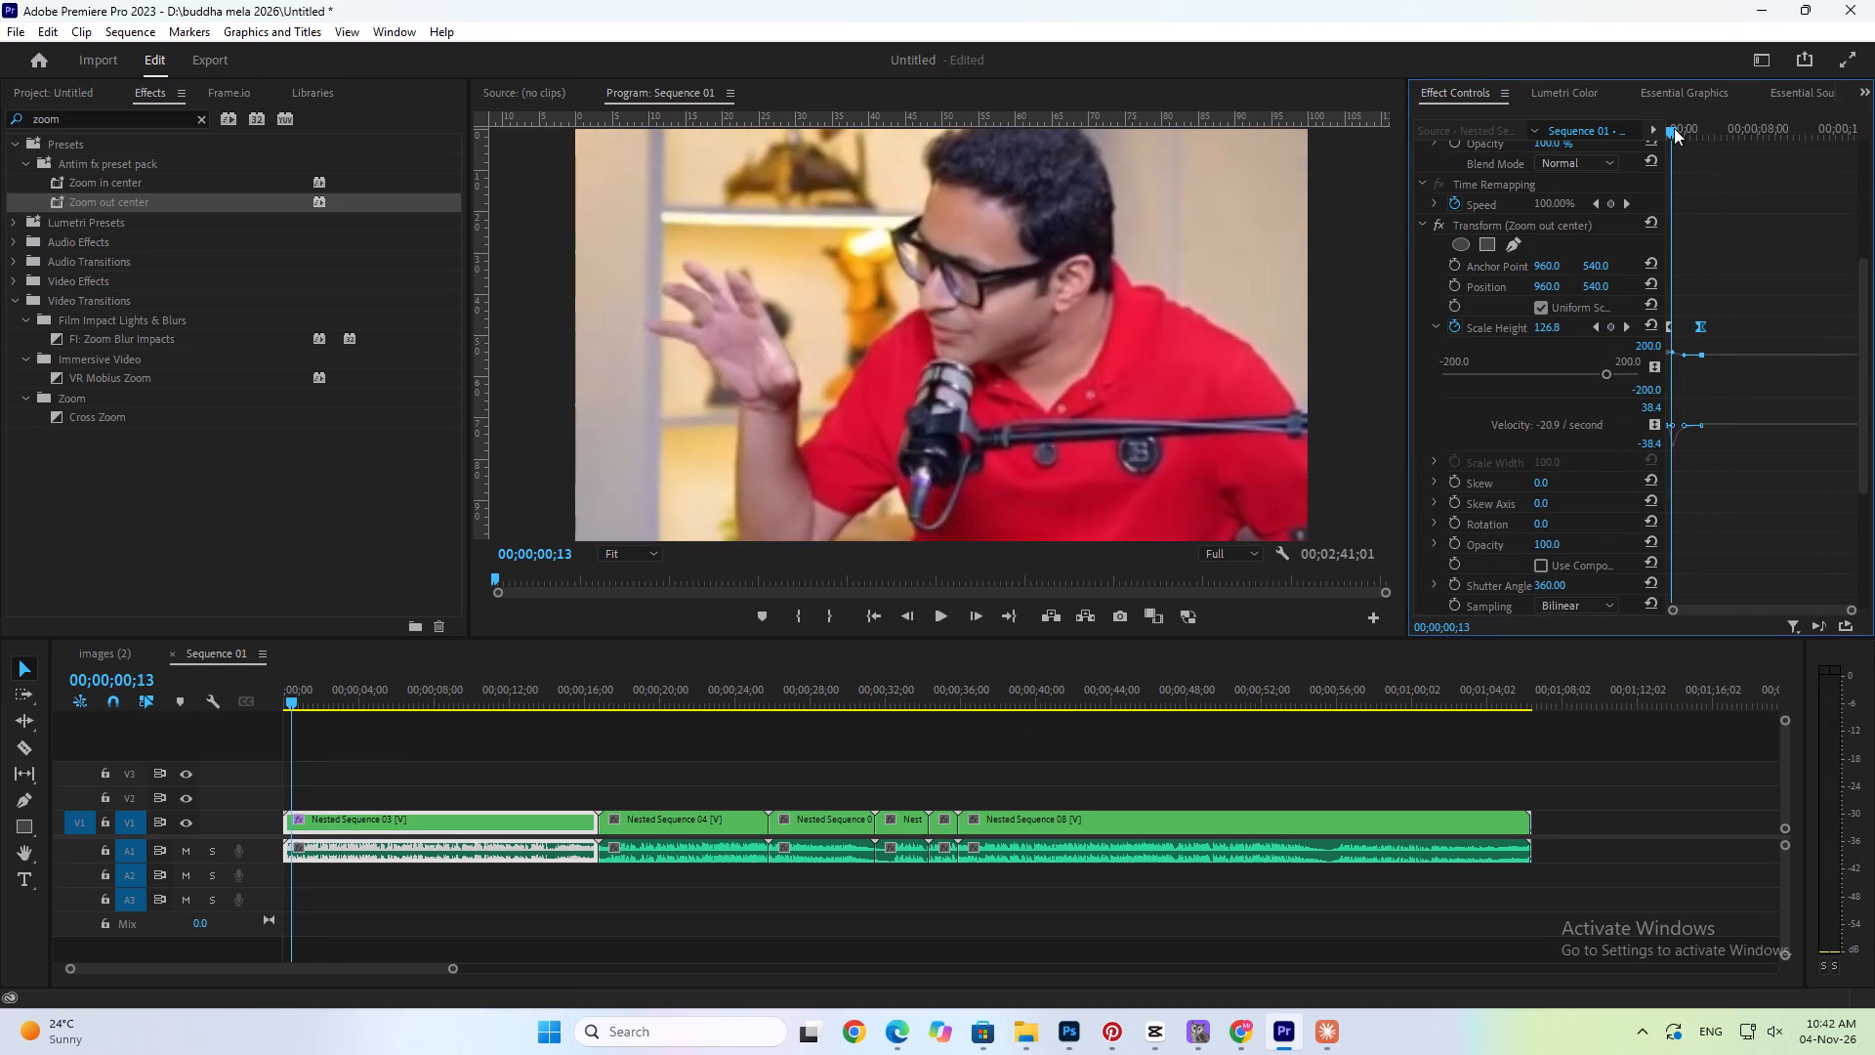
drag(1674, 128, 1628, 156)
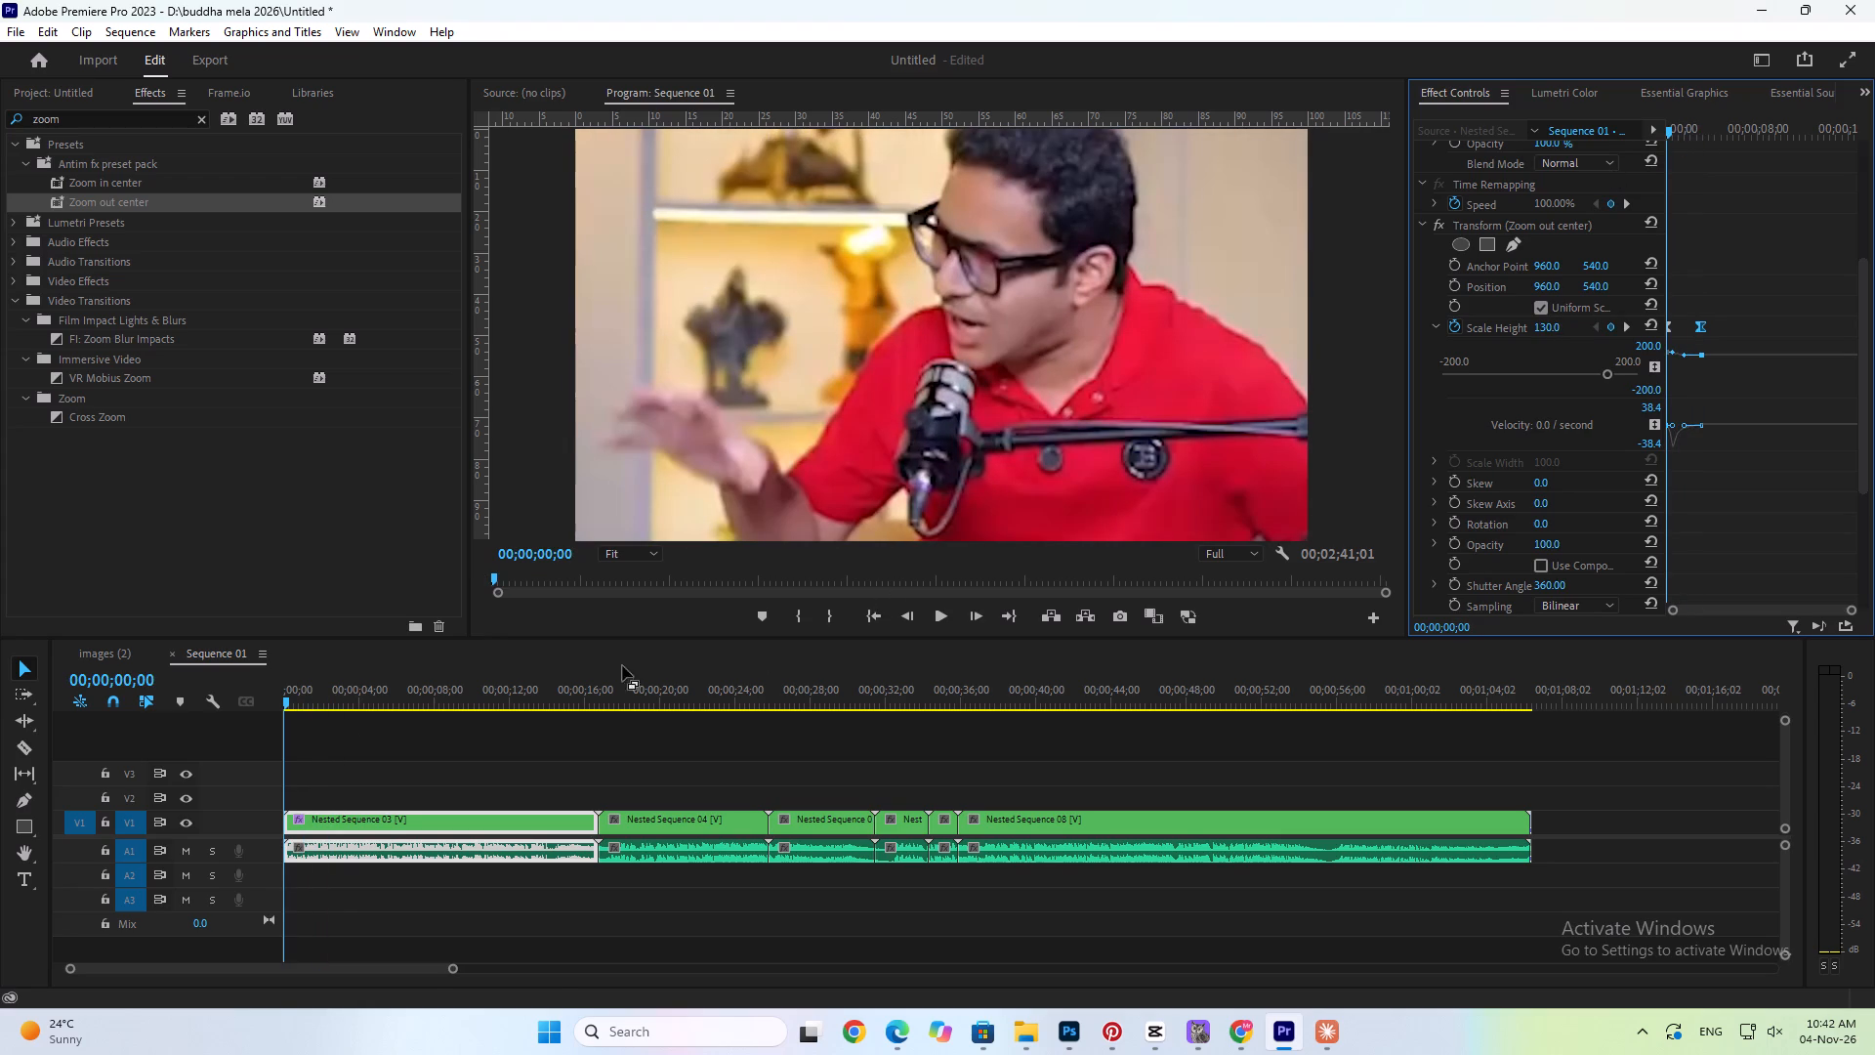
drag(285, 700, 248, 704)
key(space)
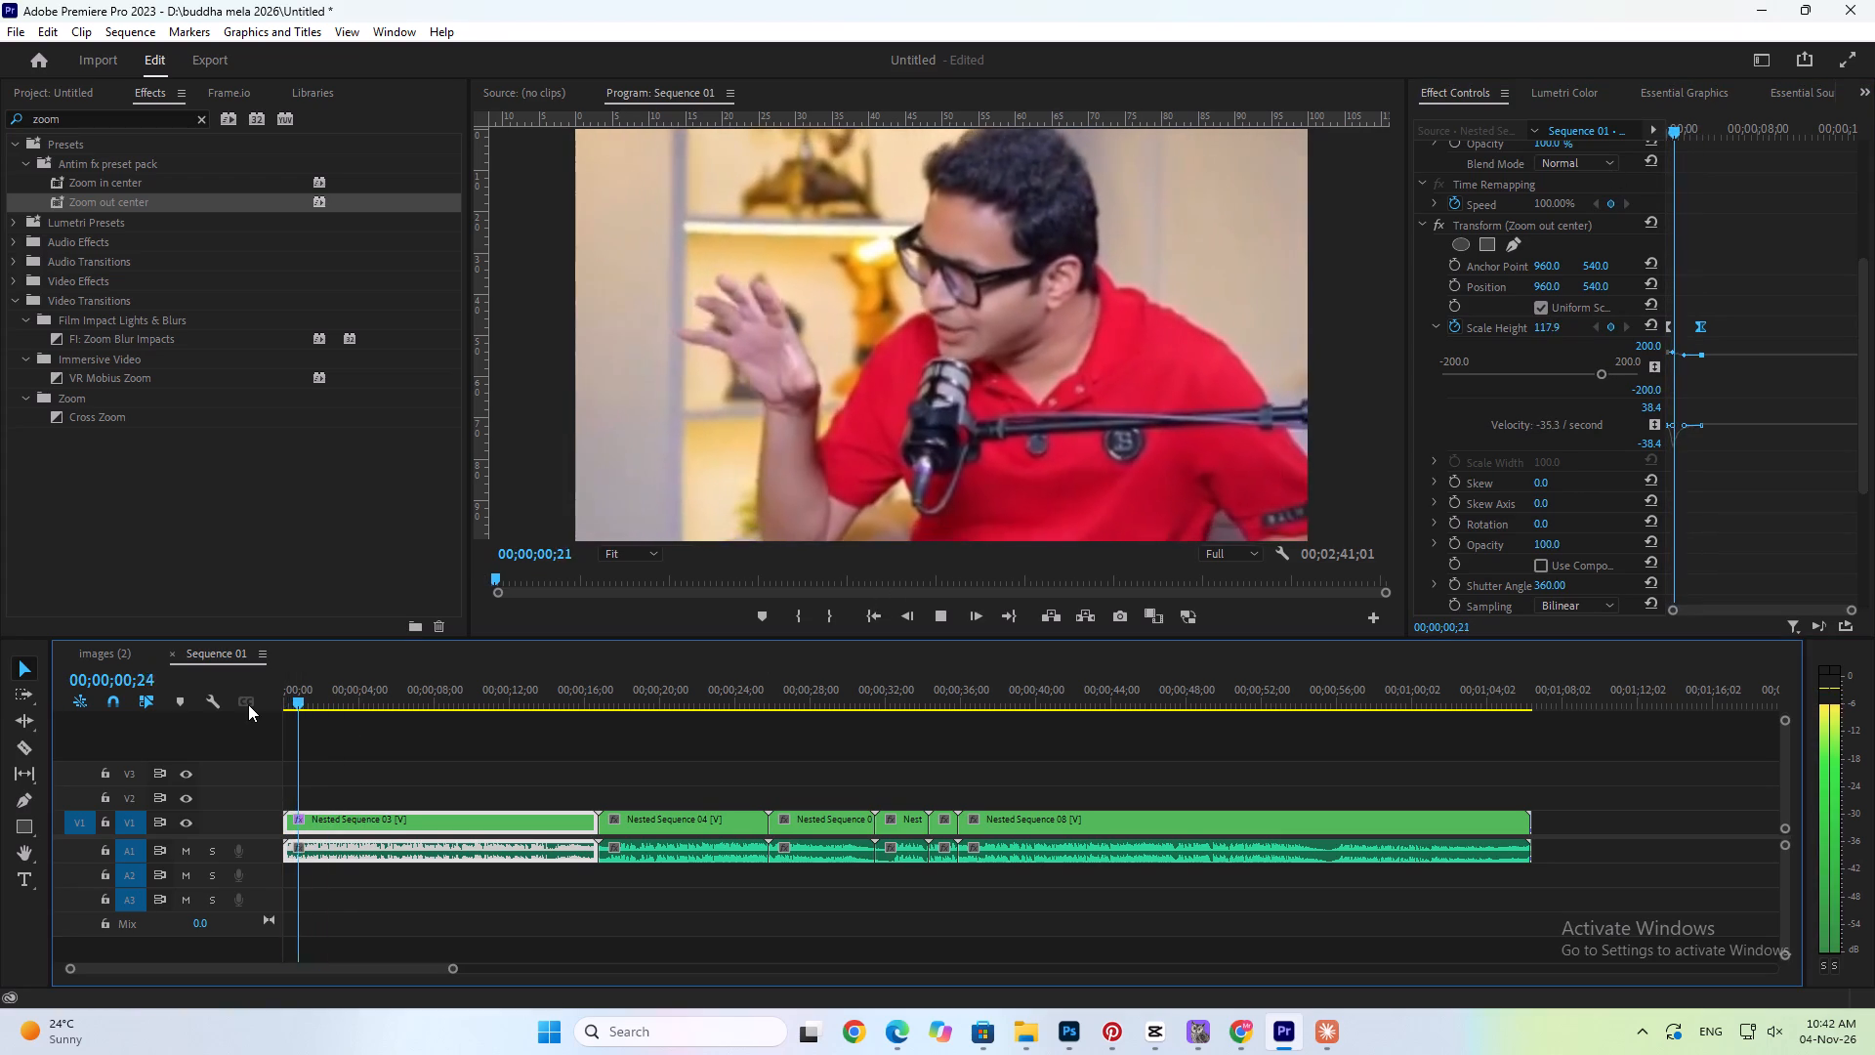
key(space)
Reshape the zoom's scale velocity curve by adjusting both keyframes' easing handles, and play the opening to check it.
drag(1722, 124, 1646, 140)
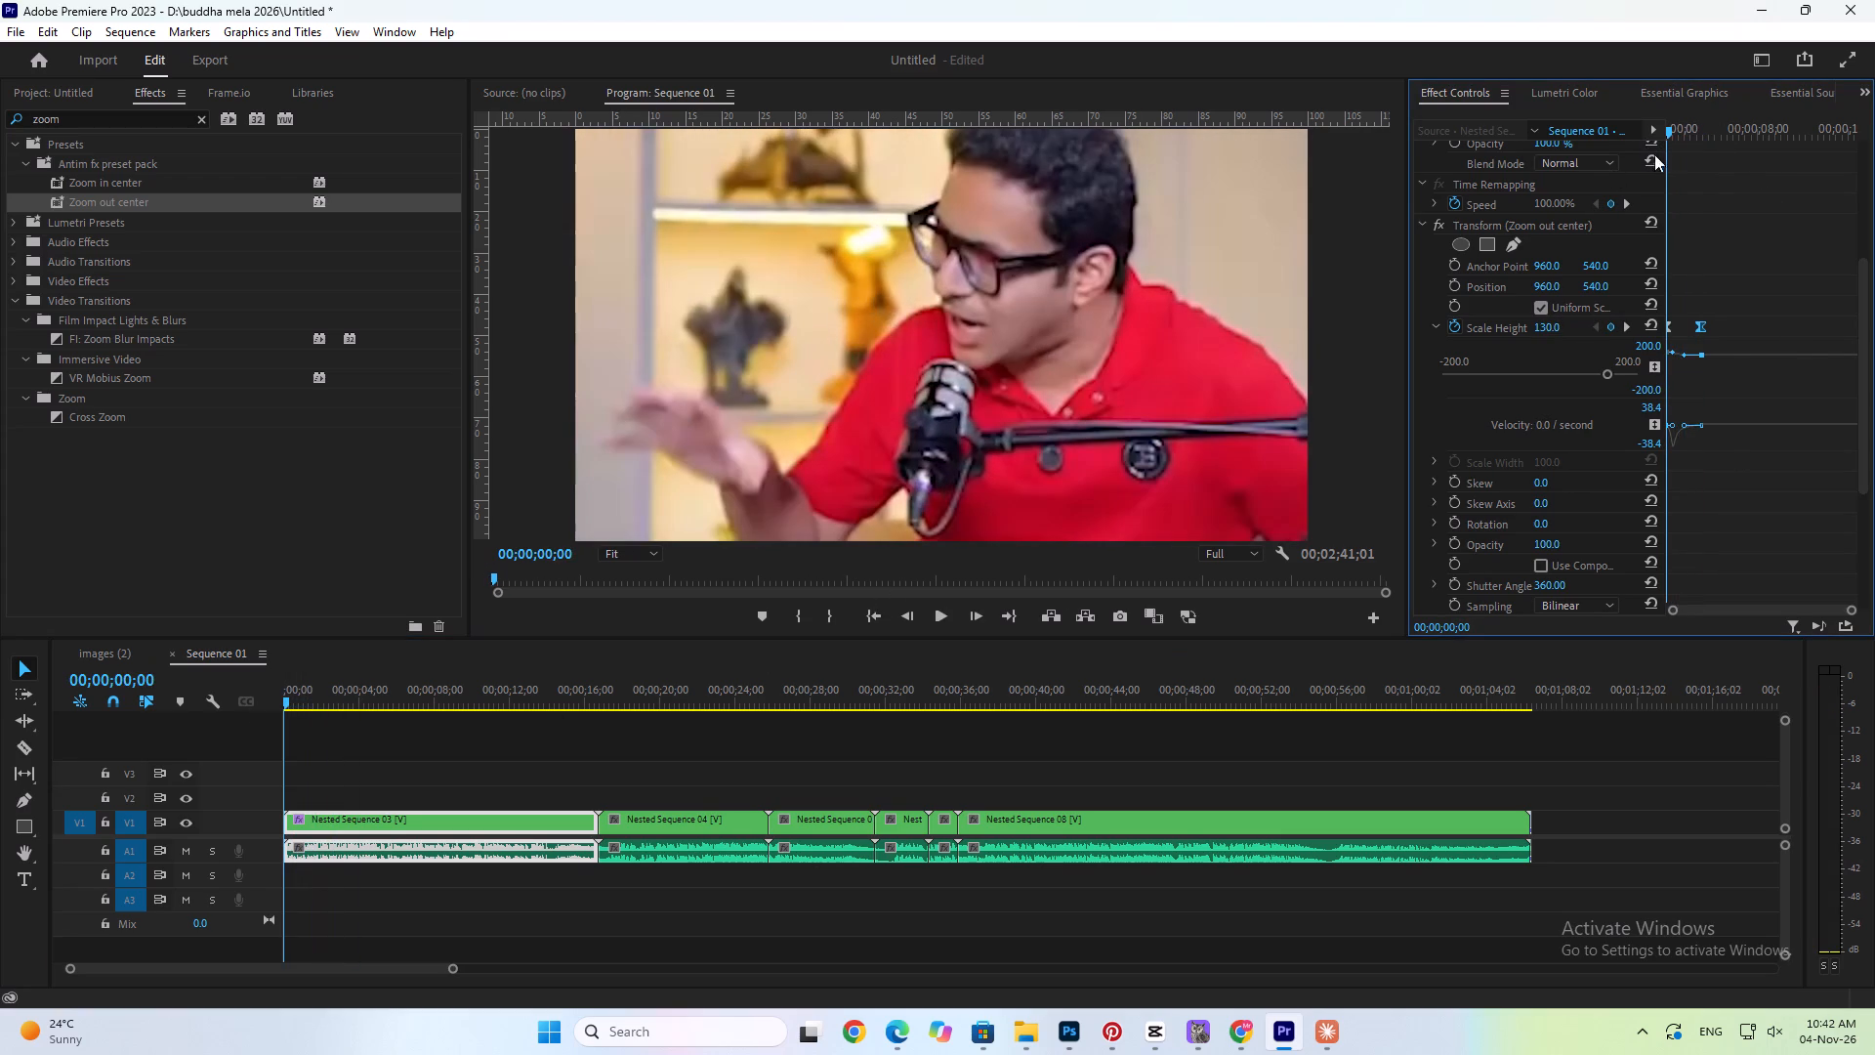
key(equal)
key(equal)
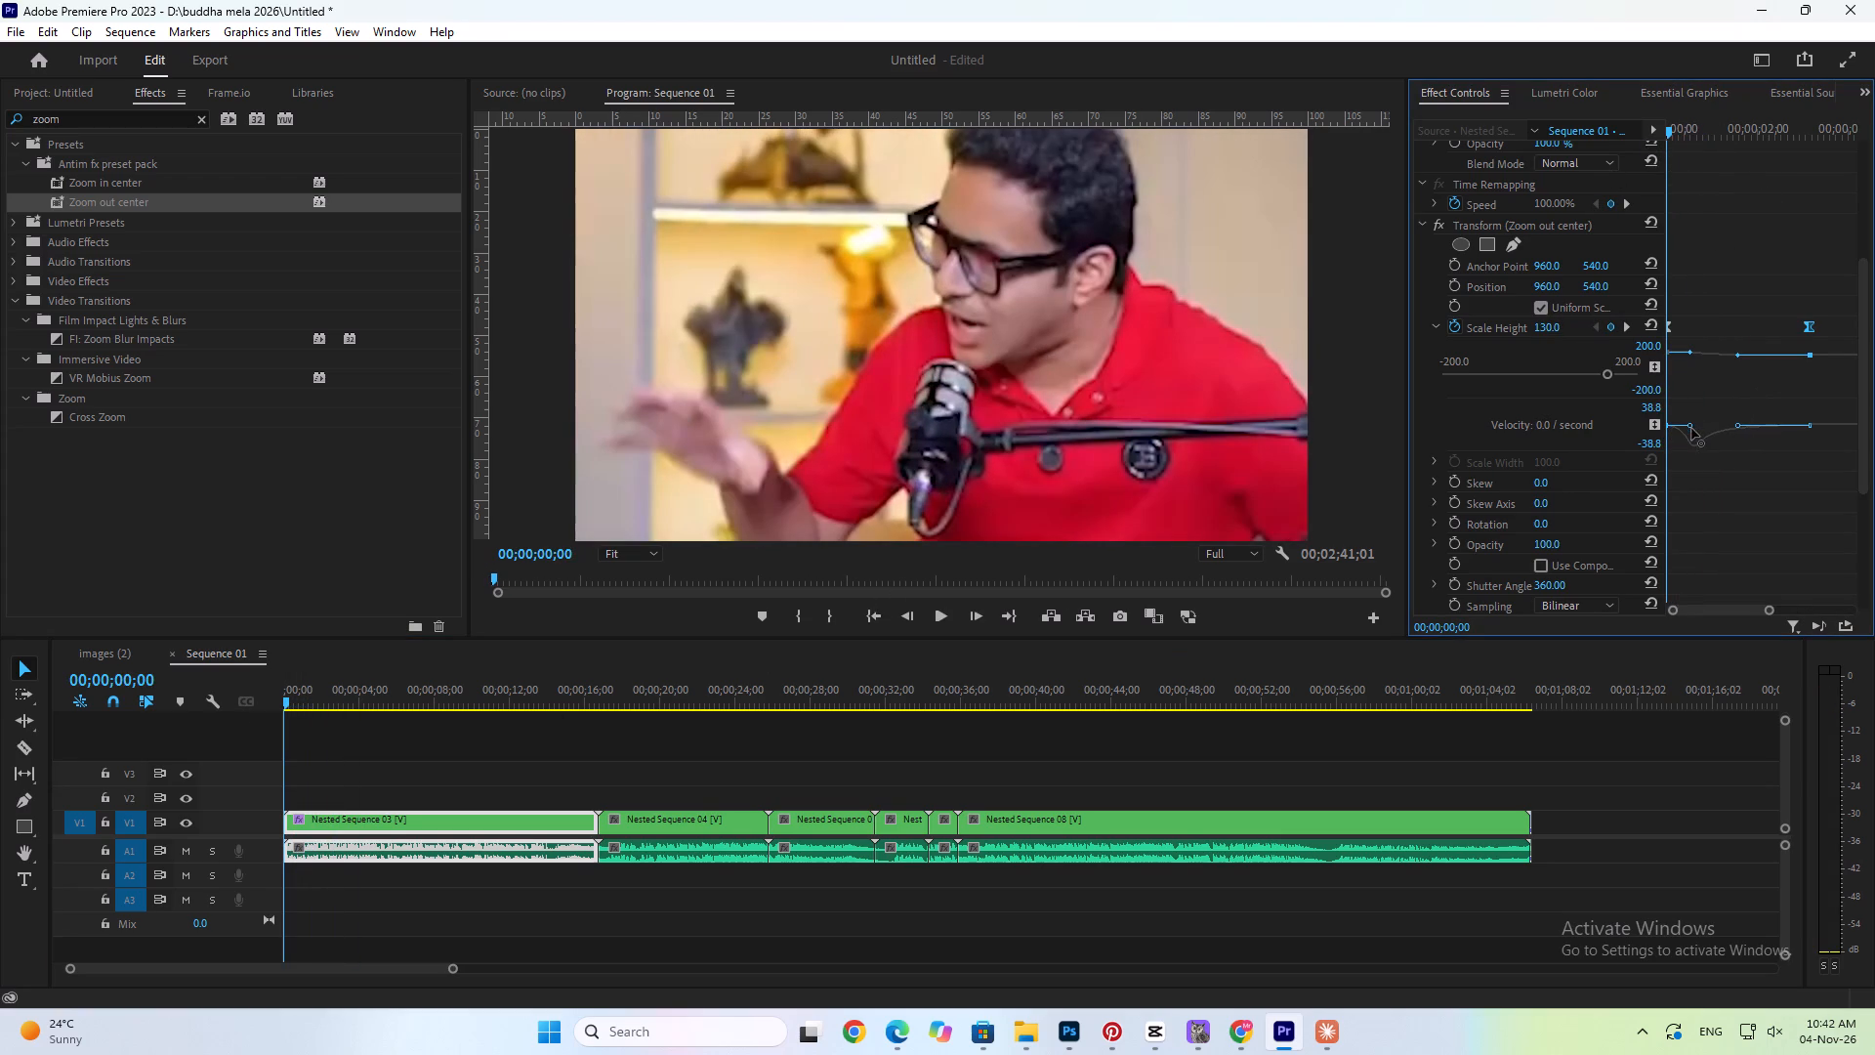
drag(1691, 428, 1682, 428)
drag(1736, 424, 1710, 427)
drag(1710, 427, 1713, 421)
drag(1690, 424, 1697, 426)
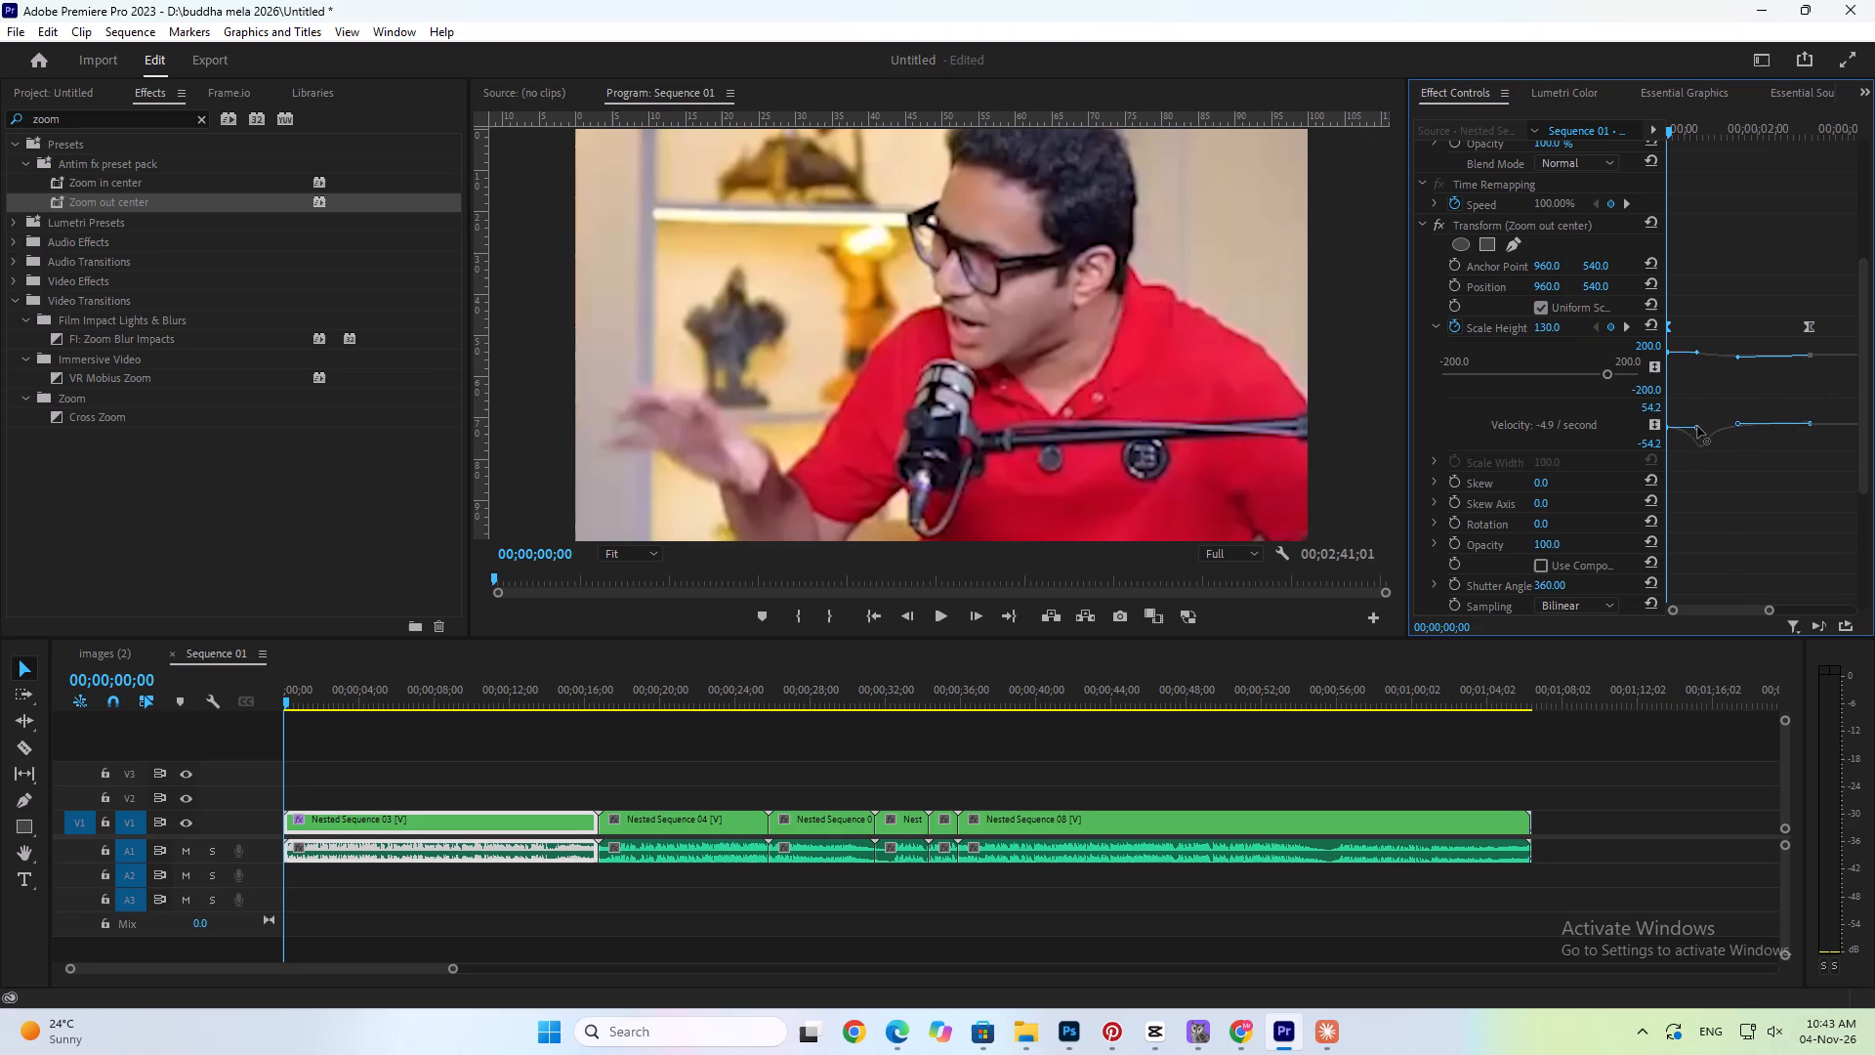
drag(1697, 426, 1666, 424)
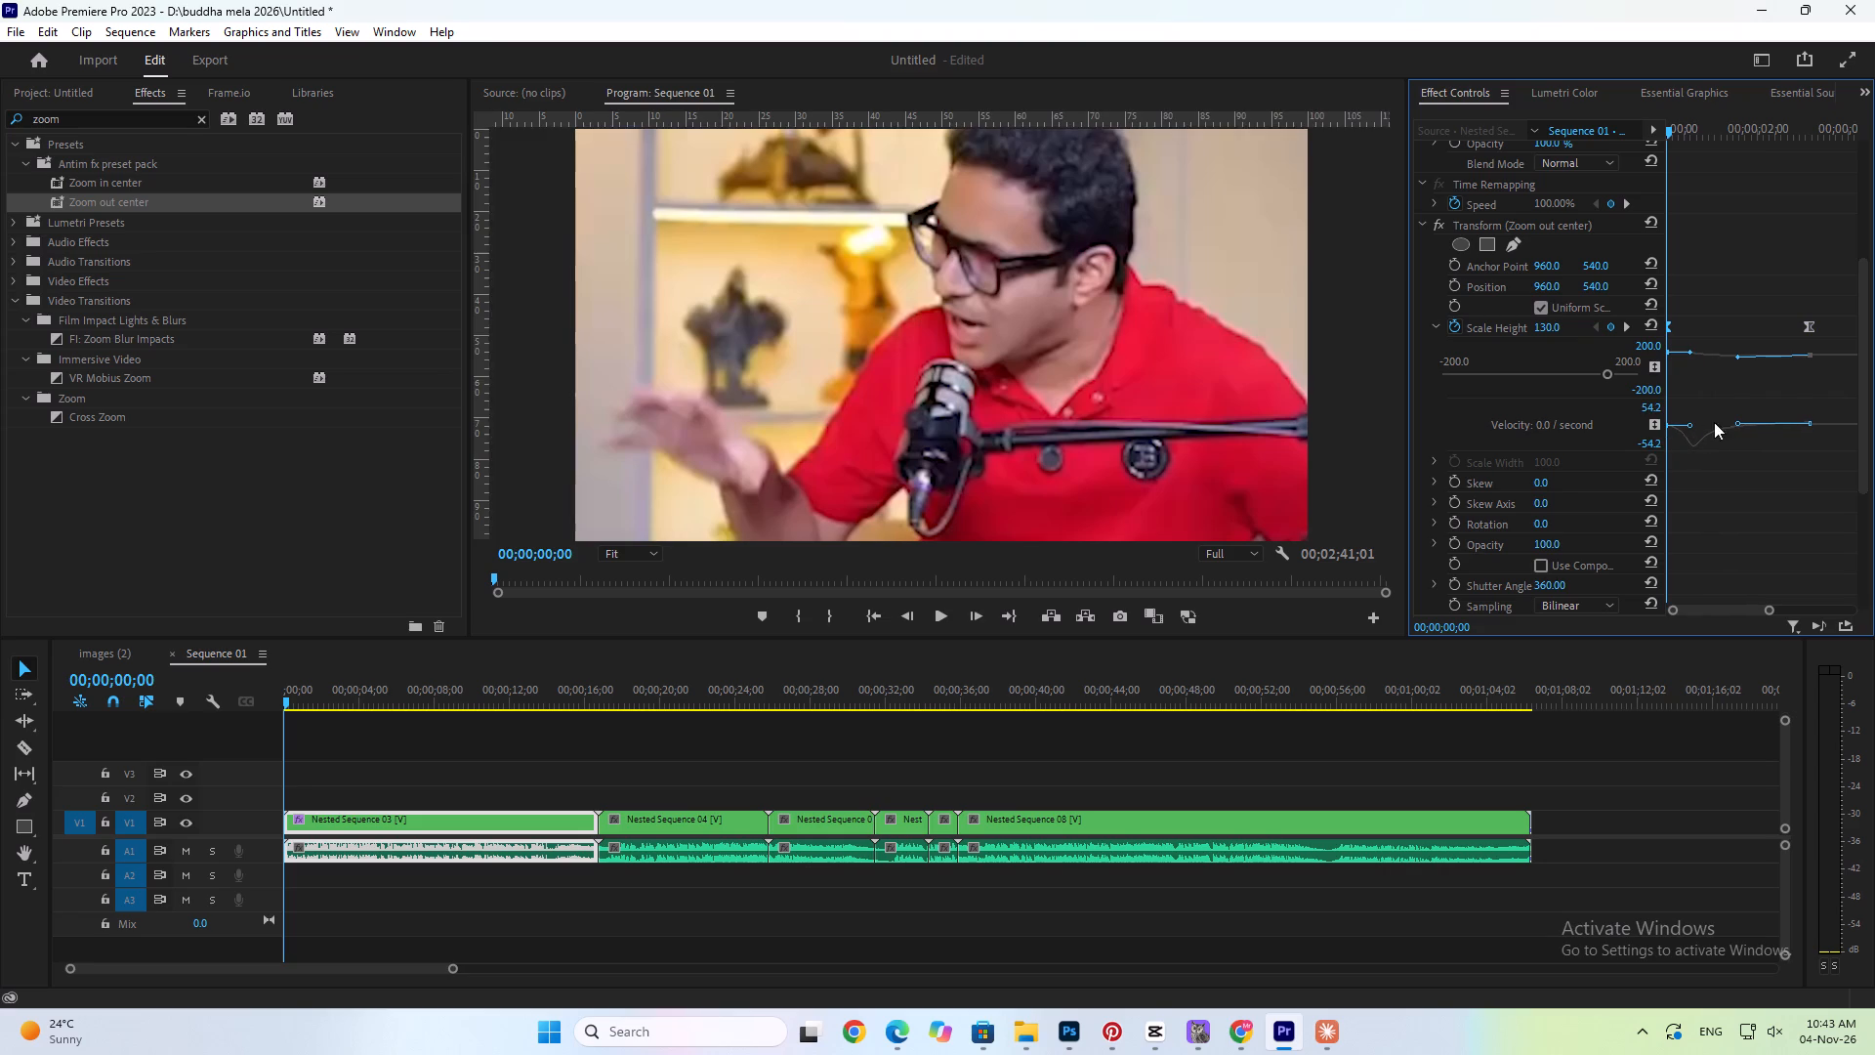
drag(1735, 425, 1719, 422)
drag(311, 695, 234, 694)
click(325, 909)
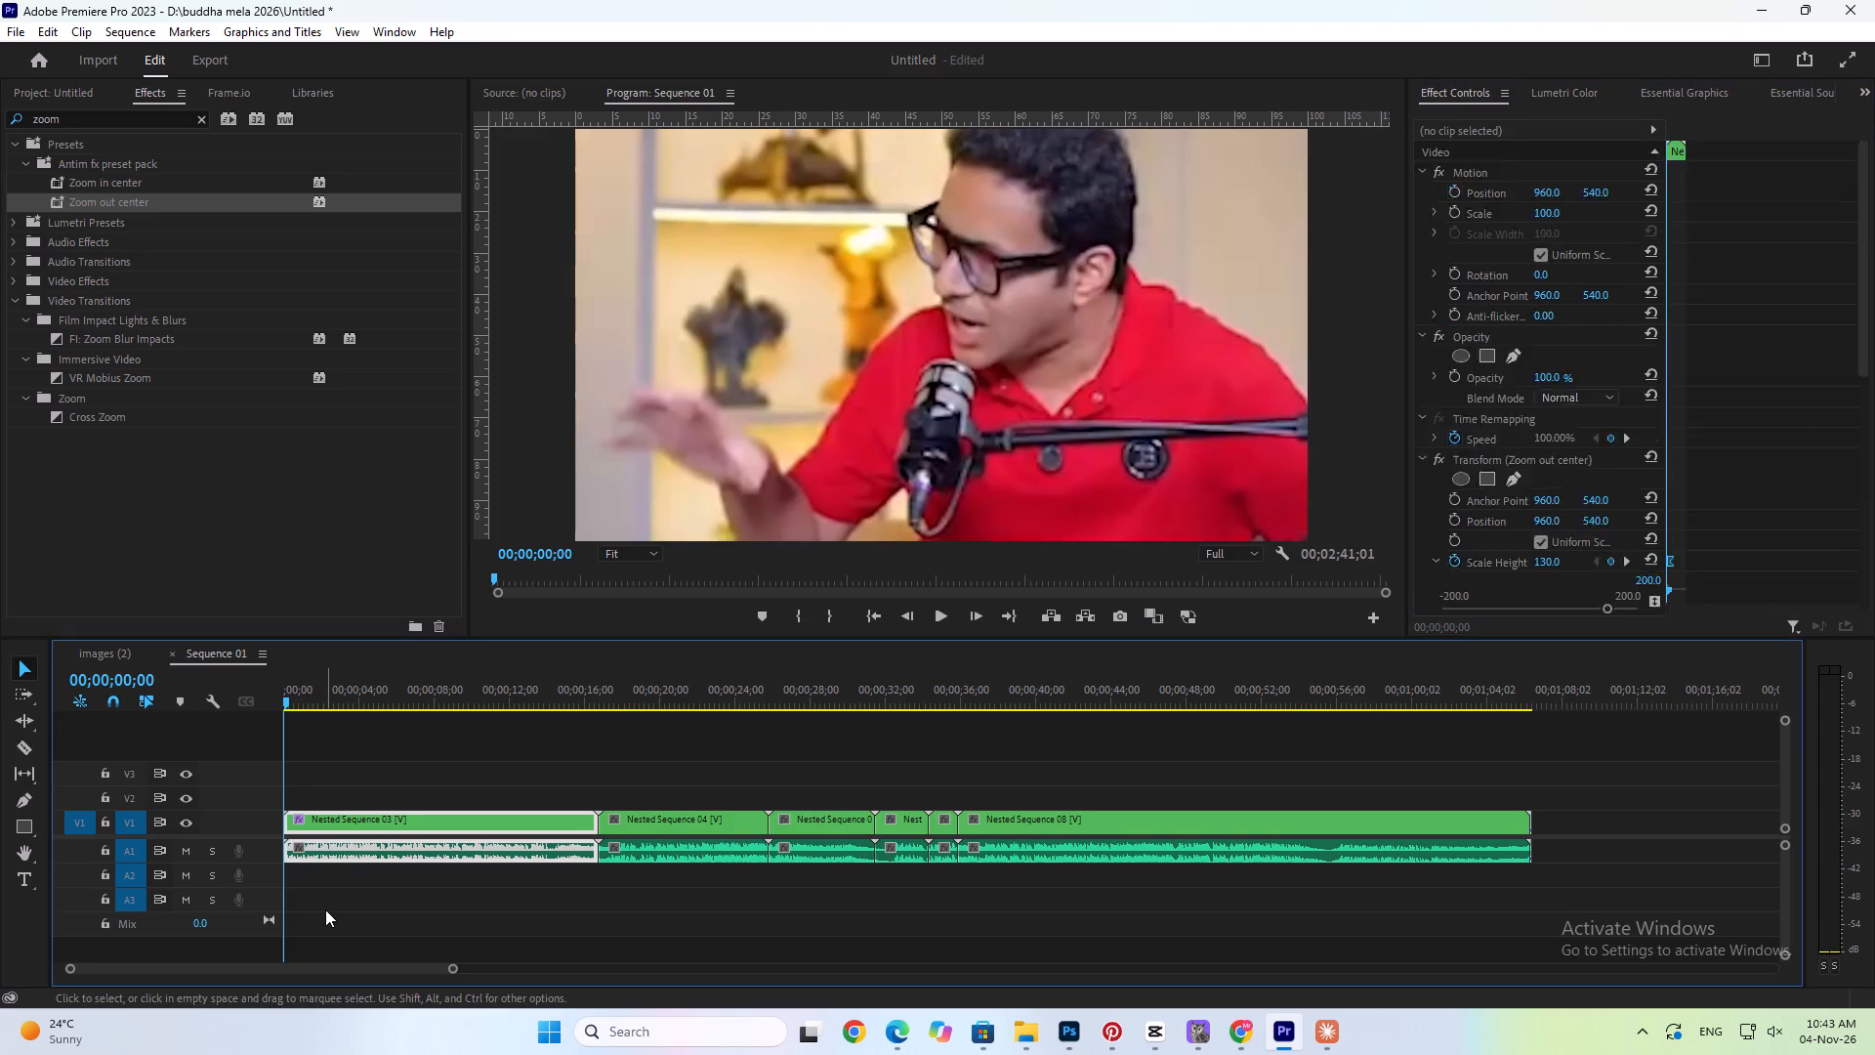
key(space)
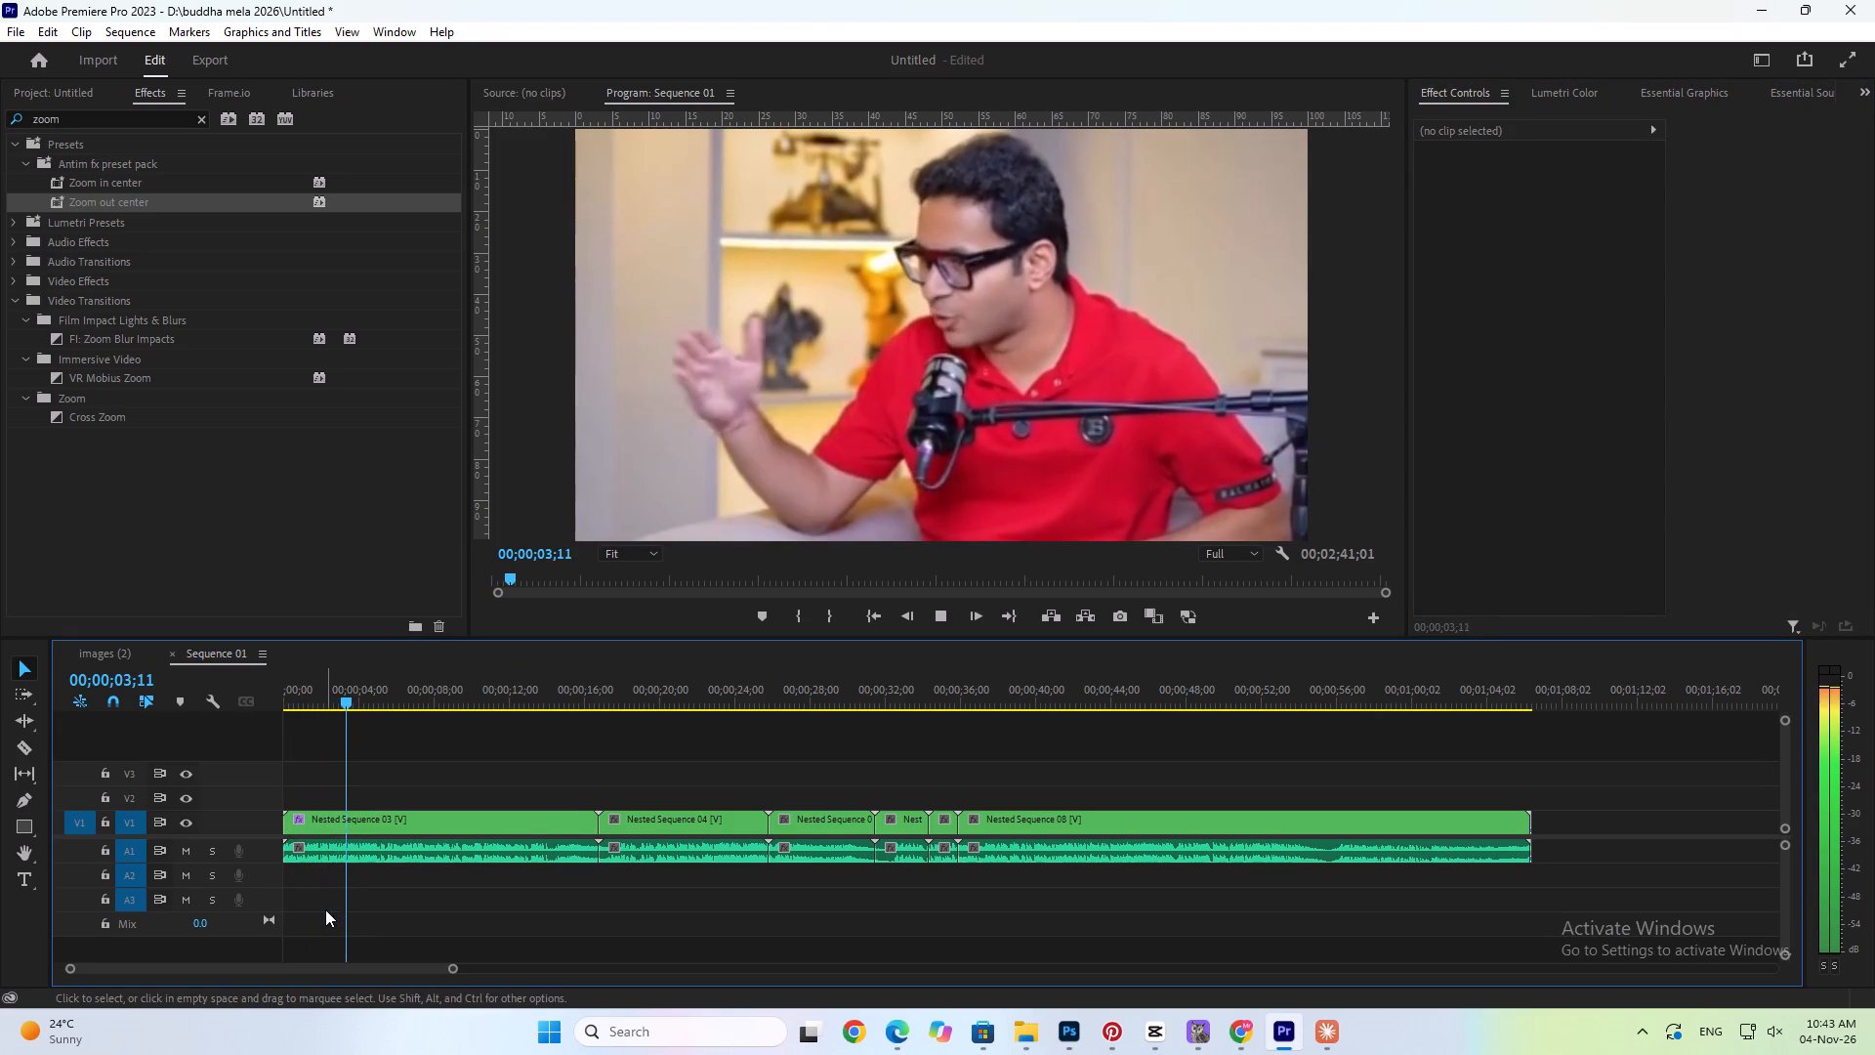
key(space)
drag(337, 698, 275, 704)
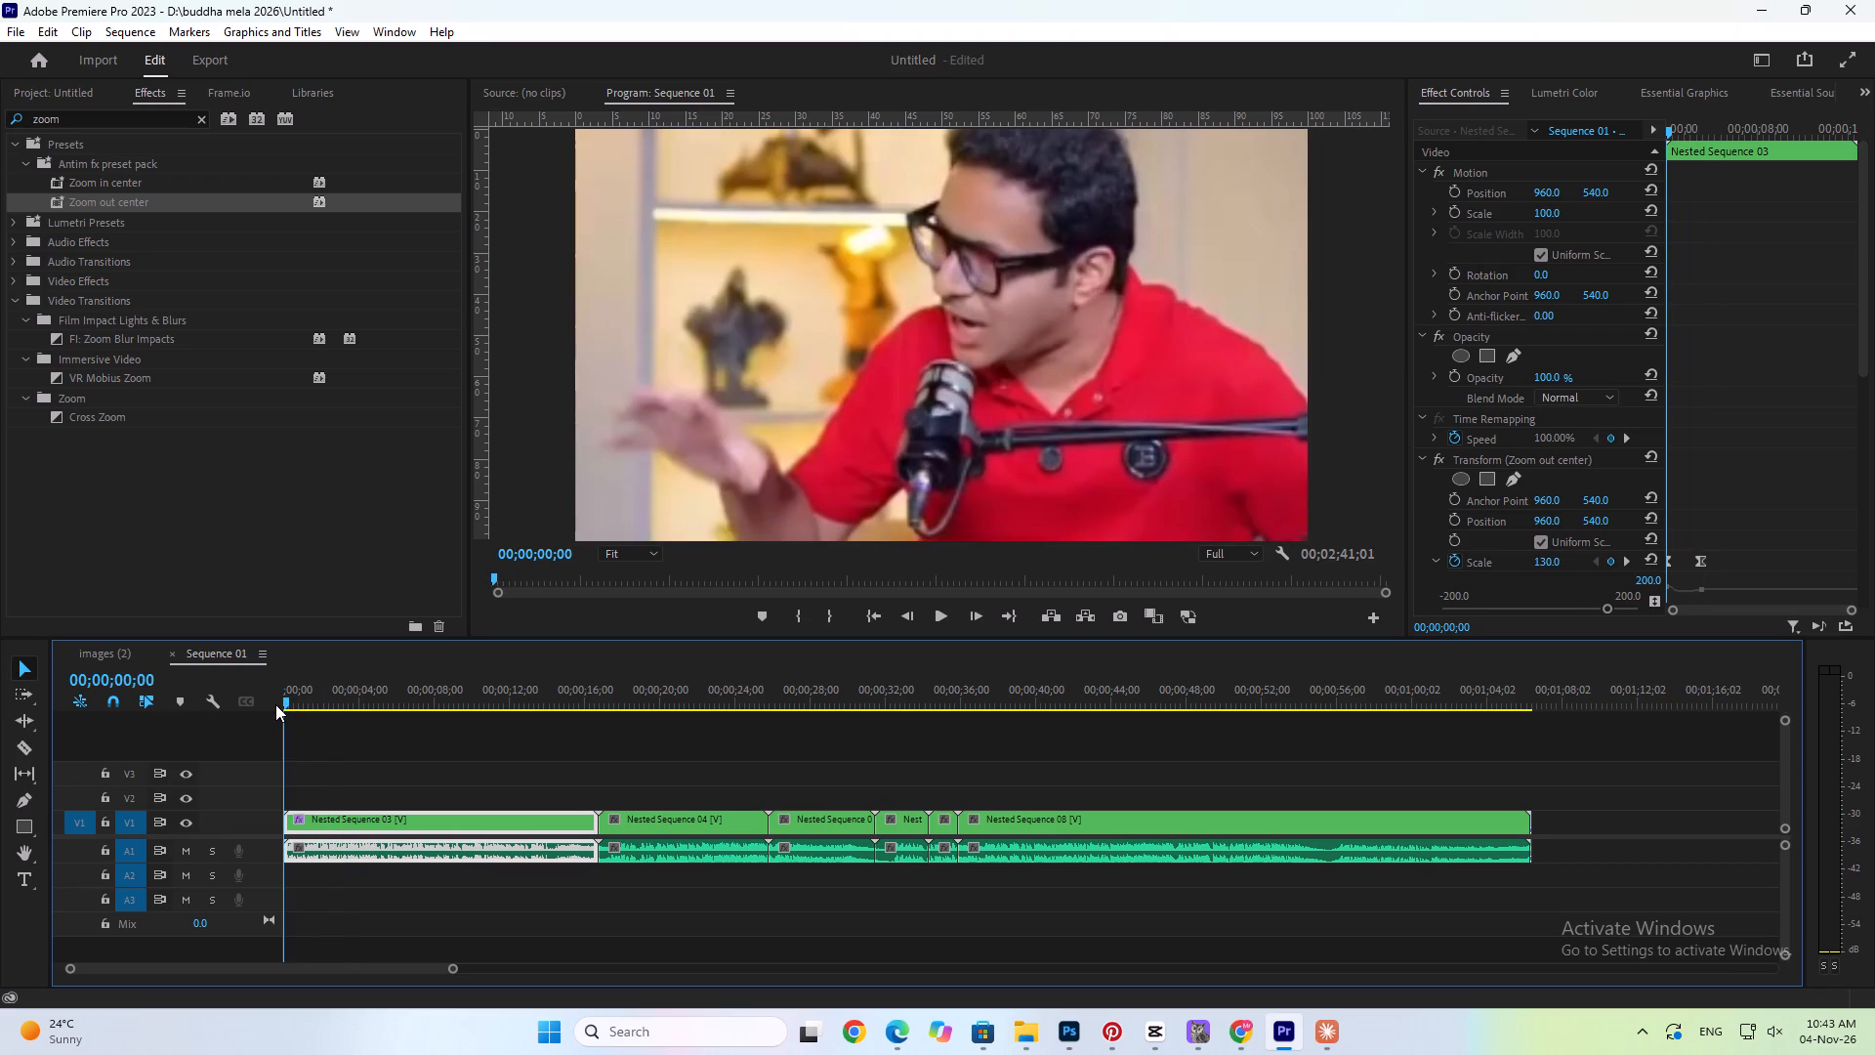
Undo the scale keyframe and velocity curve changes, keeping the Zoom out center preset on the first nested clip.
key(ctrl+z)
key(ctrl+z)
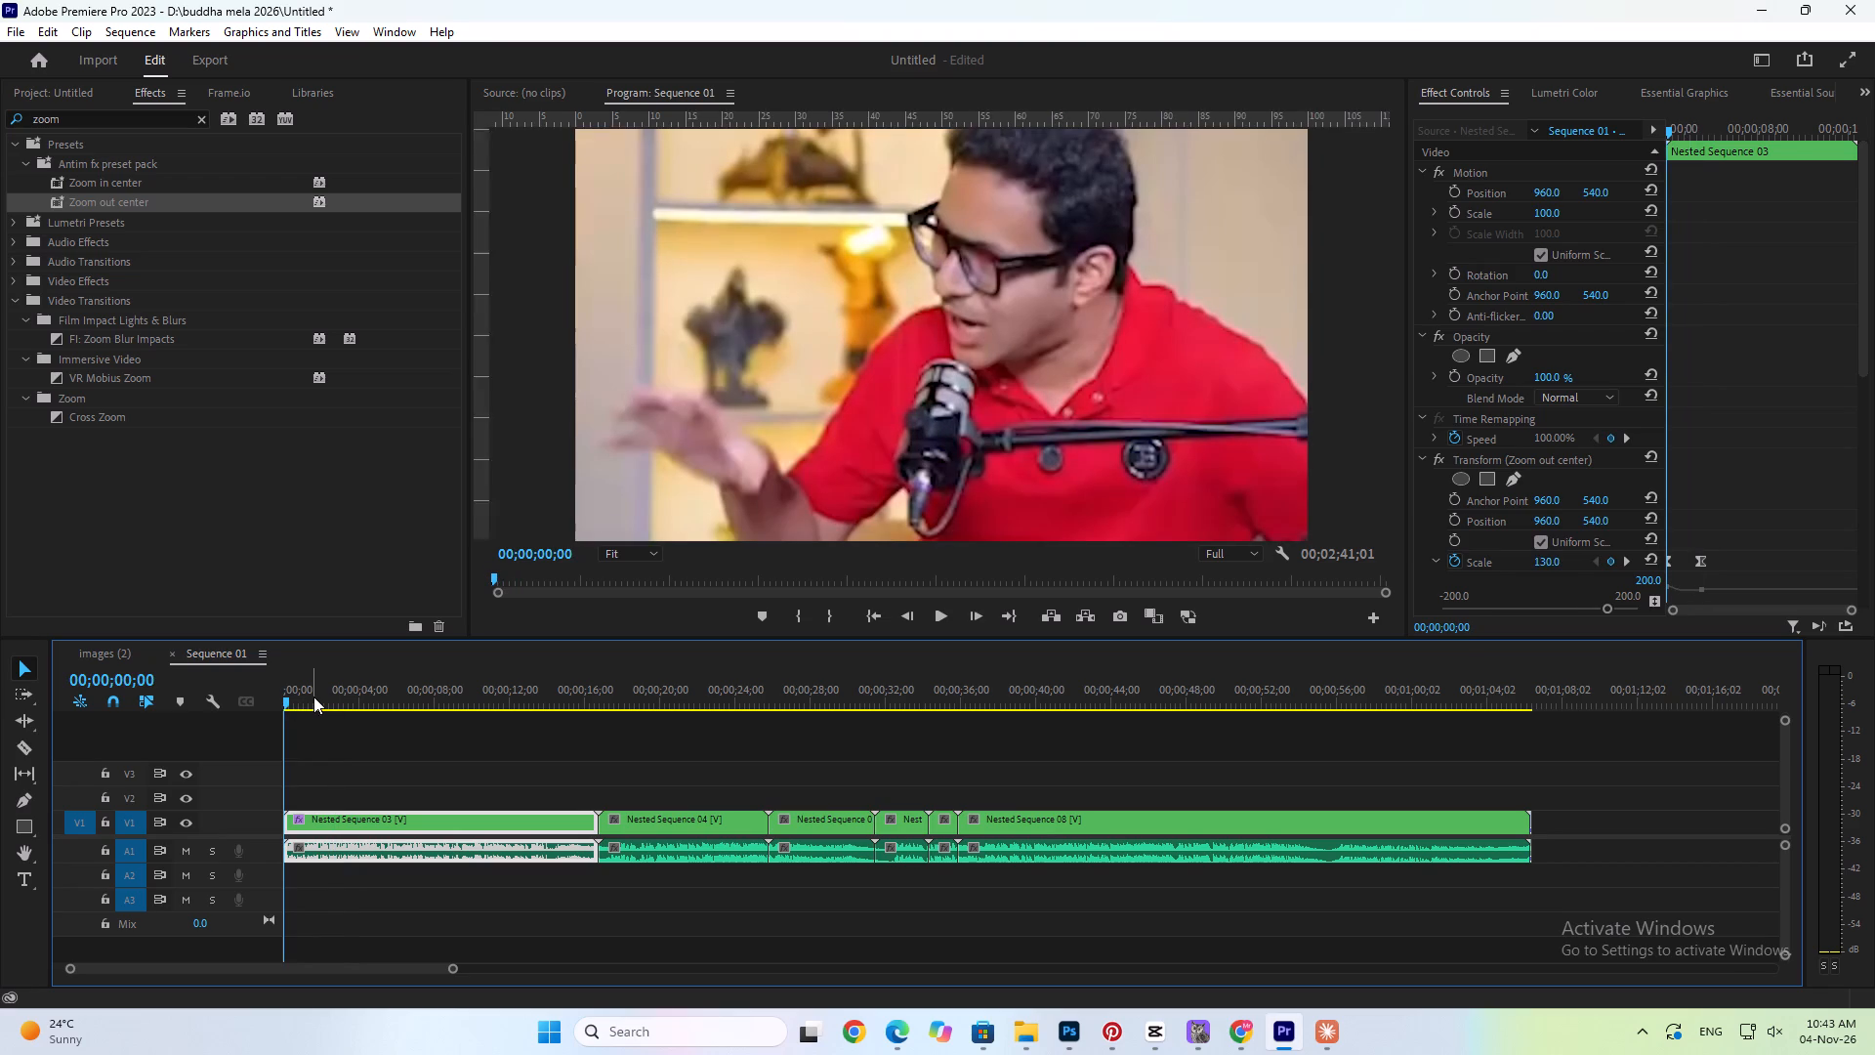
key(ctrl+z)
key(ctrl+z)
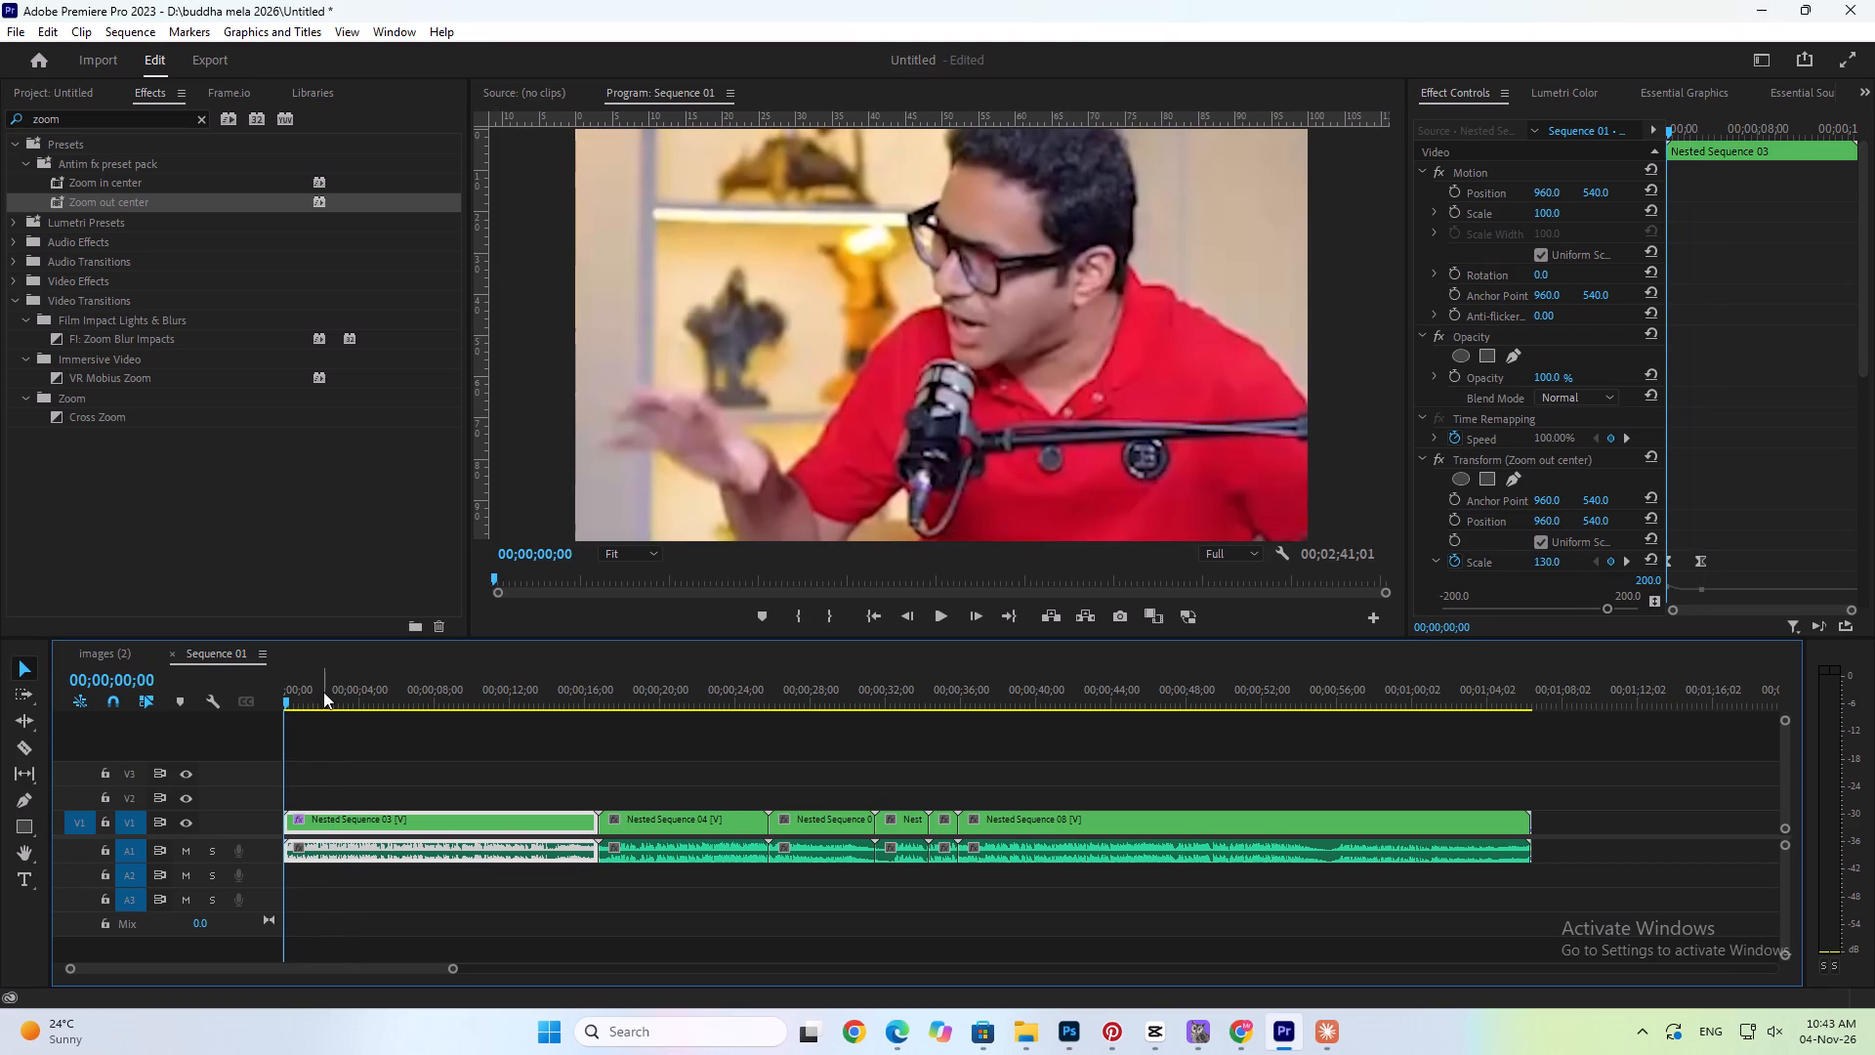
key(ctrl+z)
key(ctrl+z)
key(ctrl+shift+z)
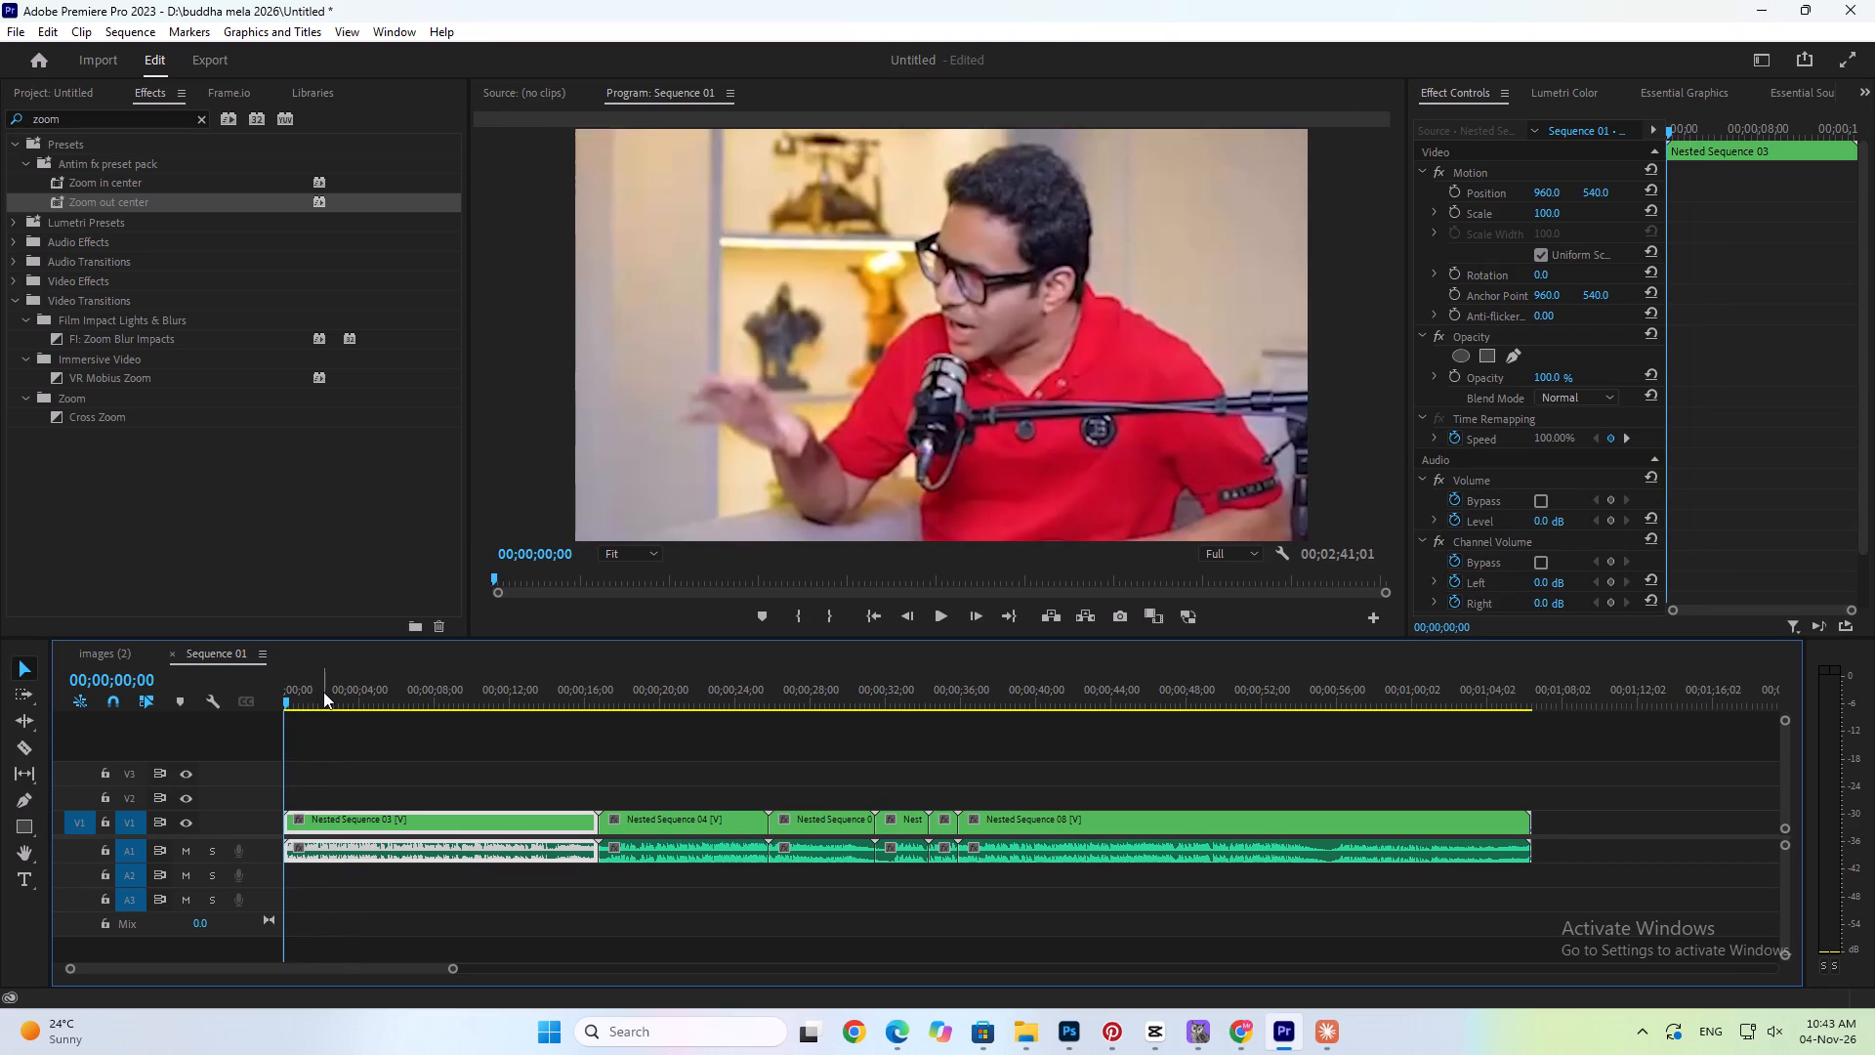
Replay the opening zoom-out from the start, go back to 00;00;00;00, and save the project.
drag(314, 689, 233, 698)
key(space)
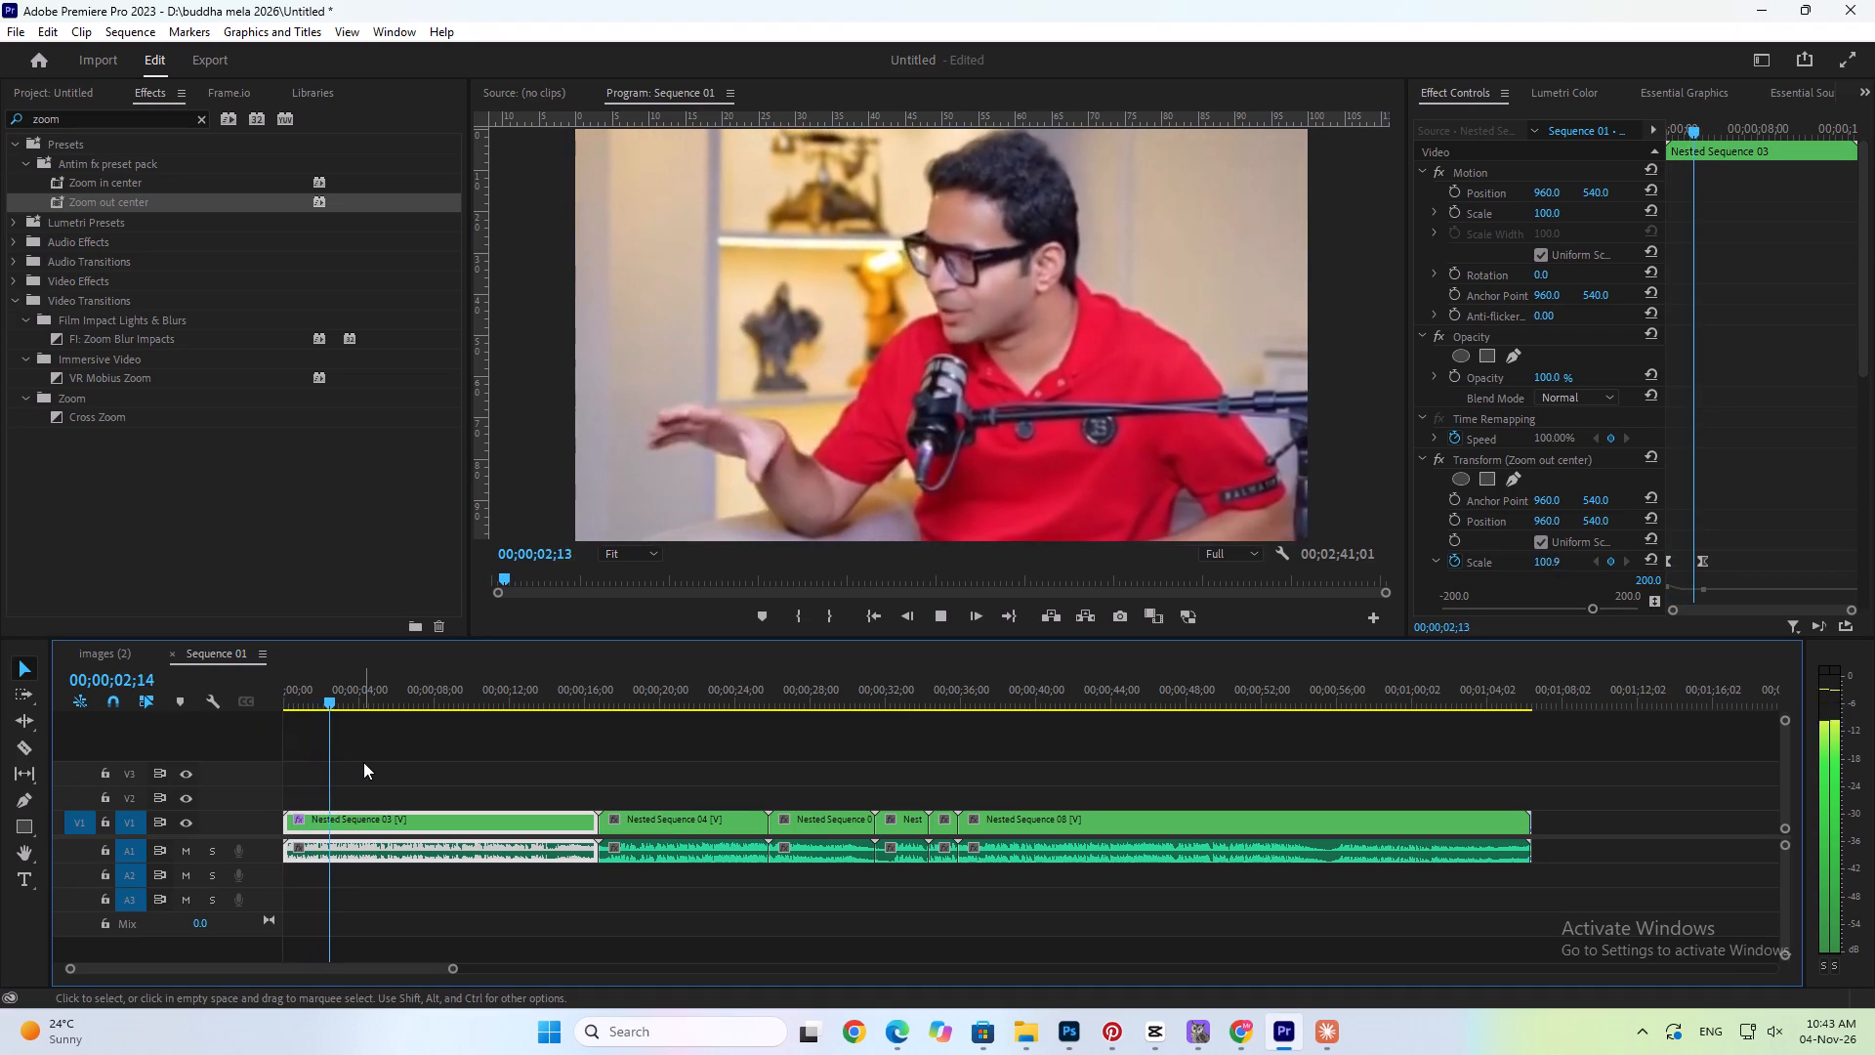
drag(374, 699, 230, 685)
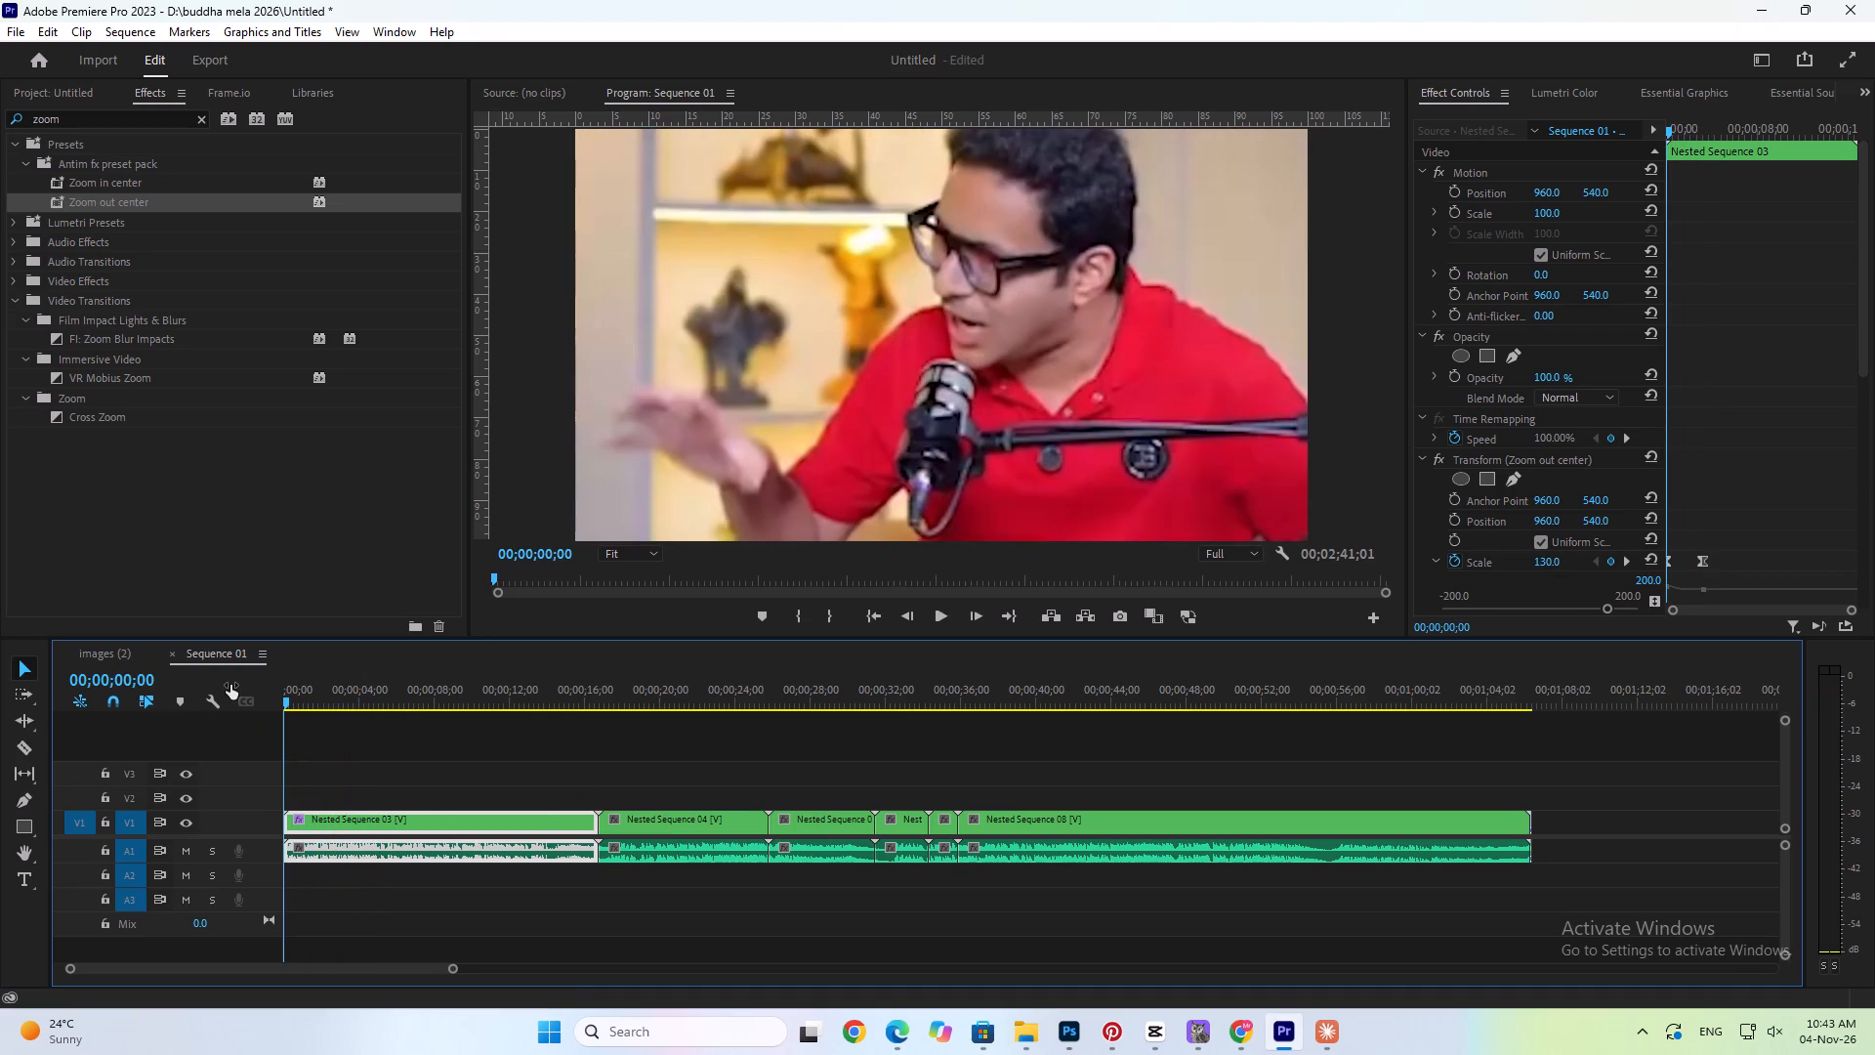
key(ctrl+s)
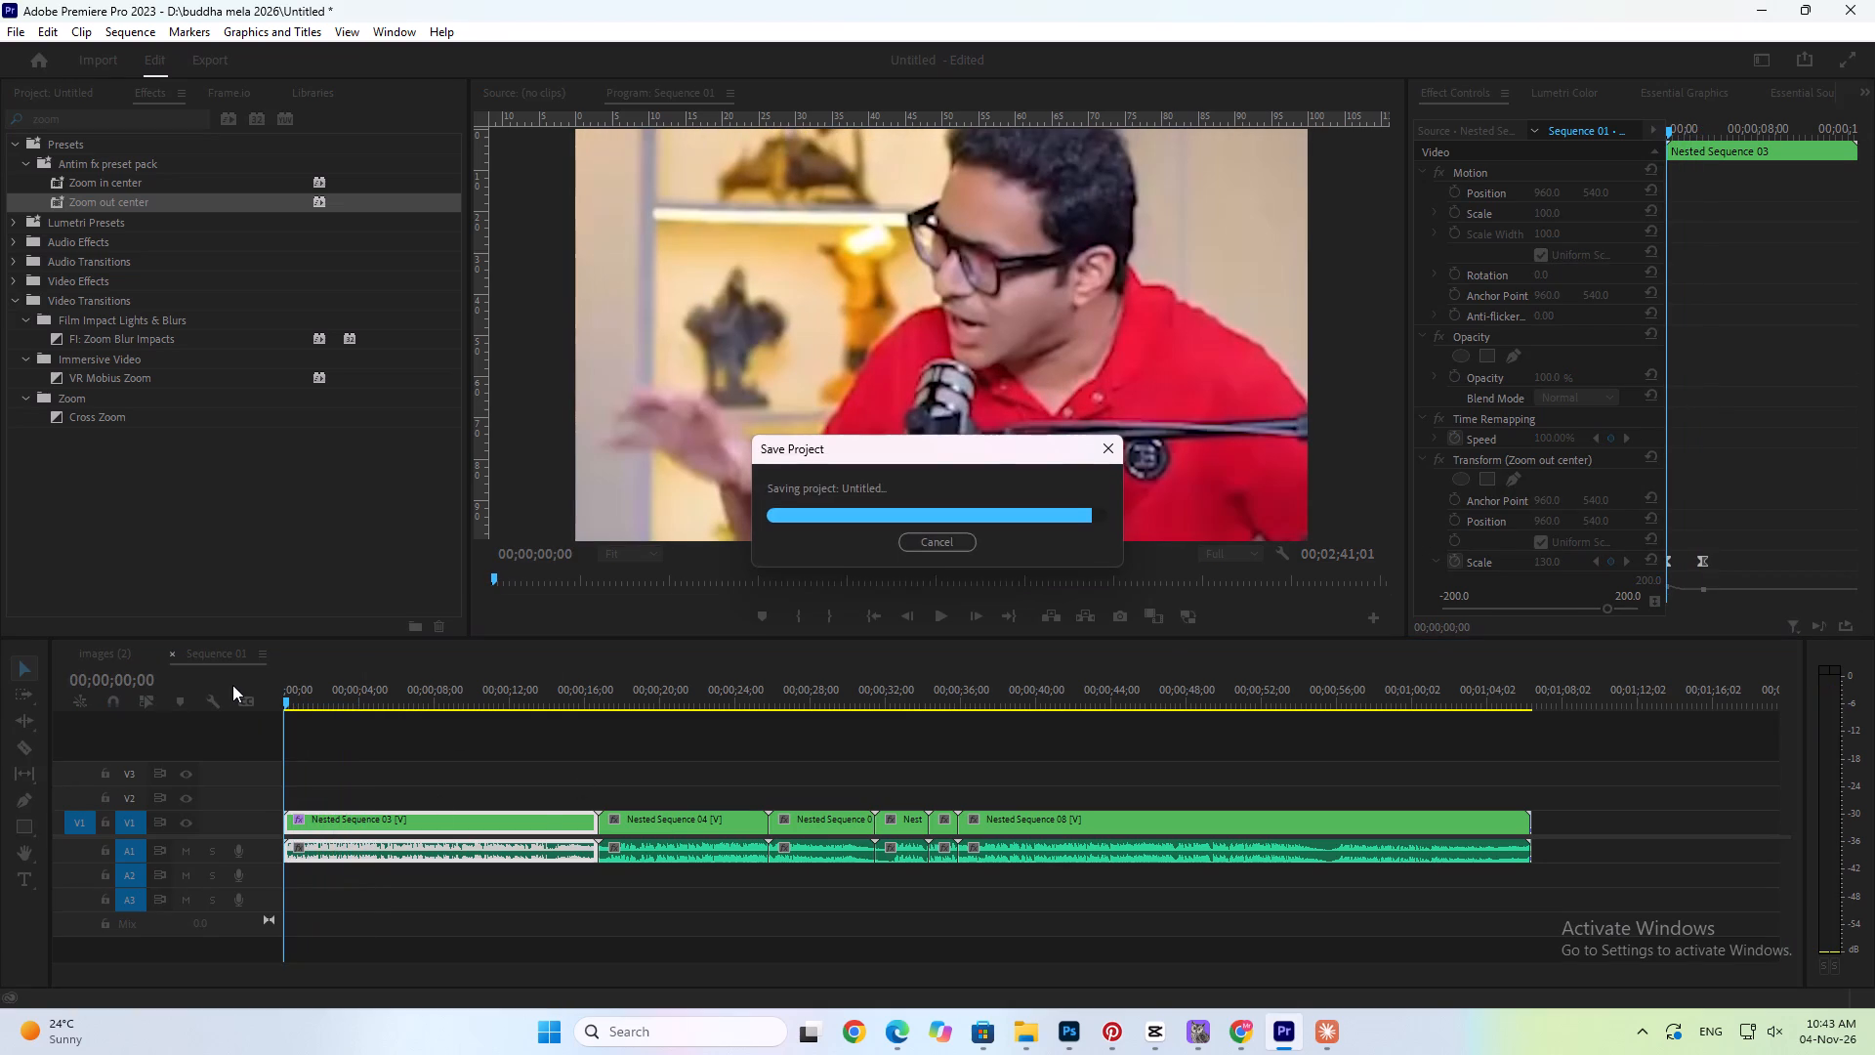
Go to the start of the Edit version's first clip at 00;01;34;16.
click(1604, 668)
key(Down)
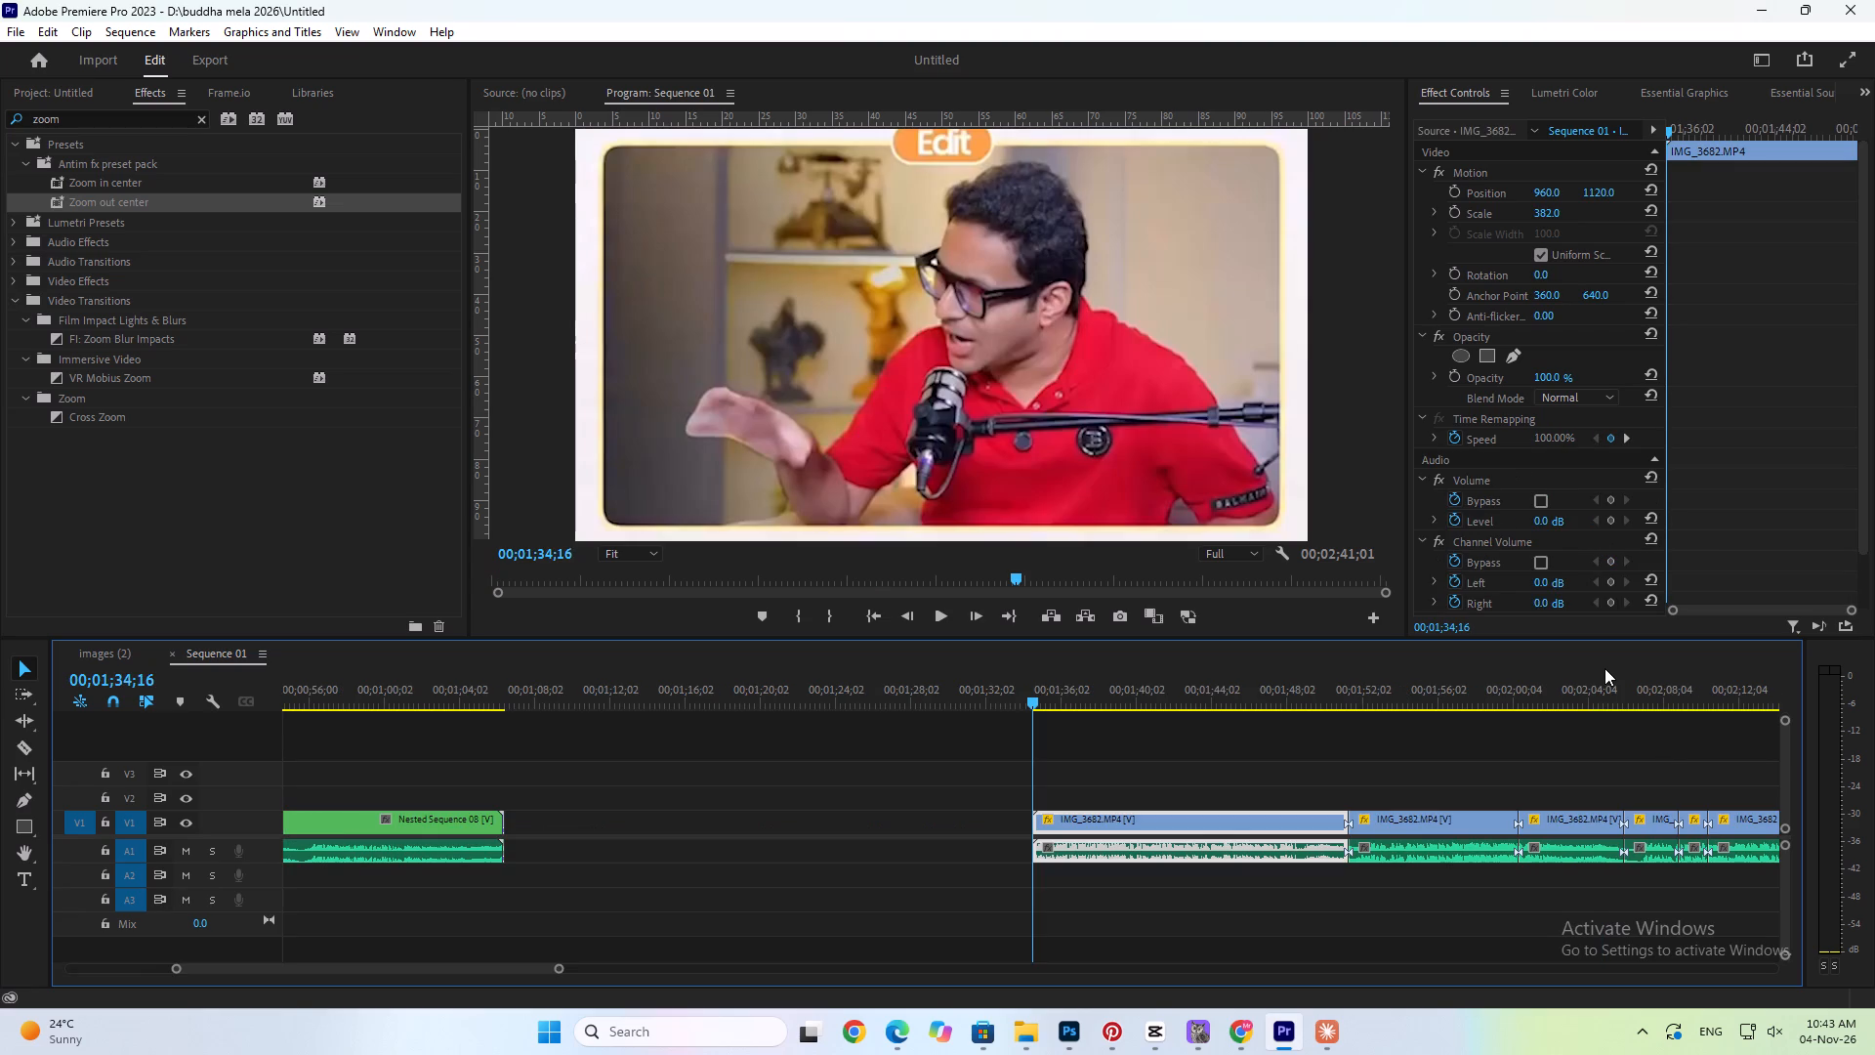
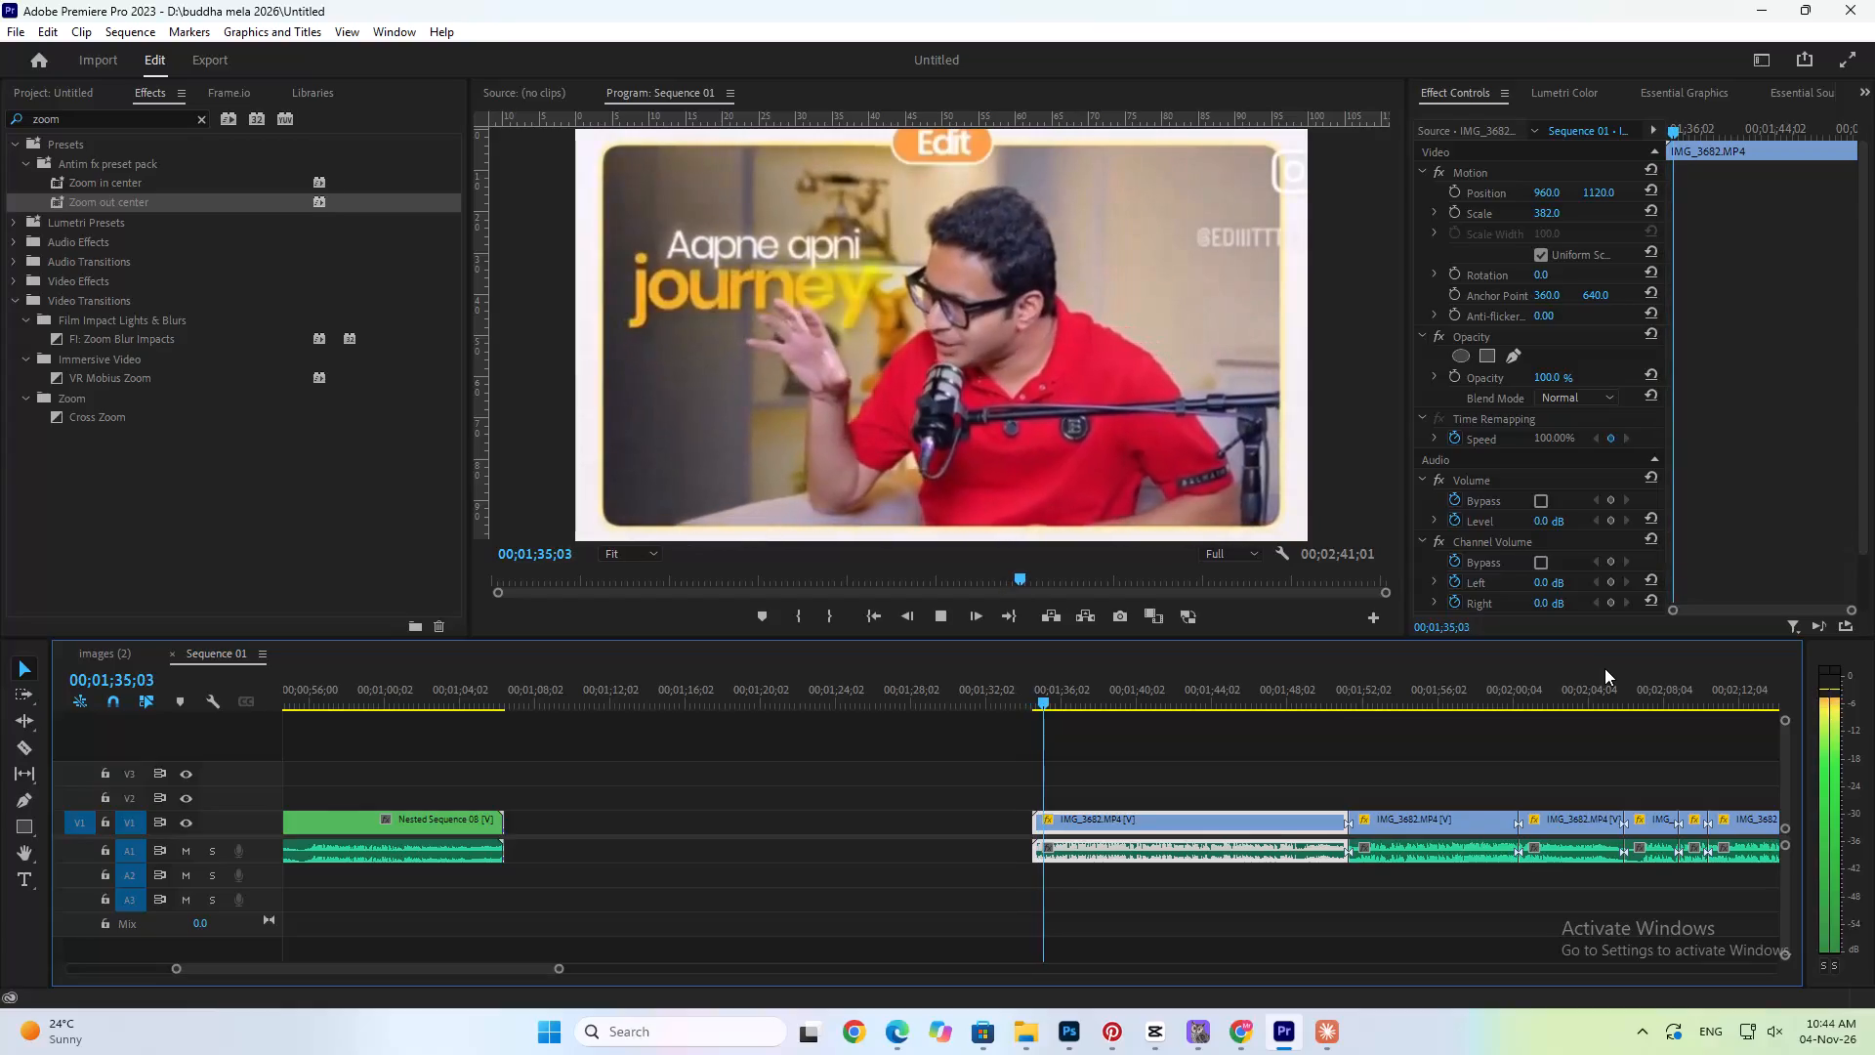
Pause the Edit version's first clip at 00;01;35;13 to examine its opening as reference.
key(space)
alt+scroll(1022, 897, up, 6)
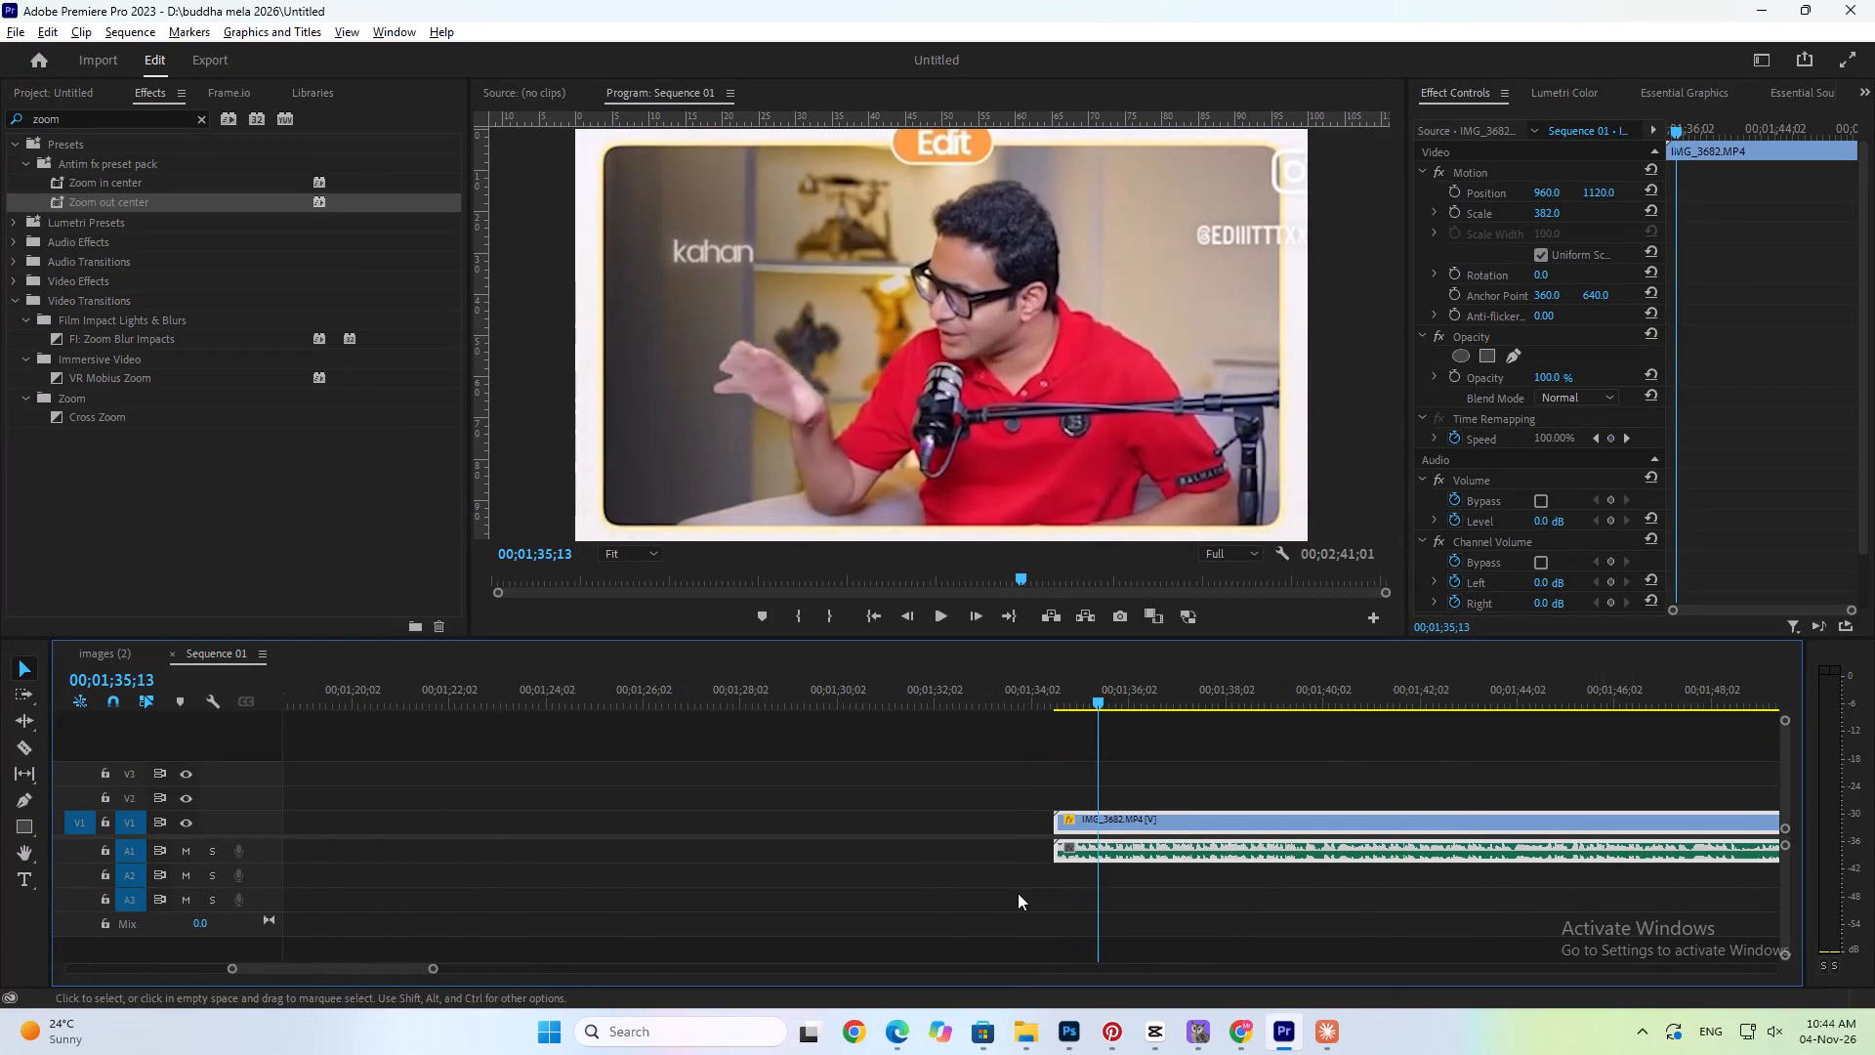
alt+scroll(1018, 893, up, 6)
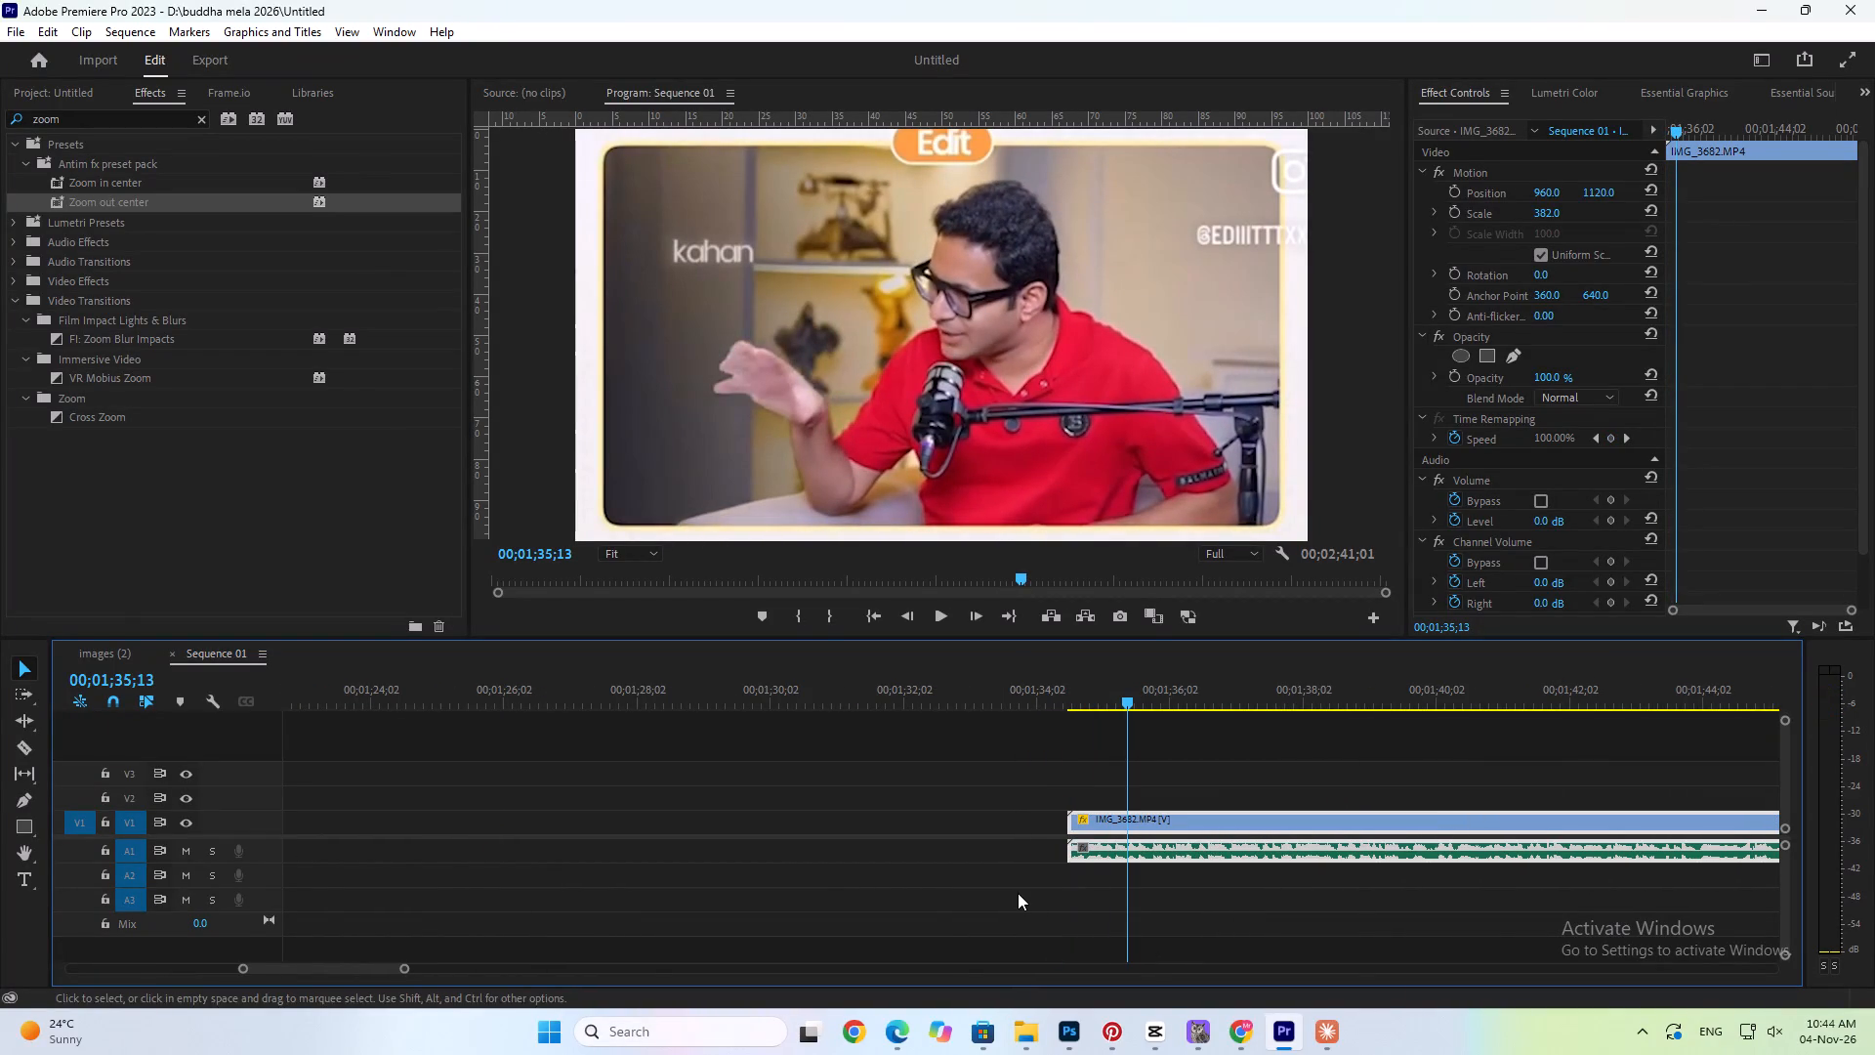
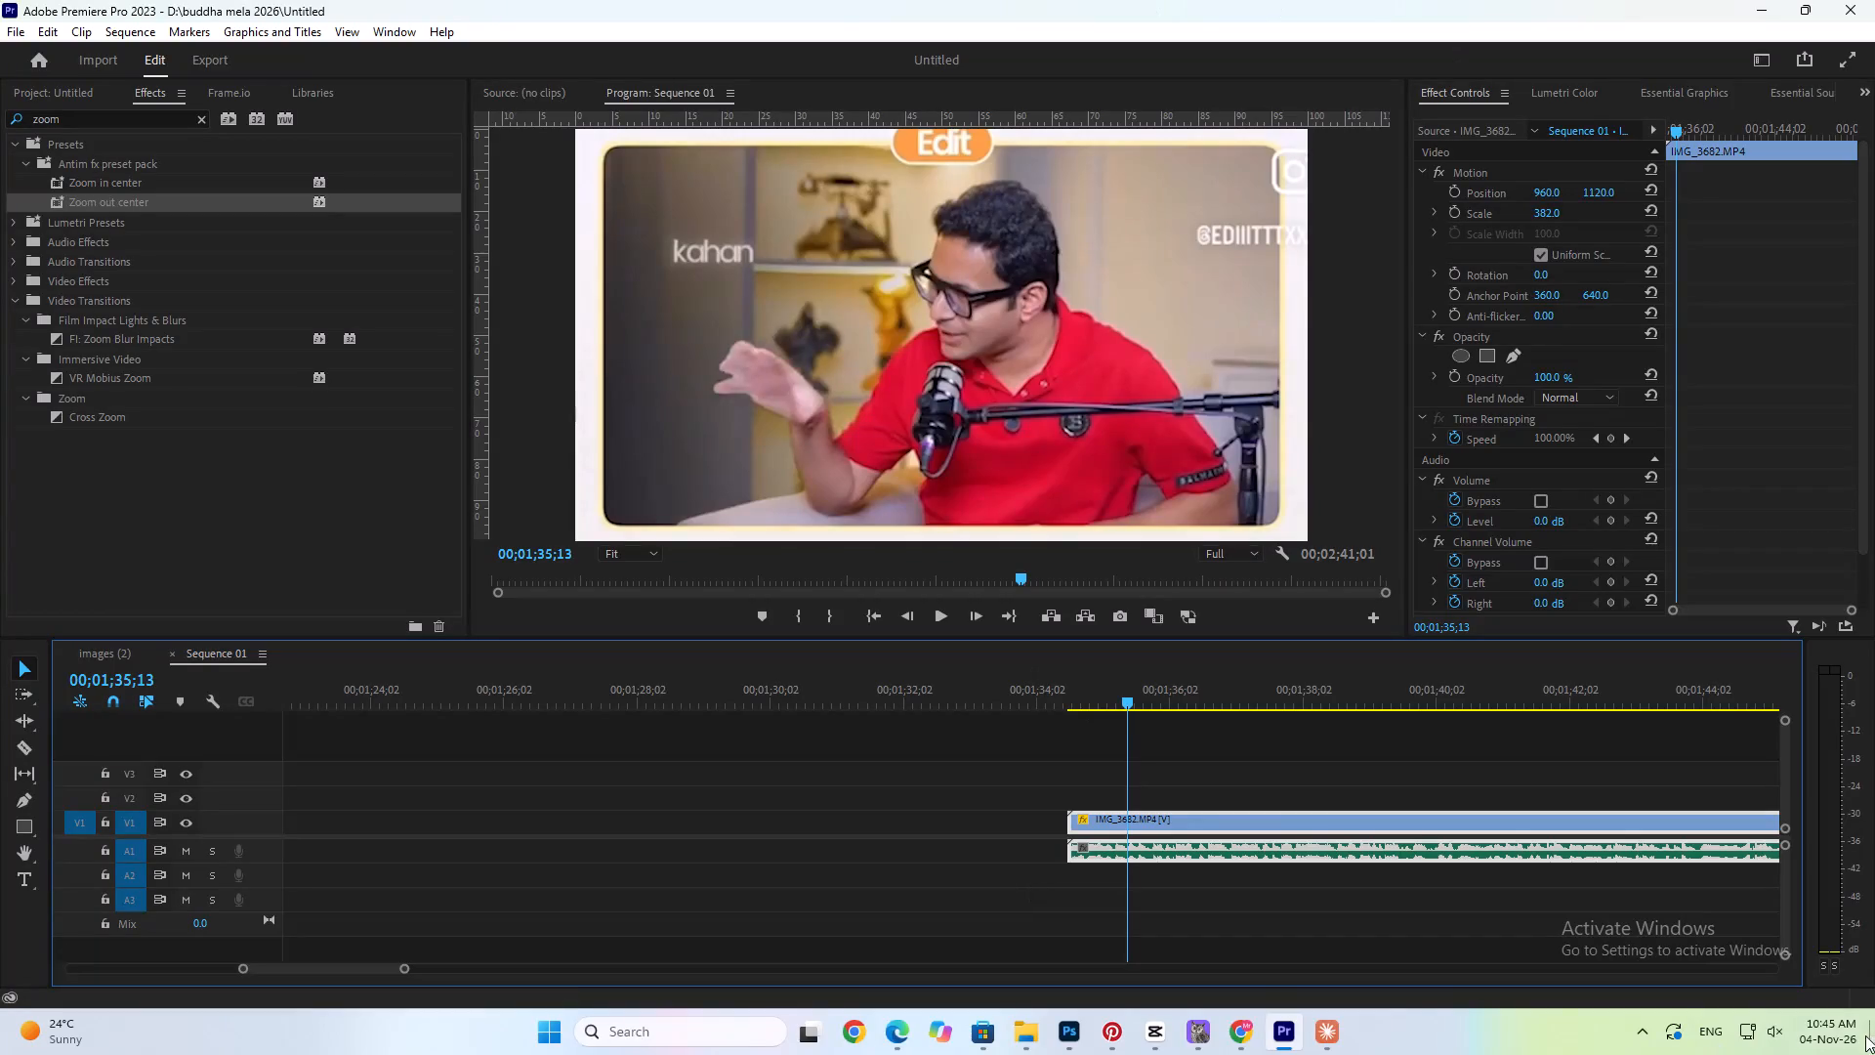
Unmute the system audio and adjust the output volume so the reference clip can be heard.
click(1768, 1020)
drag(1635, 911, 1823, 930)
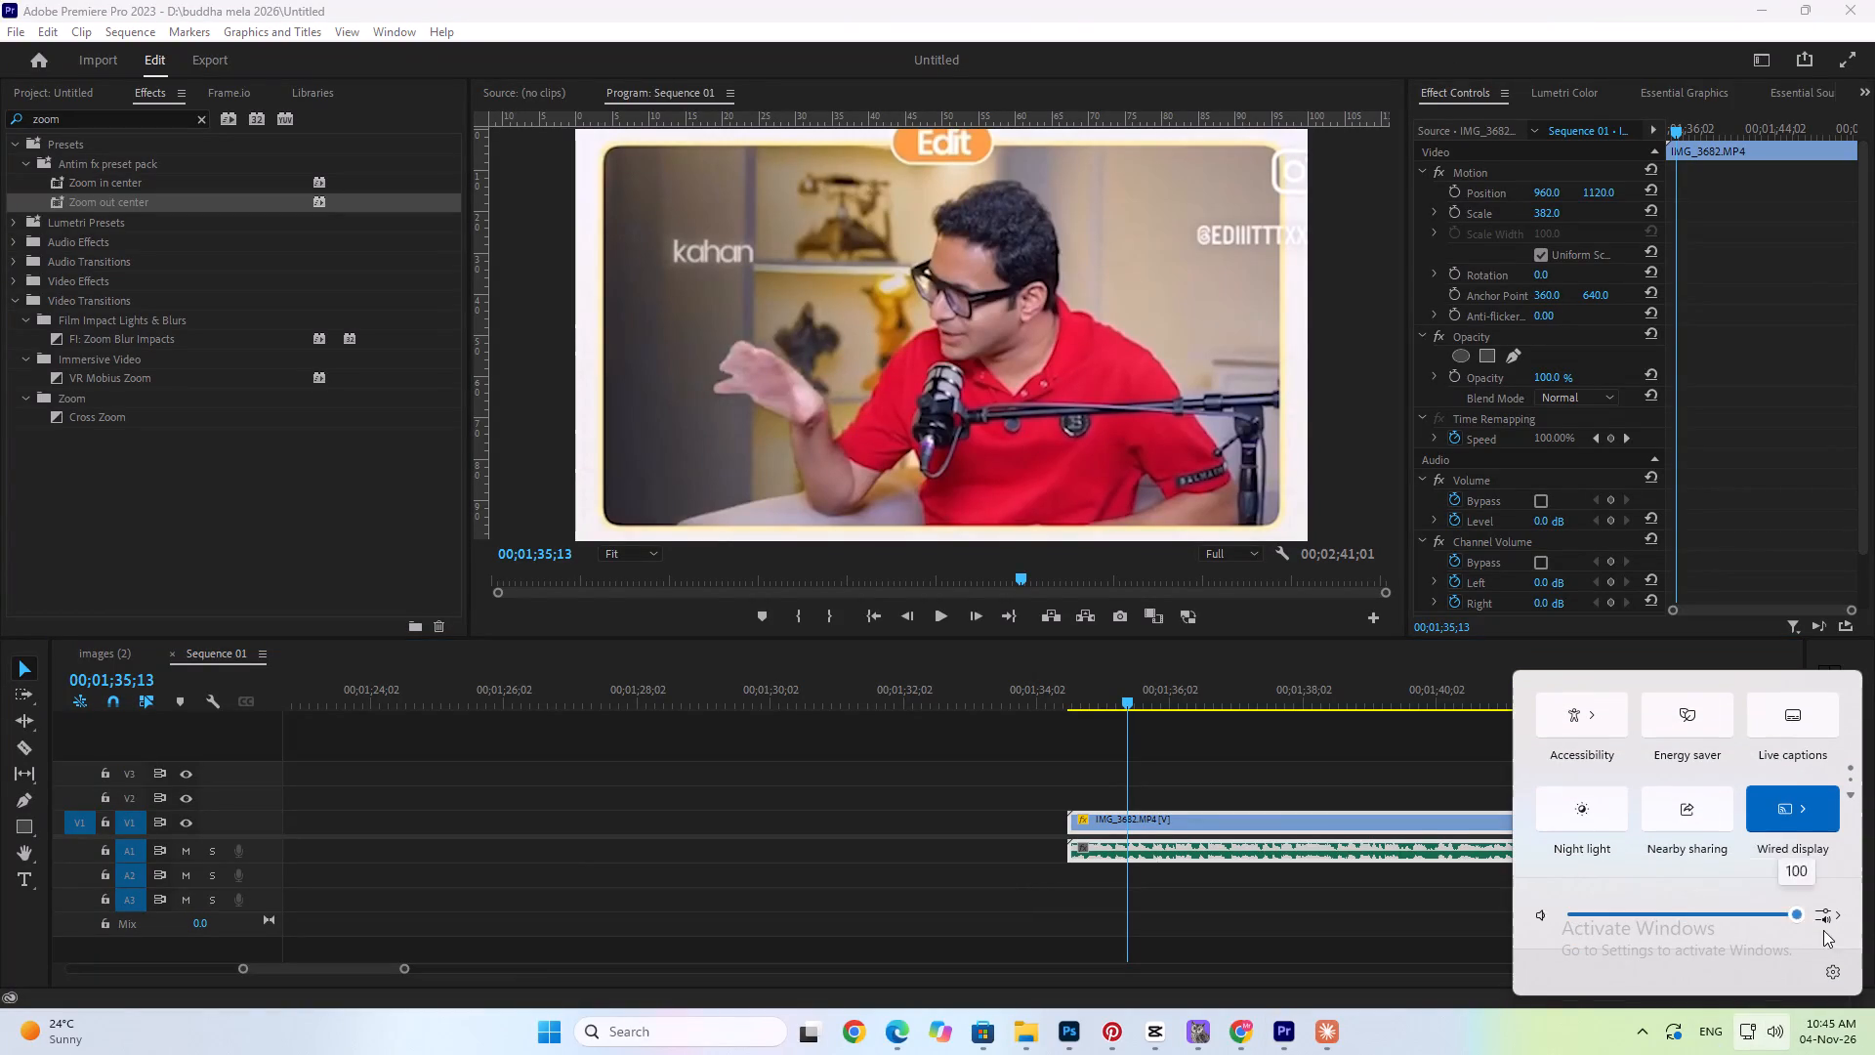
drag(1823, 930, 1681, 941)
click(1105, 884)
Replay the Edit version's opening from 00;01;34;16 repeatedly to examine how its first captions and framing animate.
key(Up)
key(space)
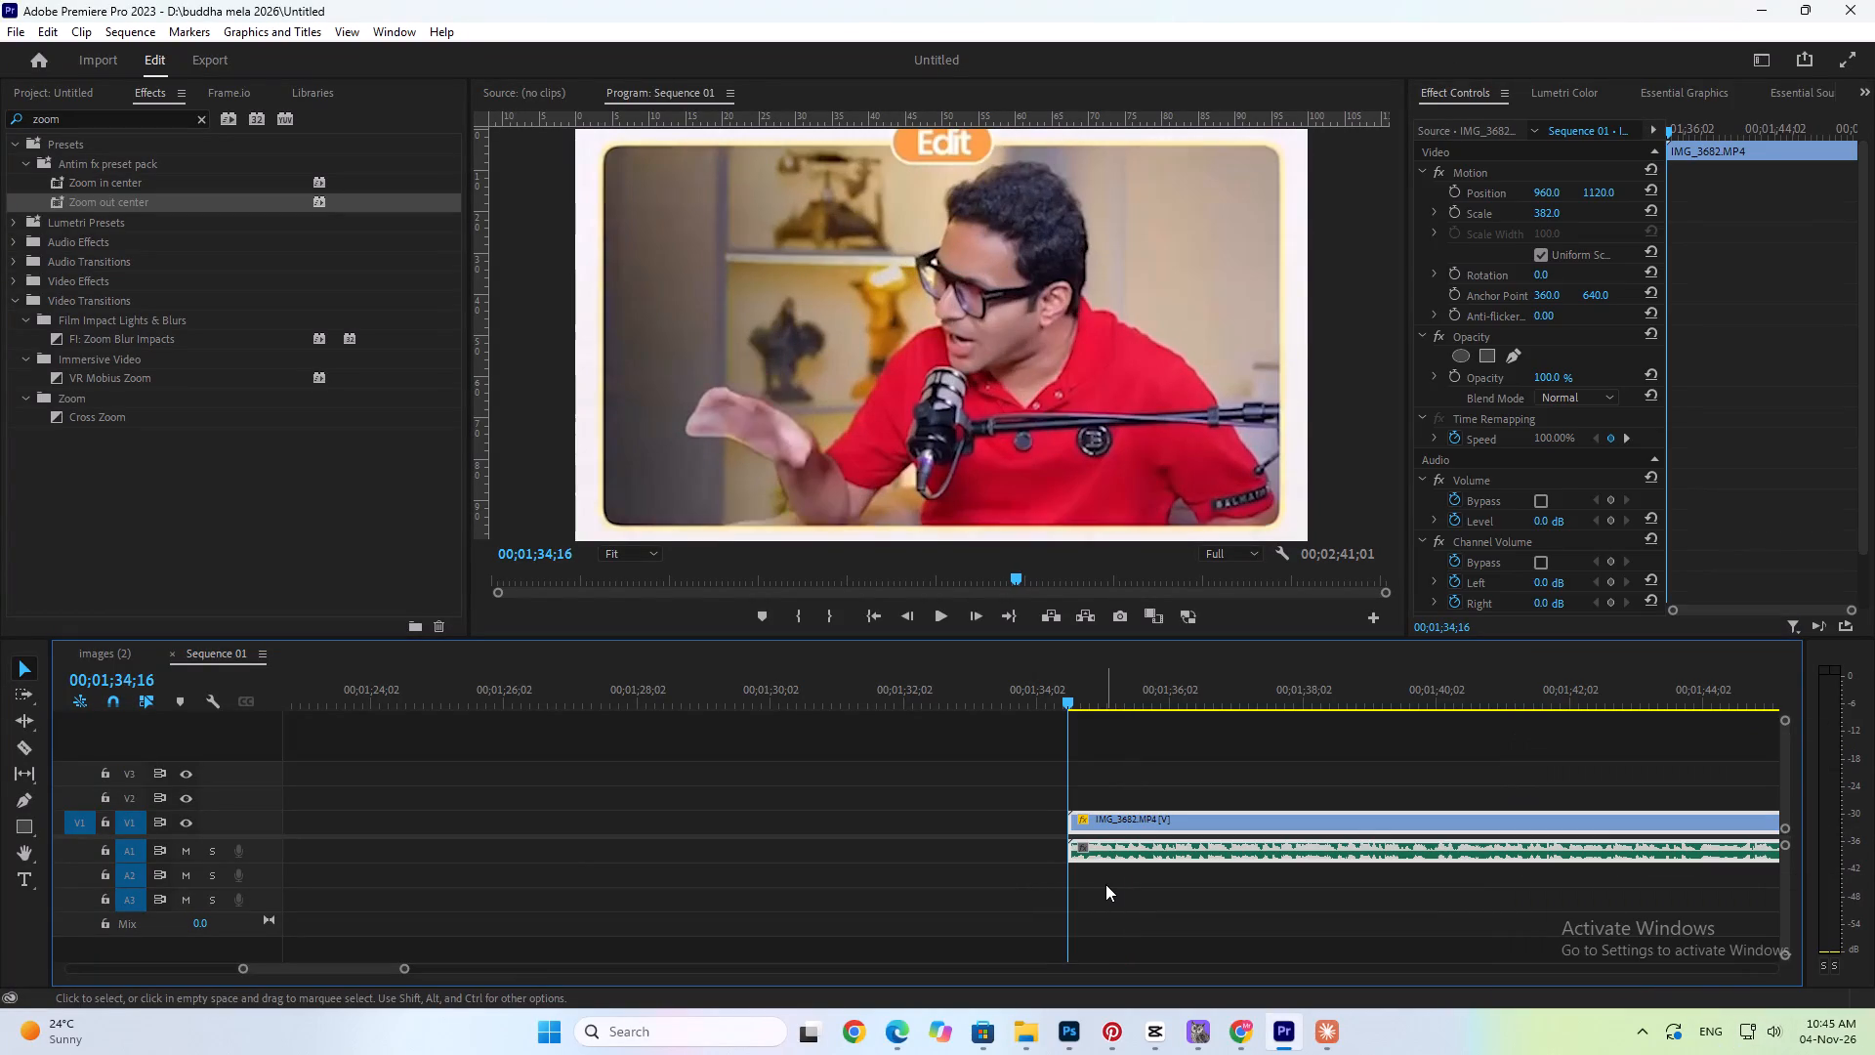
key(space)
key(Up)
key(space)
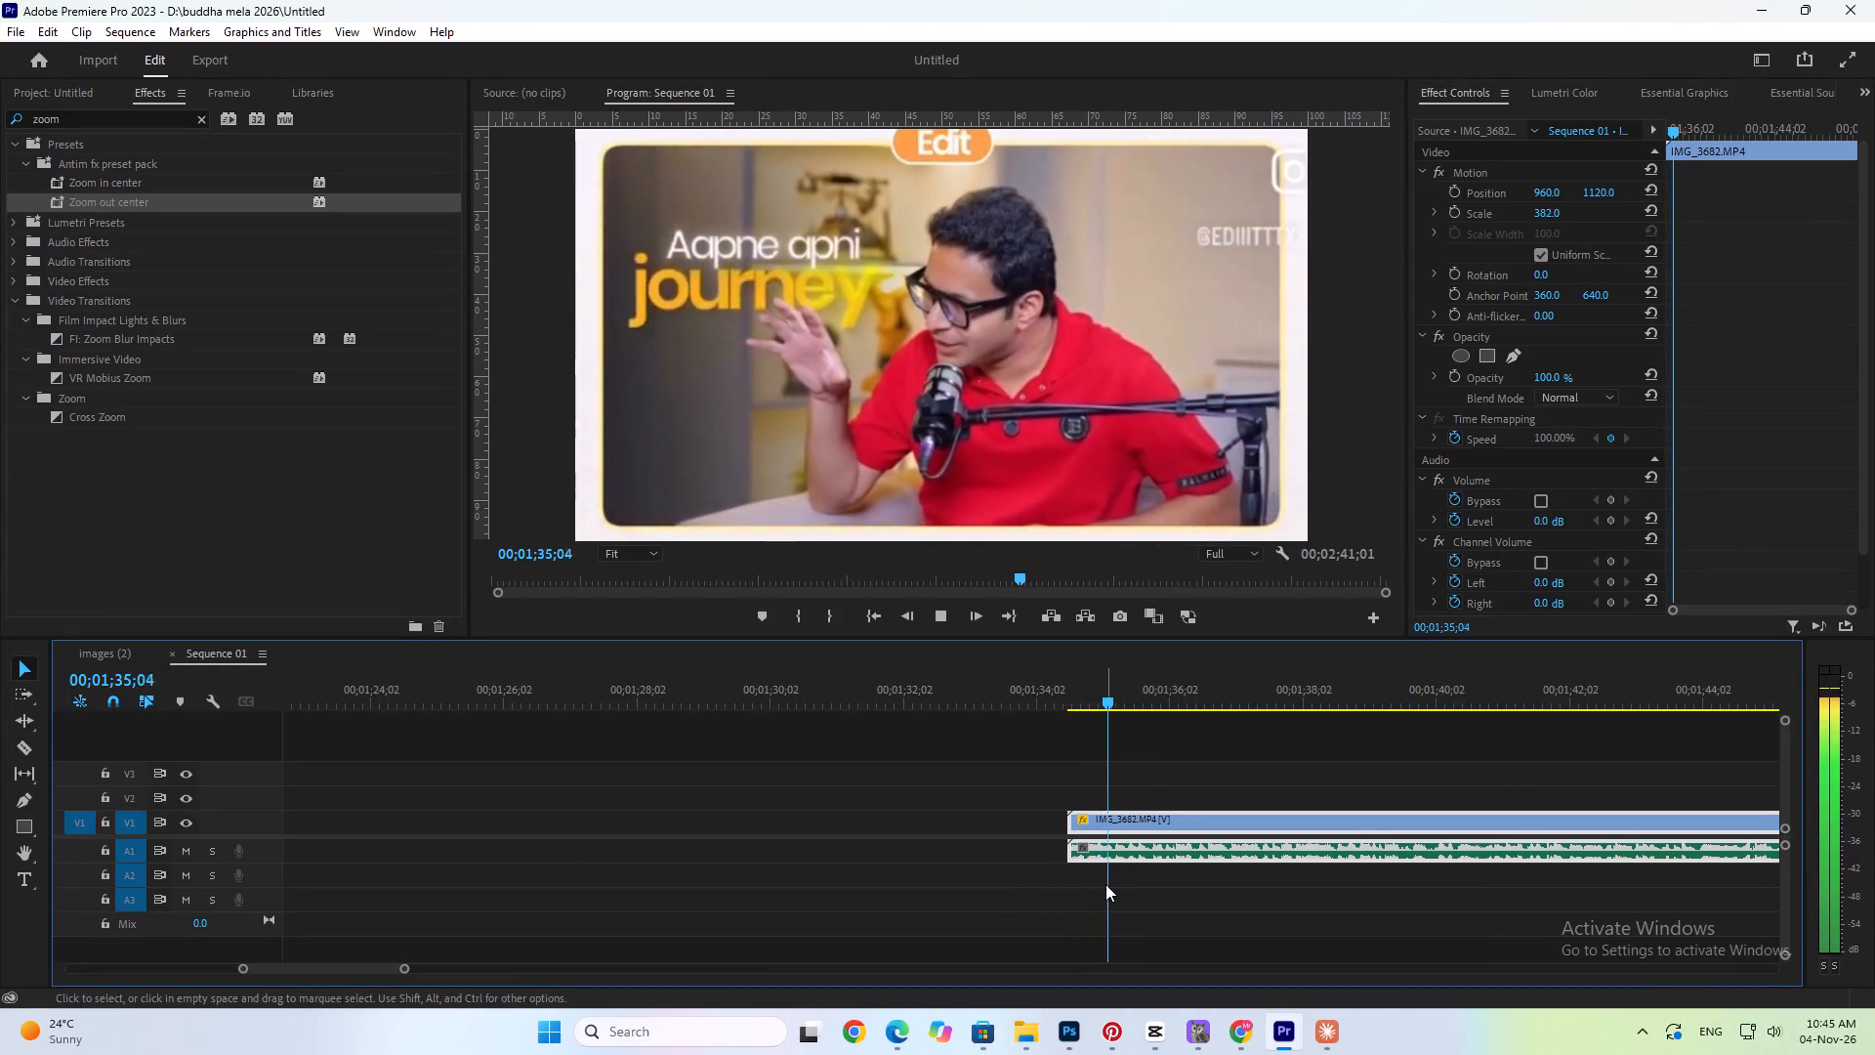
key(space)
key(Up)
key(space)
key(space)
key(Up)
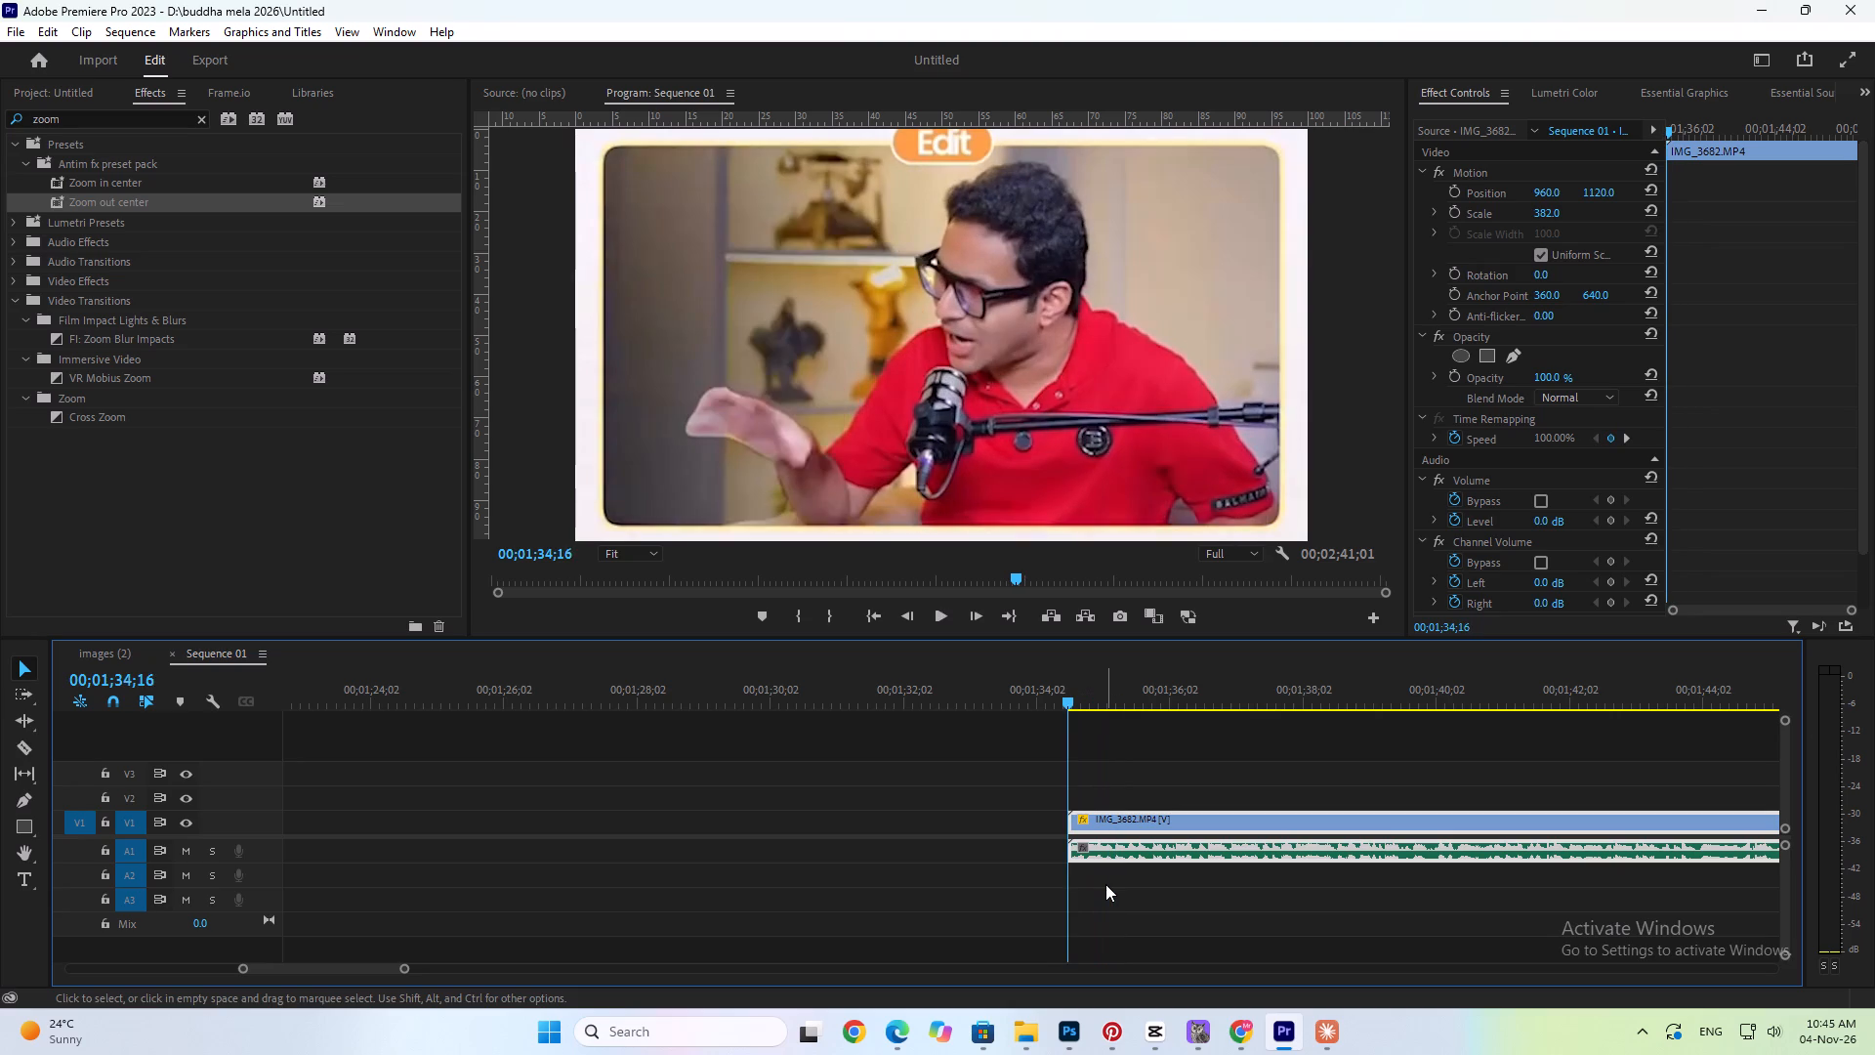
key(space)
key(space)
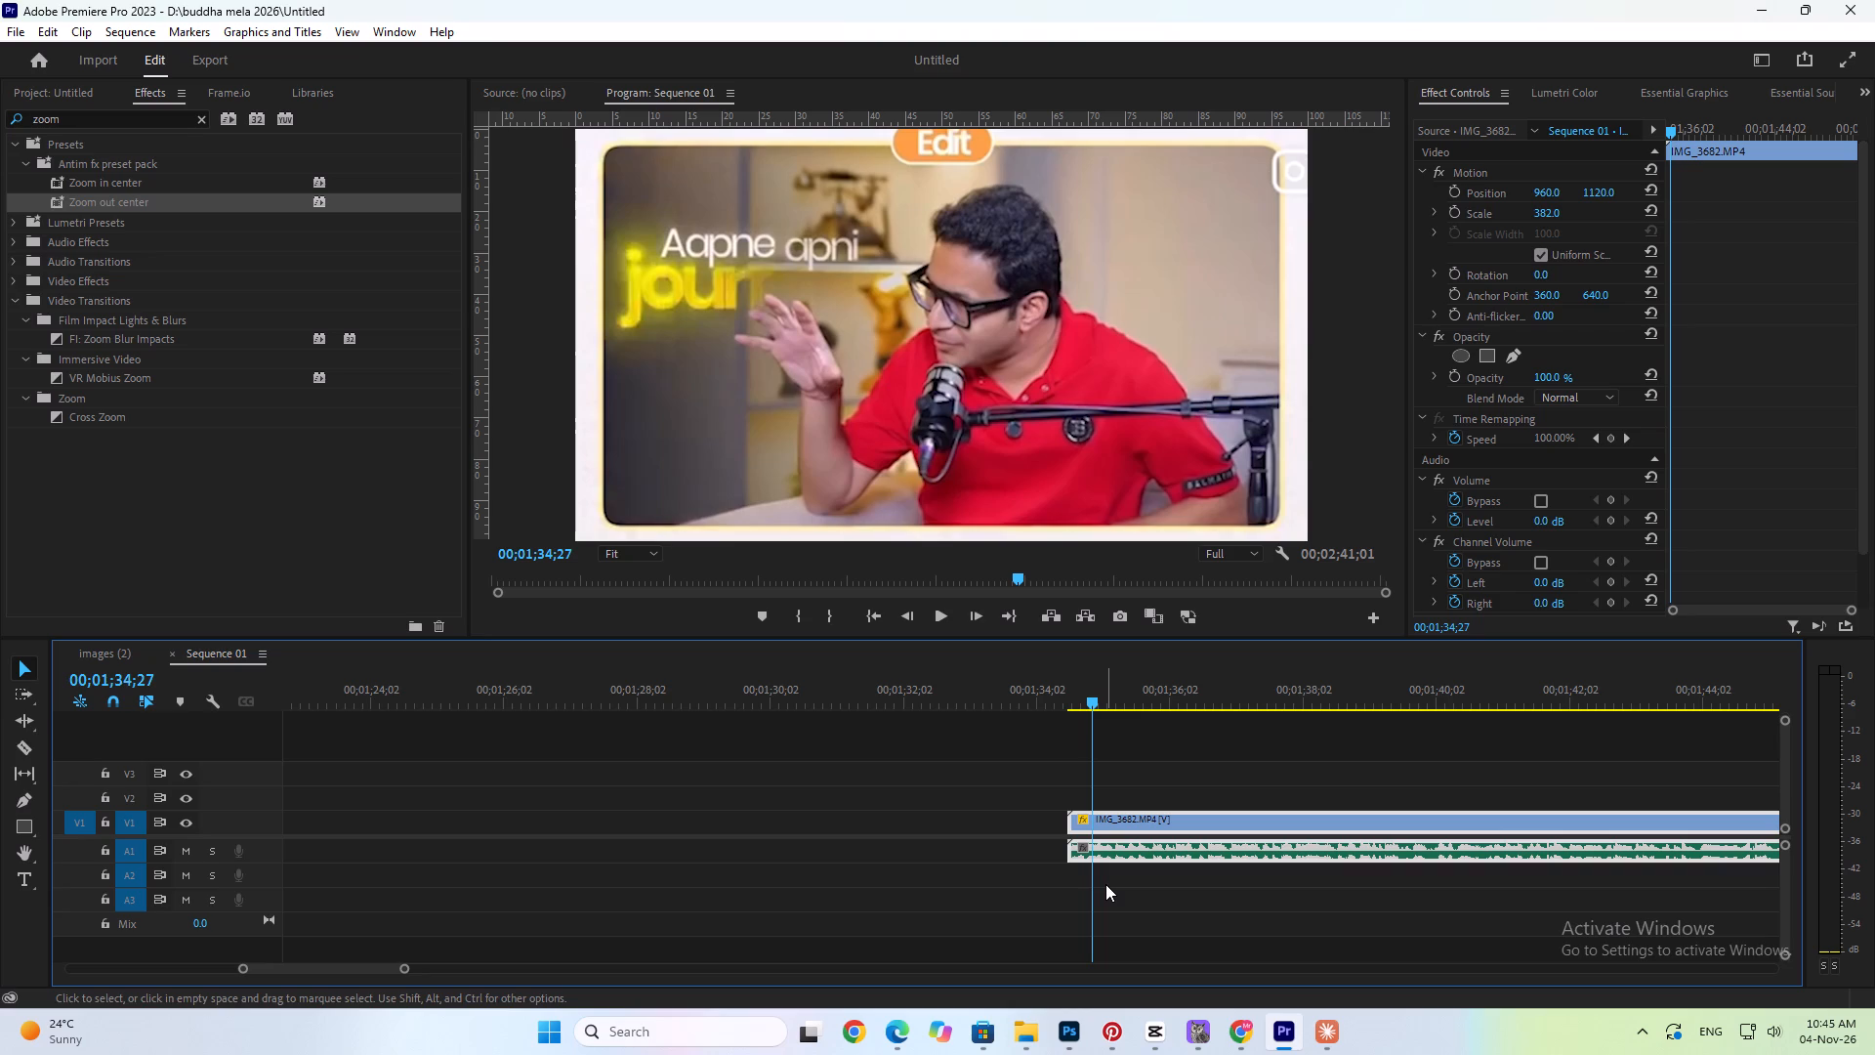
key(Up)
key(space)
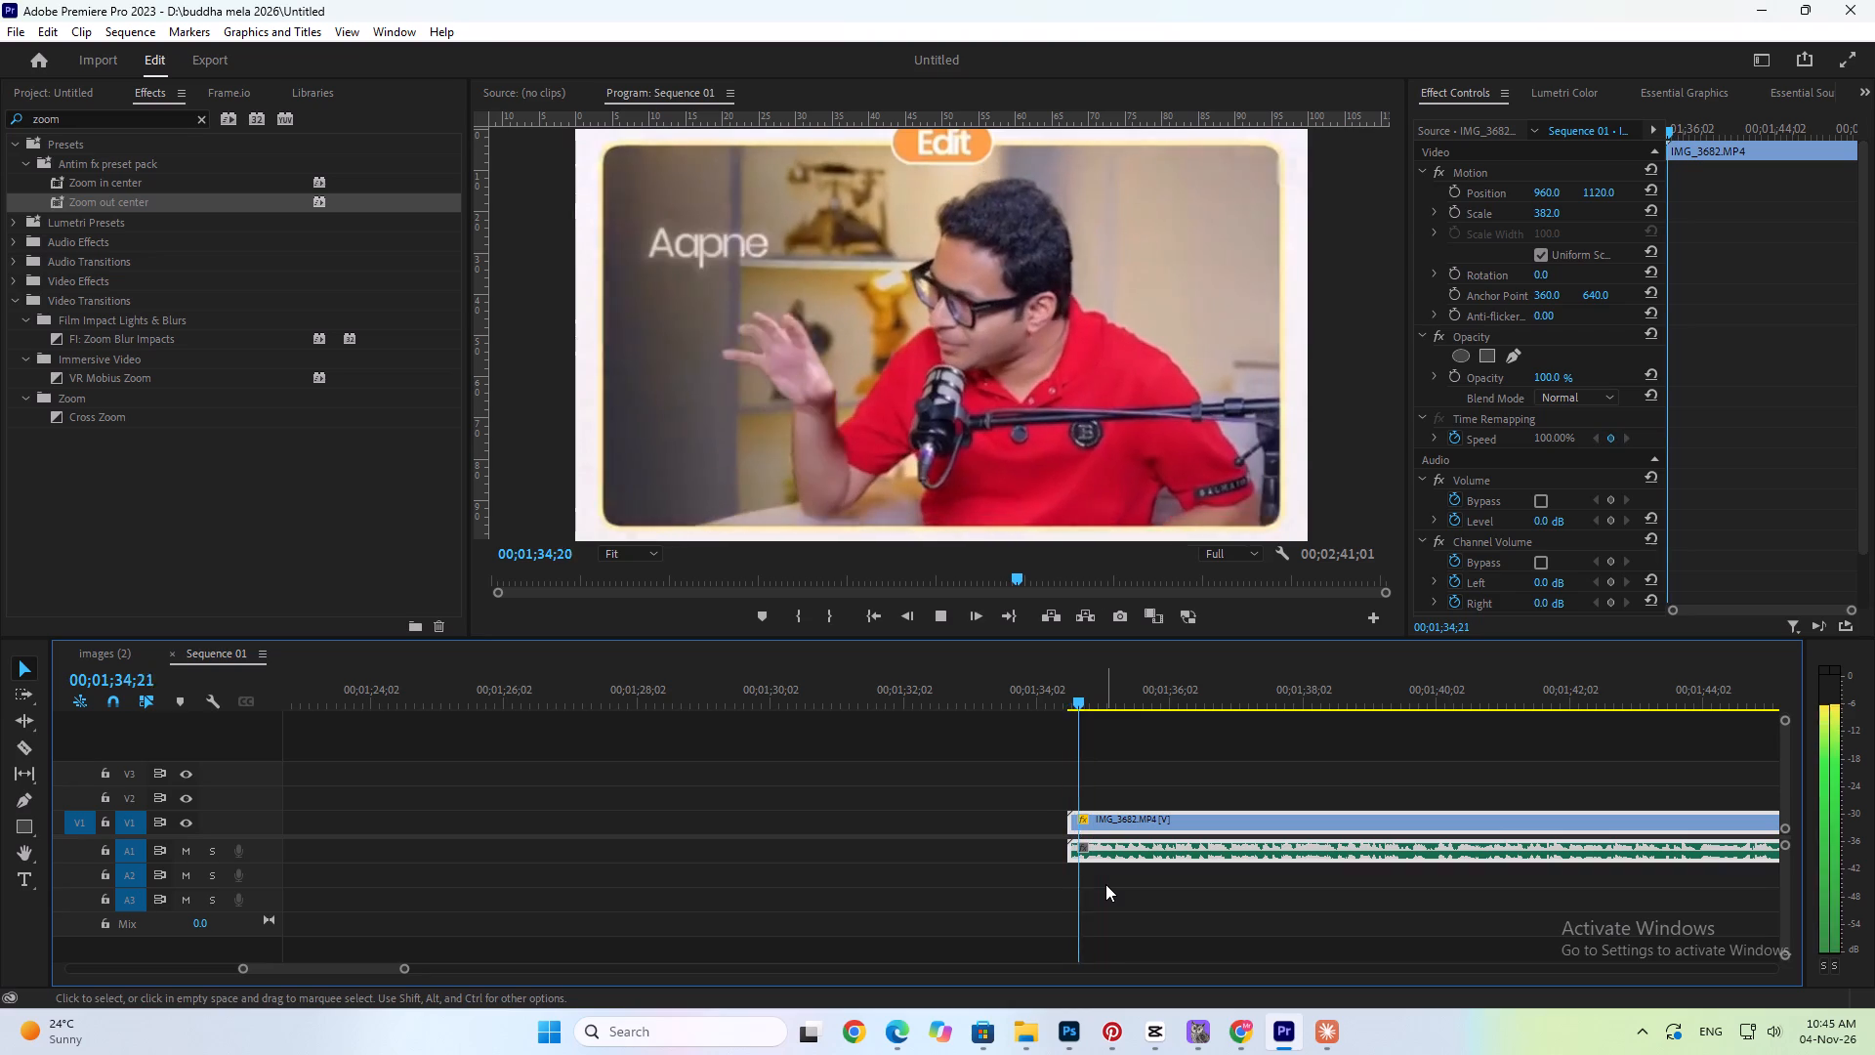
key(space)
key(space)
key(space)
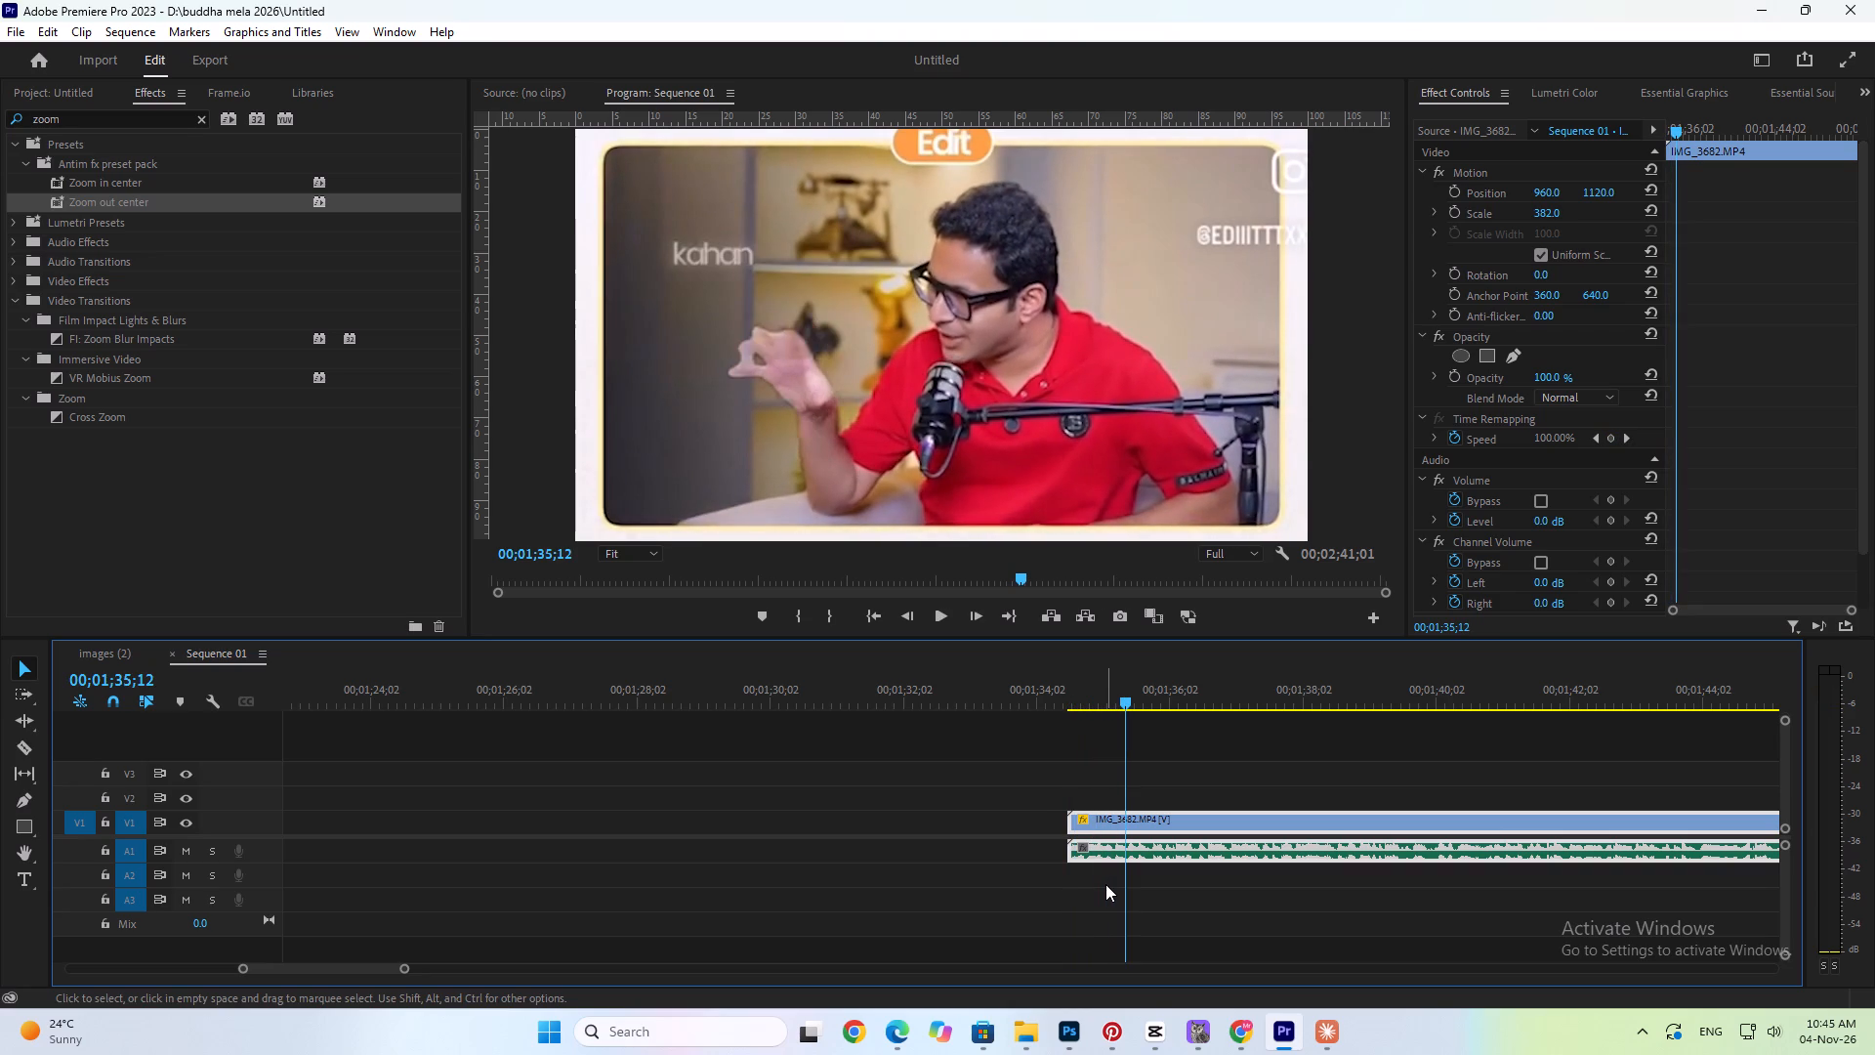
Examine the timing of the "Aapne apni journey" title by replaying the first clip's opening up to 00;01;35;04.
alt+scroll(1105, 884, up, 12)
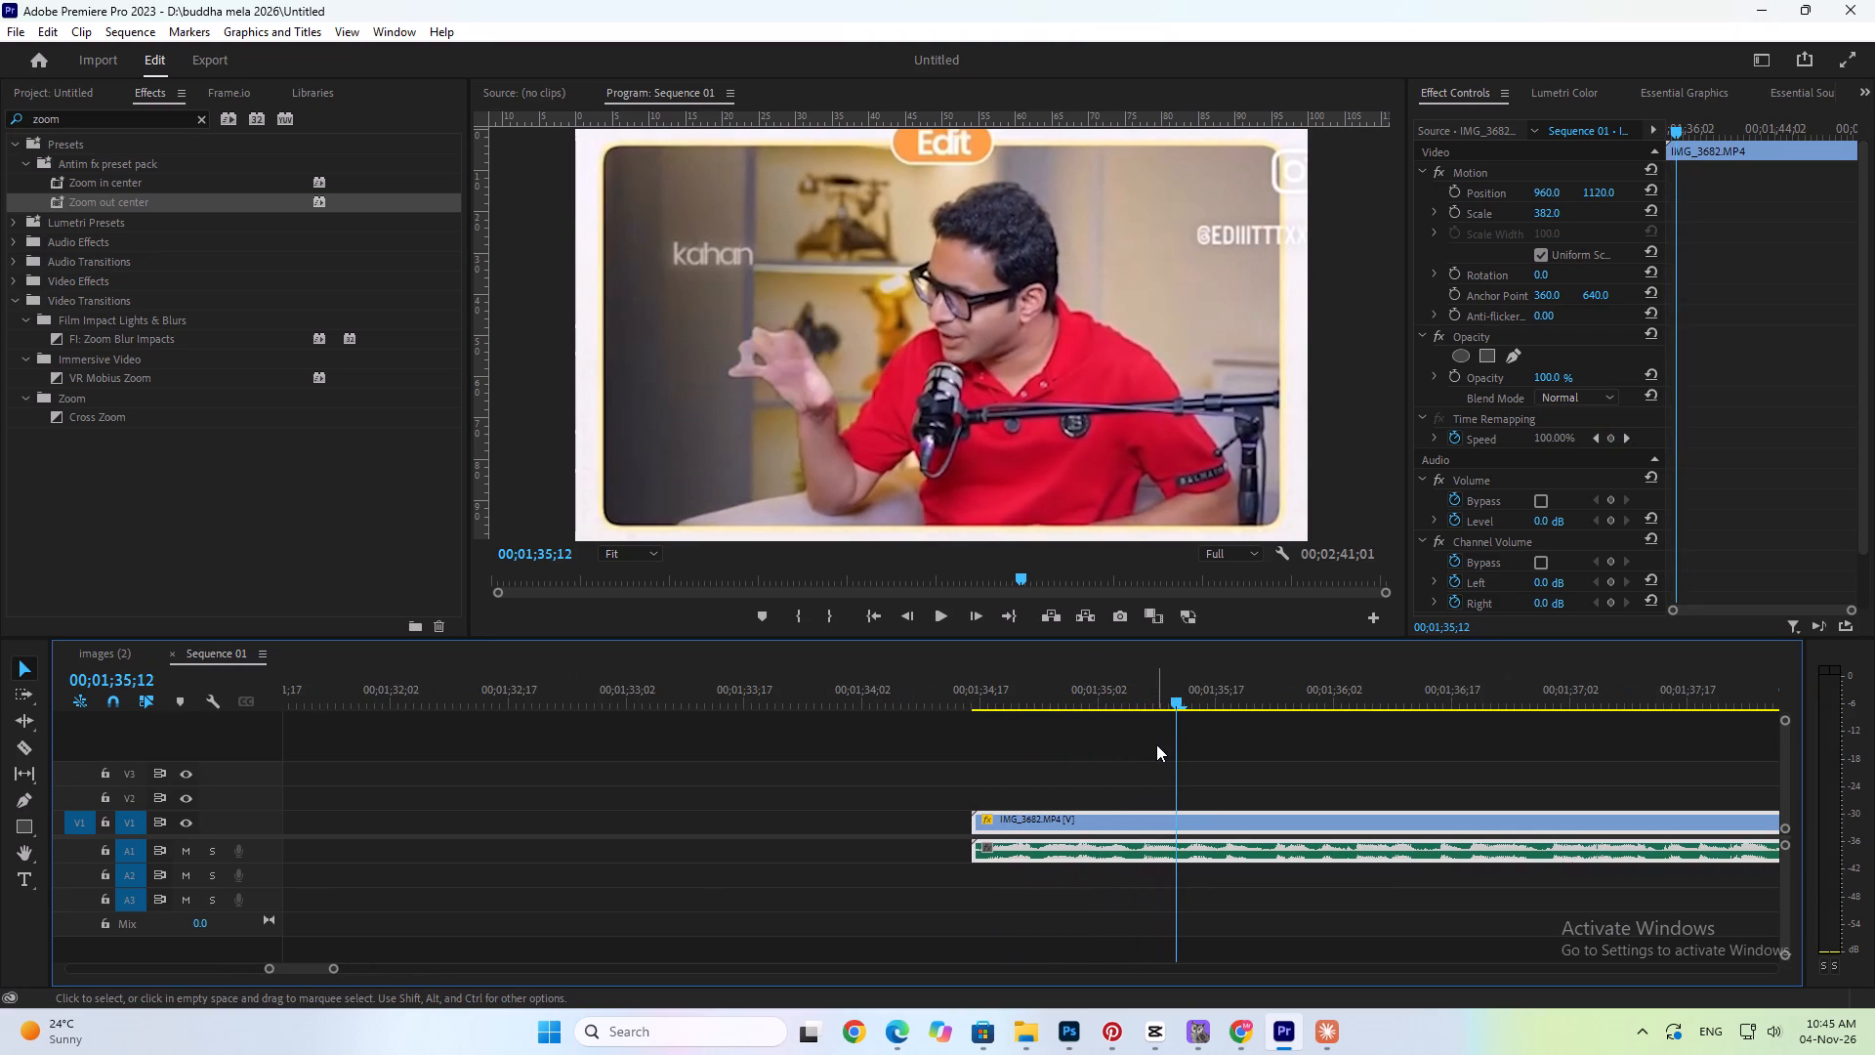
drag(1155, 705, 996, 675)
key(space)
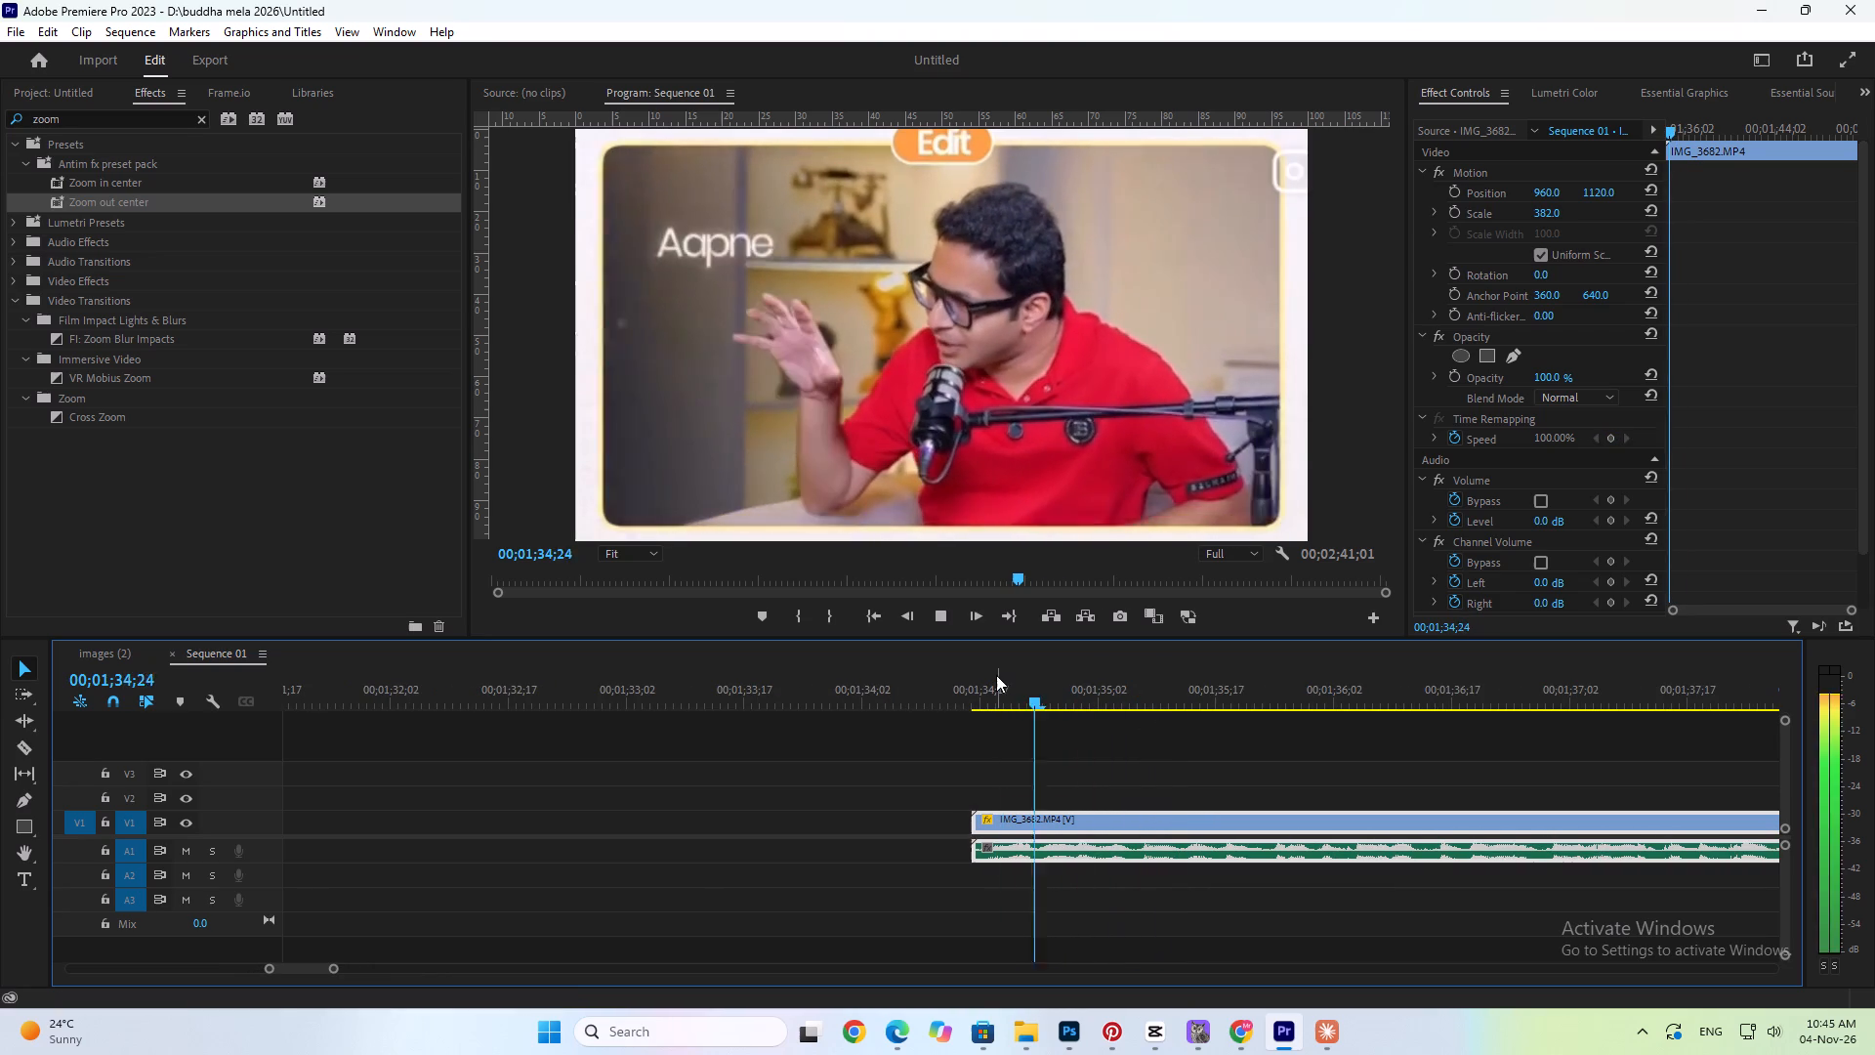
key(space)
key(space)
key(space)
key(Up)
key(space)
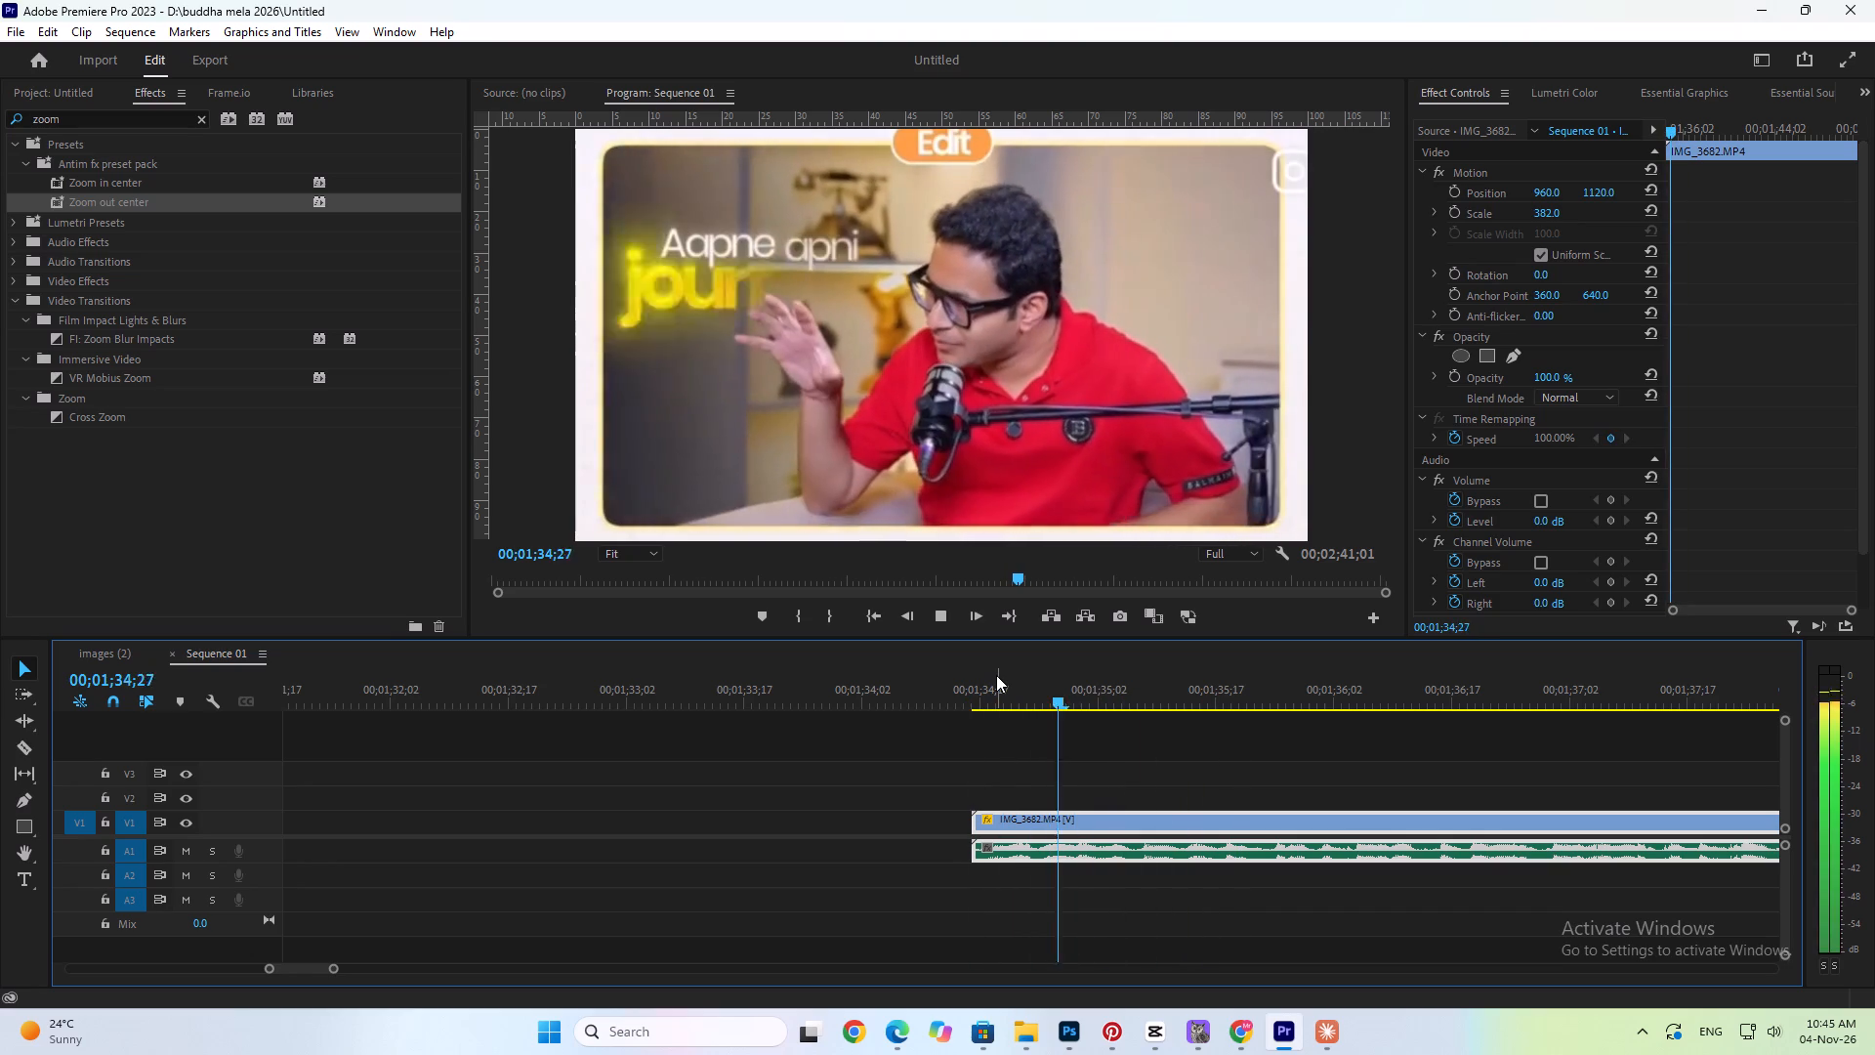
key(space)
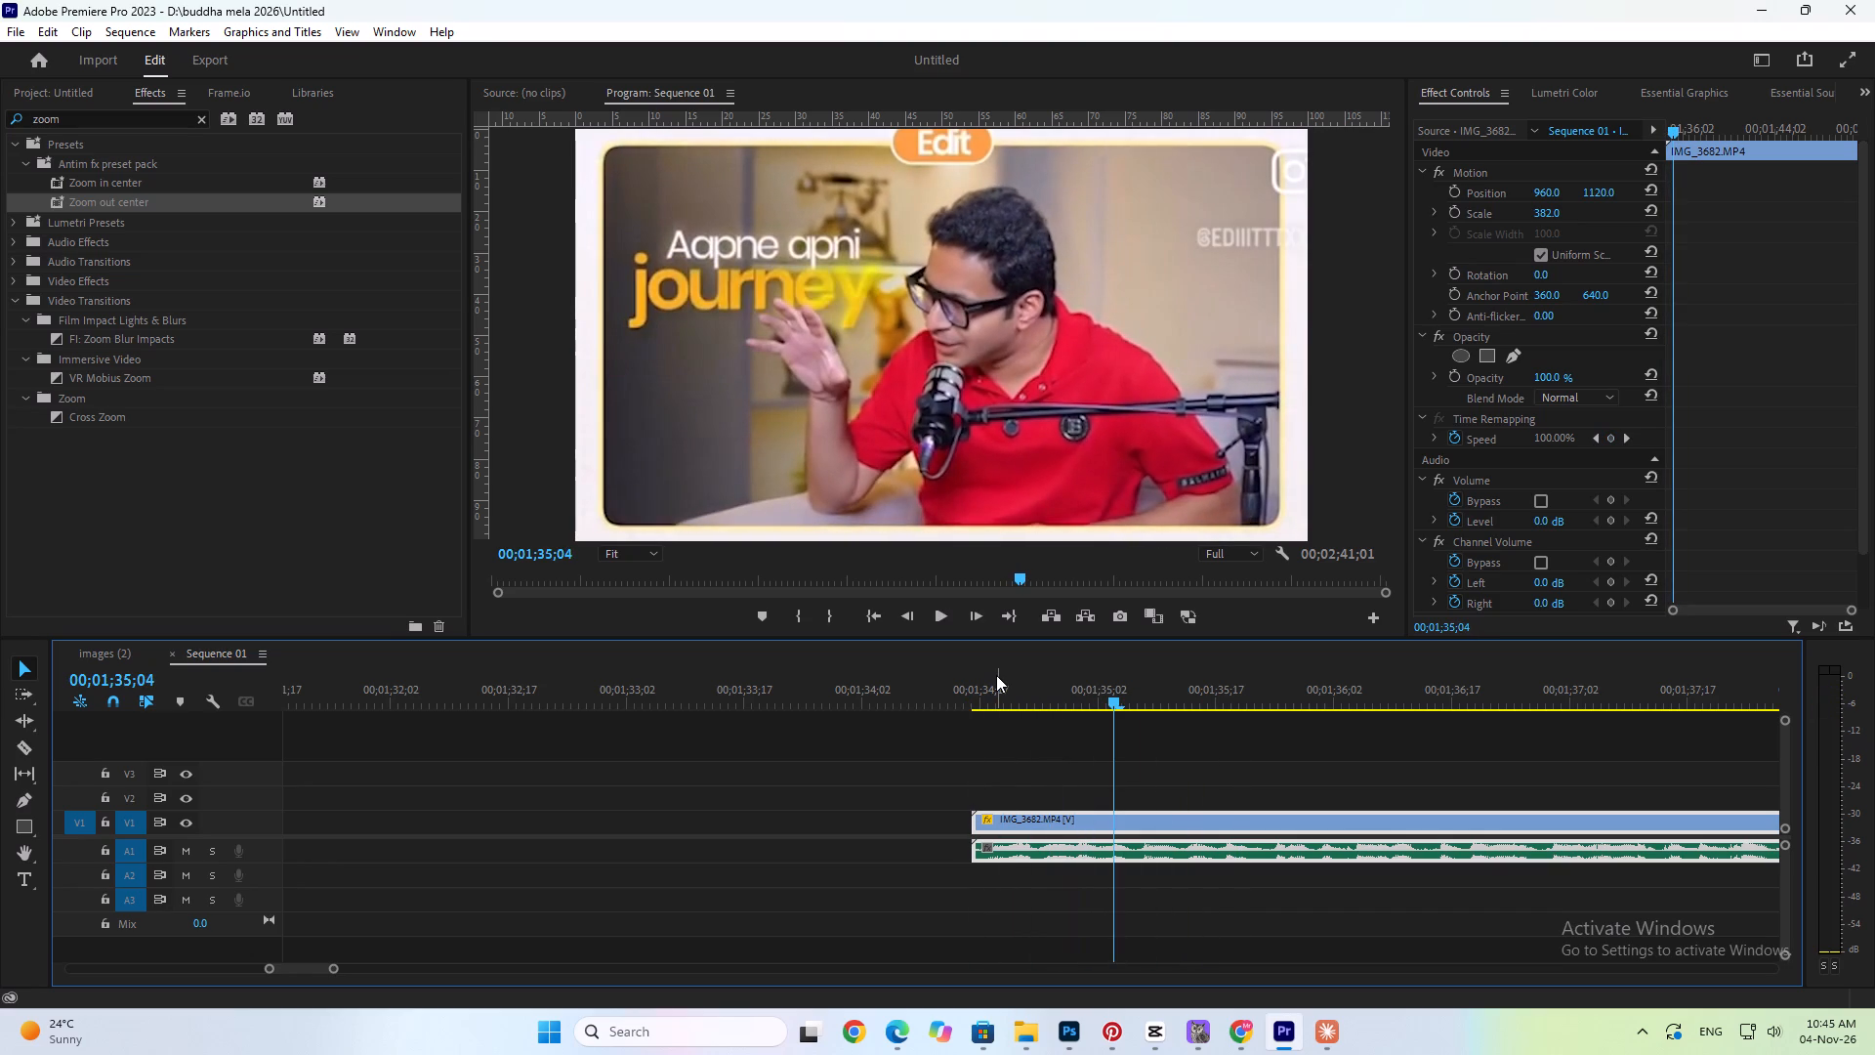
key(Up)
key(space)
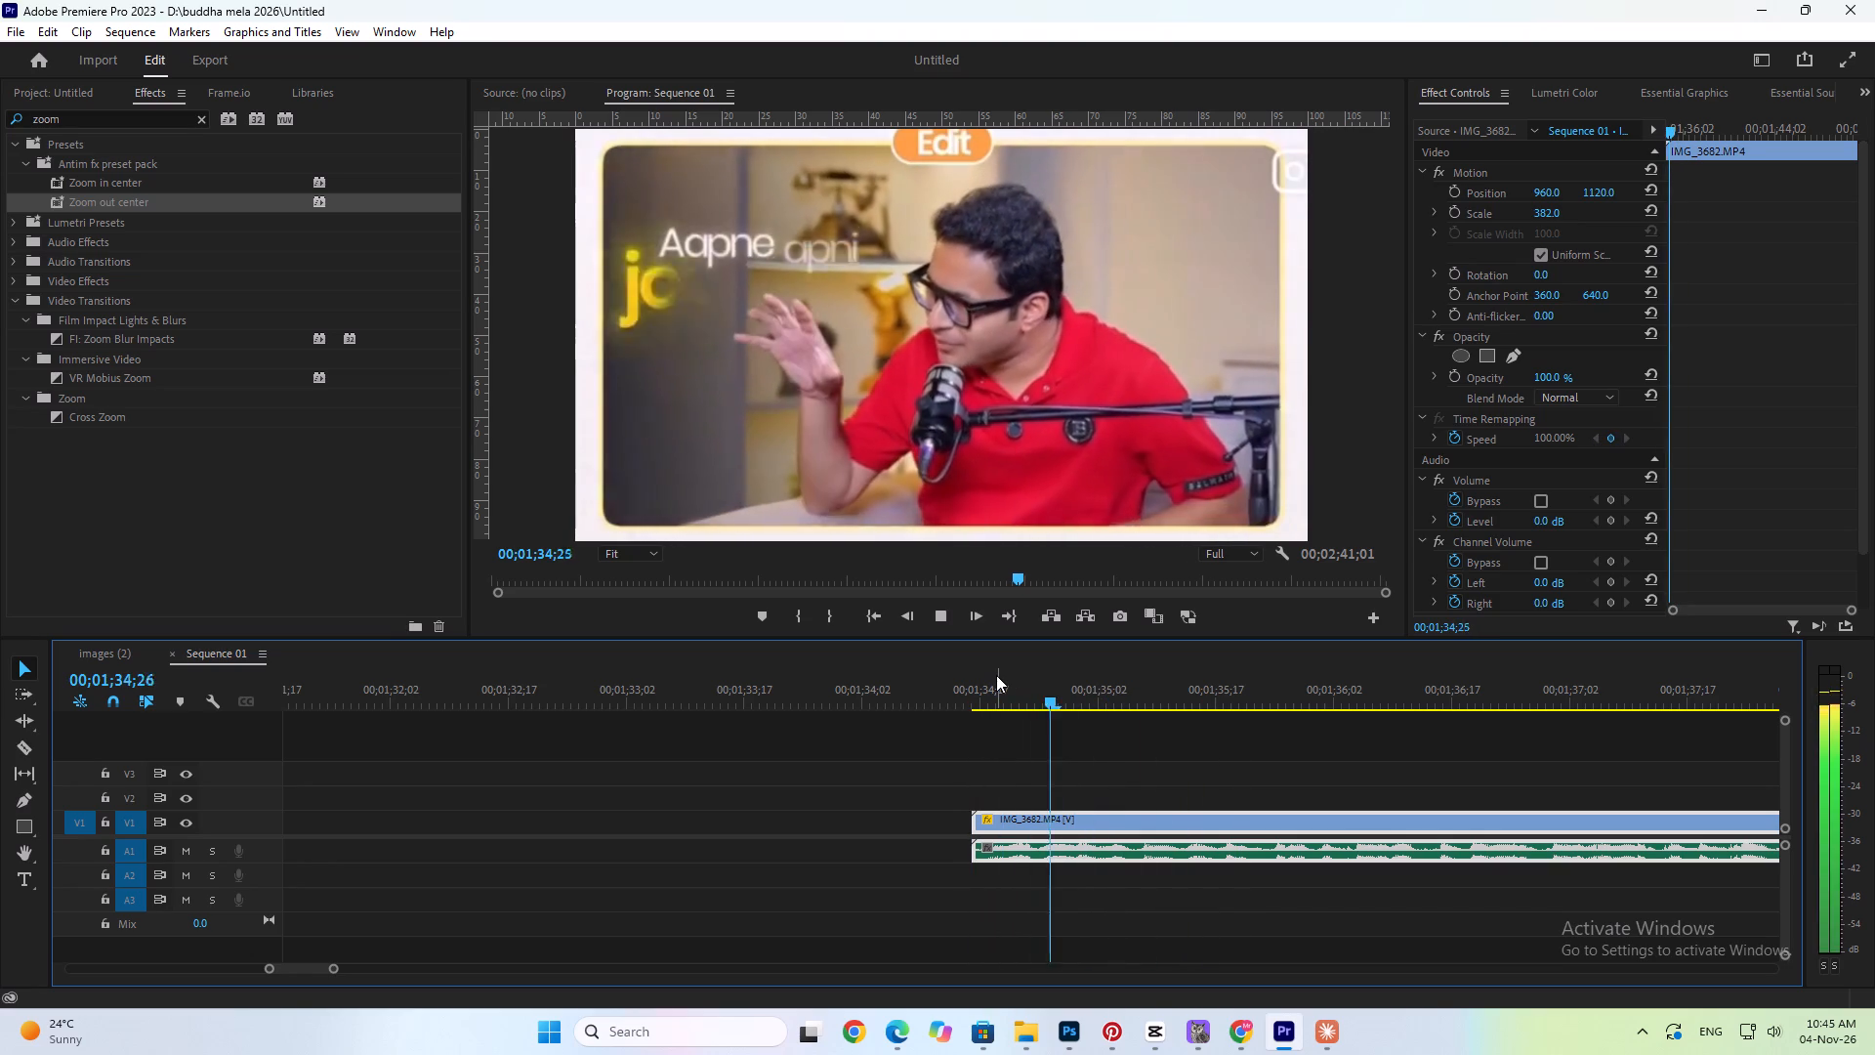
key(space)
key(Up)
key(space)
key(space)
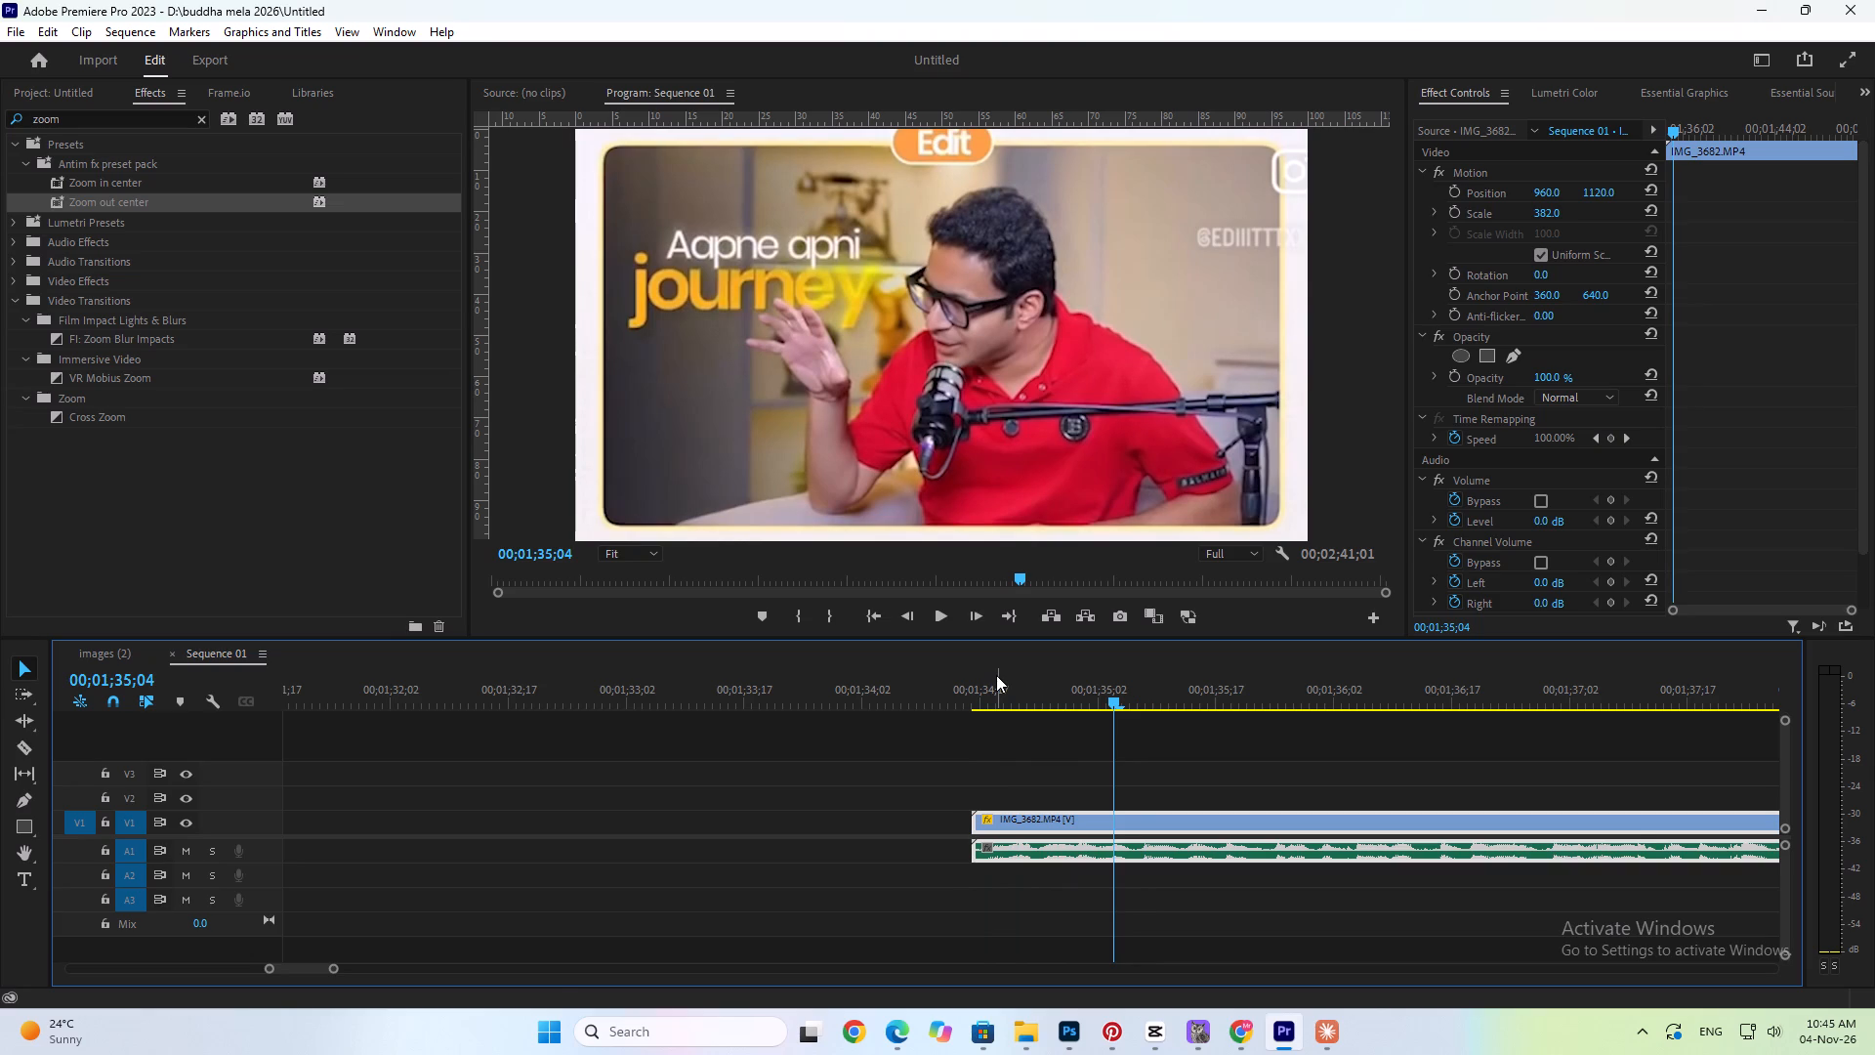
Review the Edit version from 00;01;35;04 past 00;01;40;02, examining the captions and the rupee counter with its green graph line.
click(1053, 777)
key(space)
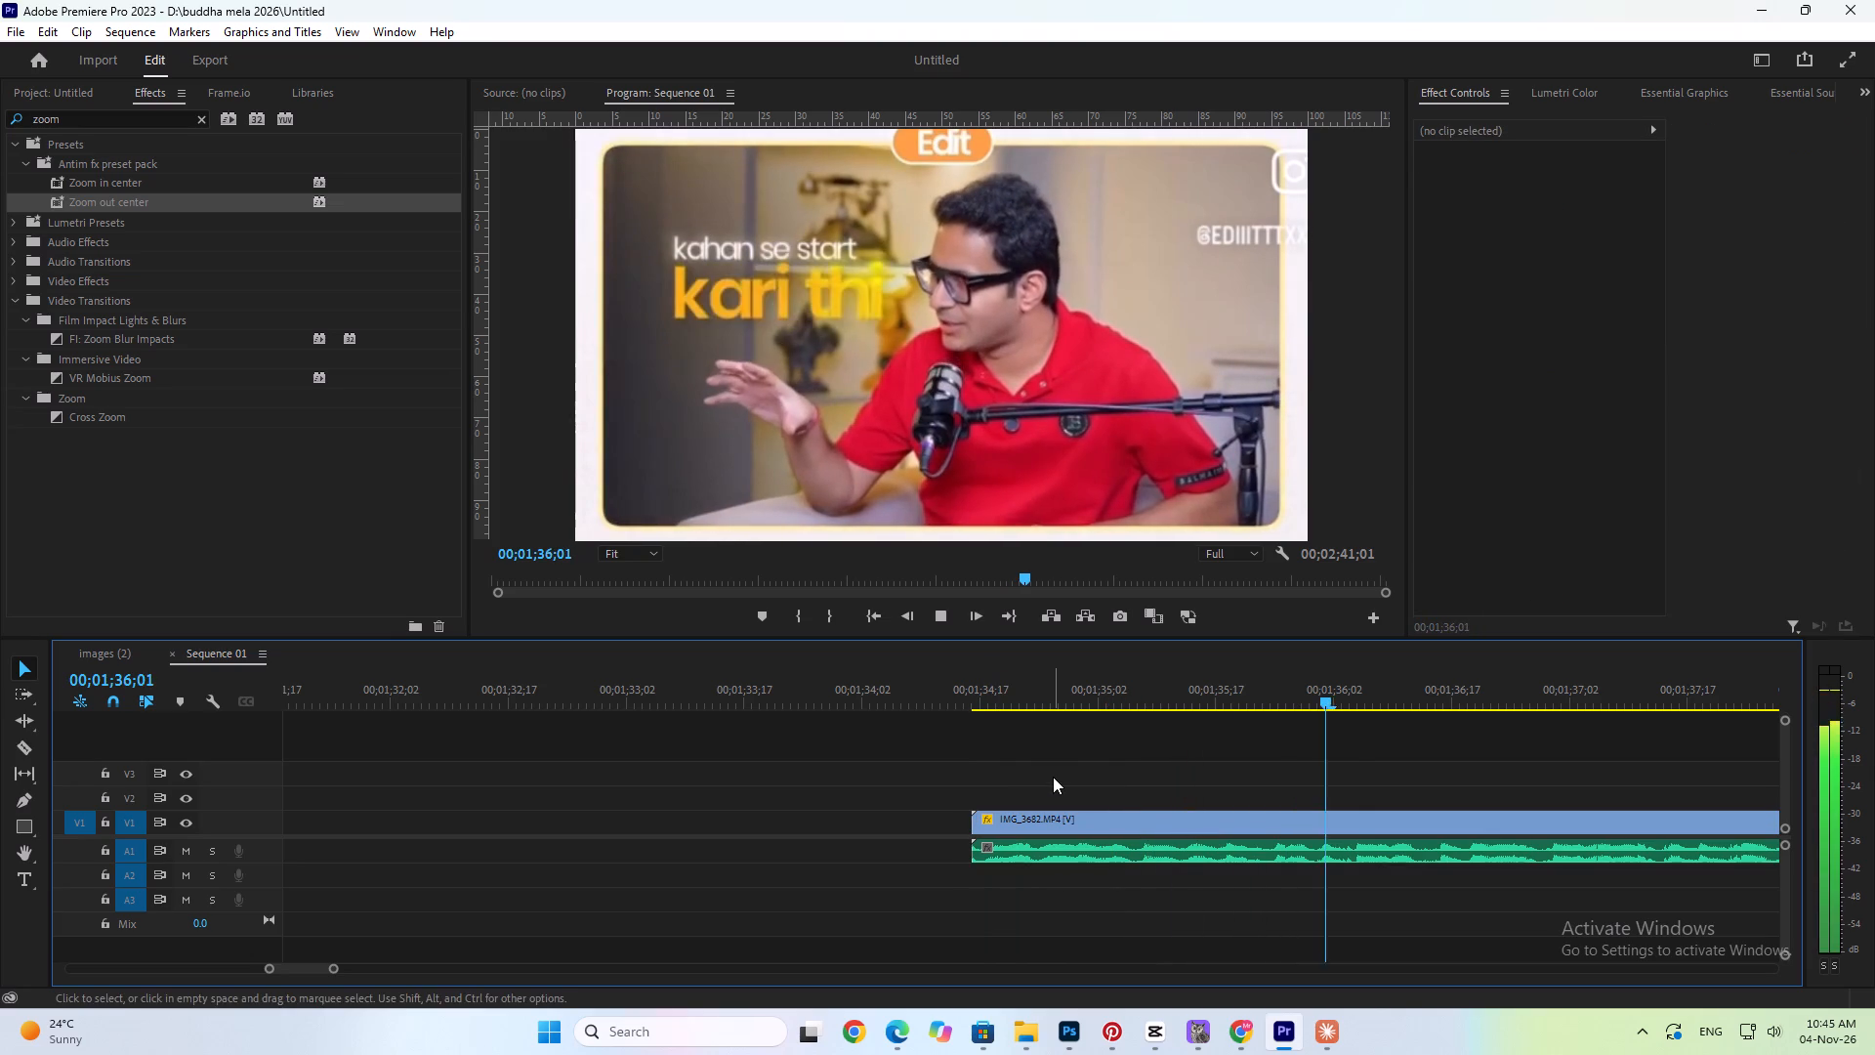
key(space)
key(space)
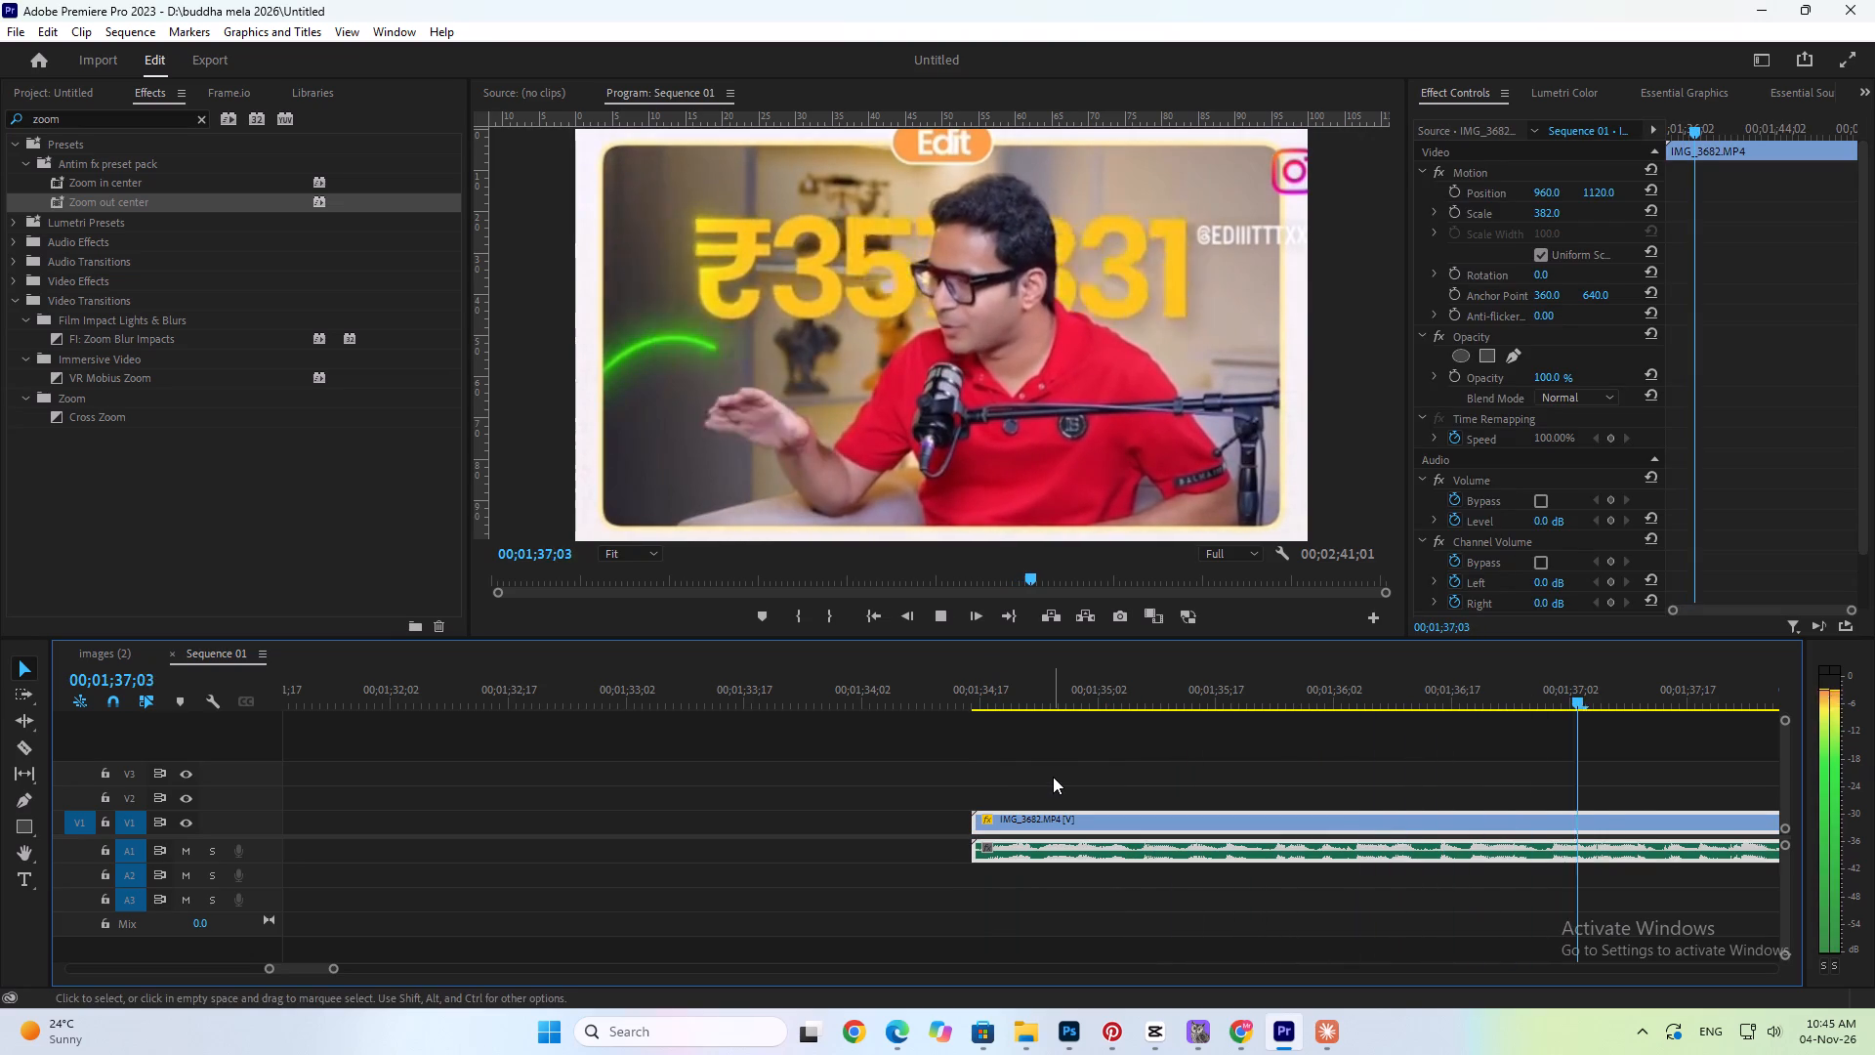
key(space)
key(space)
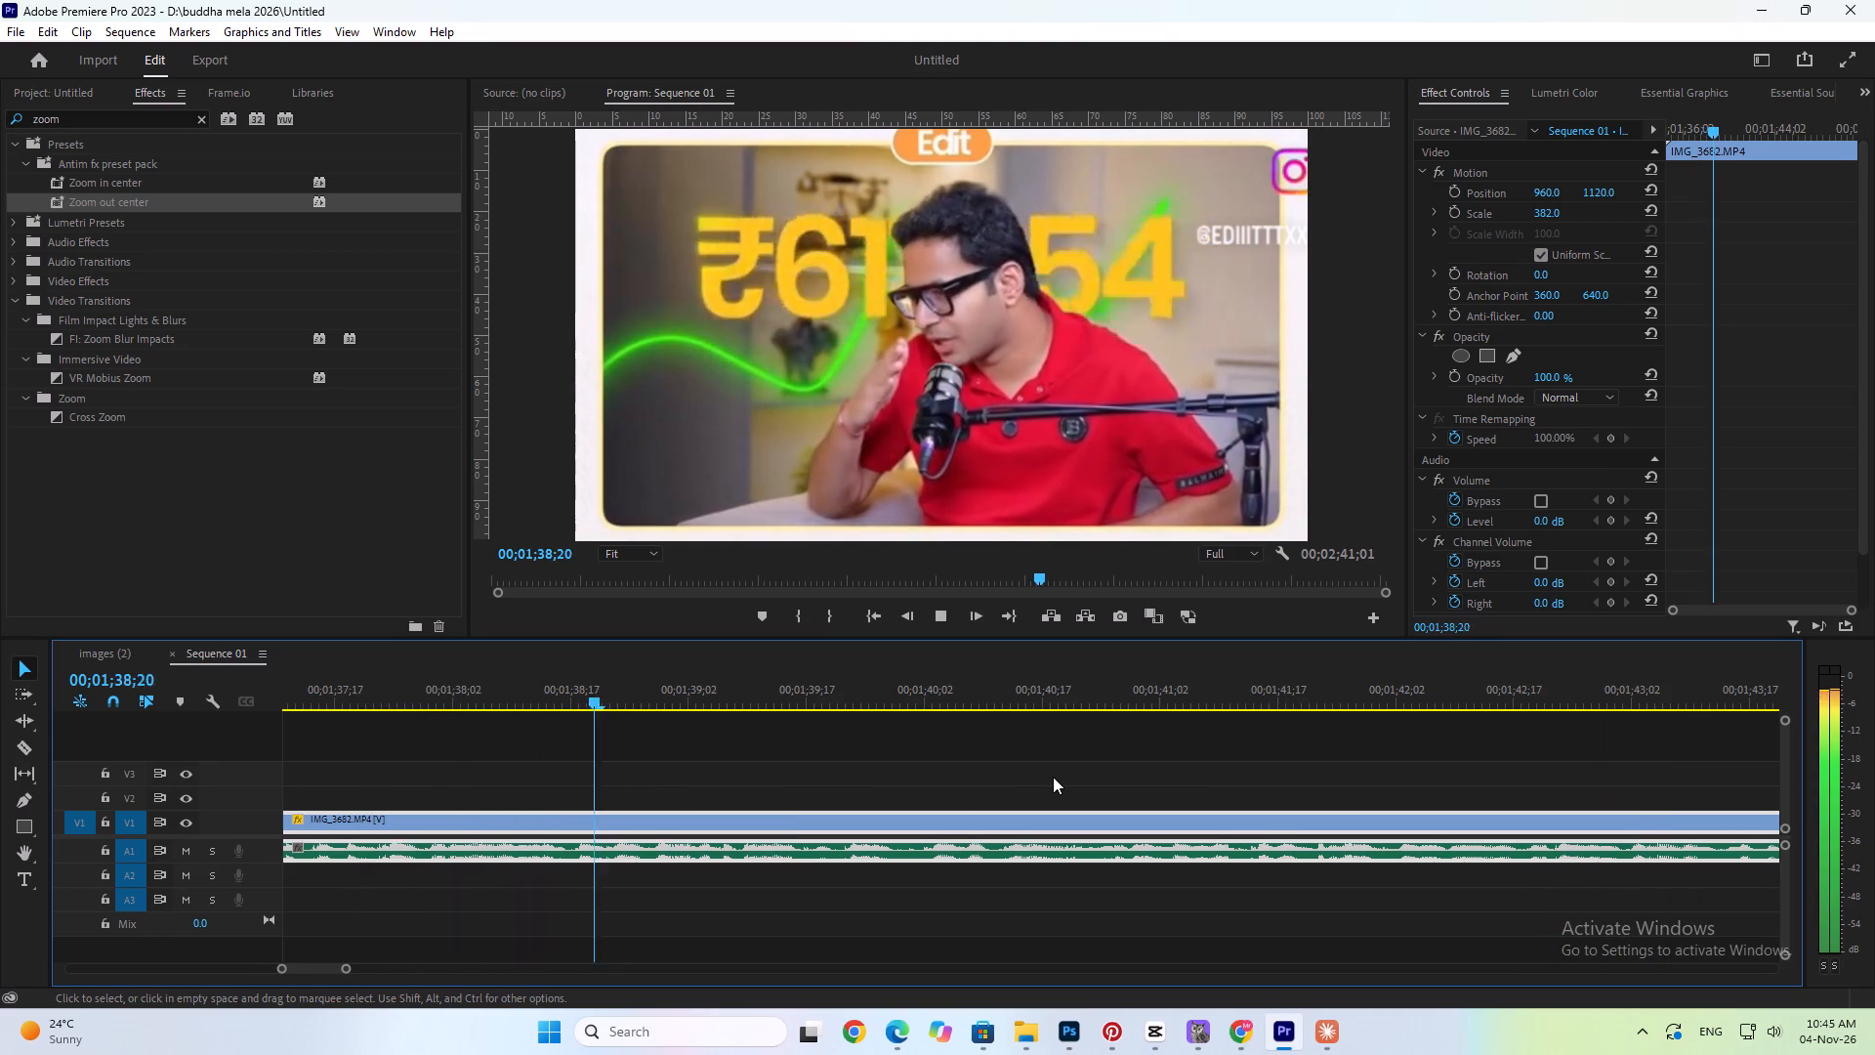
key(space)
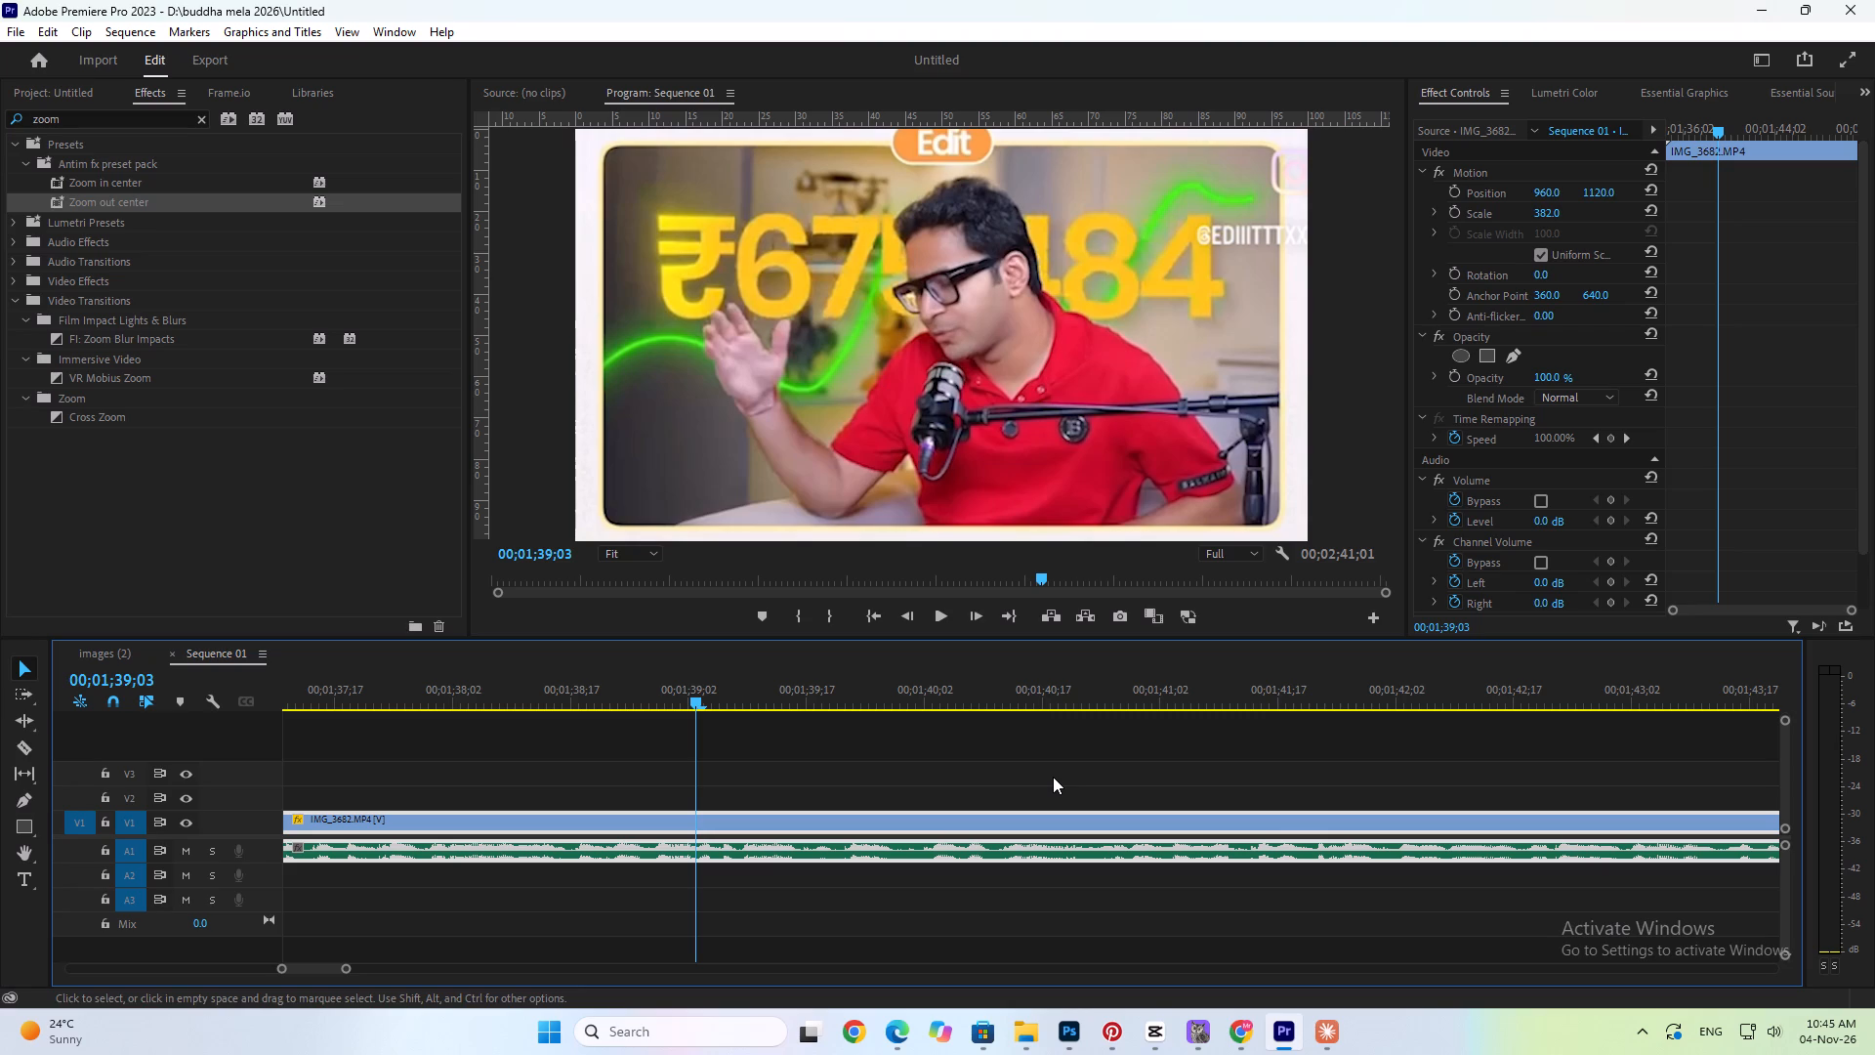
key(space)
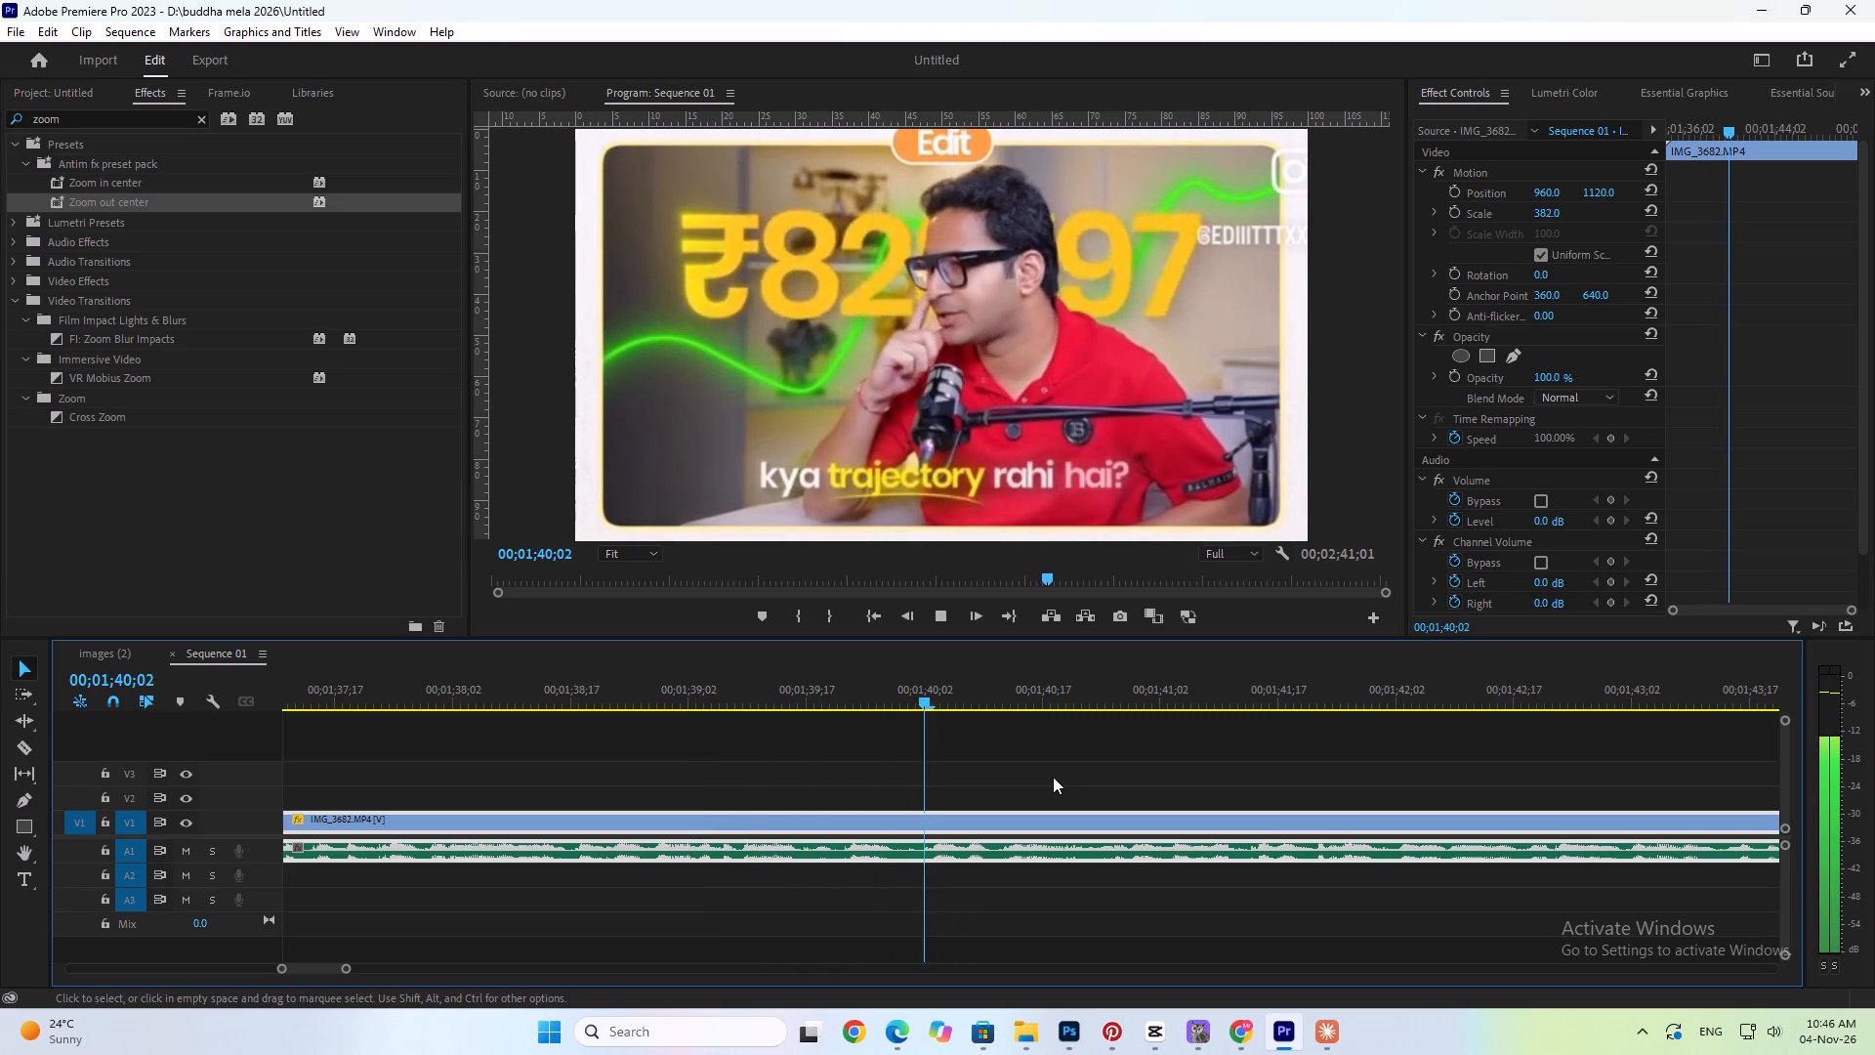
key(space)
Play the rest of the Edit version's first clip and into the second at 00;01;52;15, examining its graphics, photo montage and titles.
key(space)
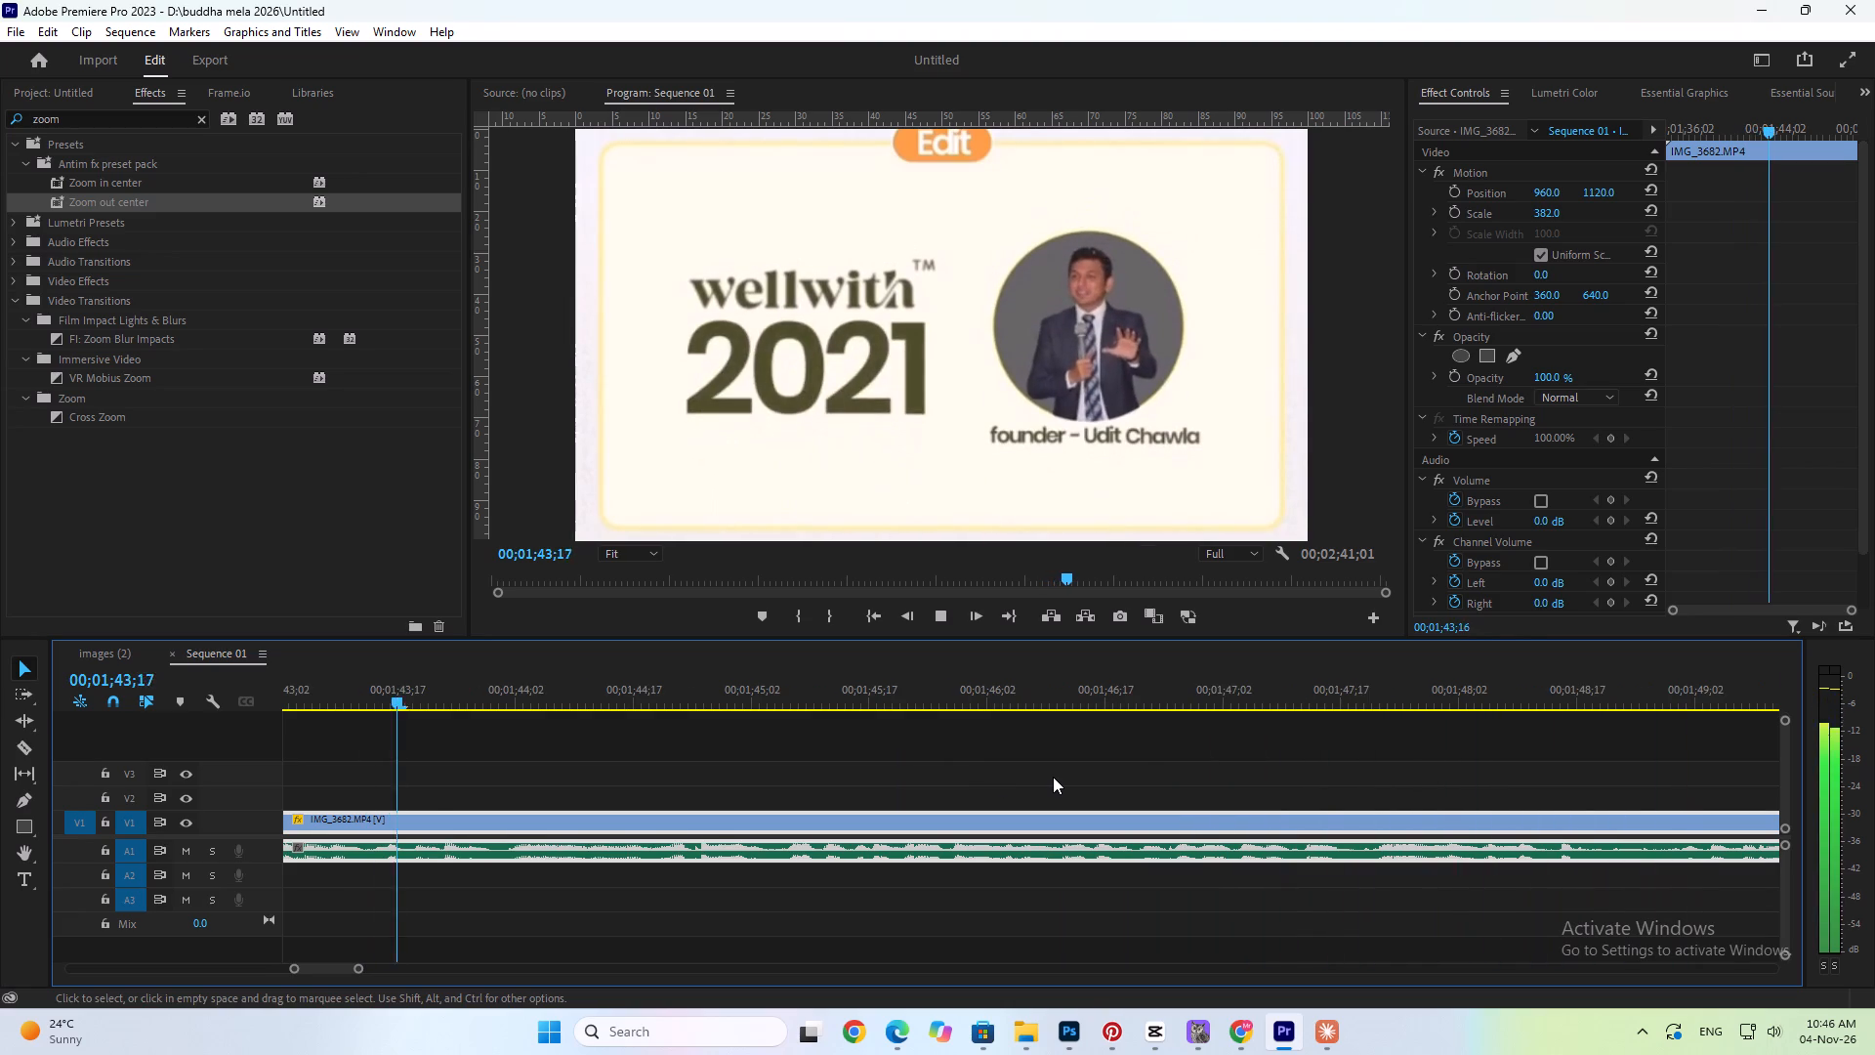
key(space)
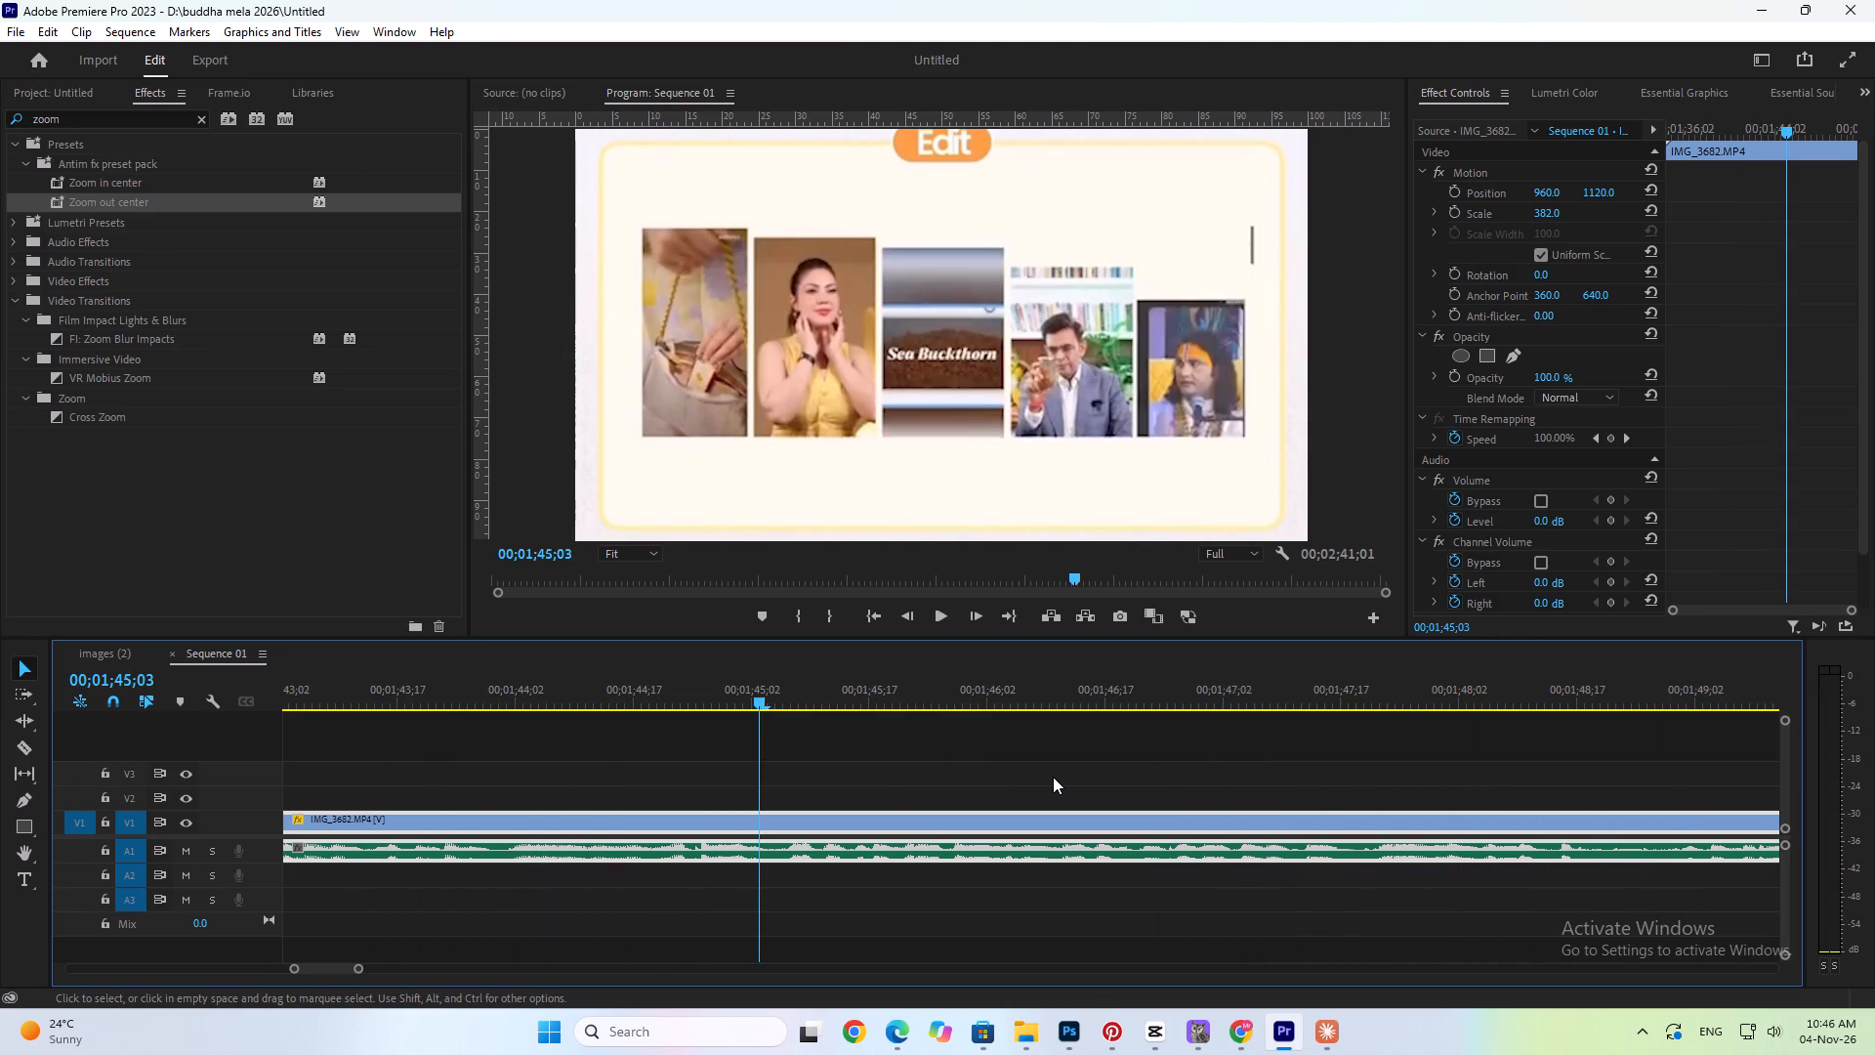
key(space)
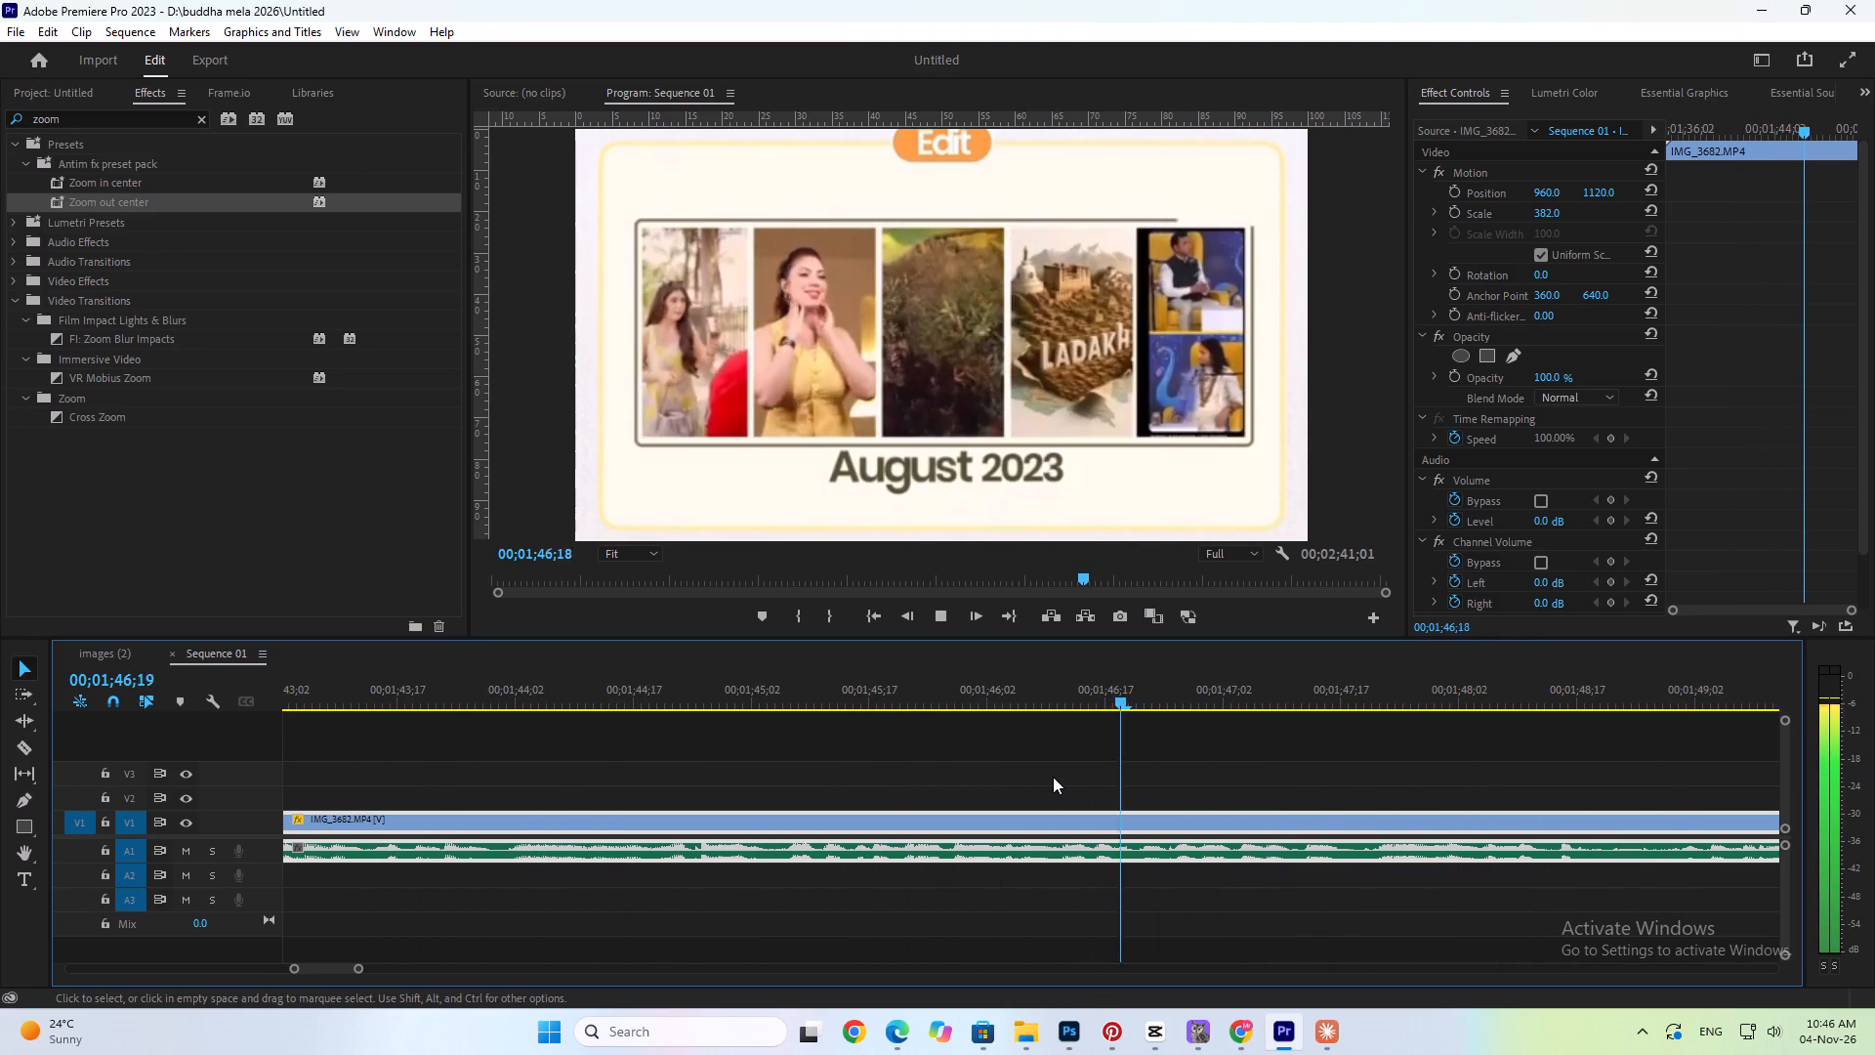
key(space)
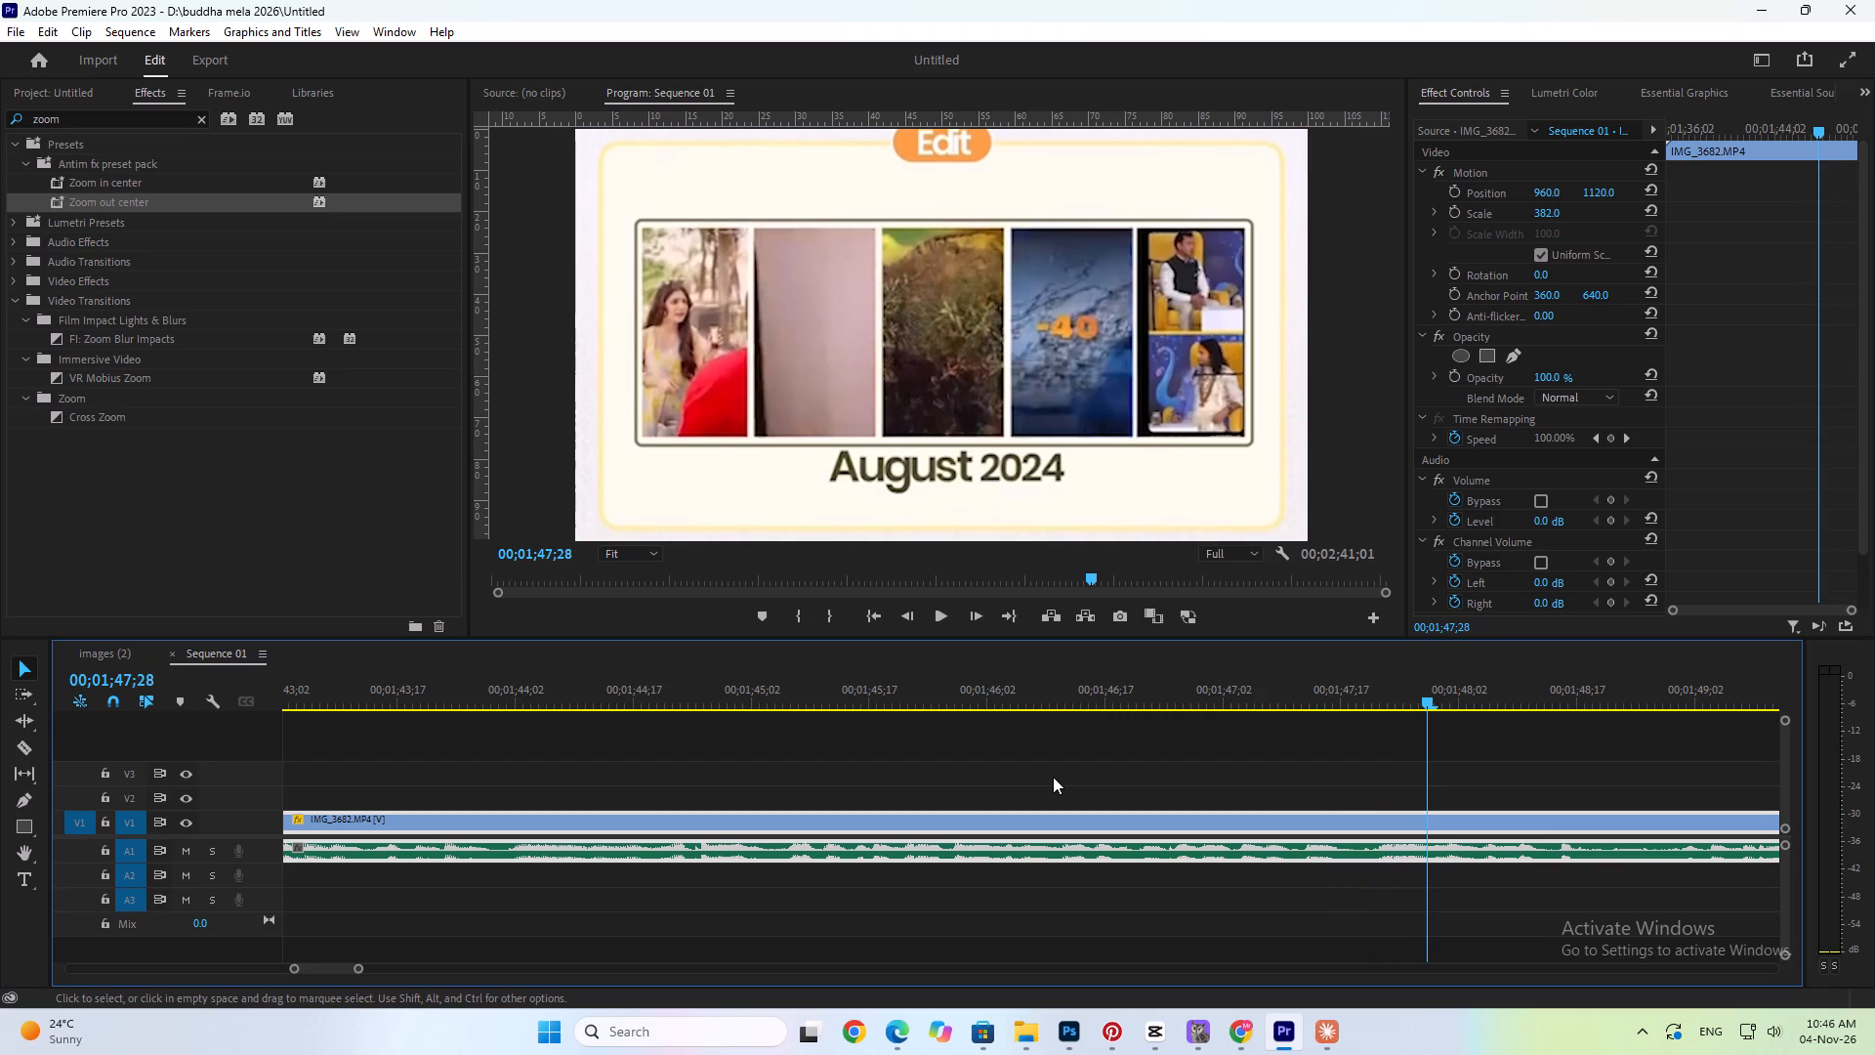
key(space)
key(space)
key(space)
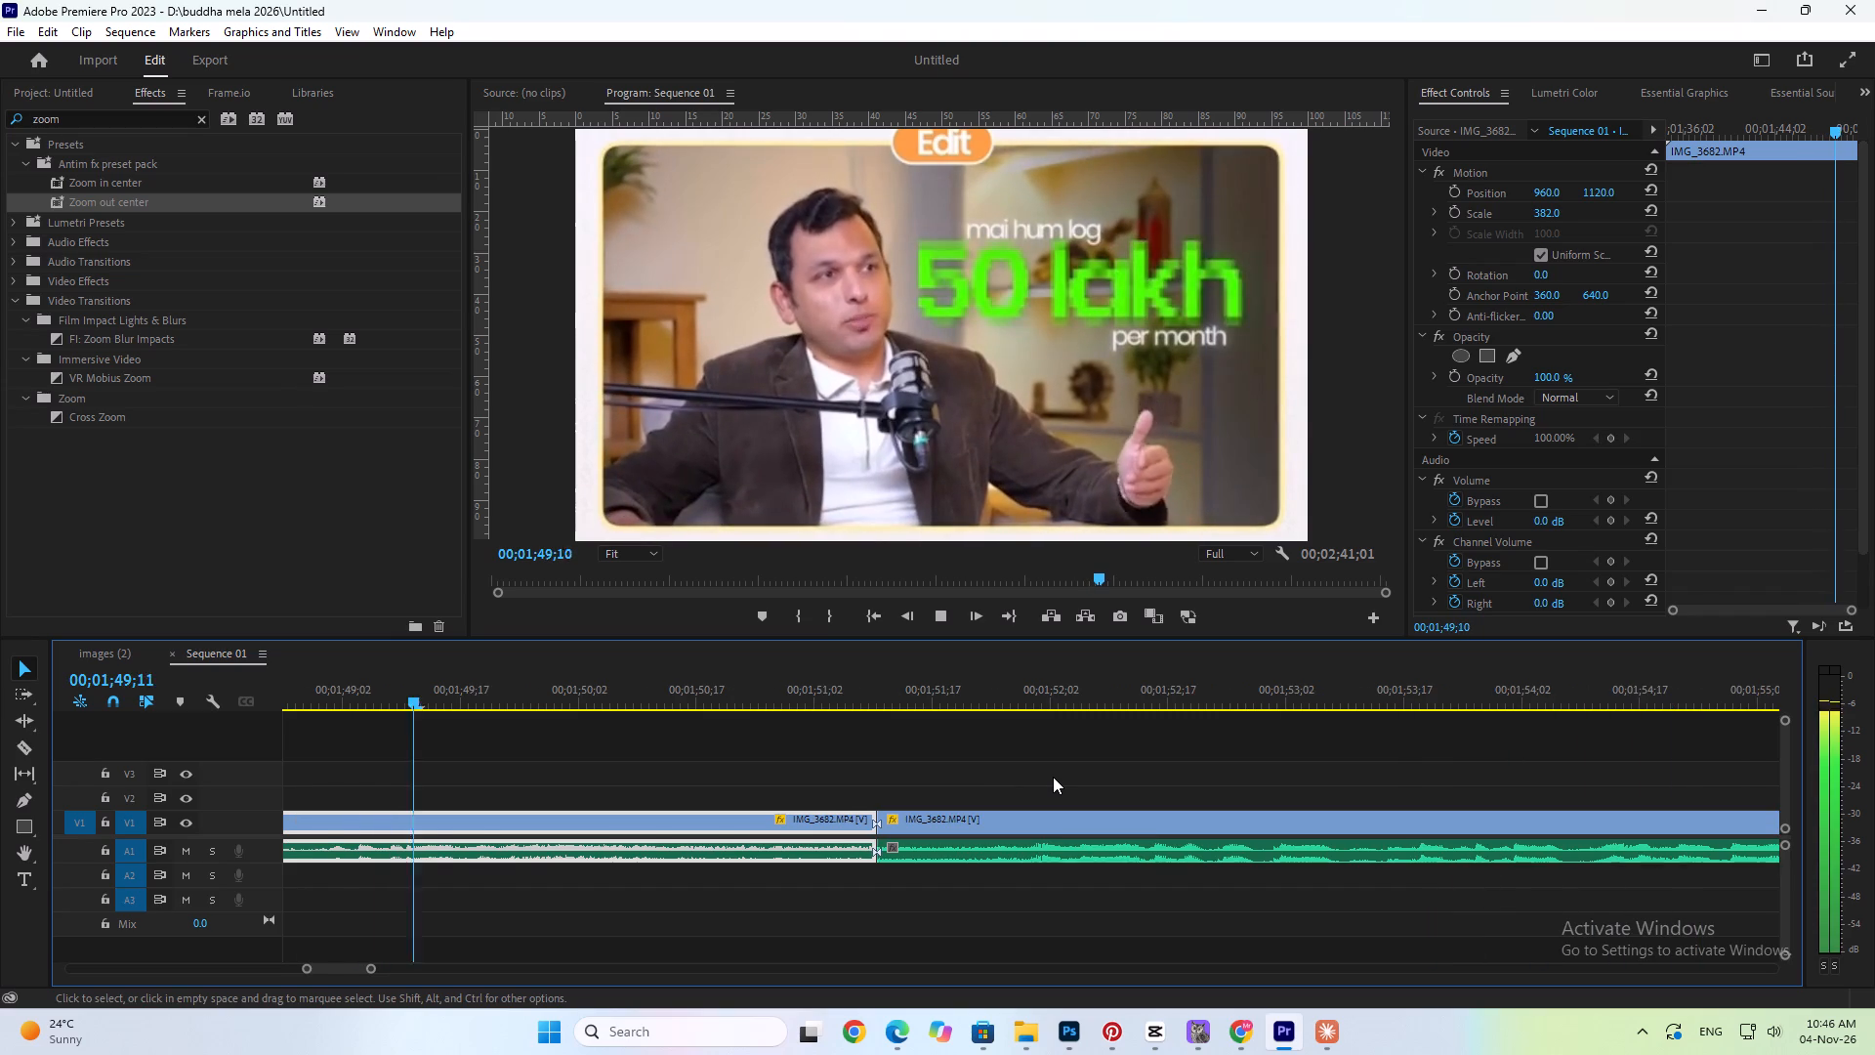
key(space)
key(space)
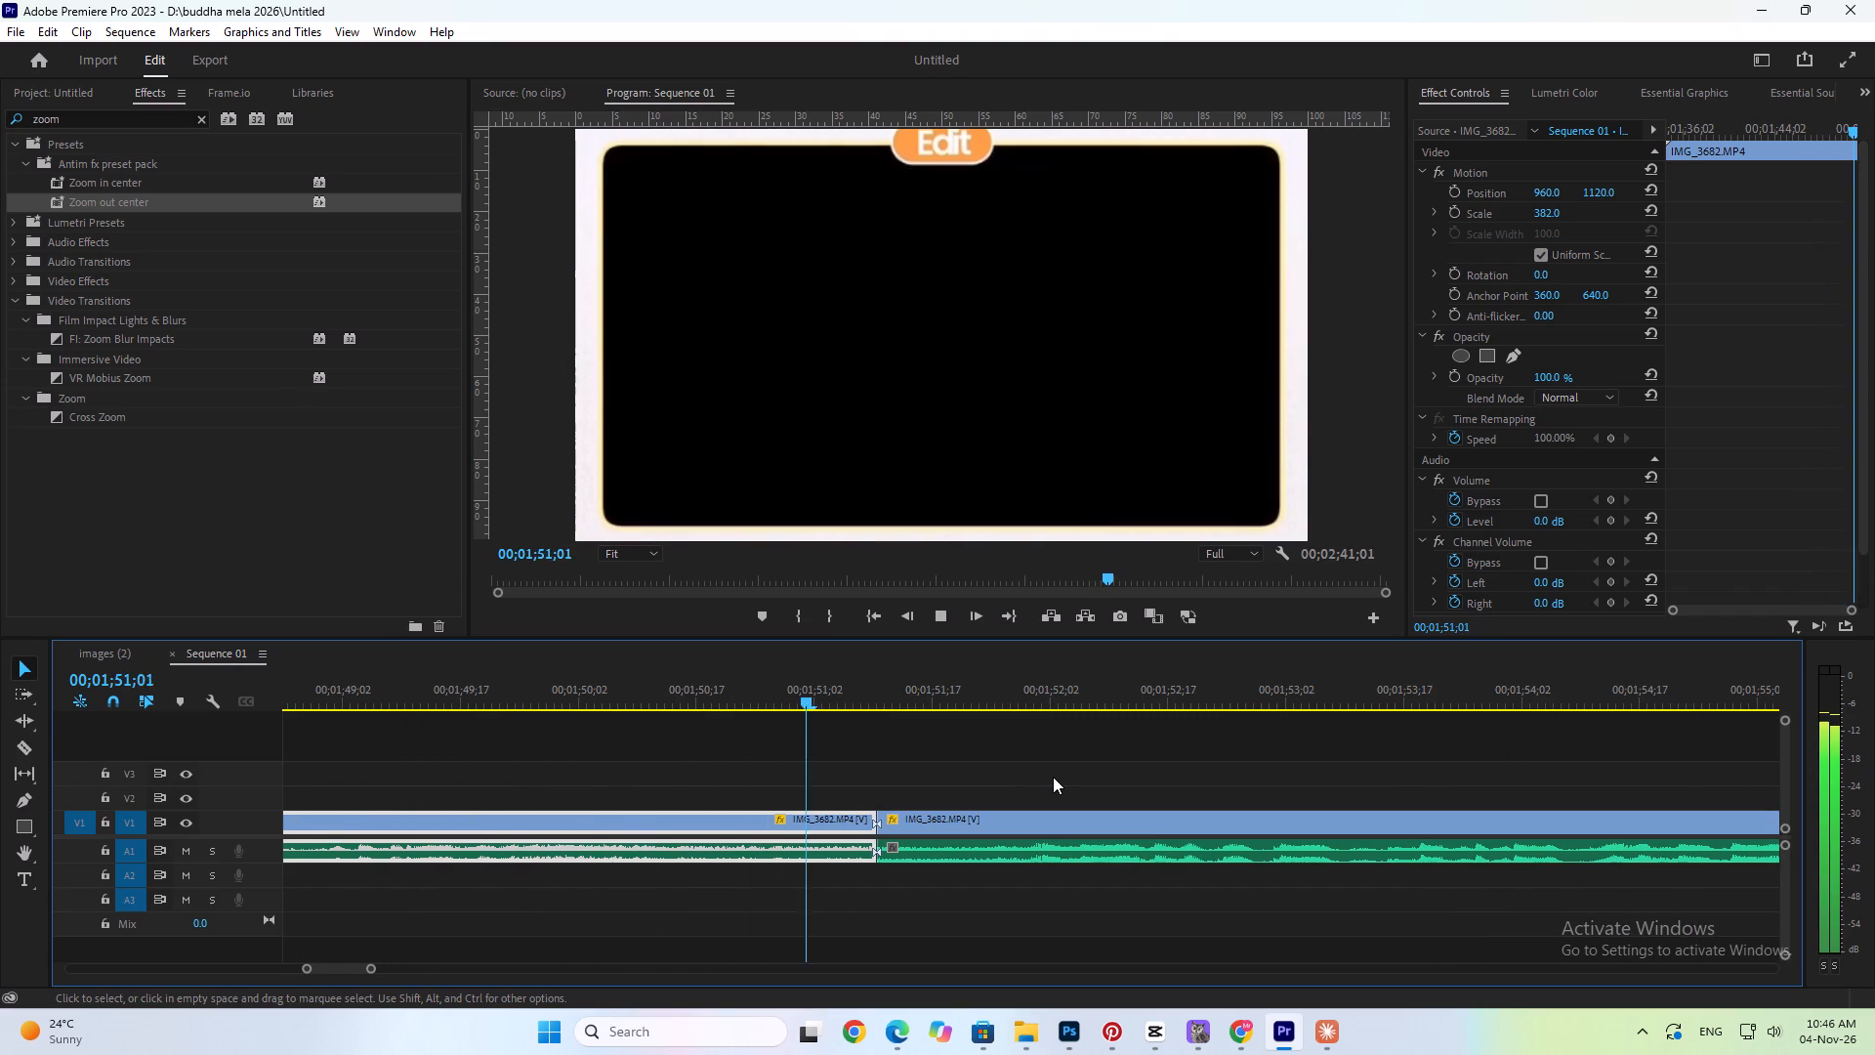
key(space)
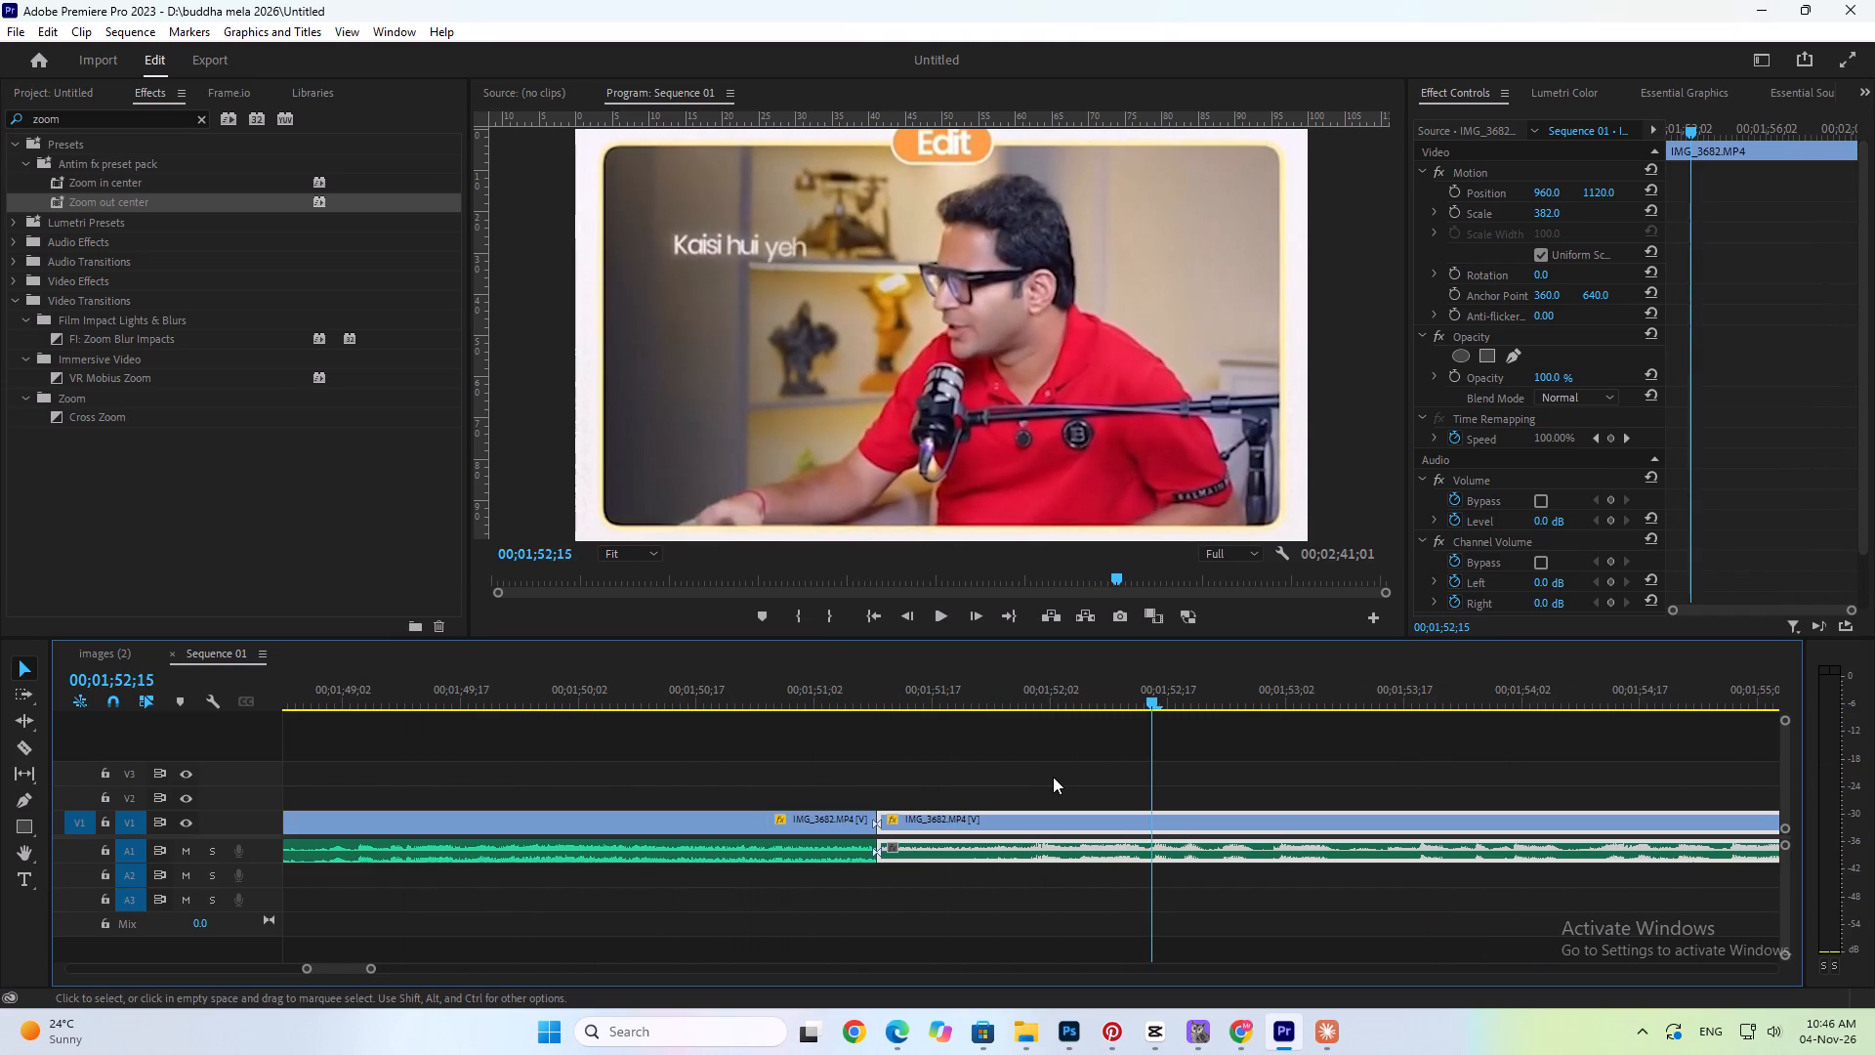
Save the project.
key(ctrl+s)
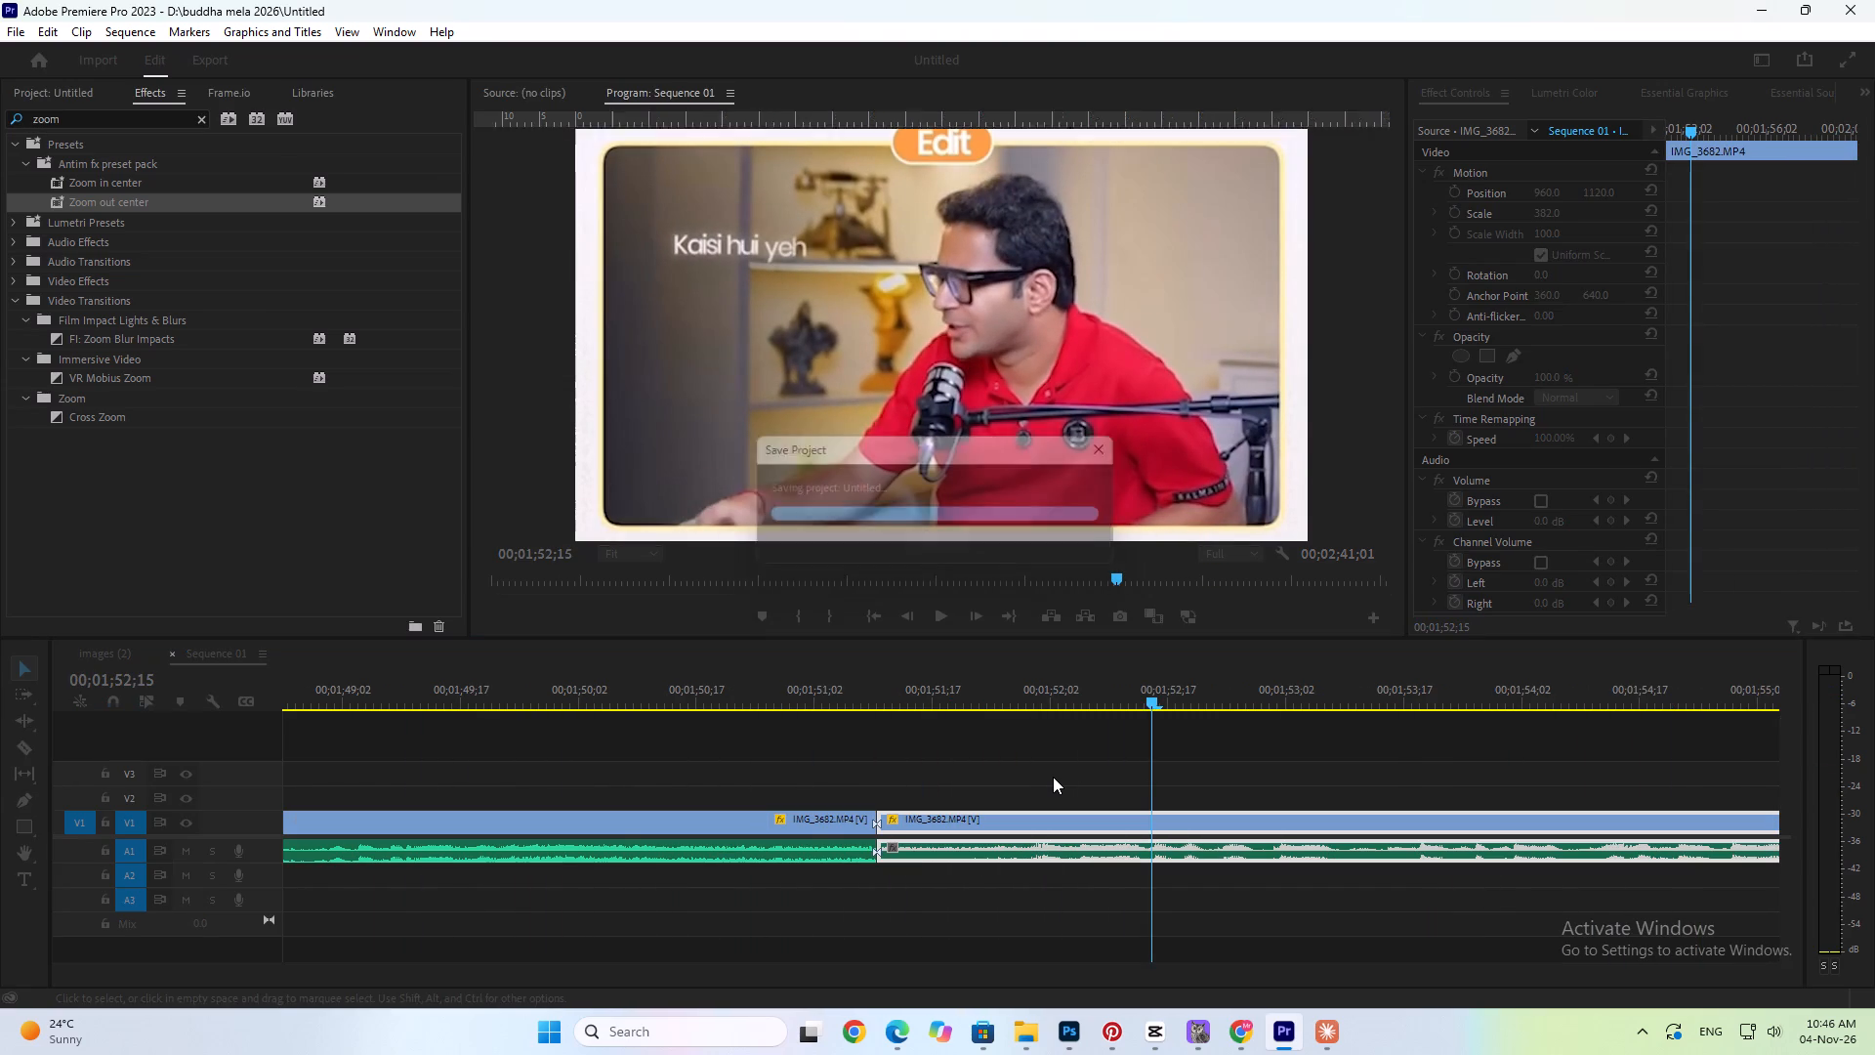
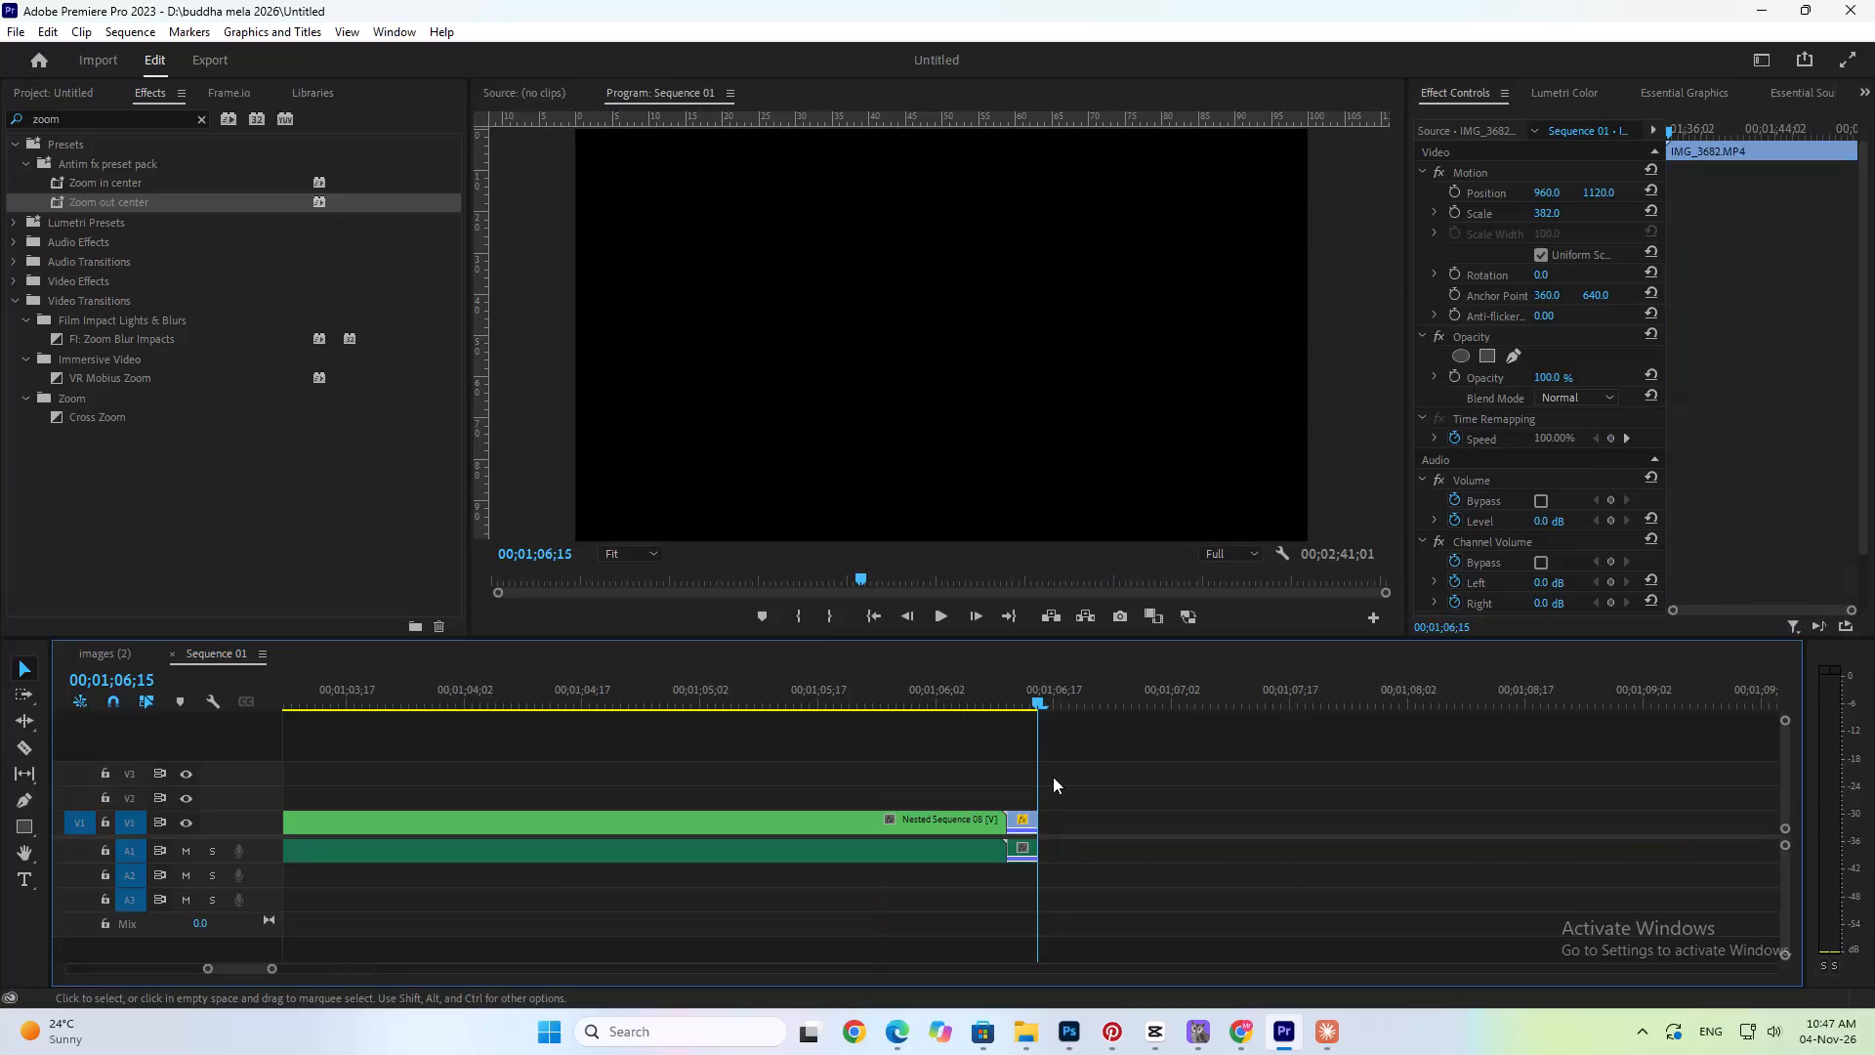
Replay the Edit version's opening up to 00;01;35;07 and the recreated zoom-out opening up to 00;00;00;21 to compare them.
key(Up)
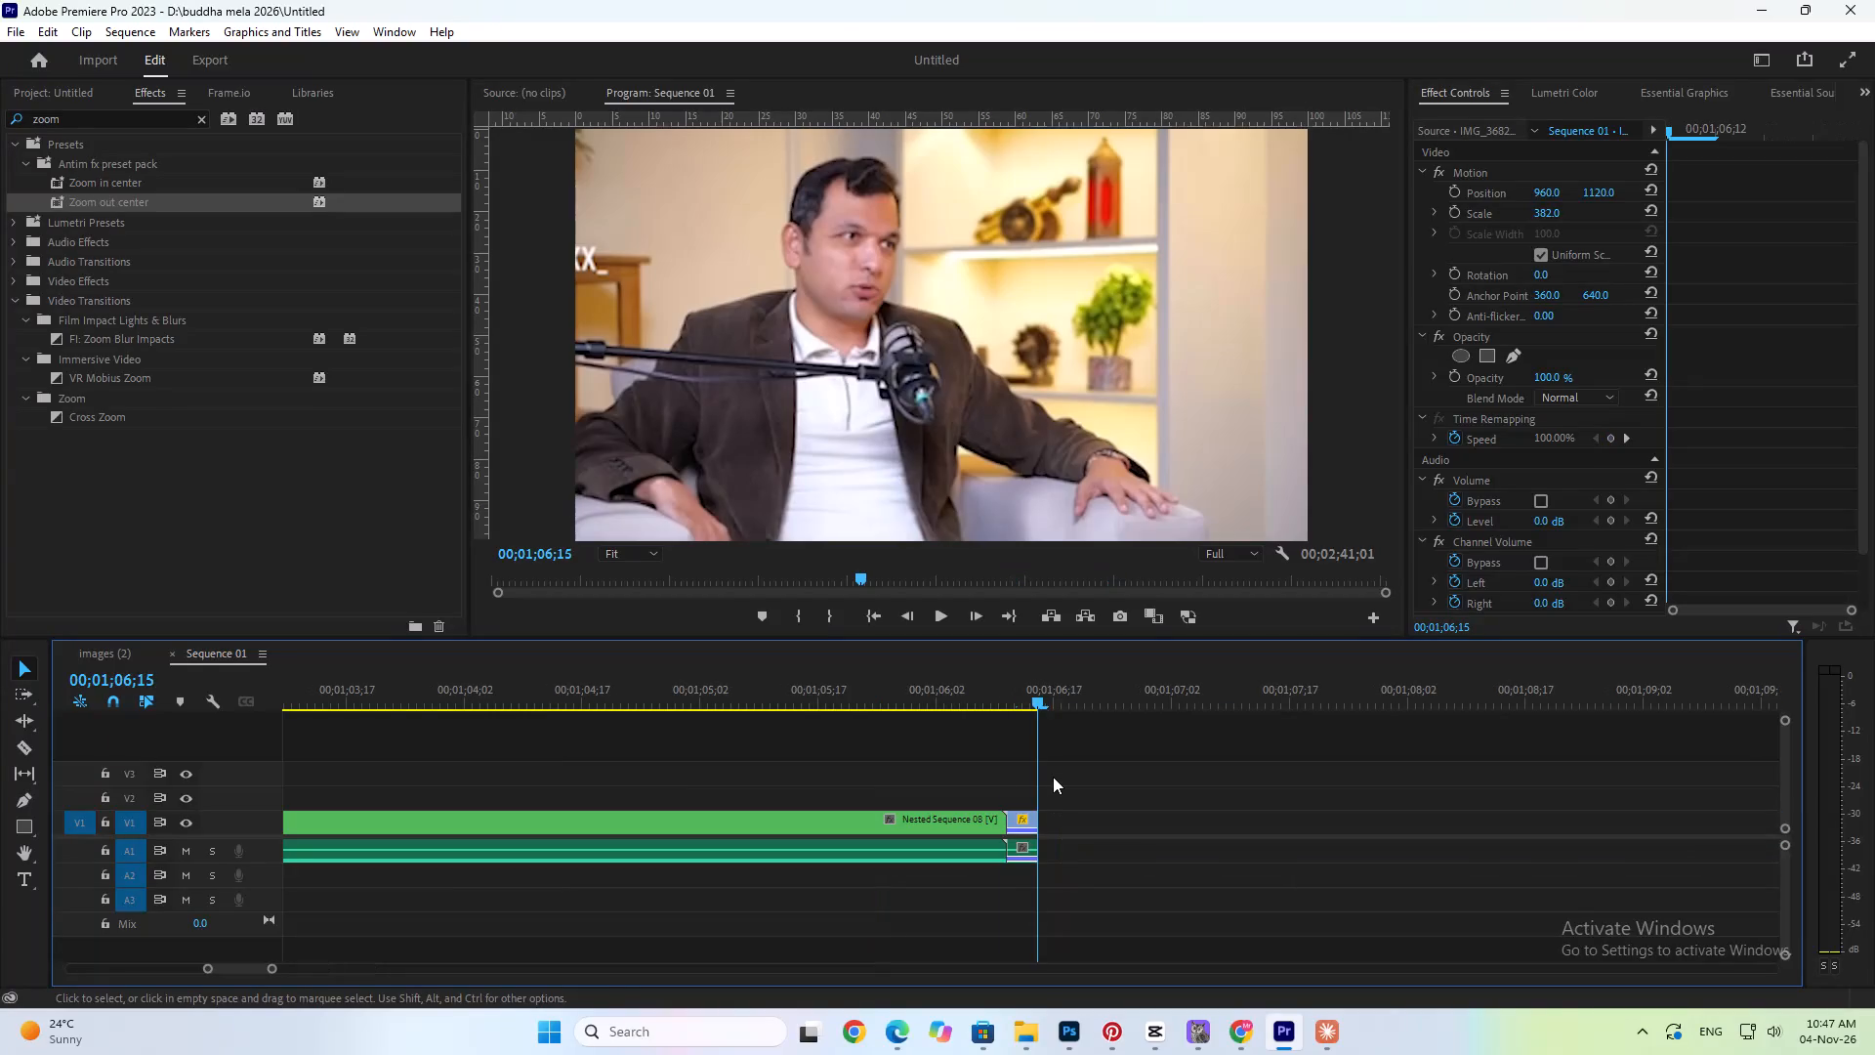
key(space)
key(Down)
key(space)
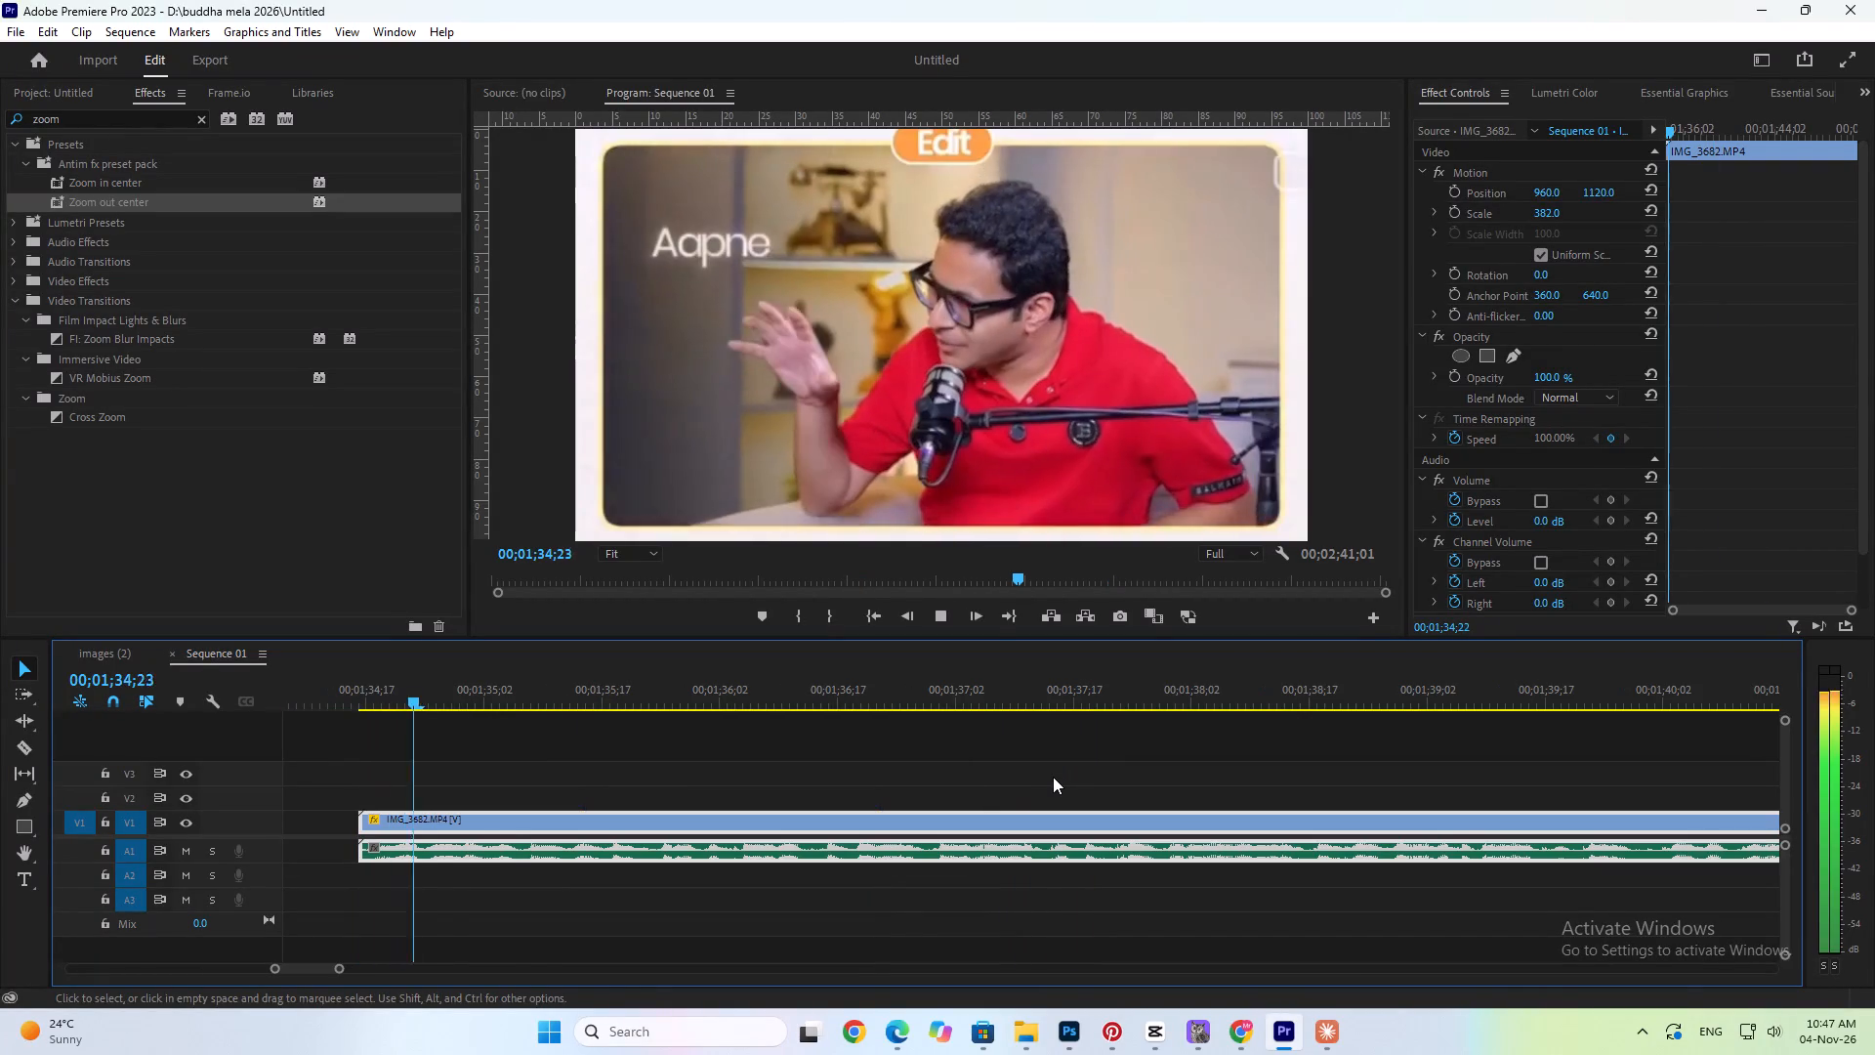
key(space)
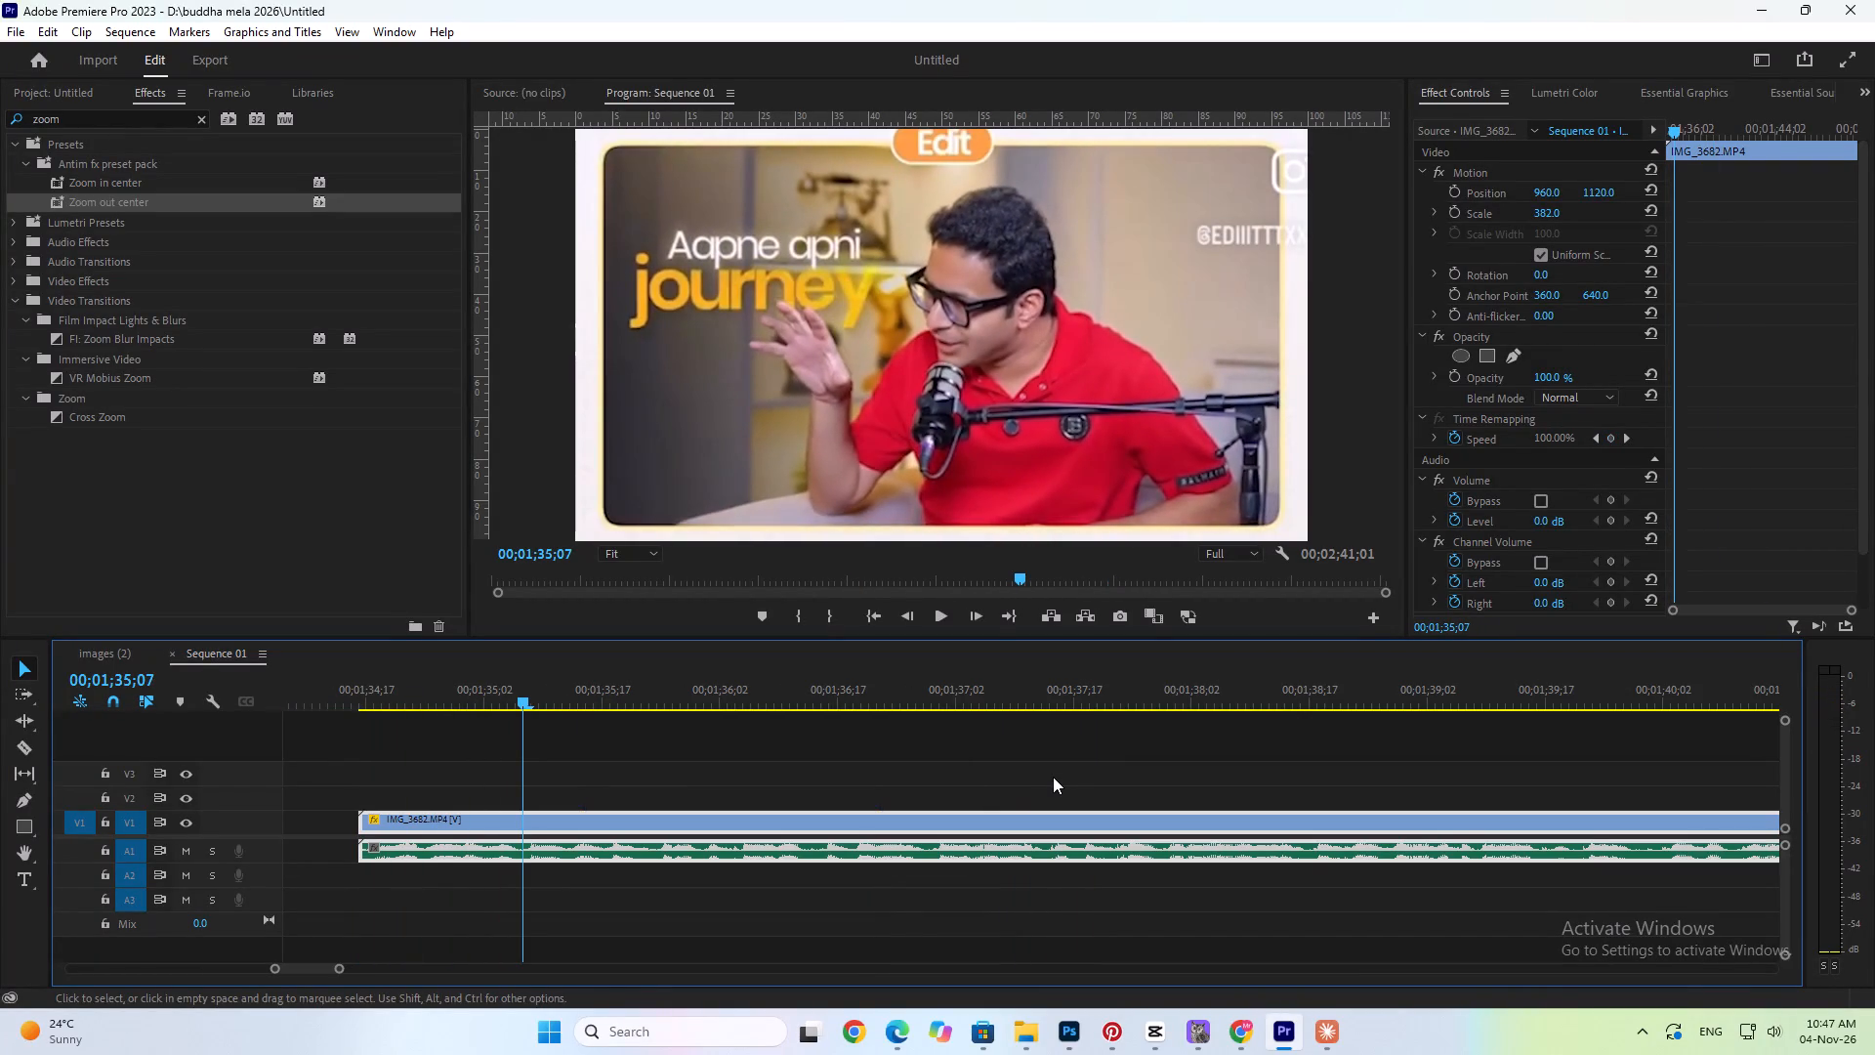
key(Home)
key(space)
key(space)
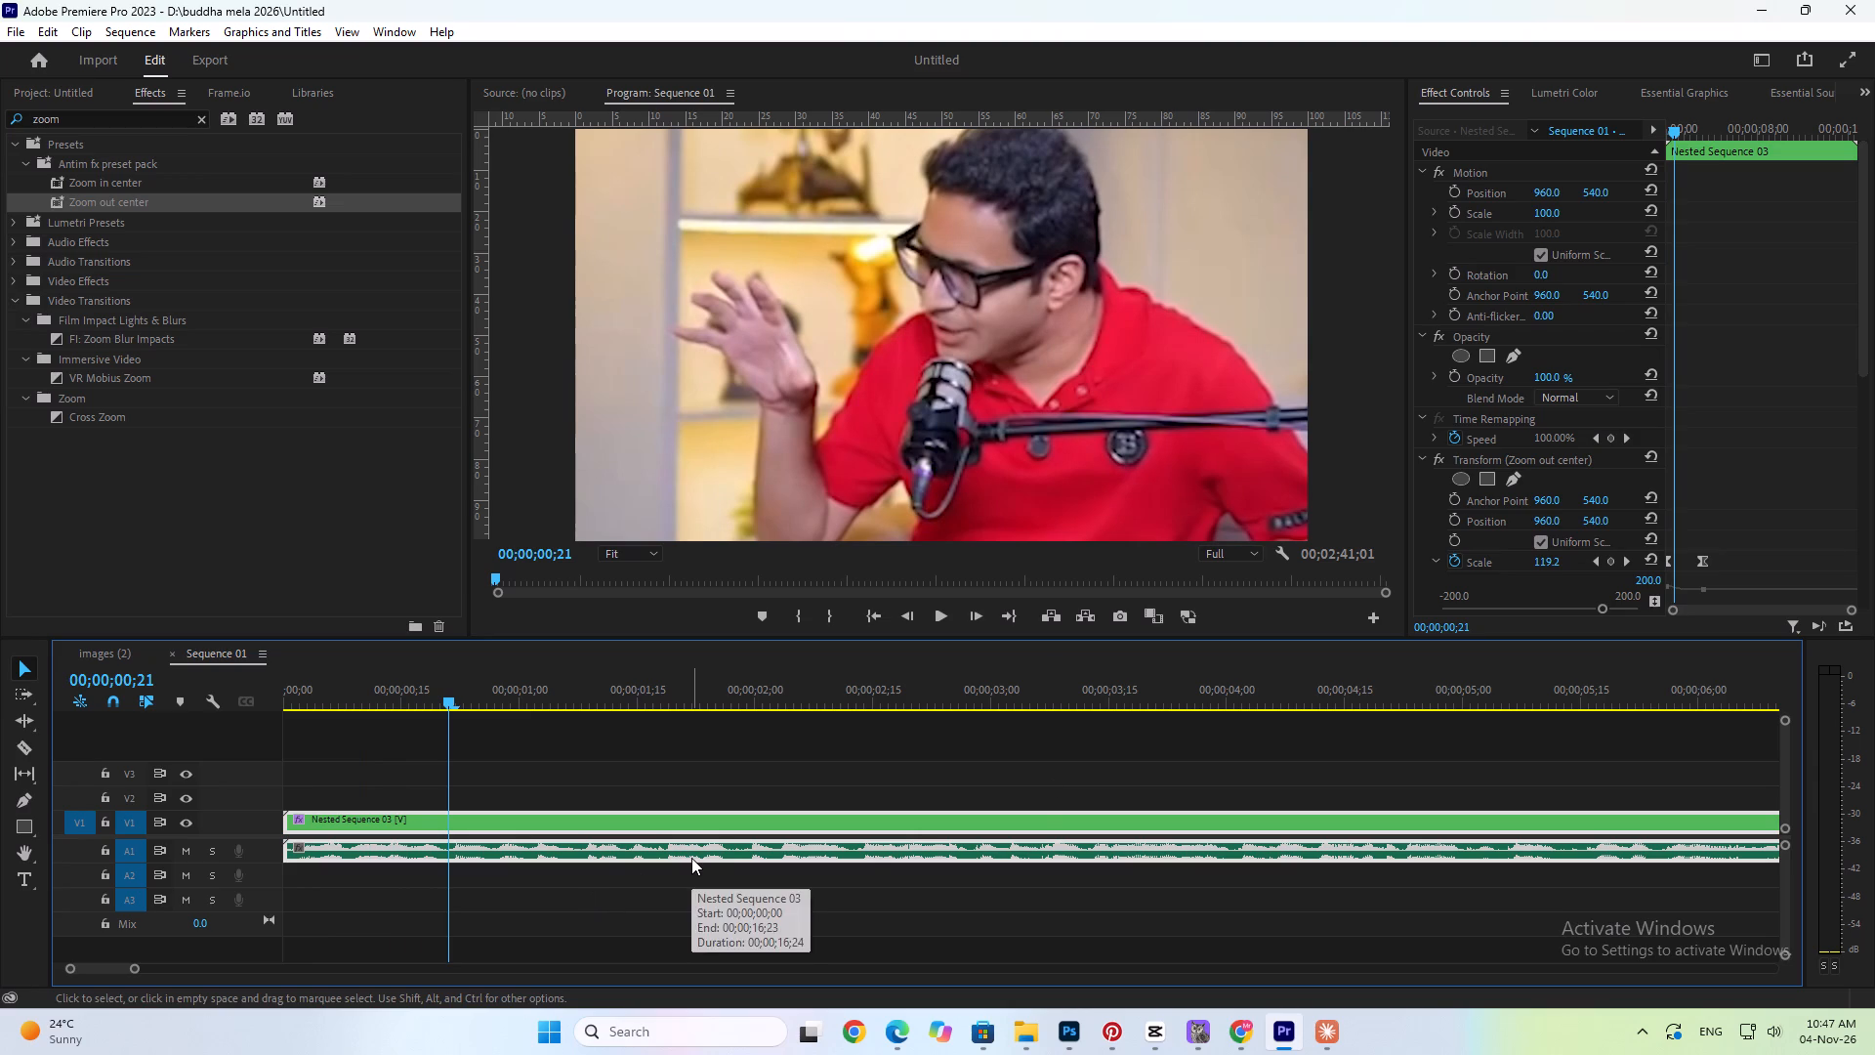
Step through the cuts between the nested clips and play the opening of Nested Sequence 04 up to 00;00;17;12.
key(Down)
key(Down)
key(Down)
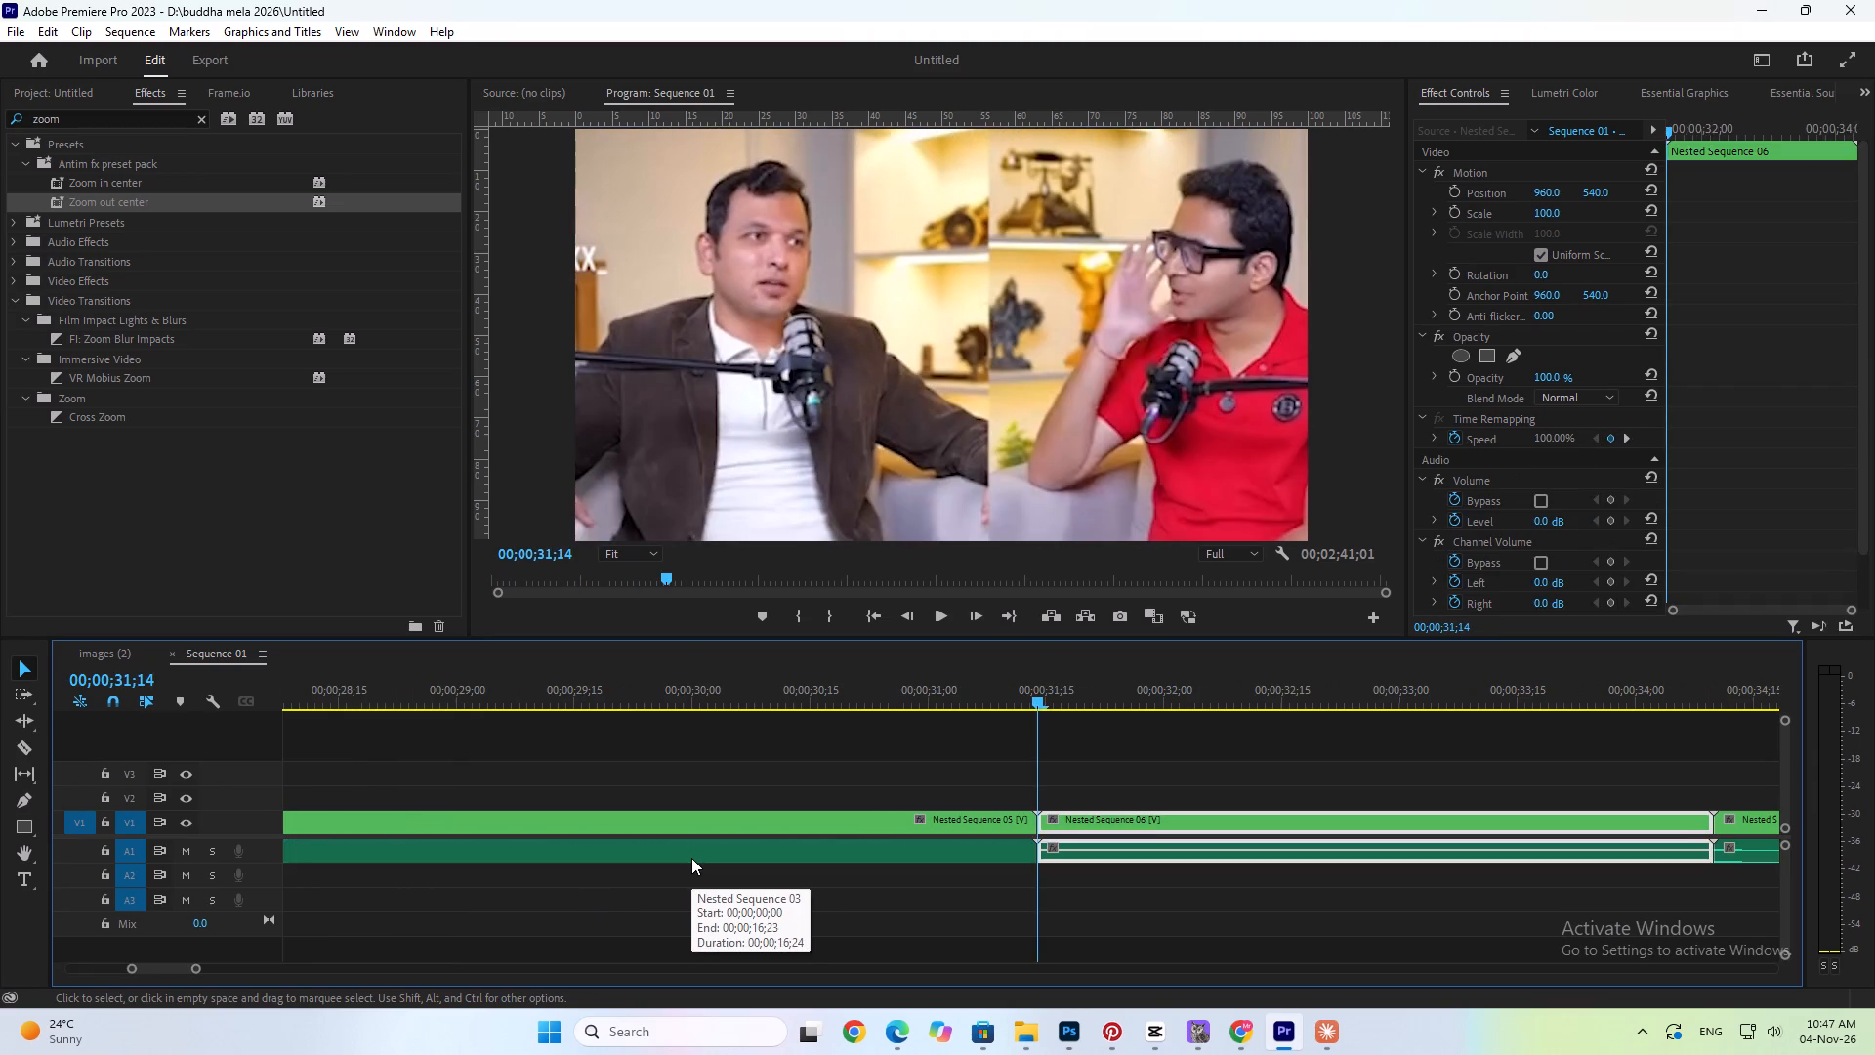
key(Down)
key(Down)
text(----)
key(Up)
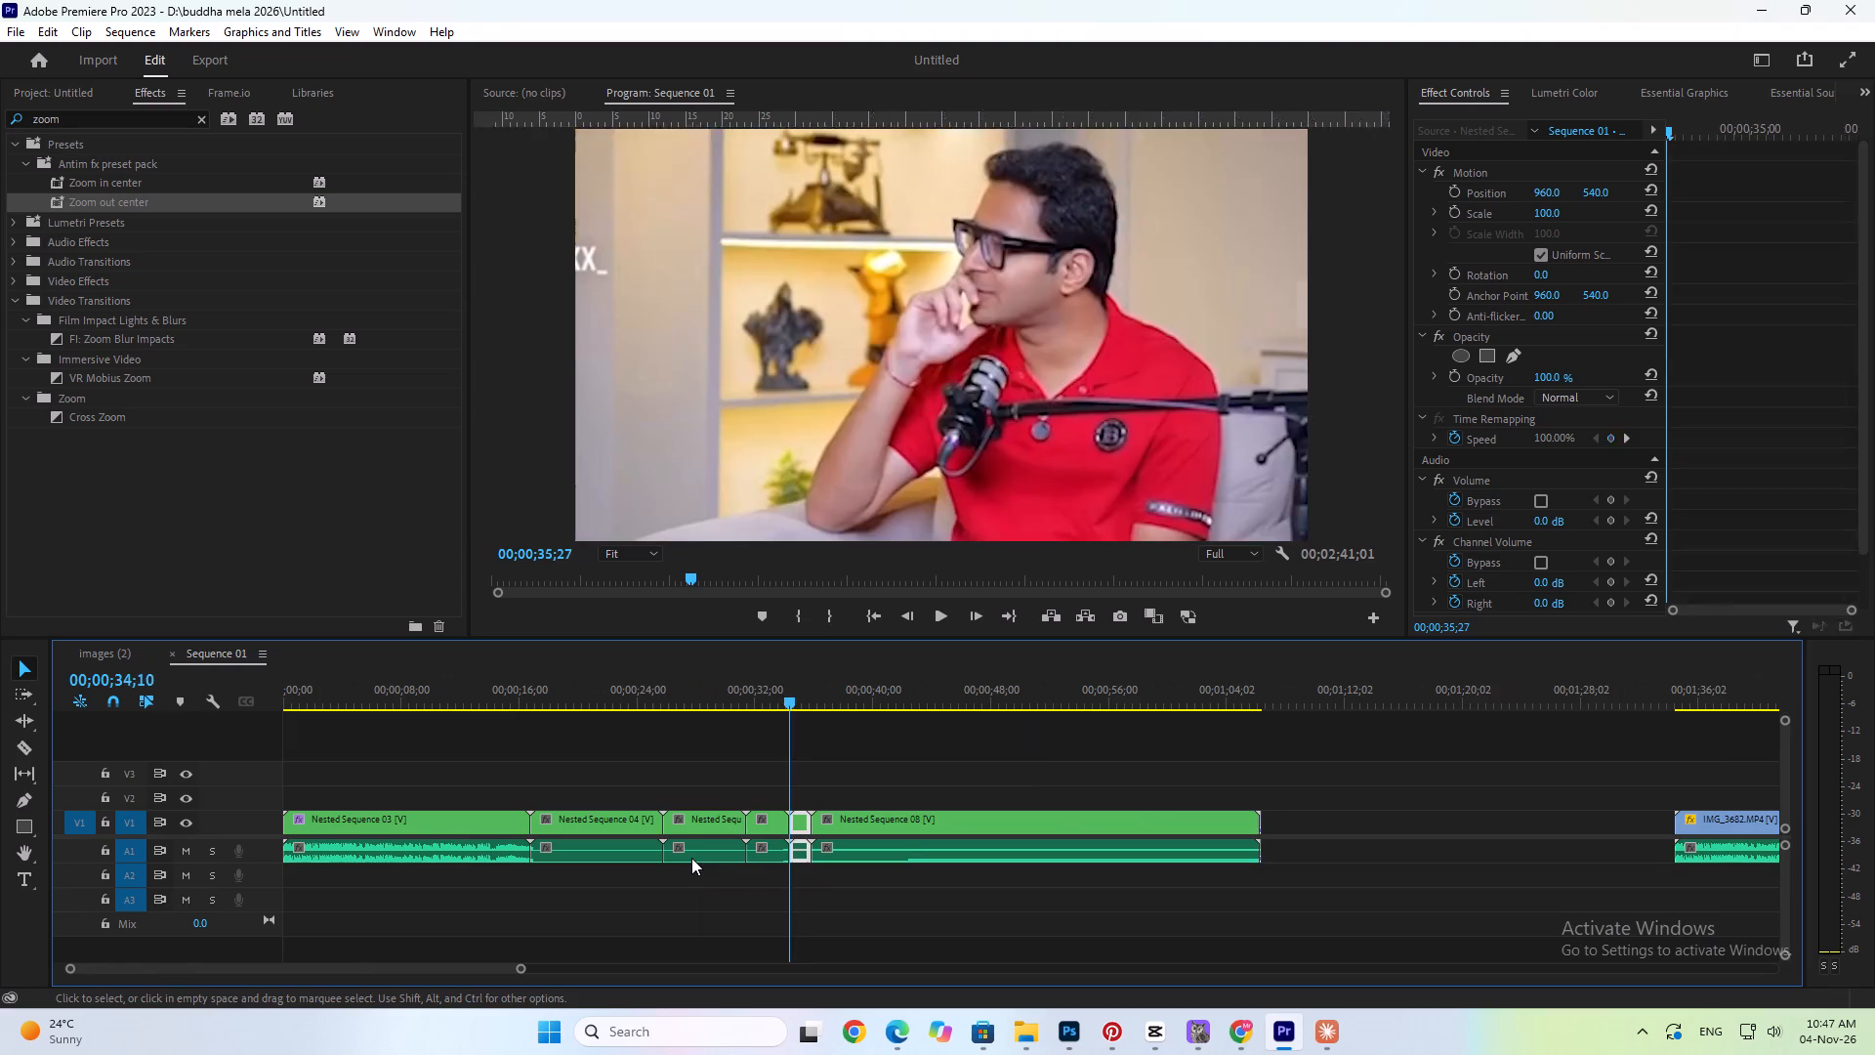
key(Up)
key(Up)
text(==)
key(Up)
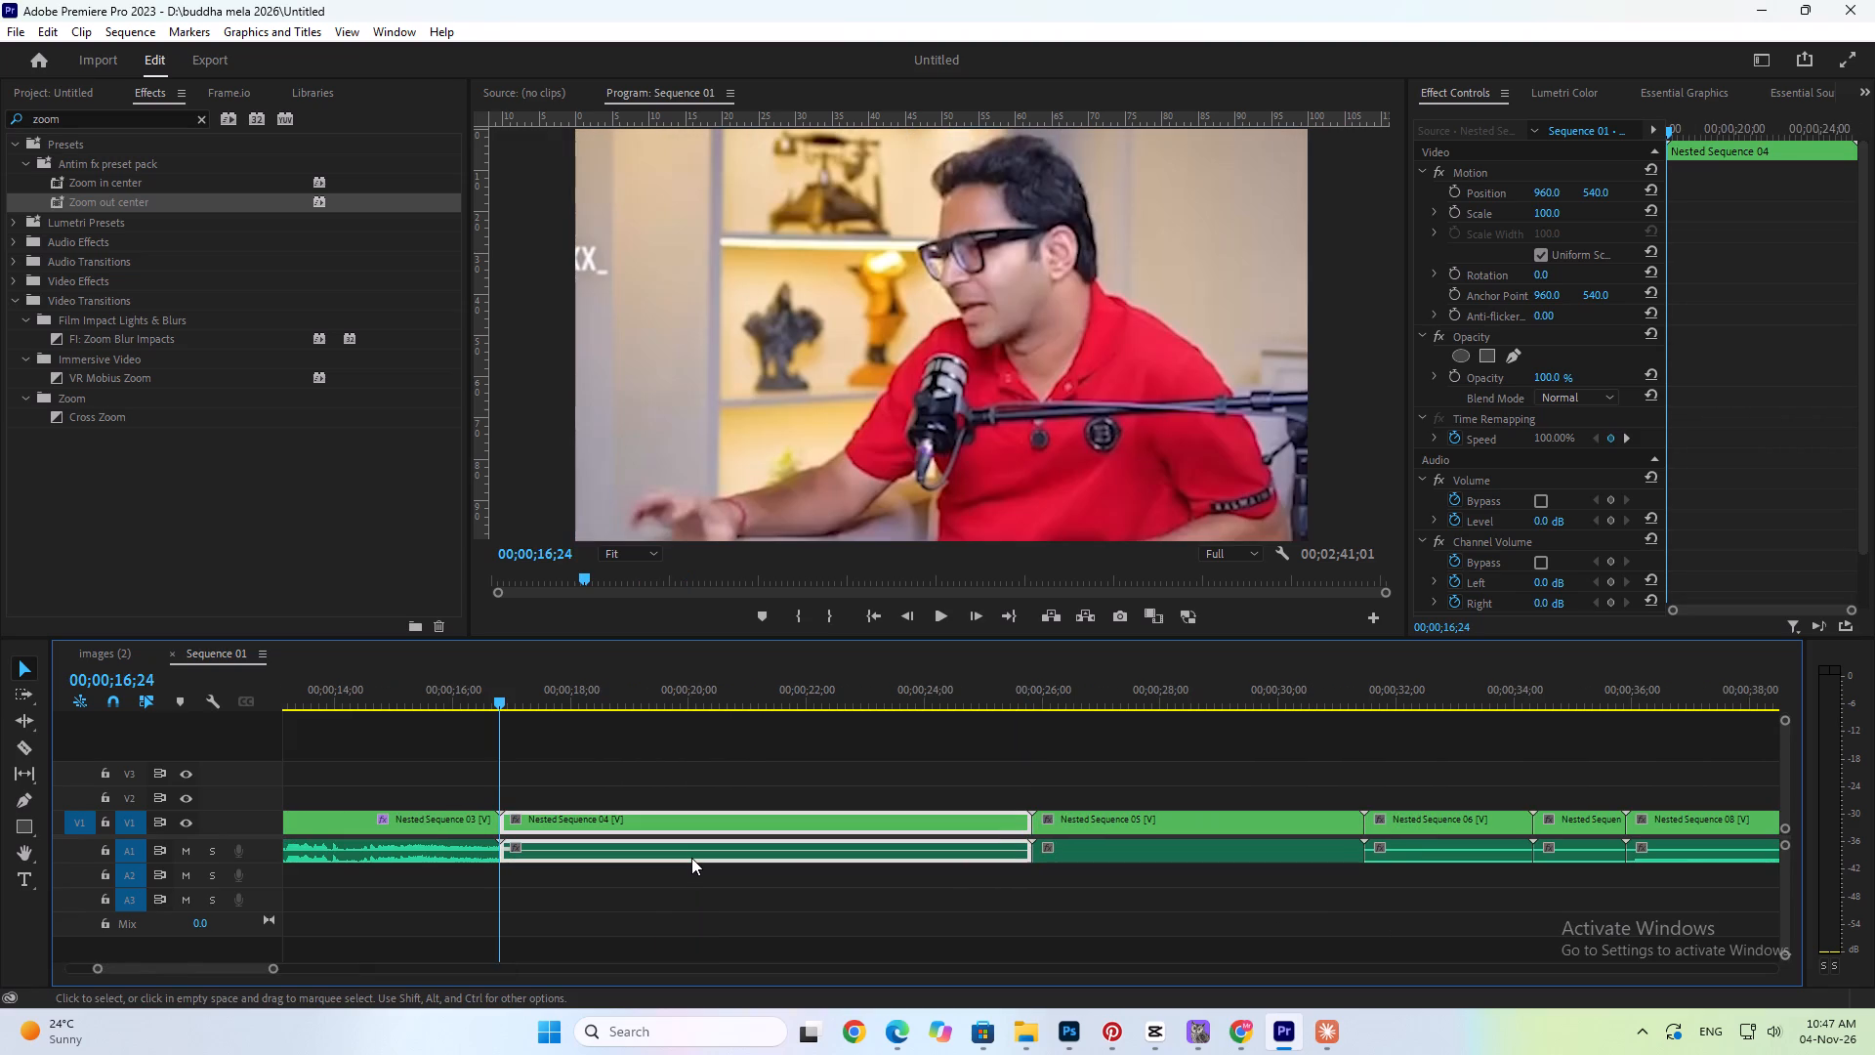
scroll(592, 824, up, 4)
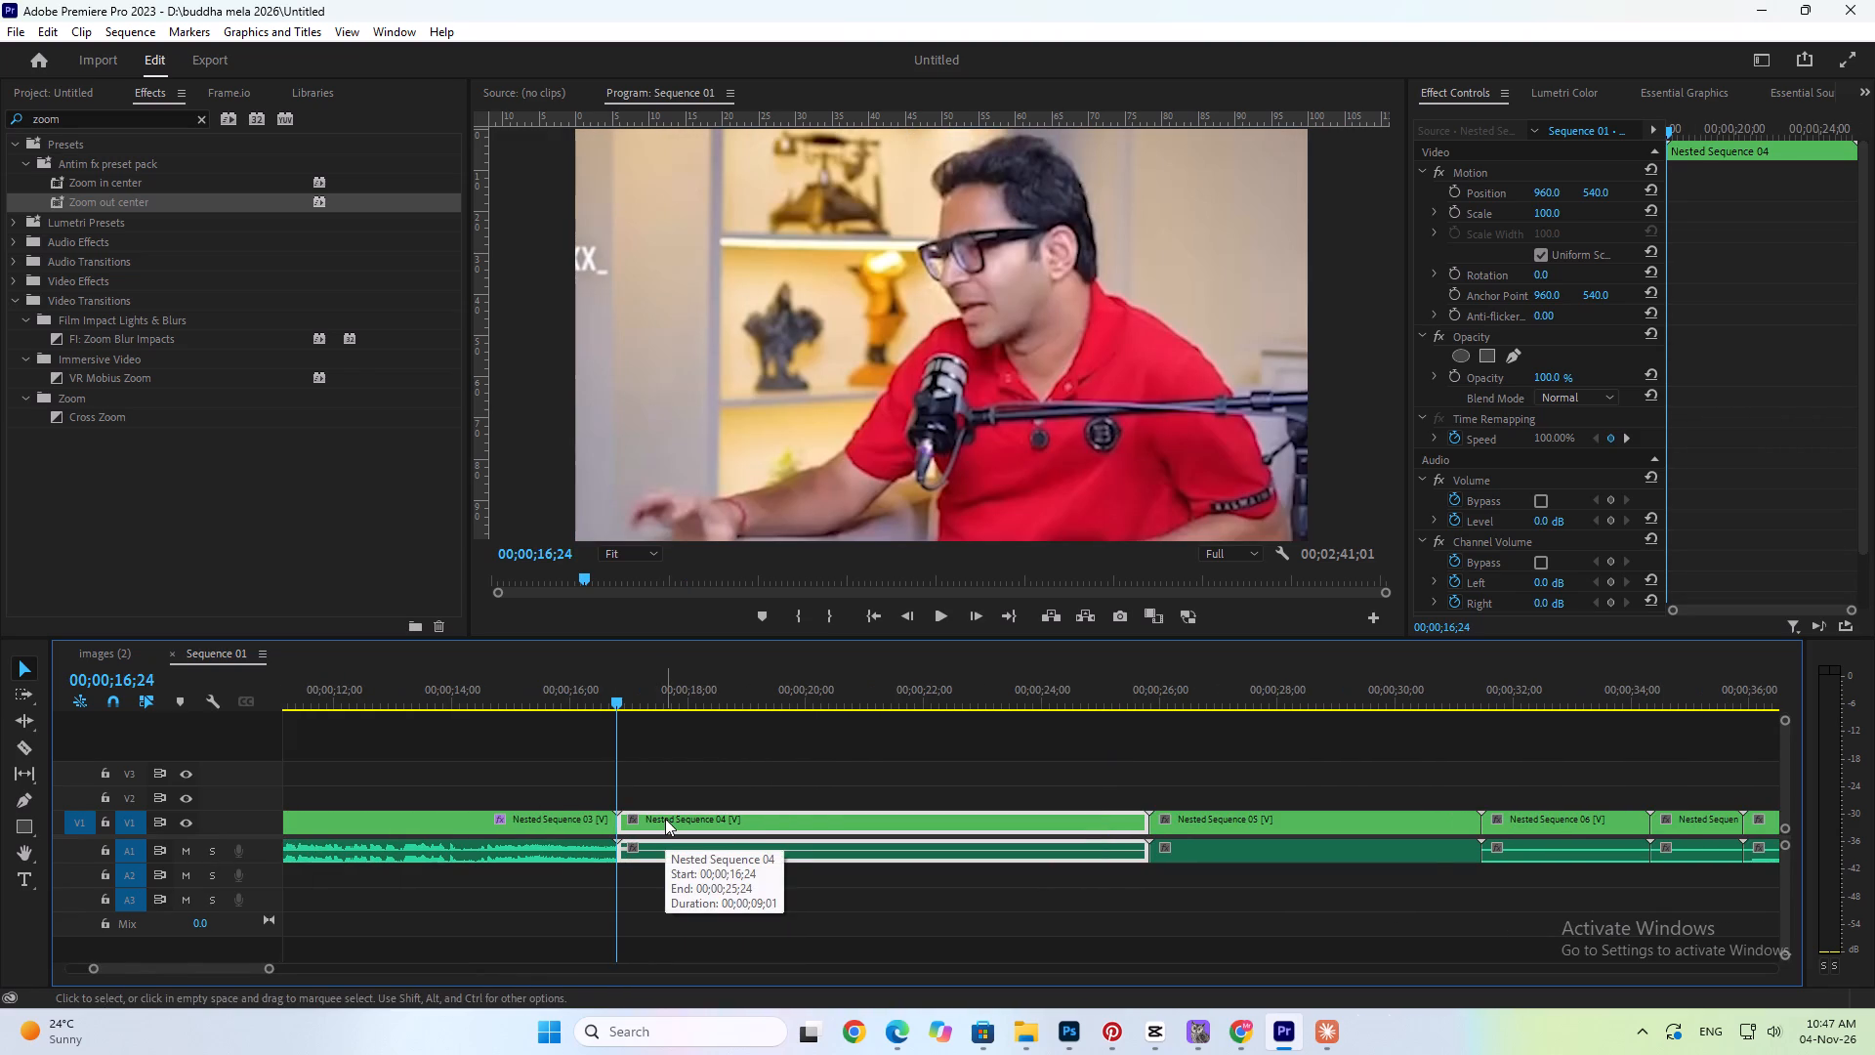
click(776, 841)
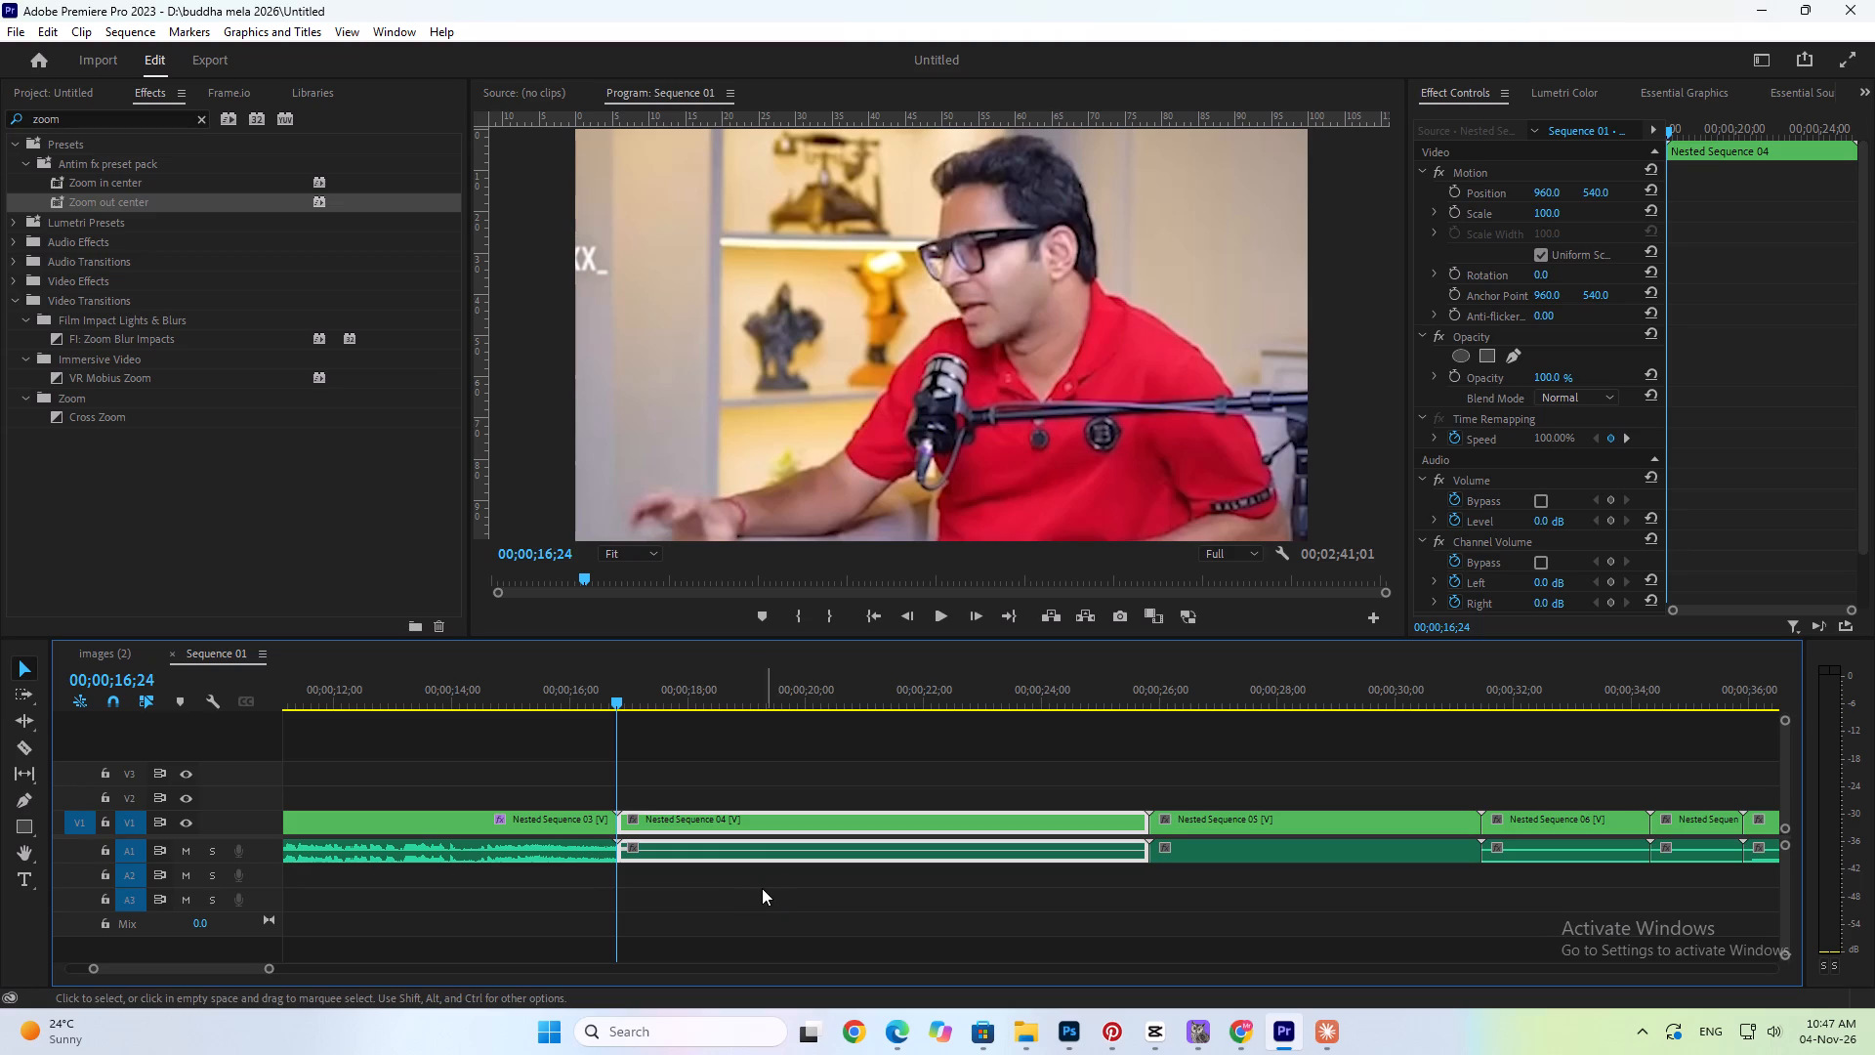
key(space)
key(space)
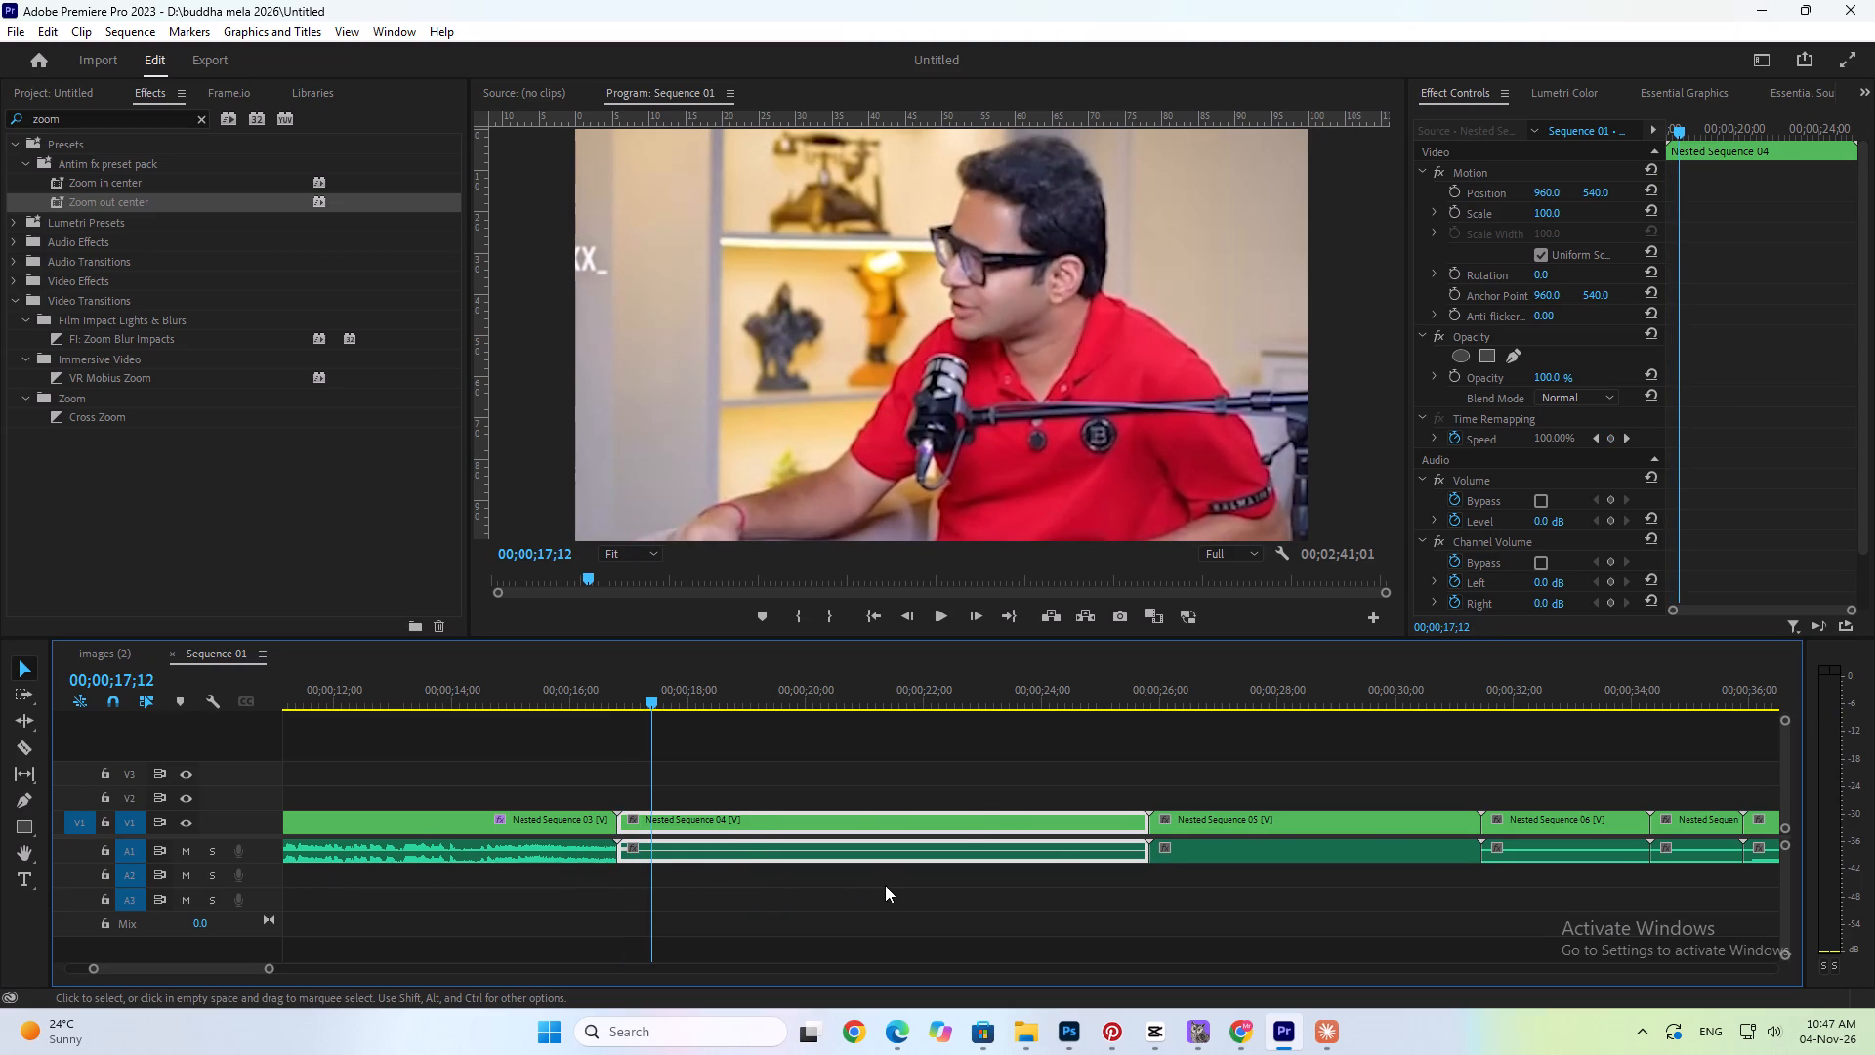
Compare the Edit version's text caption at 00;02;14;02 with the nested RAW footage at 00;00;19;26.
alt+scroll(887, 884, down, 17)
alt+scroll(1378, 864, down, 4)
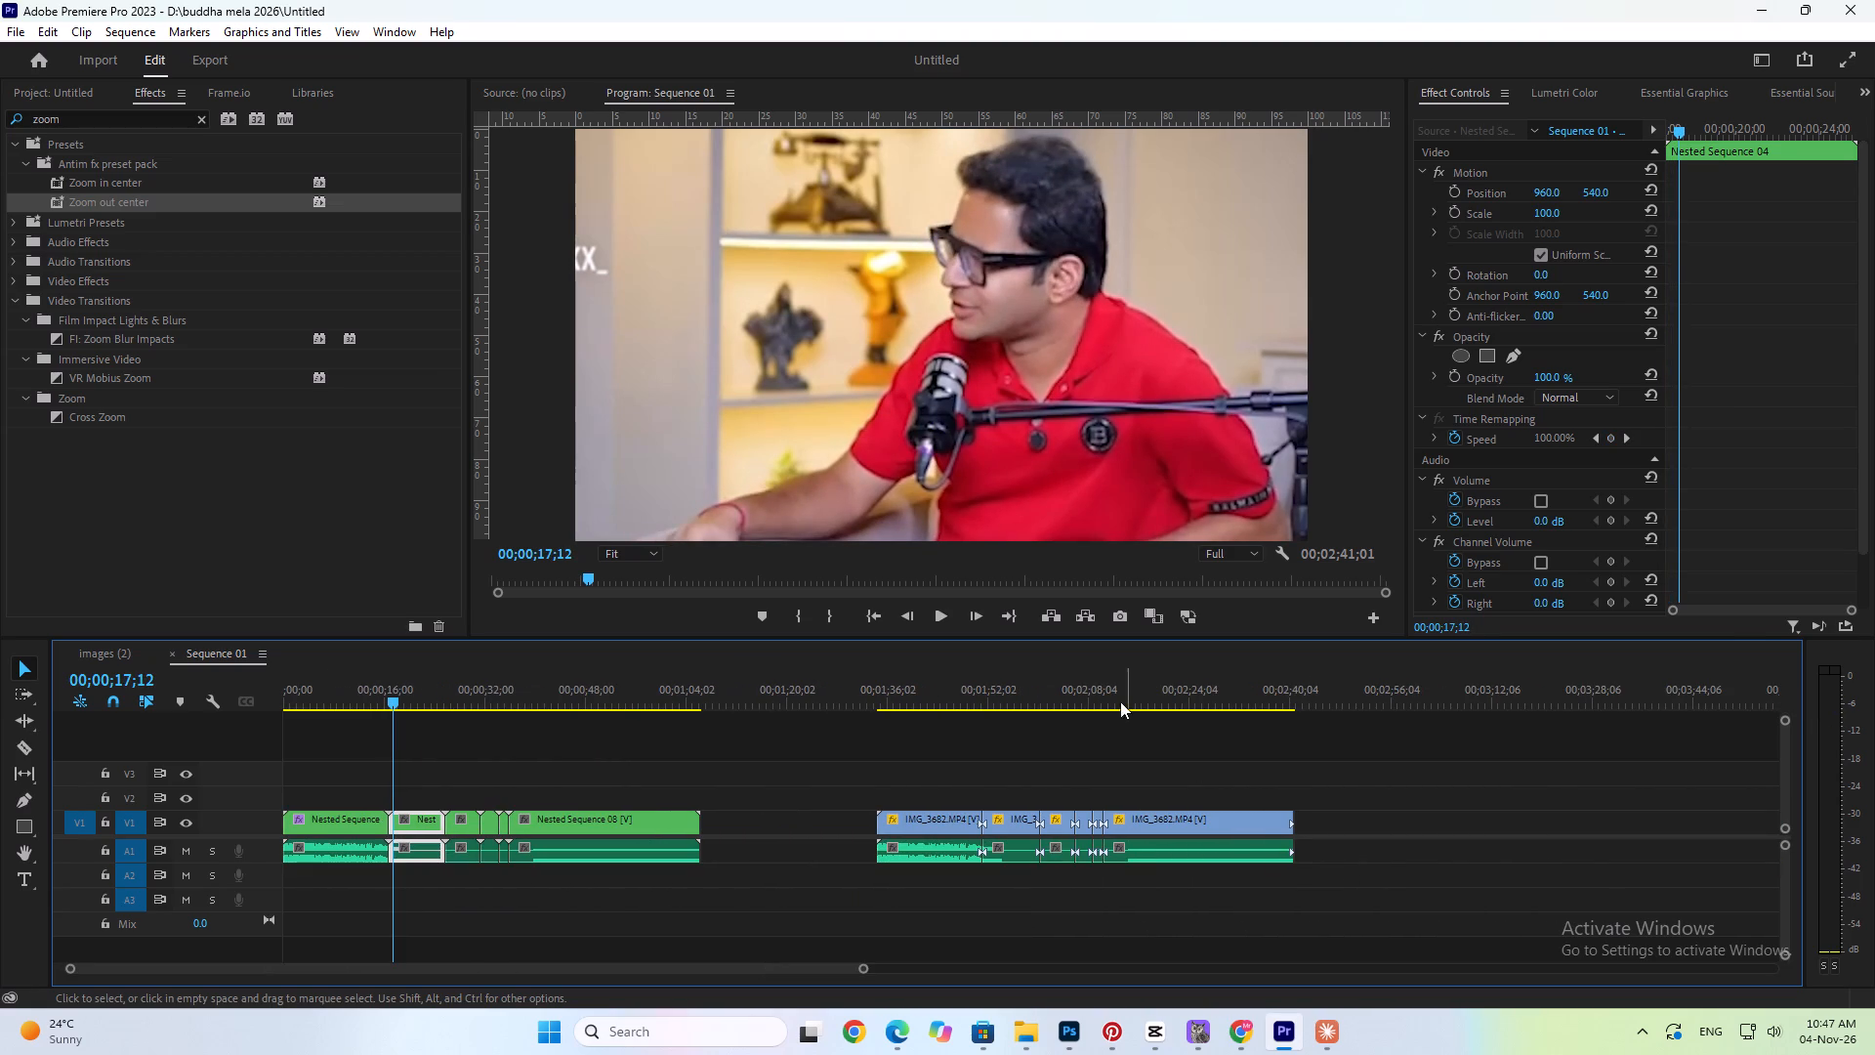
drag(1116, 689, 1129, 683)
alt+scroll(1129, 683, up, 19)
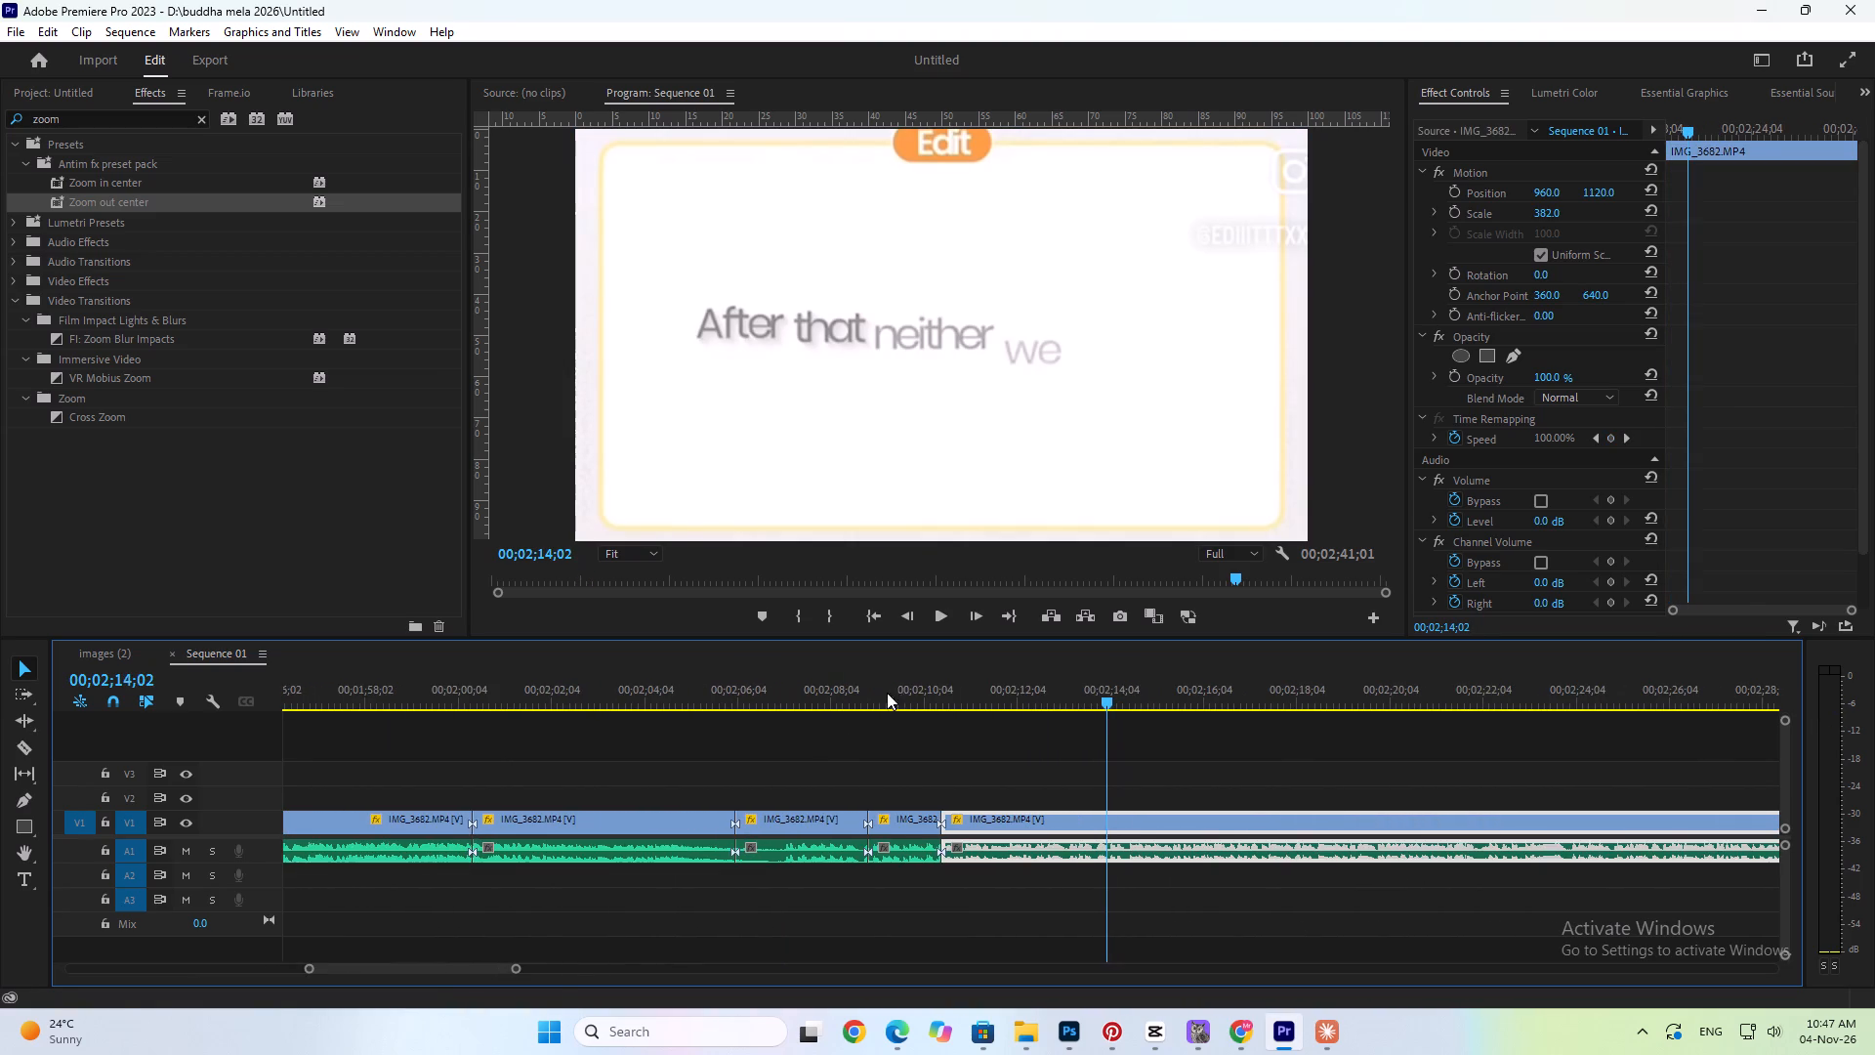
alt+scroll(819, 738, down, 20)
alt+scroll(819, 738, down, 2)
scroll(818, 738, up, 7)
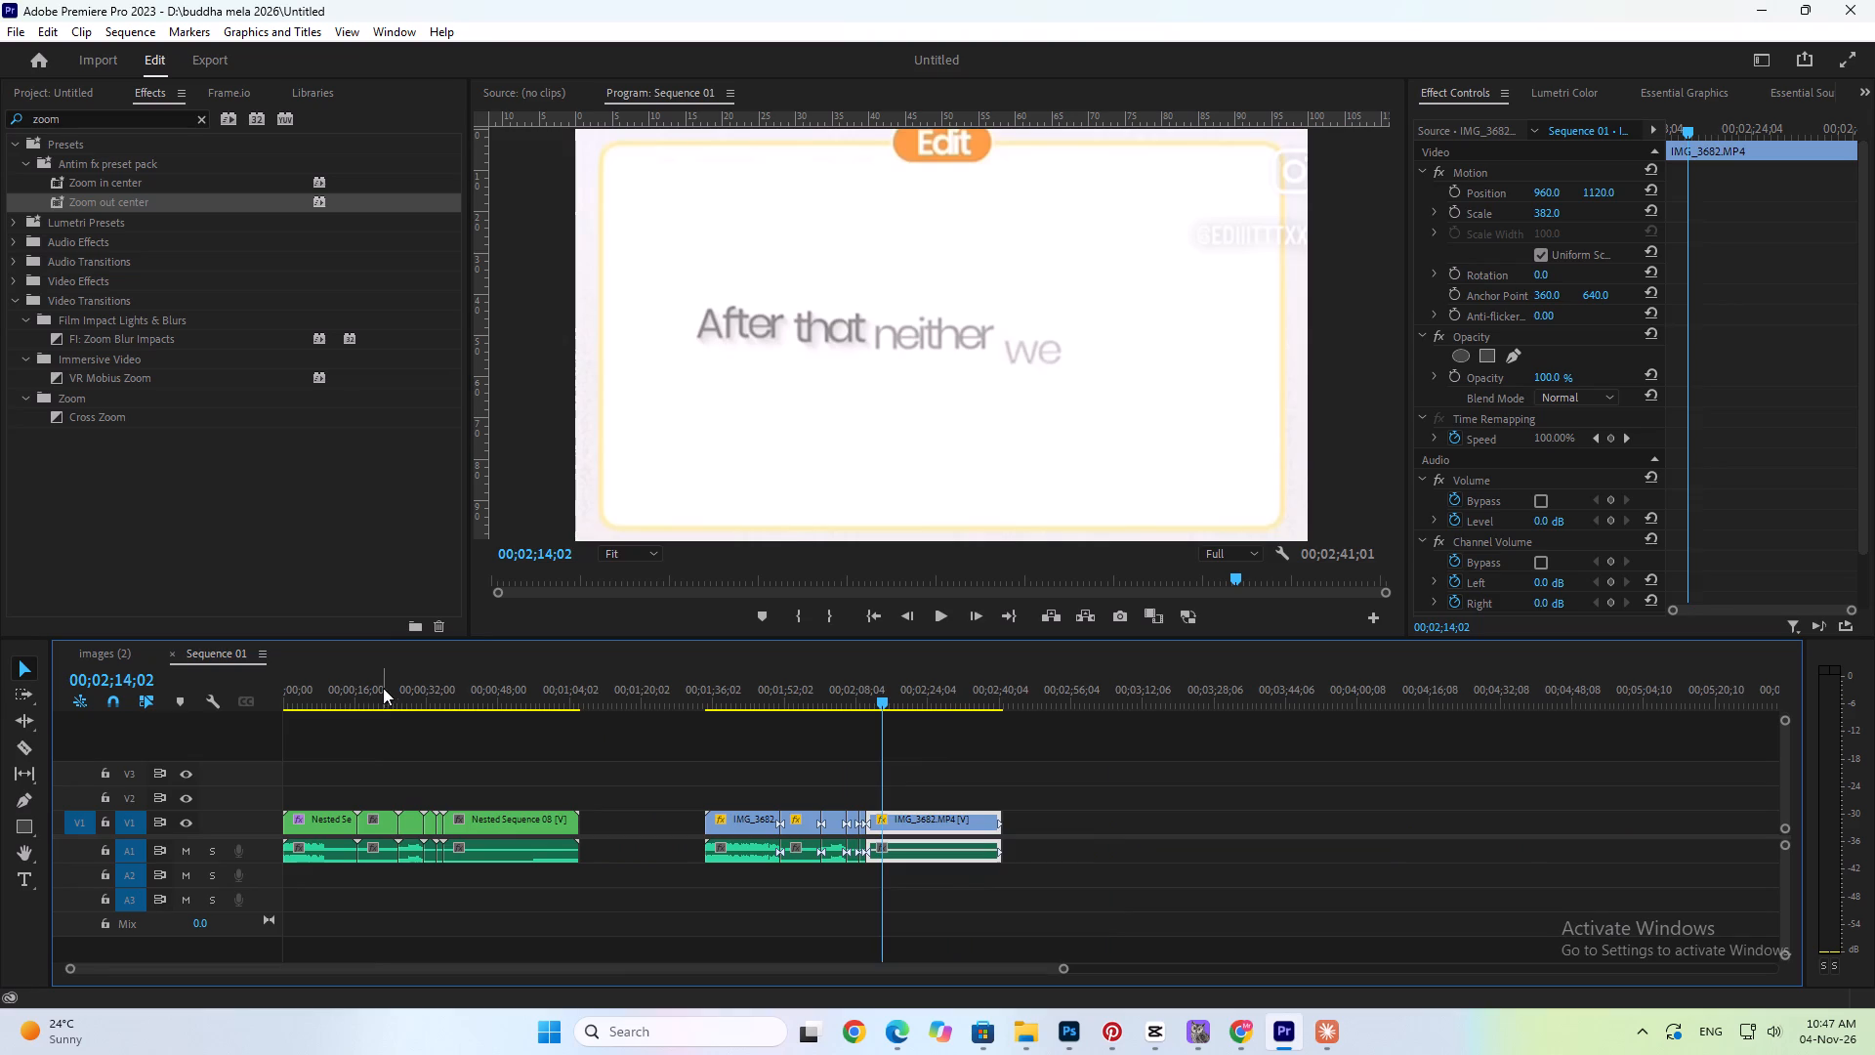
click(374, 691)
alt+scroll(374, 691, up, 13)
alt+scroll(472, 696, up, 12)
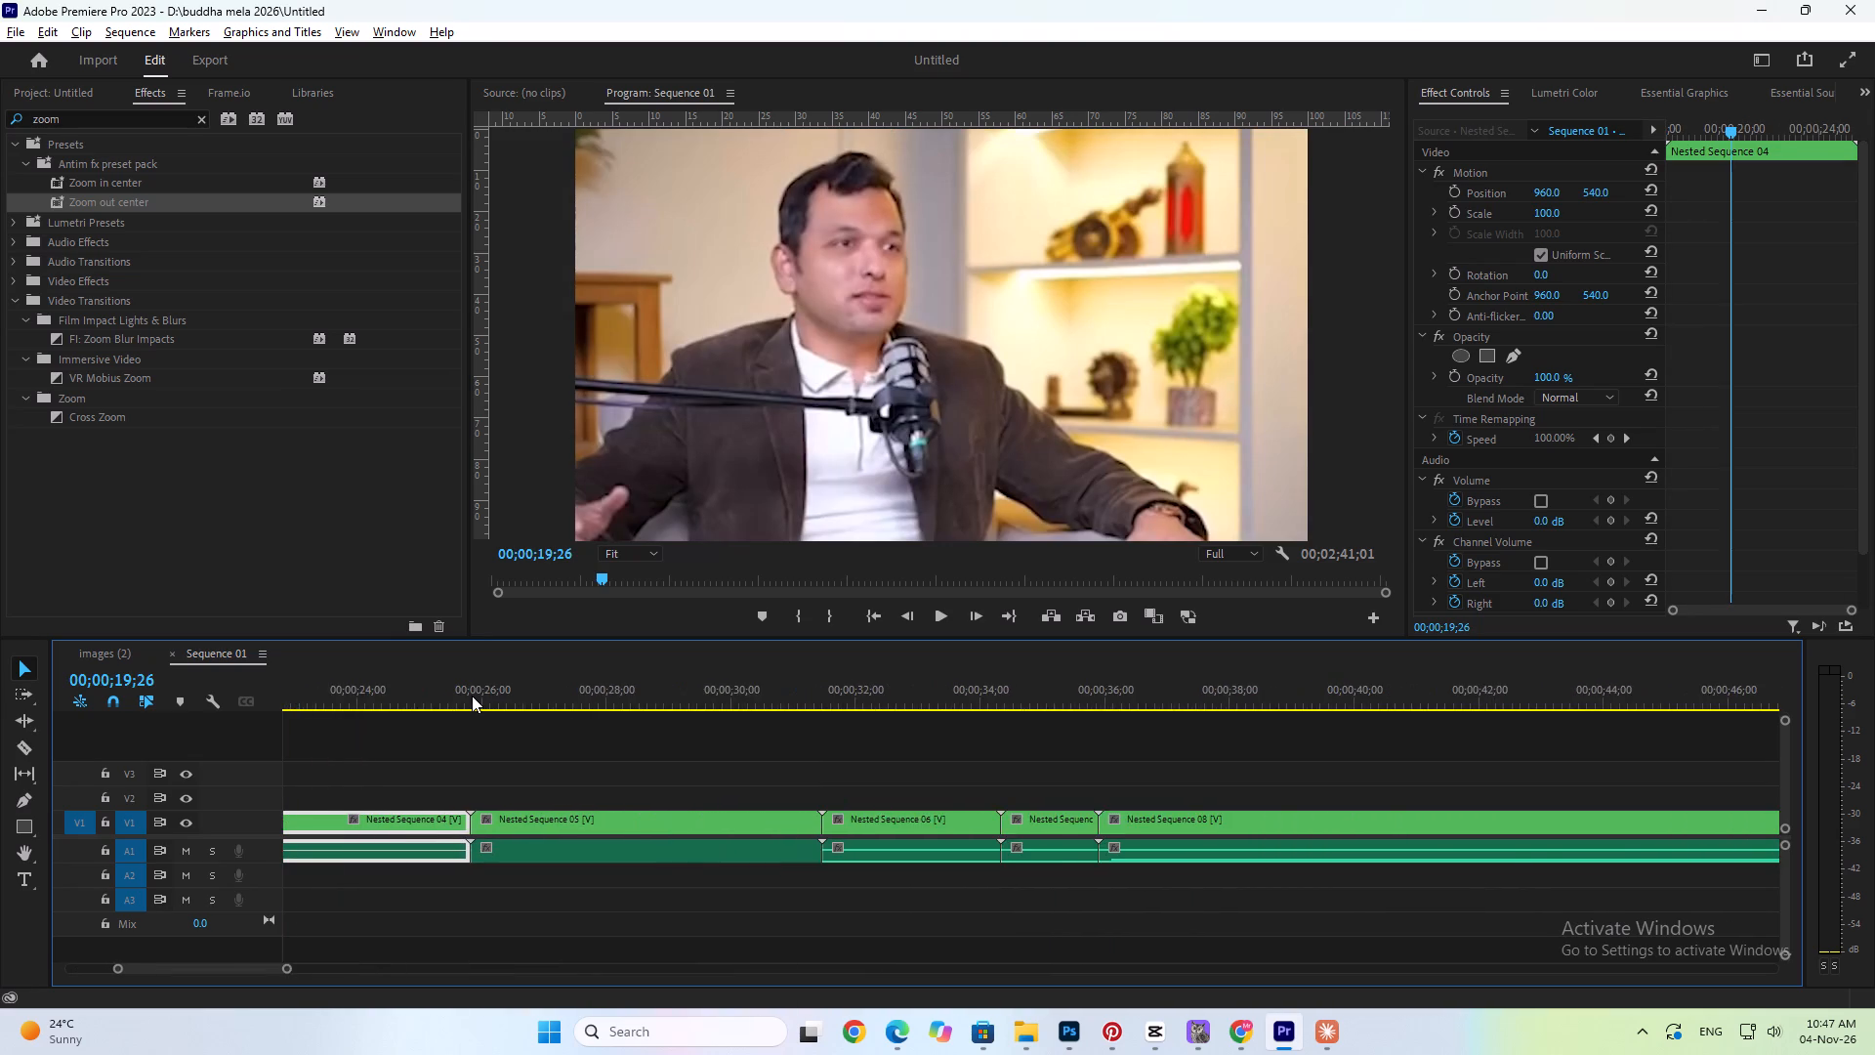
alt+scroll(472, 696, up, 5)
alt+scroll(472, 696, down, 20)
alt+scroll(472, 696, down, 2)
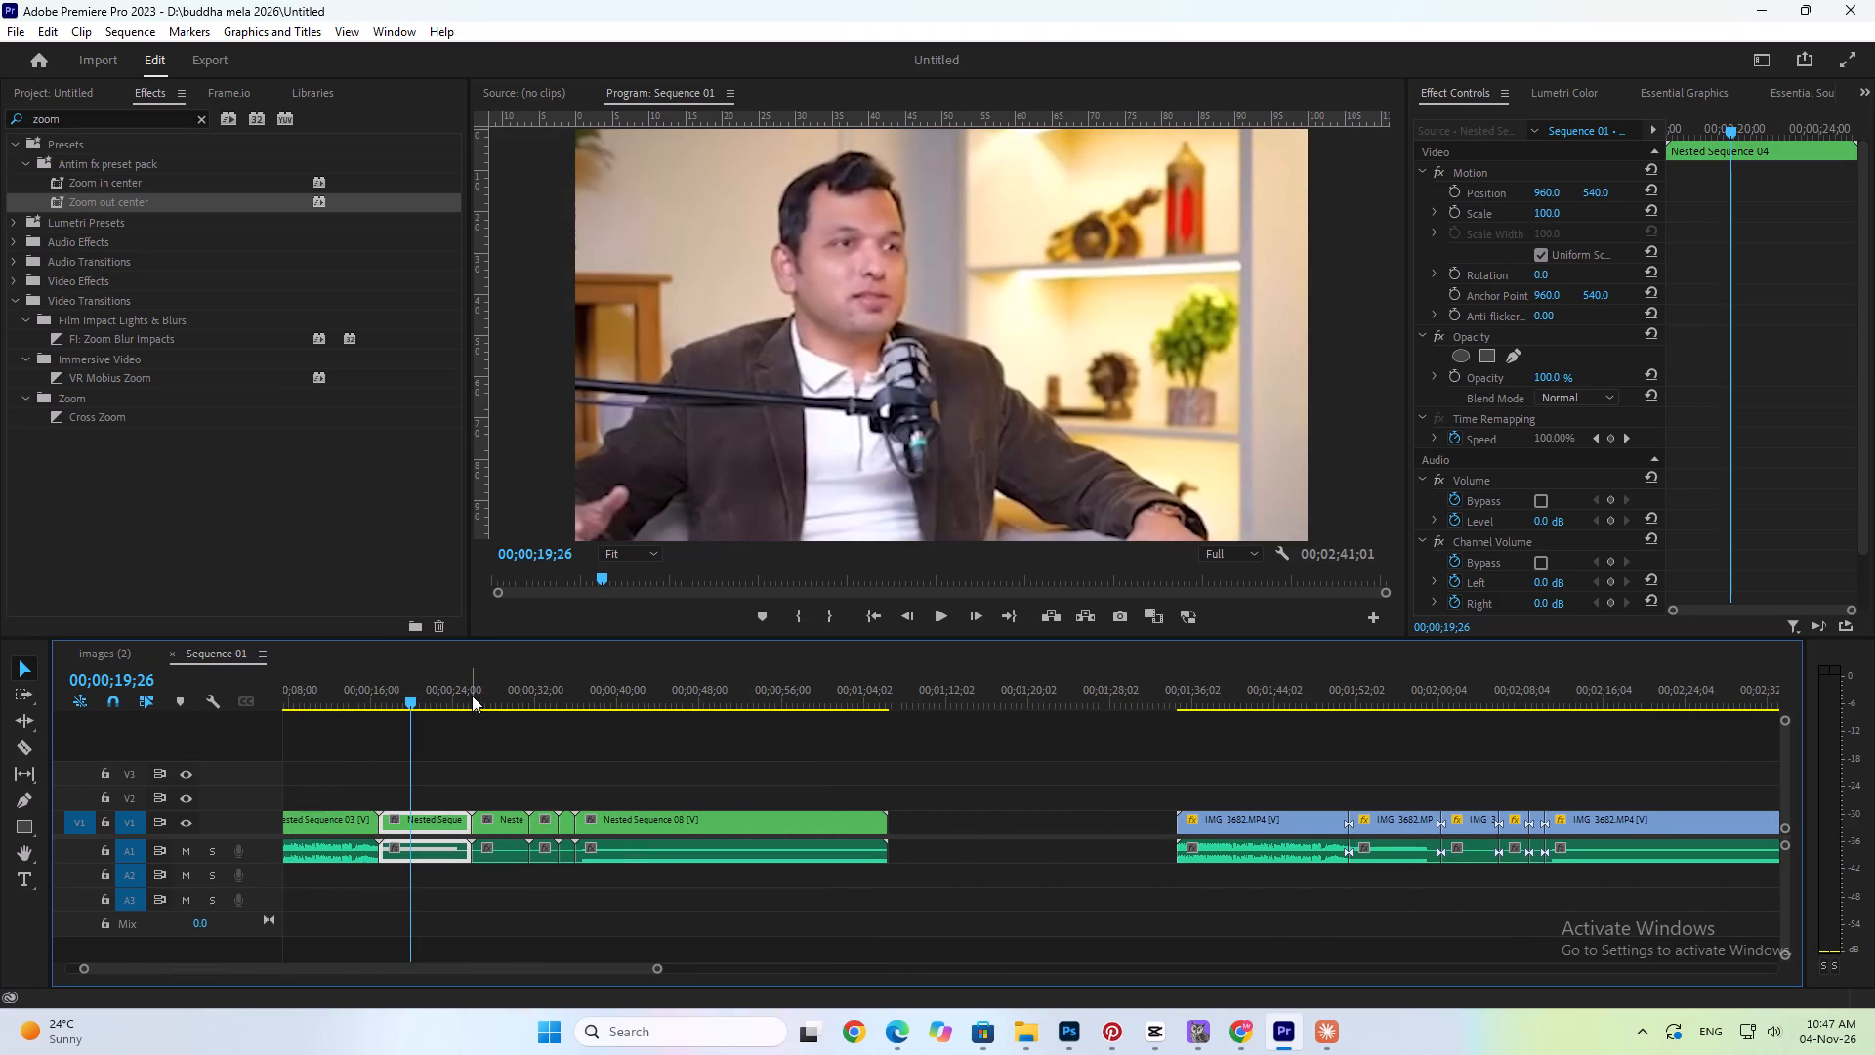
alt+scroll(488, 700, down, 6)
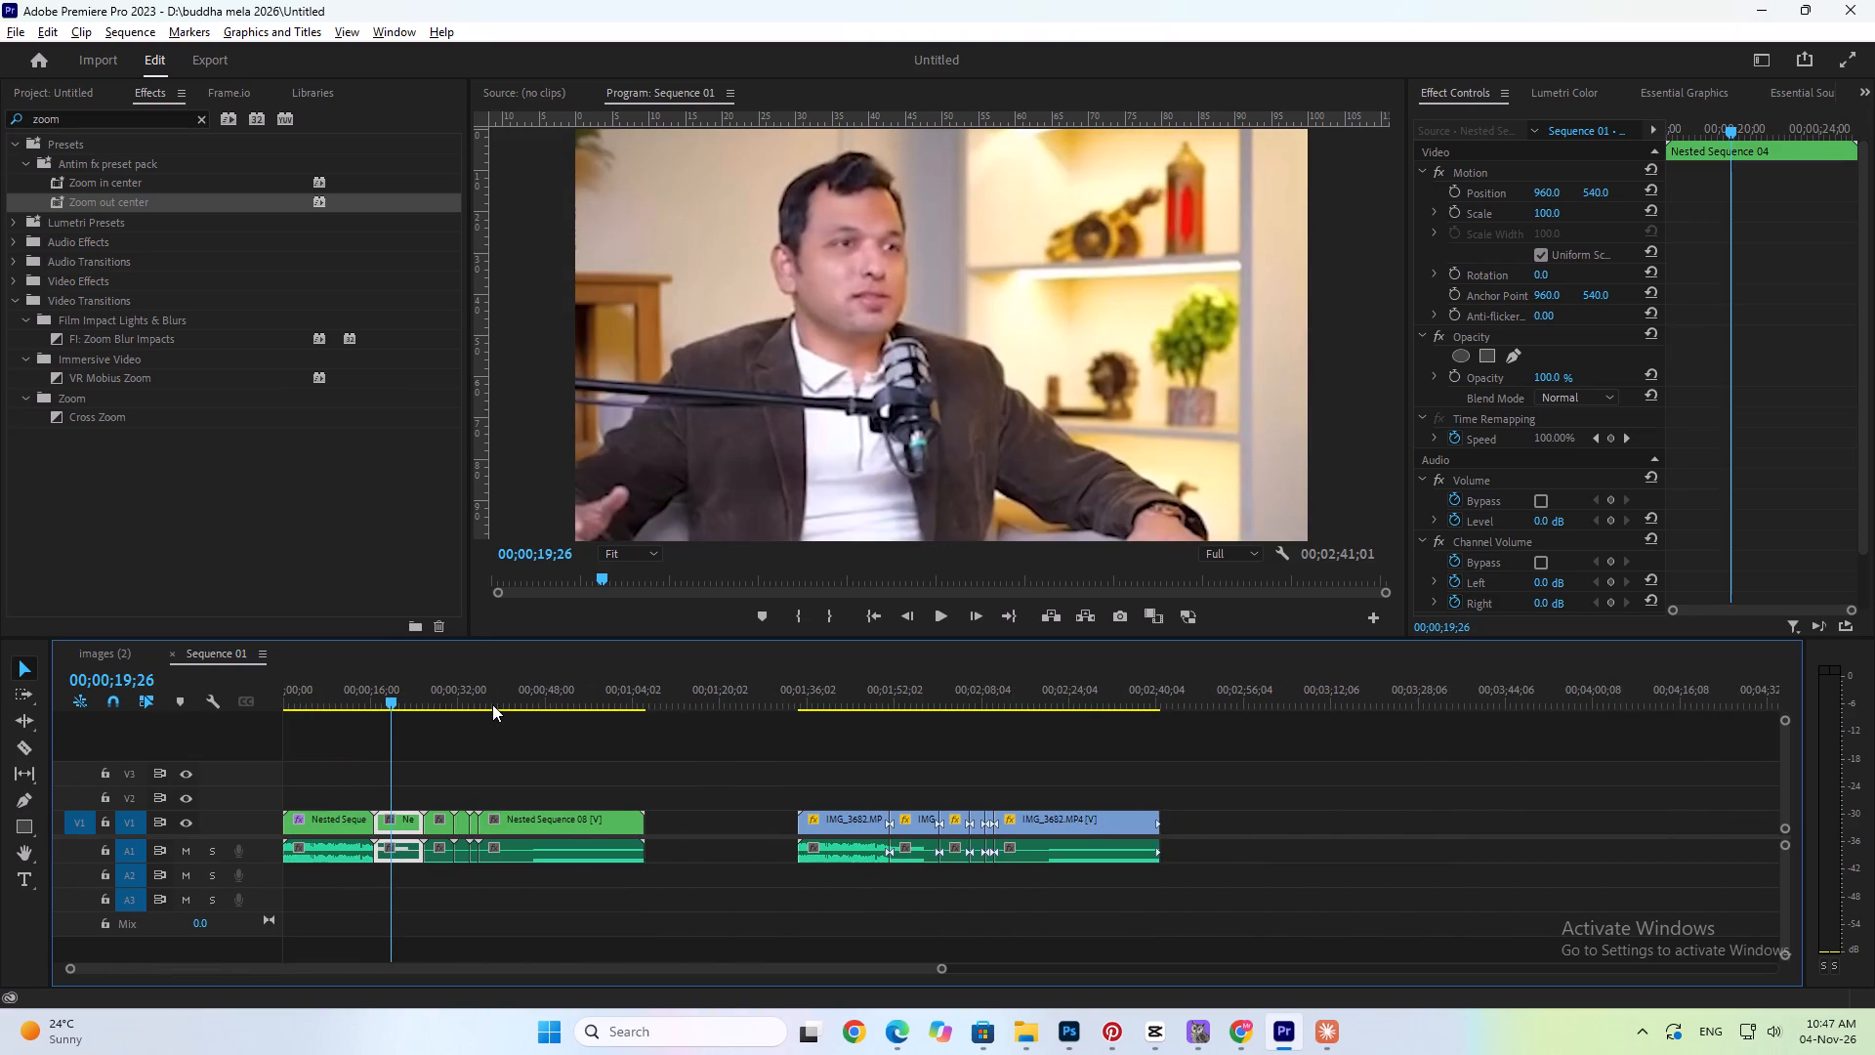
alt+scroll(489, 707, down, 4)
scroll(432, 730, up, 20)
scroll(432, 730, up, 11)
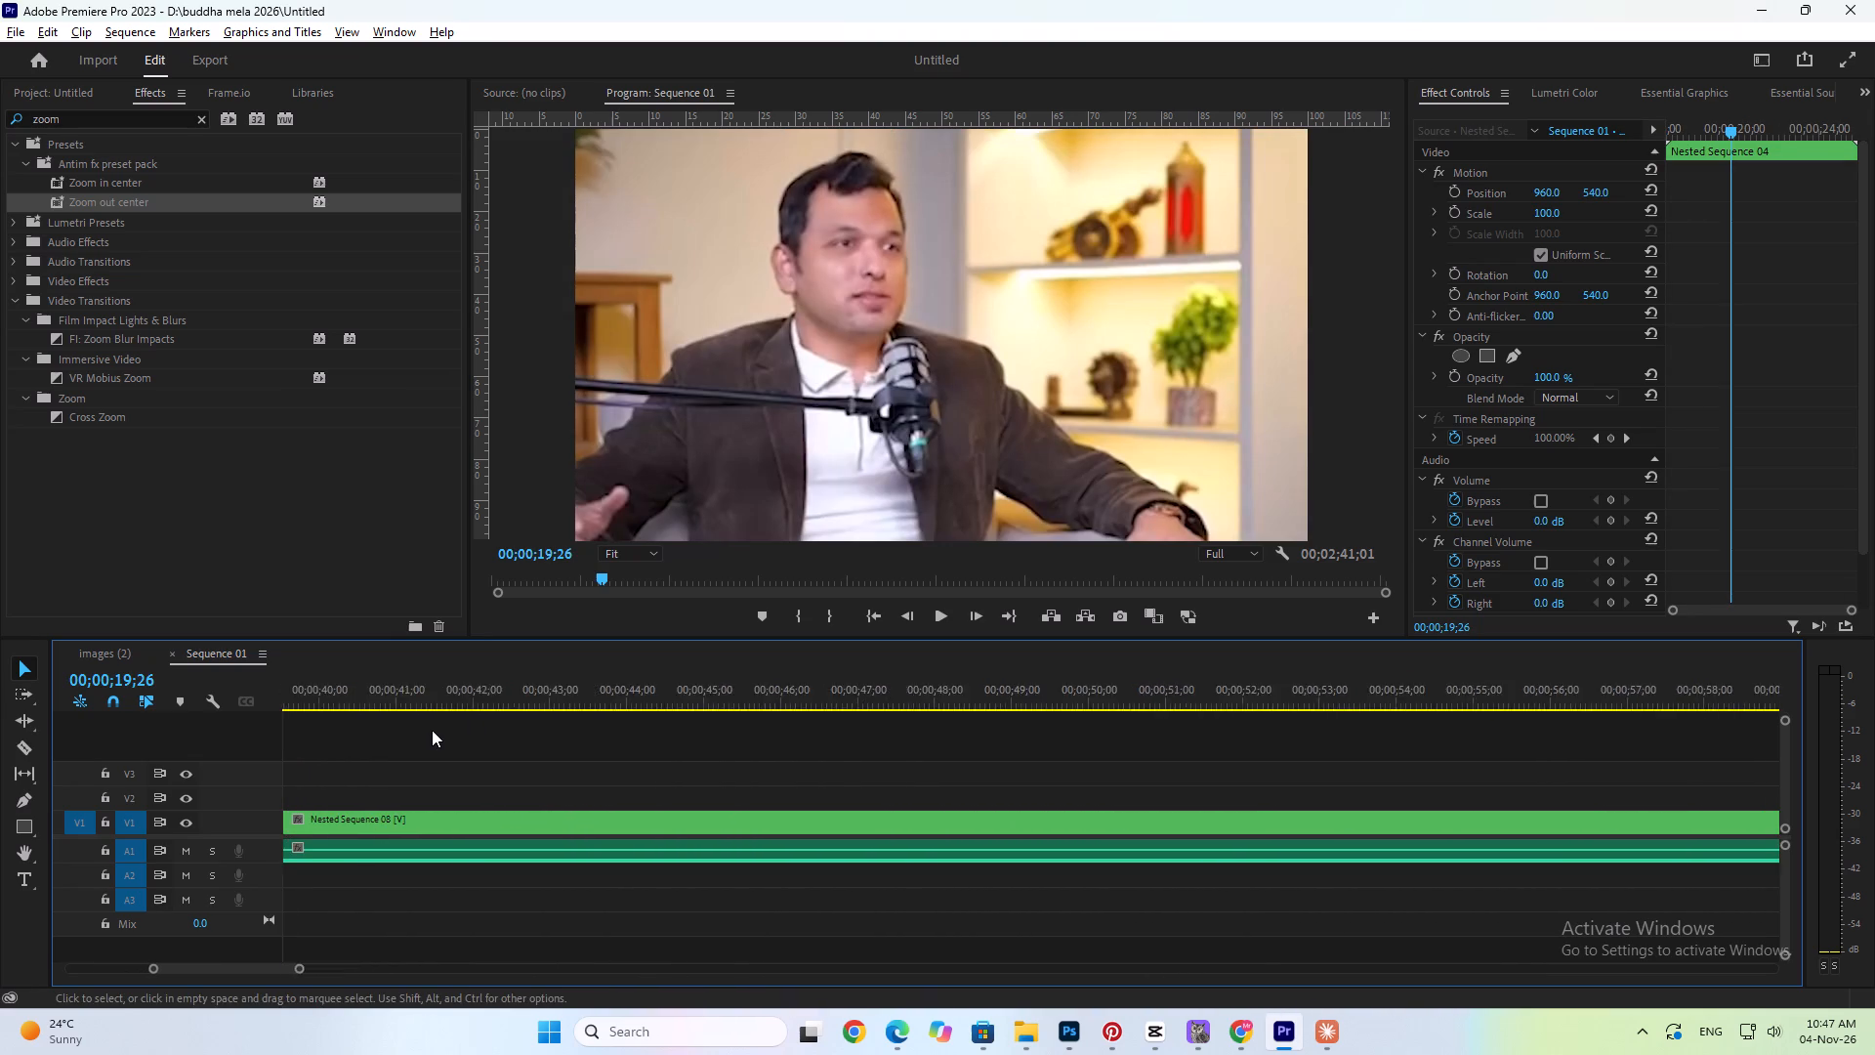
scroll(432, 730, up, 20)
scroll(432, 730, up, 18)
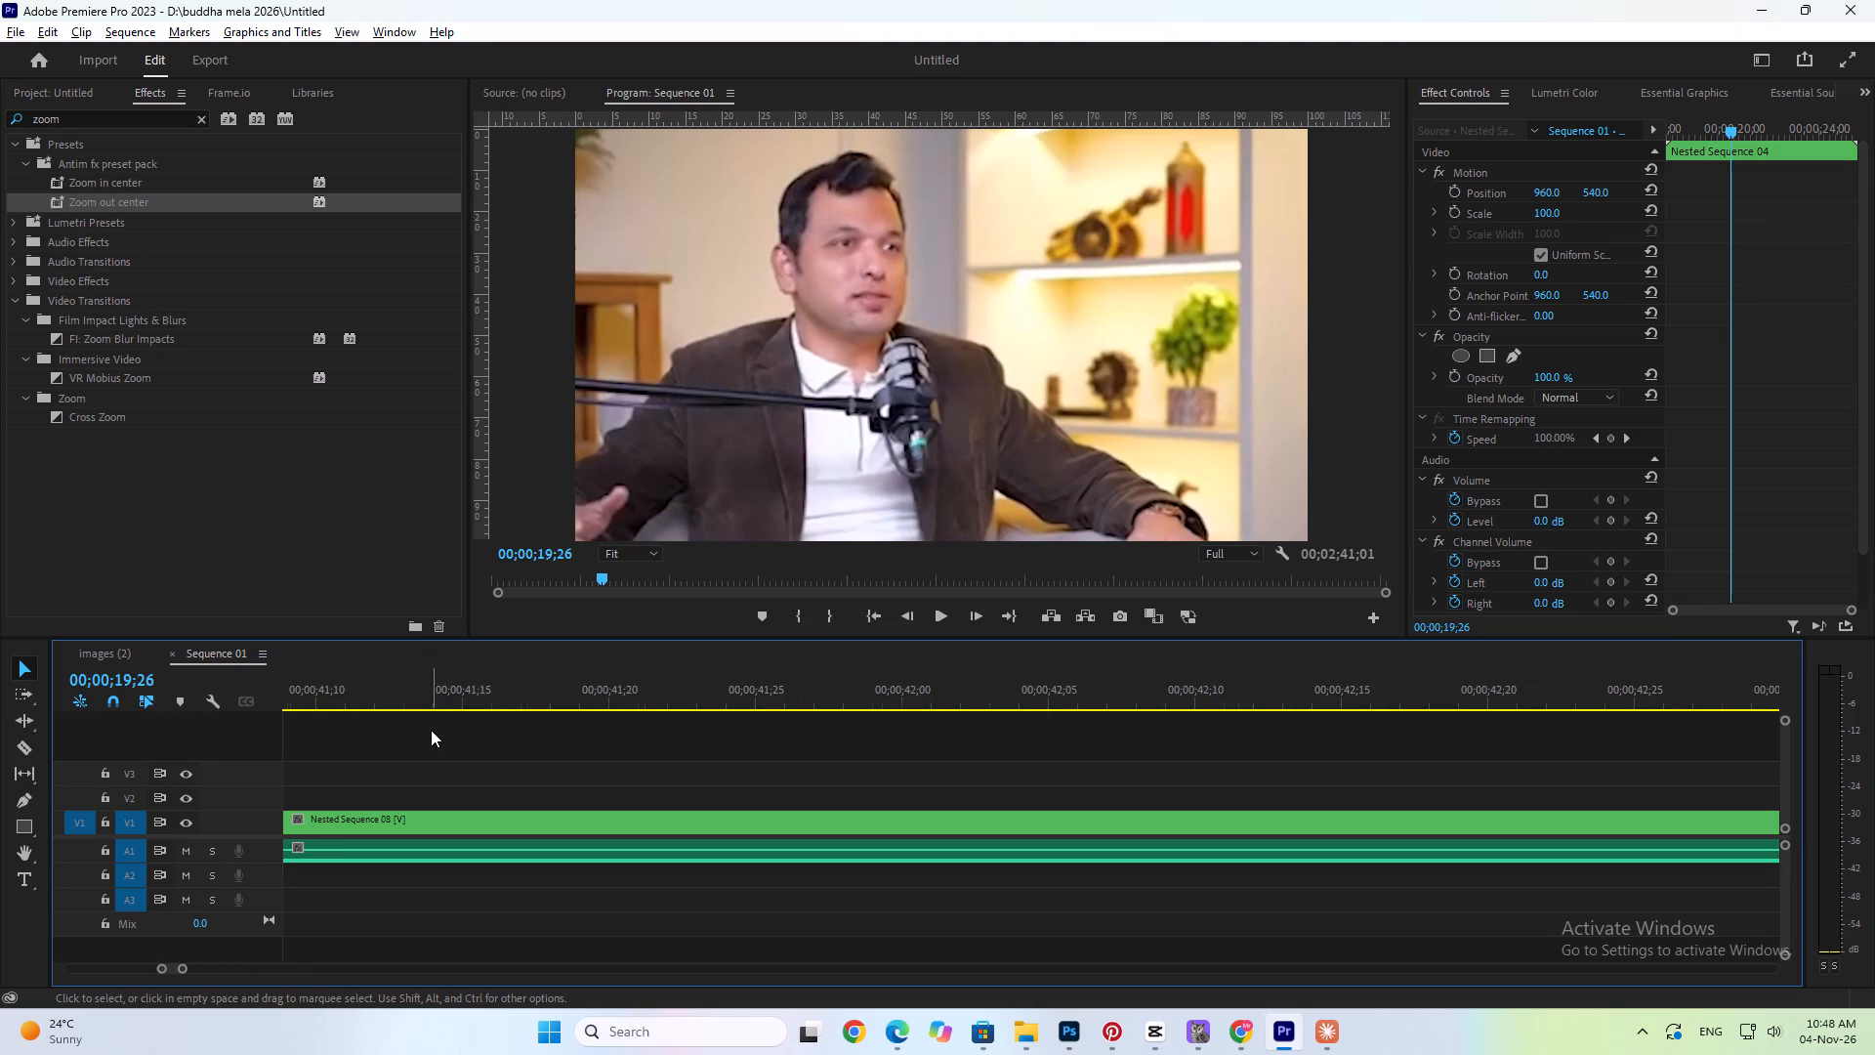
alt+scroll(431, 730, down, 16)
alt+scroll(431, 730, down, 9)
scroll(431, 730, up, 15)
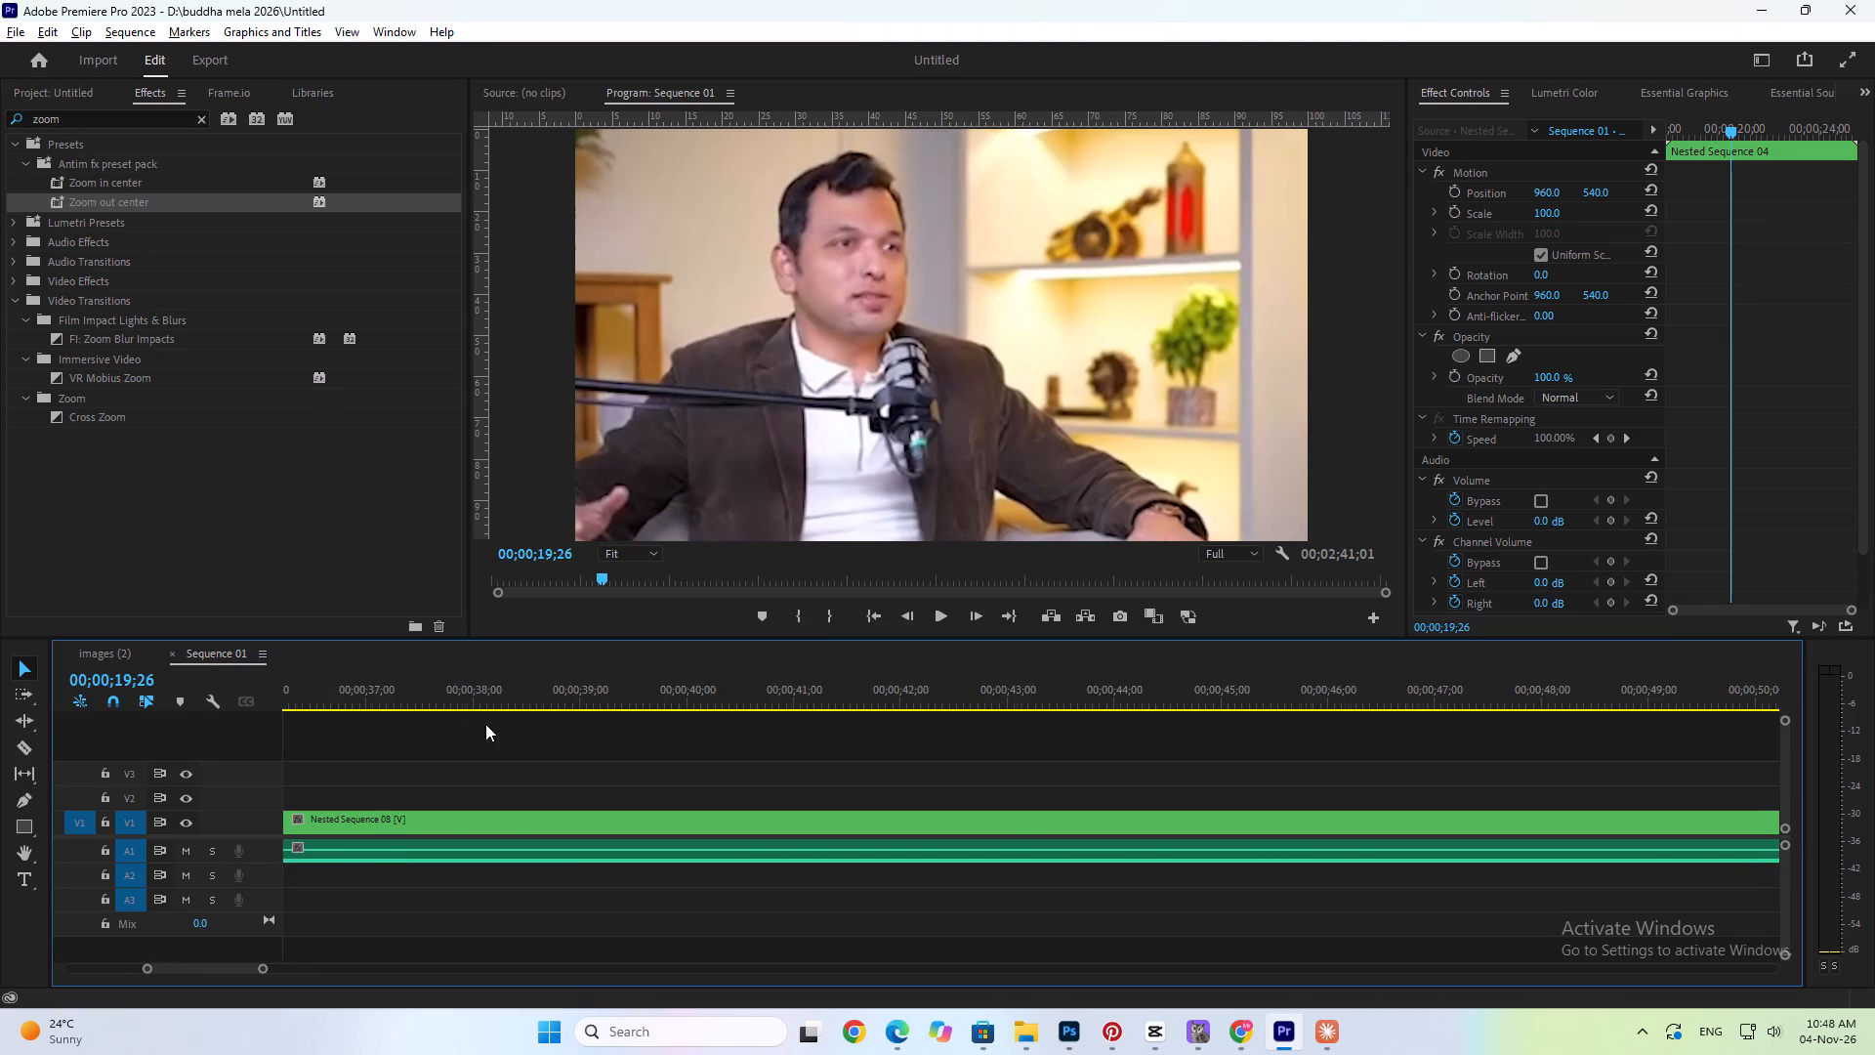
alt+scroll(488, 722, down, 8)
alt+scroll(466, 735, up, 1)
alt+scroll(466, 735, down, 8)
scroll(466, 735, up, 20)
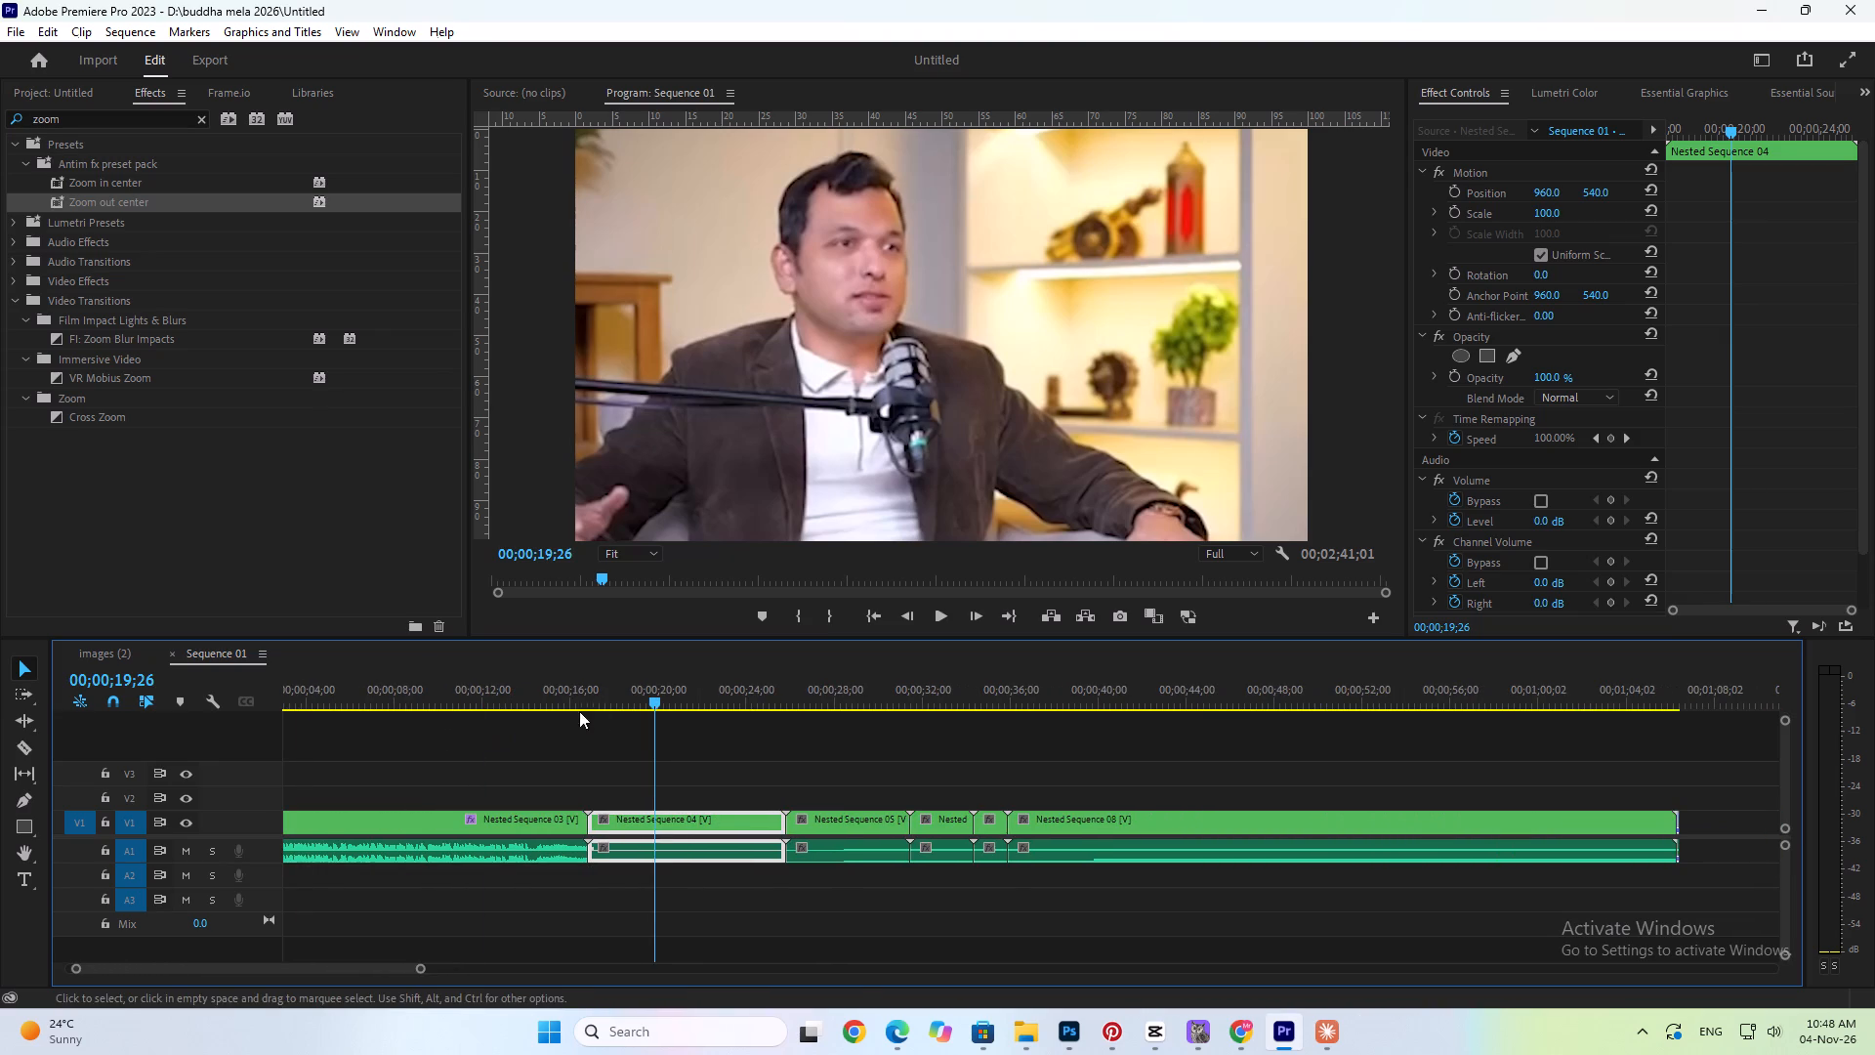
Examine the nested RAW clips around 00;00;18;16 against the Edit version's caption and cuts around 00;02;15;02.
click(630, 696)
alt+scroll(608, 690, up, 18)
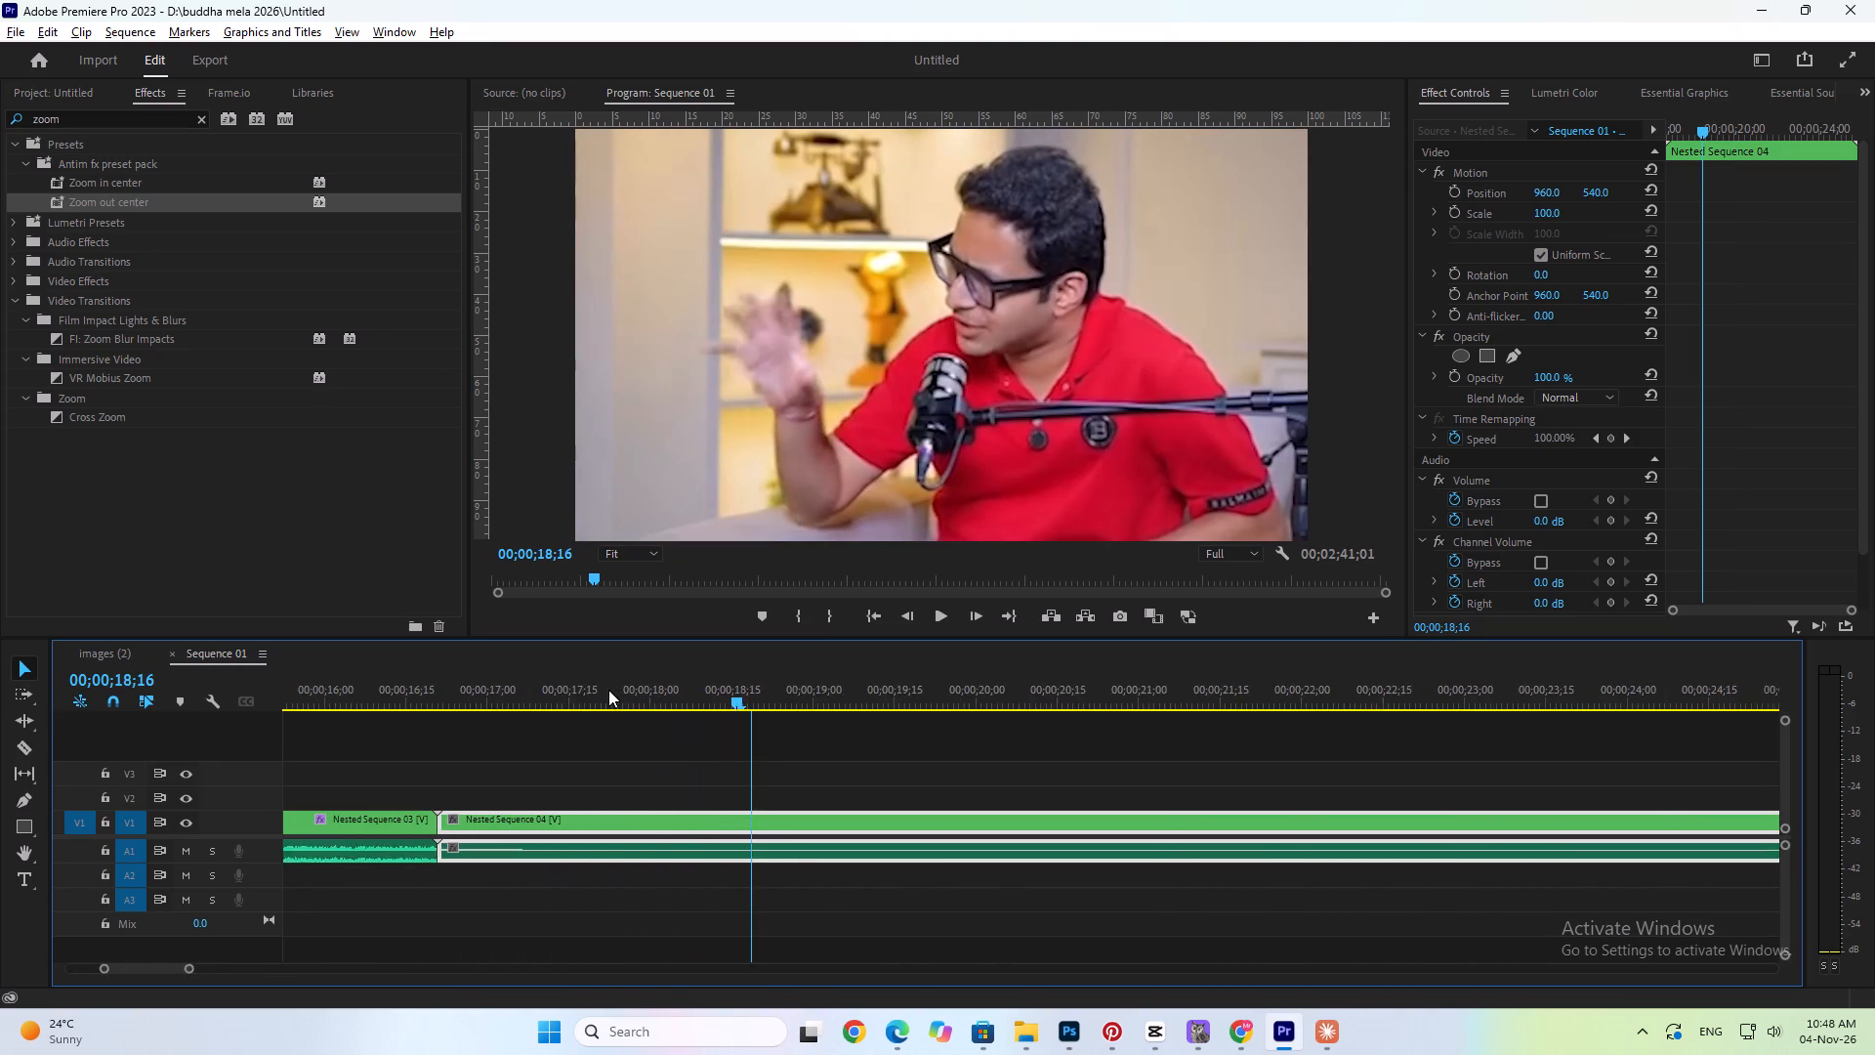
alt+scroll(608, 690, up, 8)
alt+scroll(608, 690, down, 18)
alt+scroll(629, 702, down, 3)
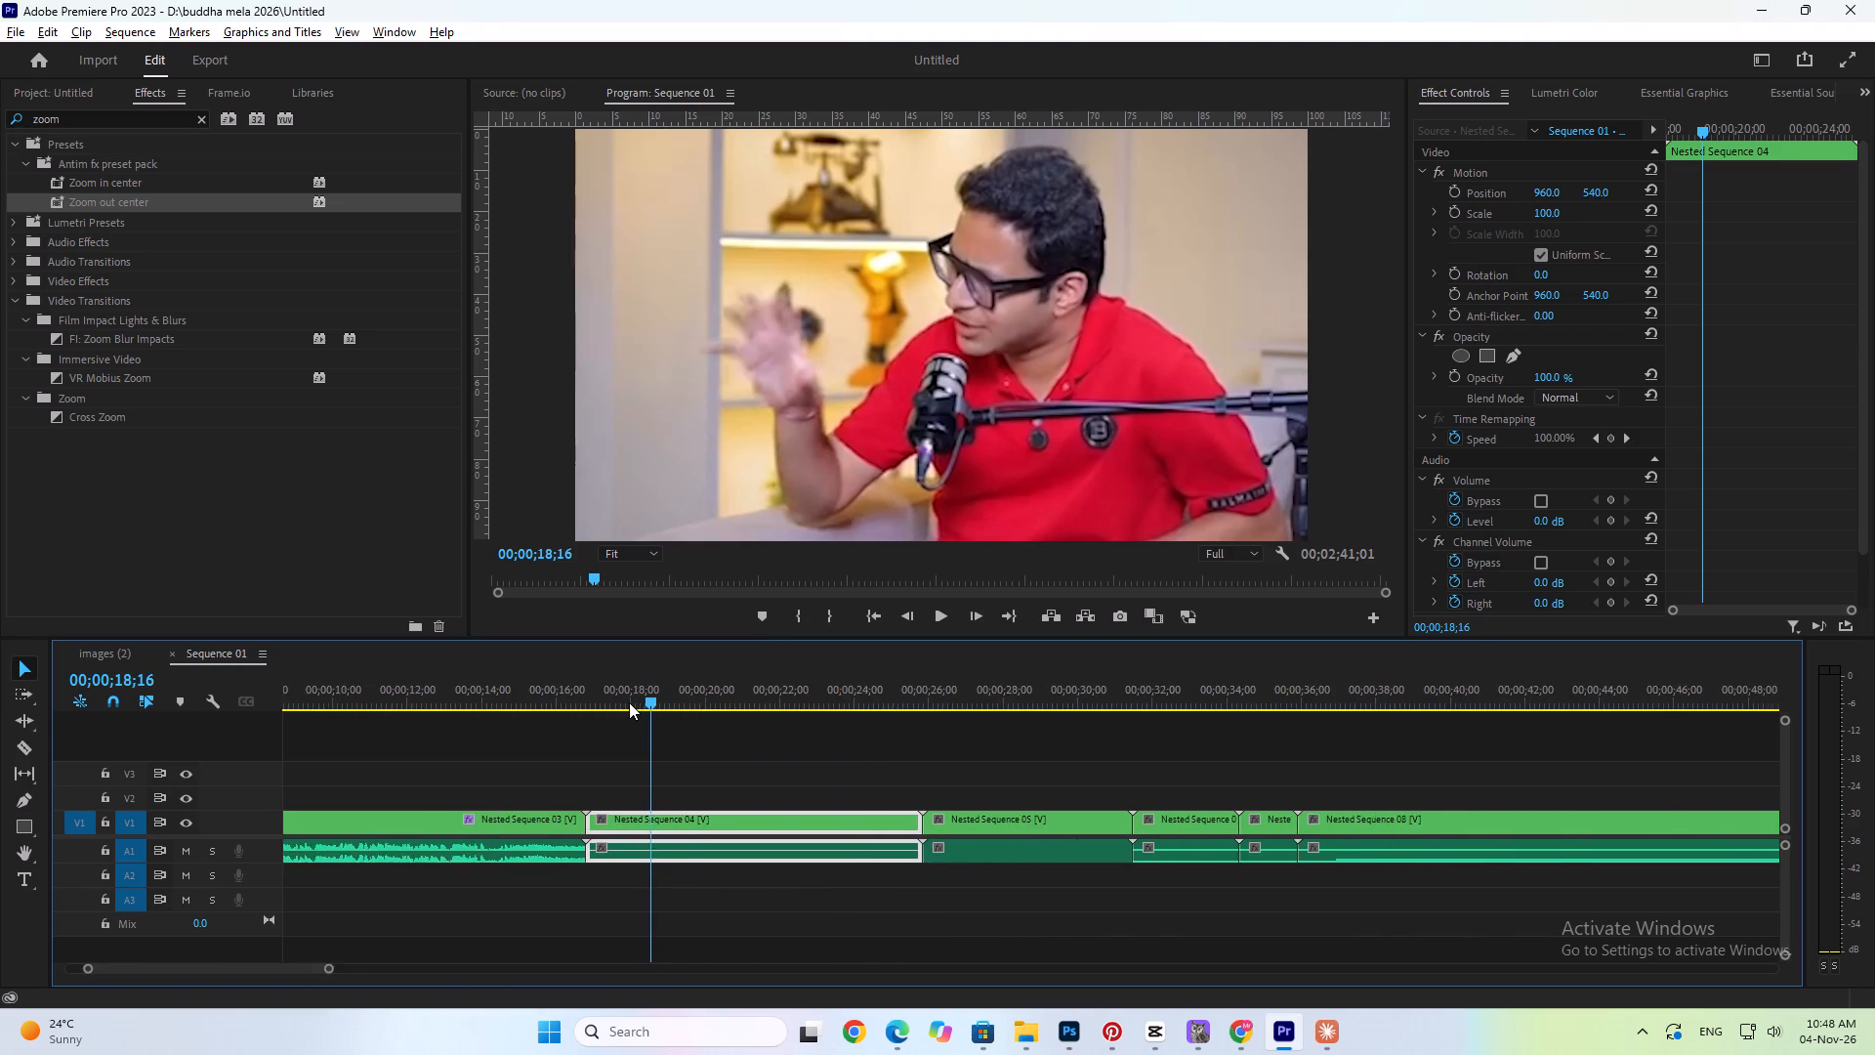
alt+scroll(629, 702, down, 12)
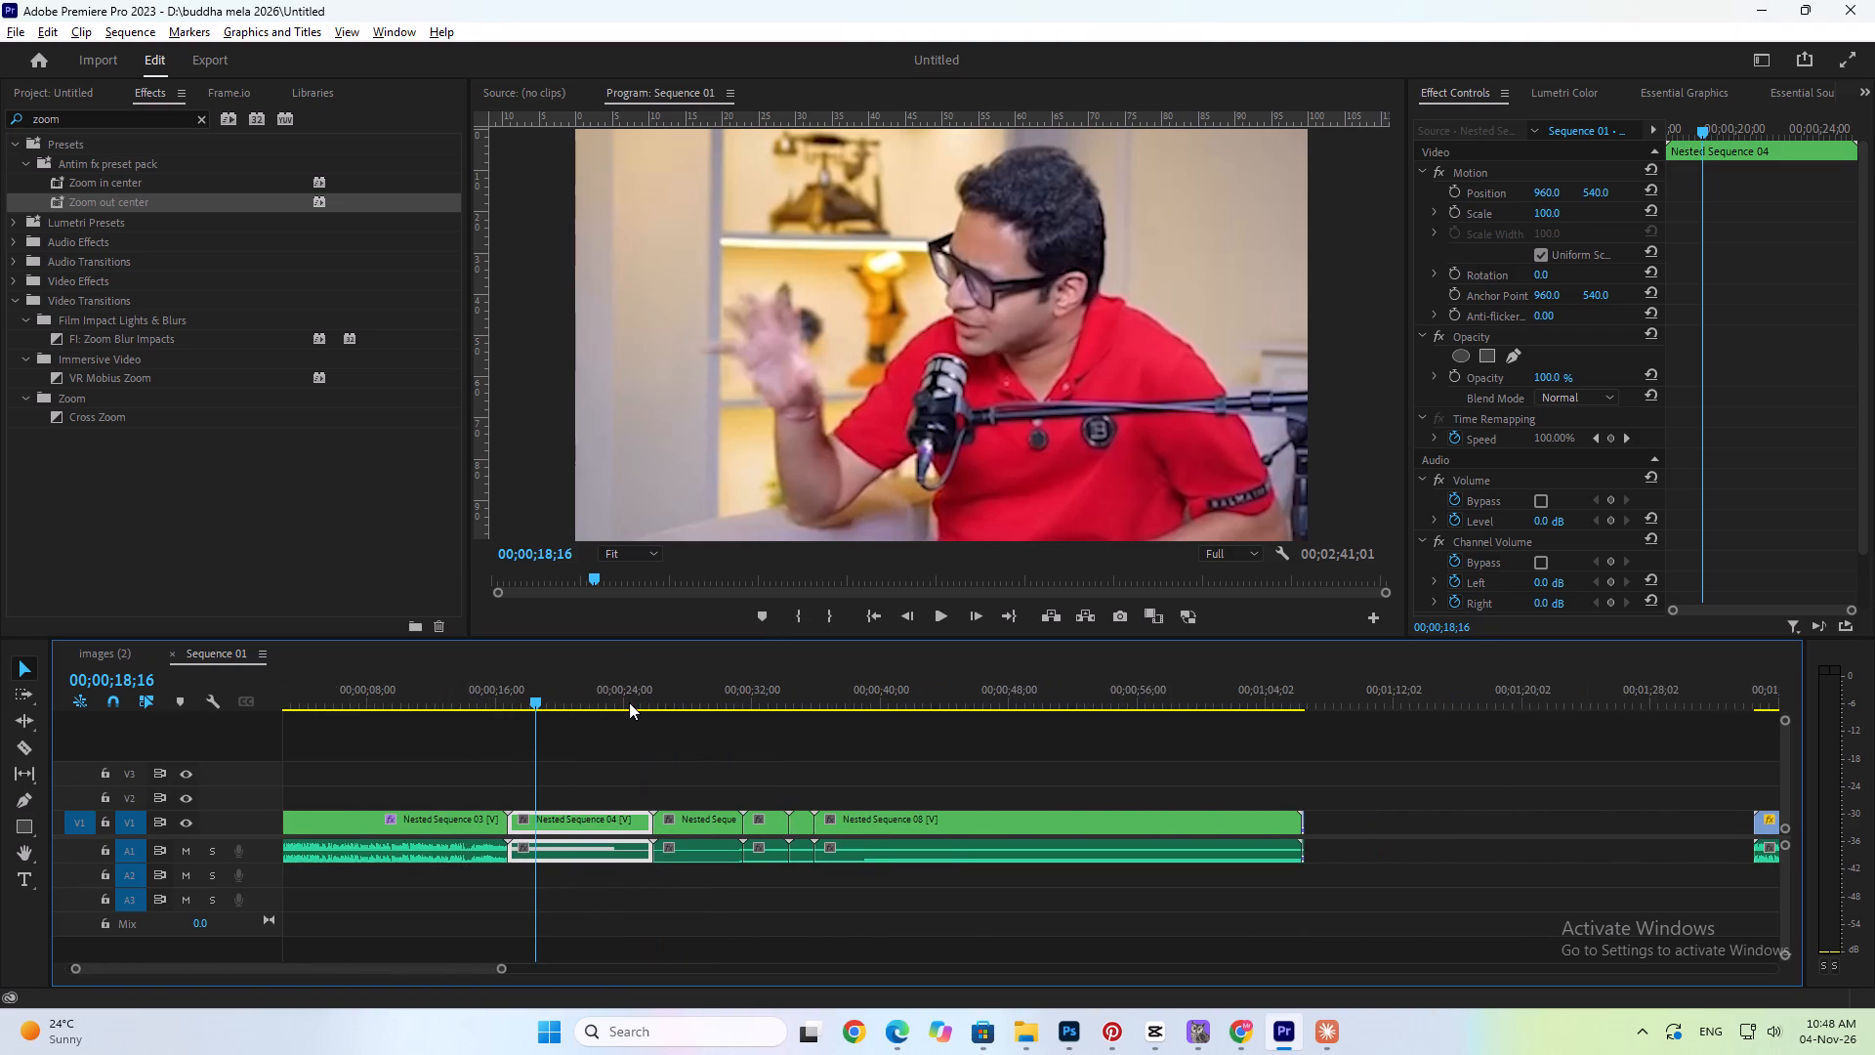
alt+scroll(629, 702, down, 2)
scroll(629, 702, down, 10)
alt+scroll(629, 702, down, 11)
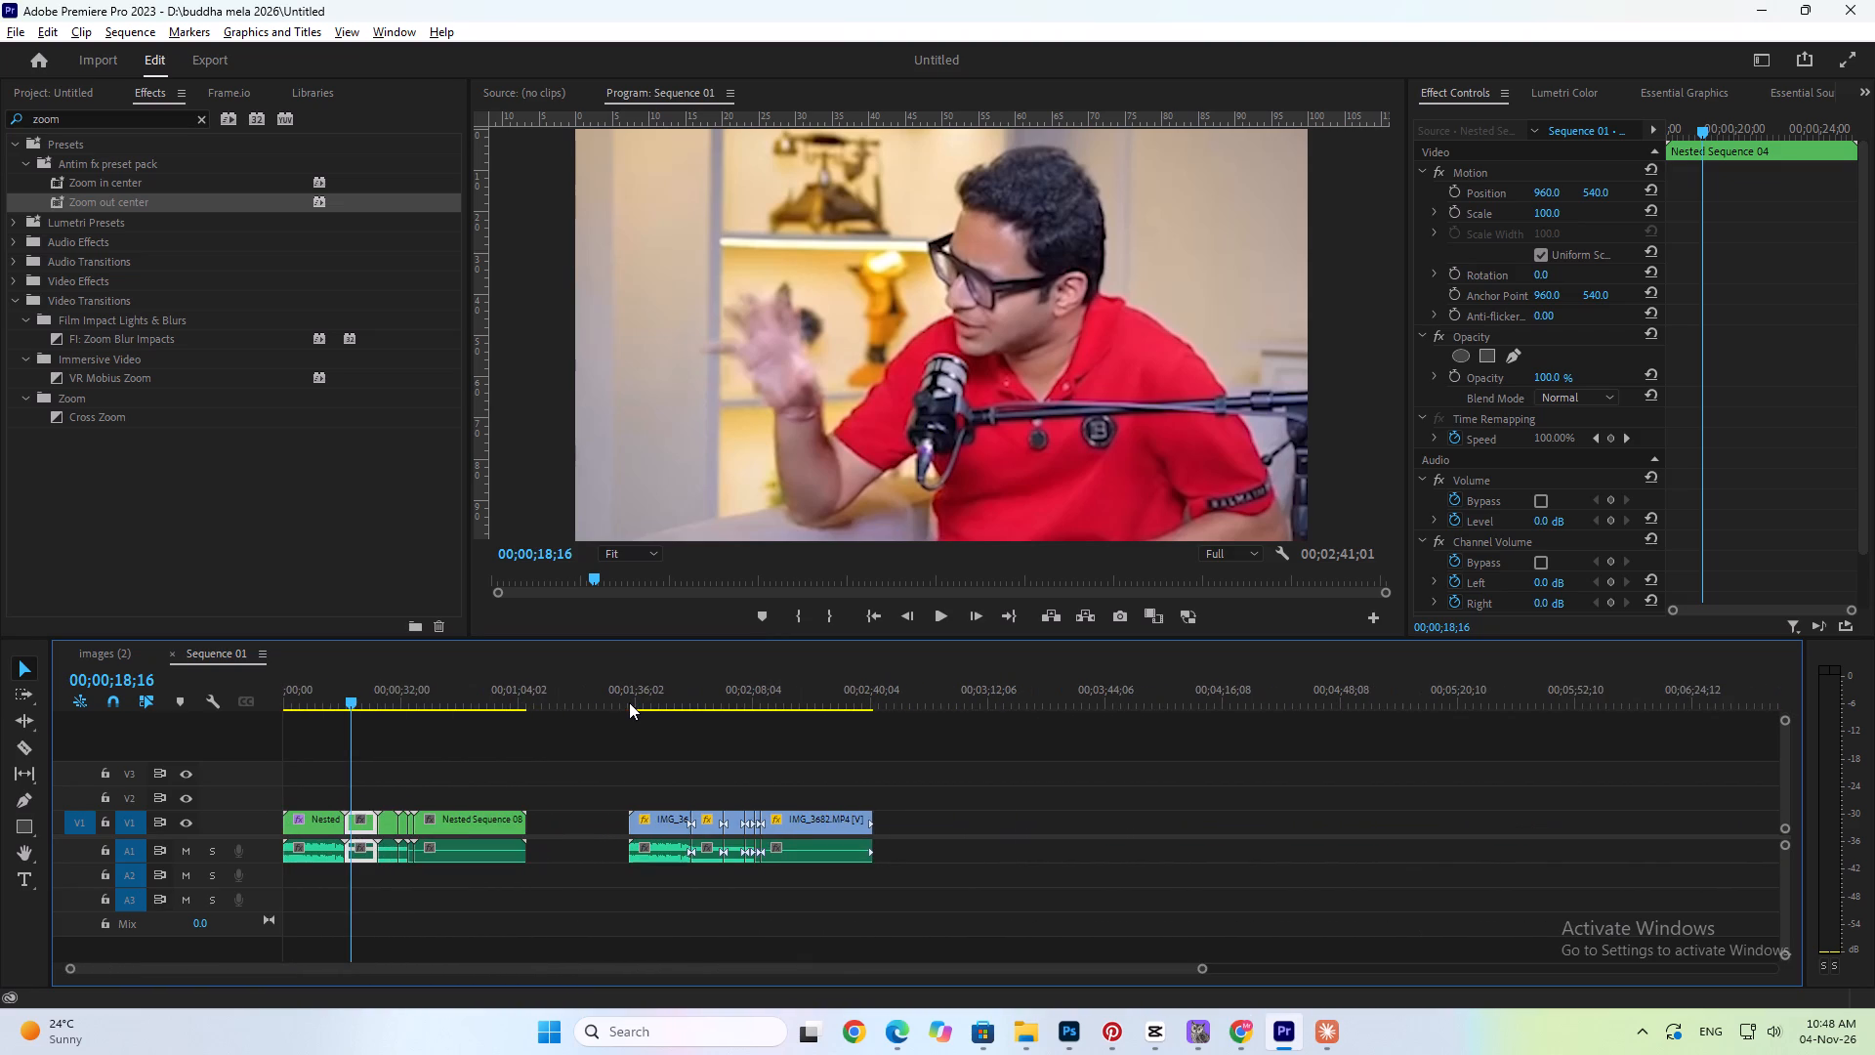
click(781, 693)
alt+scroll(781, 693, up, 10)
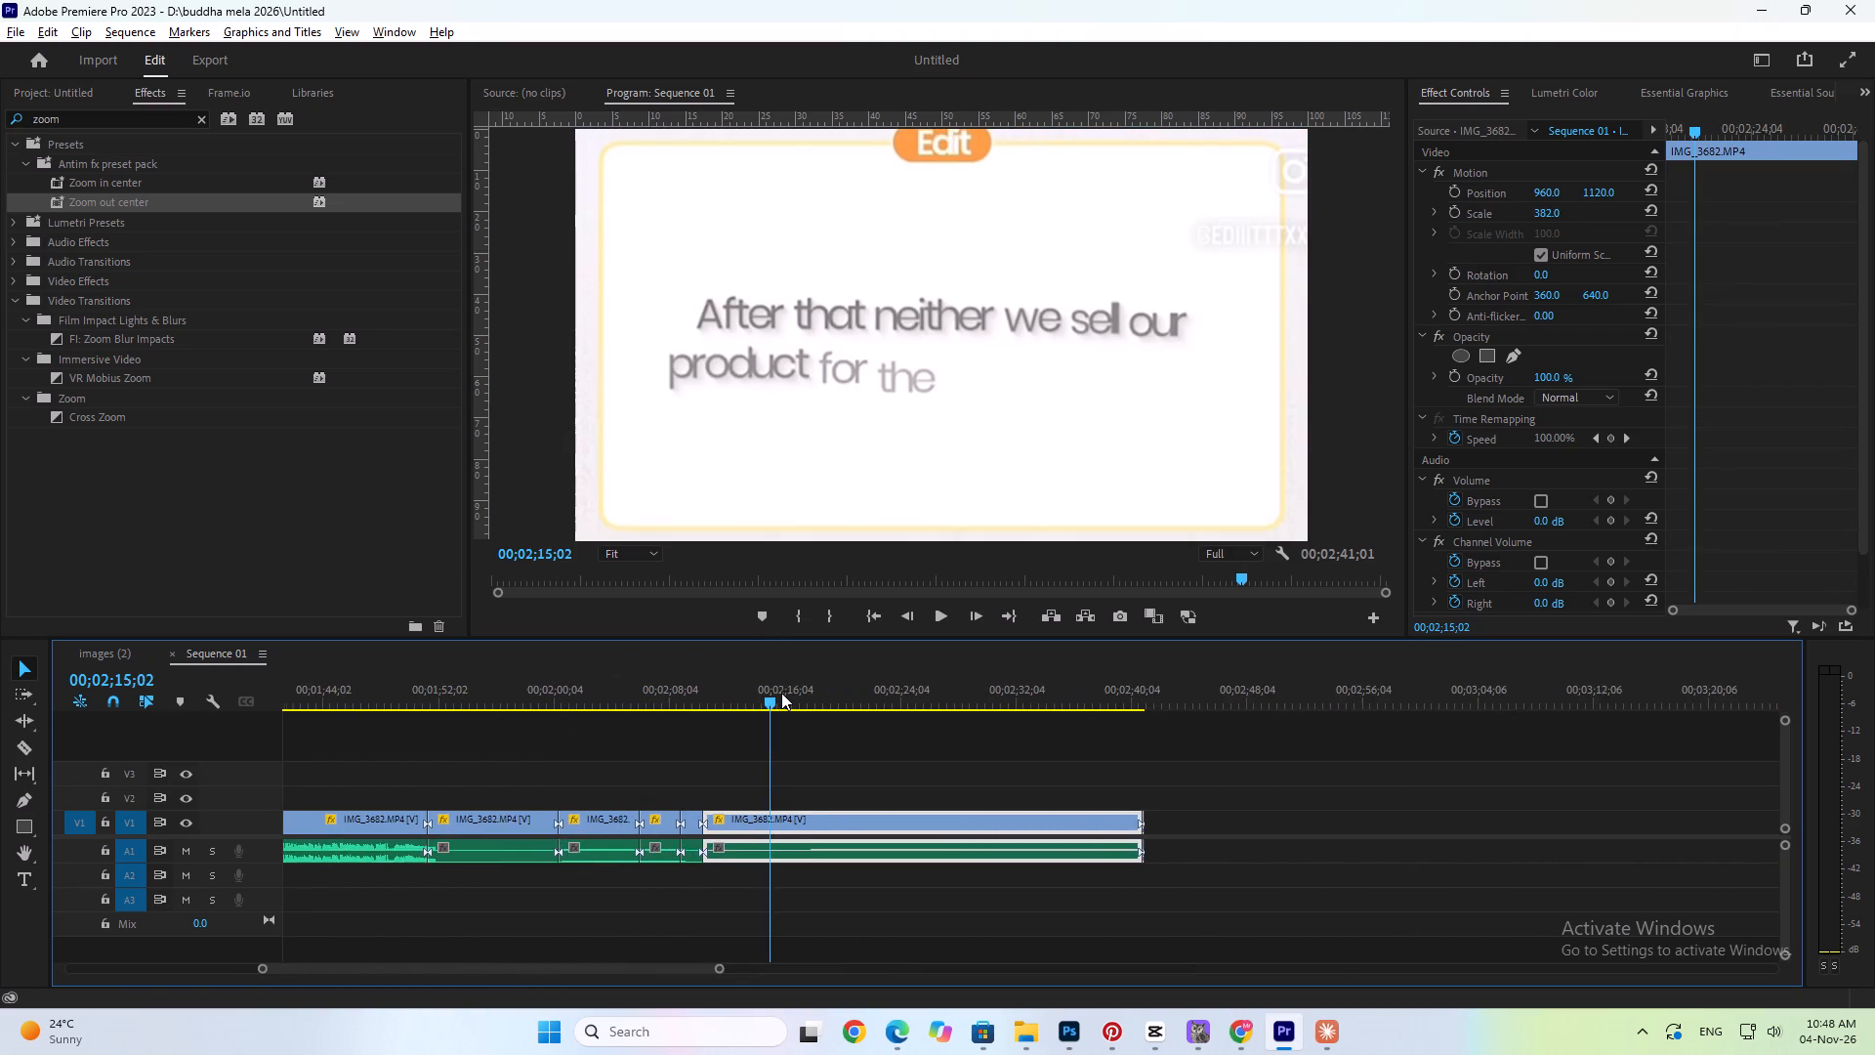
alt+scroll(781, 693, up, 18)
alt+scroll(781, 693, up, 3)
scroll(775, 696, down, 11)
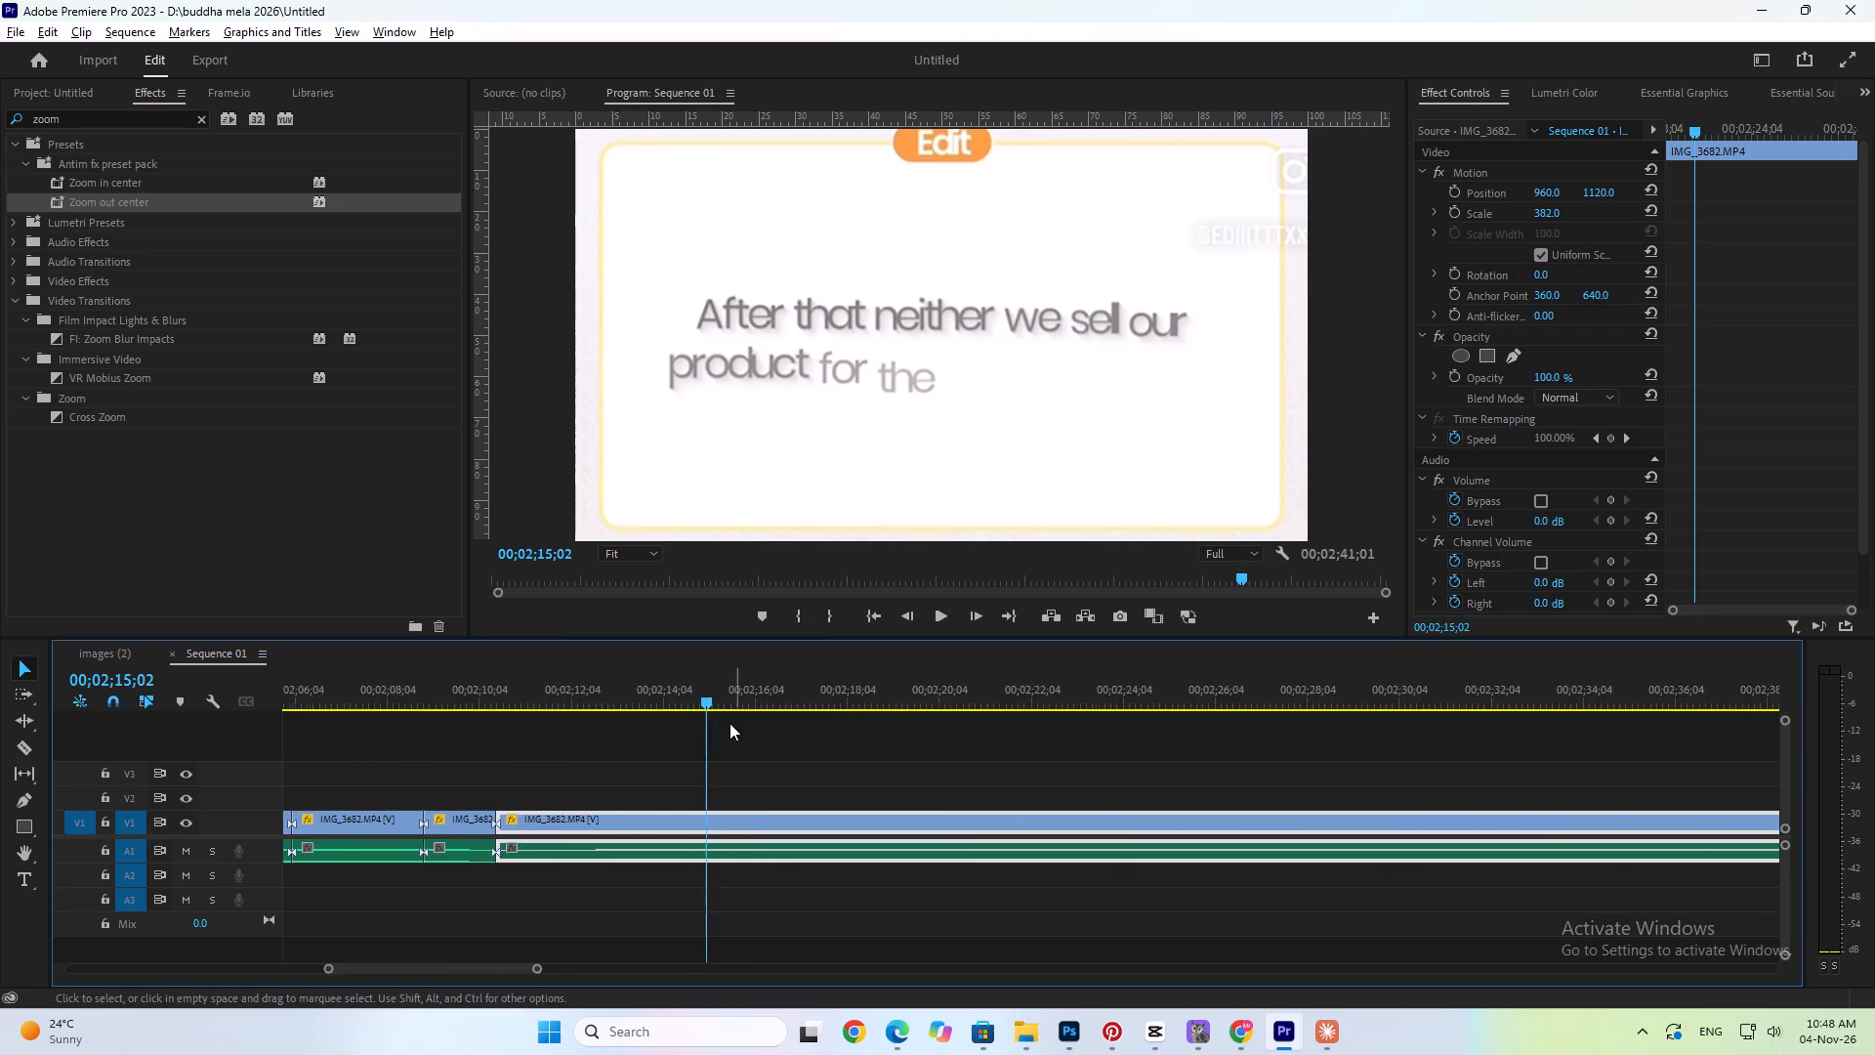
scroll(729, 723, down, 3)
alt+scroll(723, 727, down, 7)
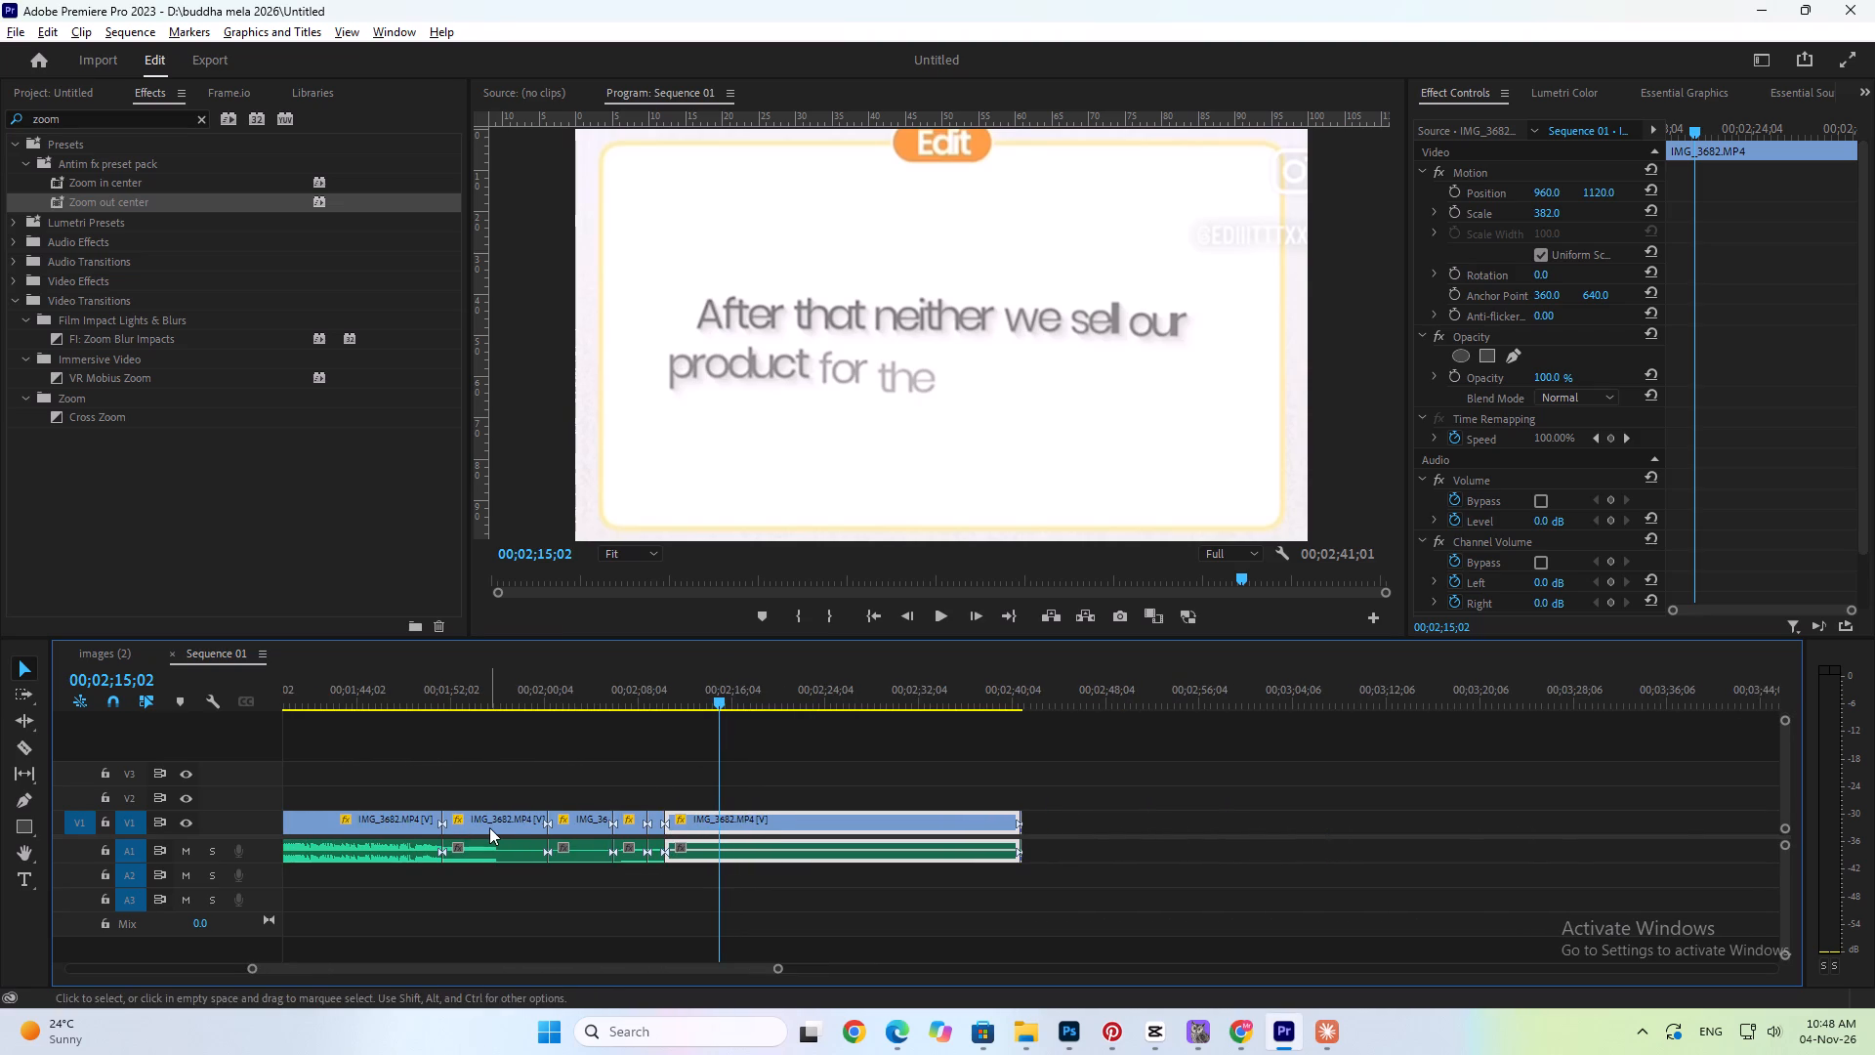
Unlink the audio from the video of all six nested clips, Nested Sequence 03 through Nested Sequence 08.
key(Home)
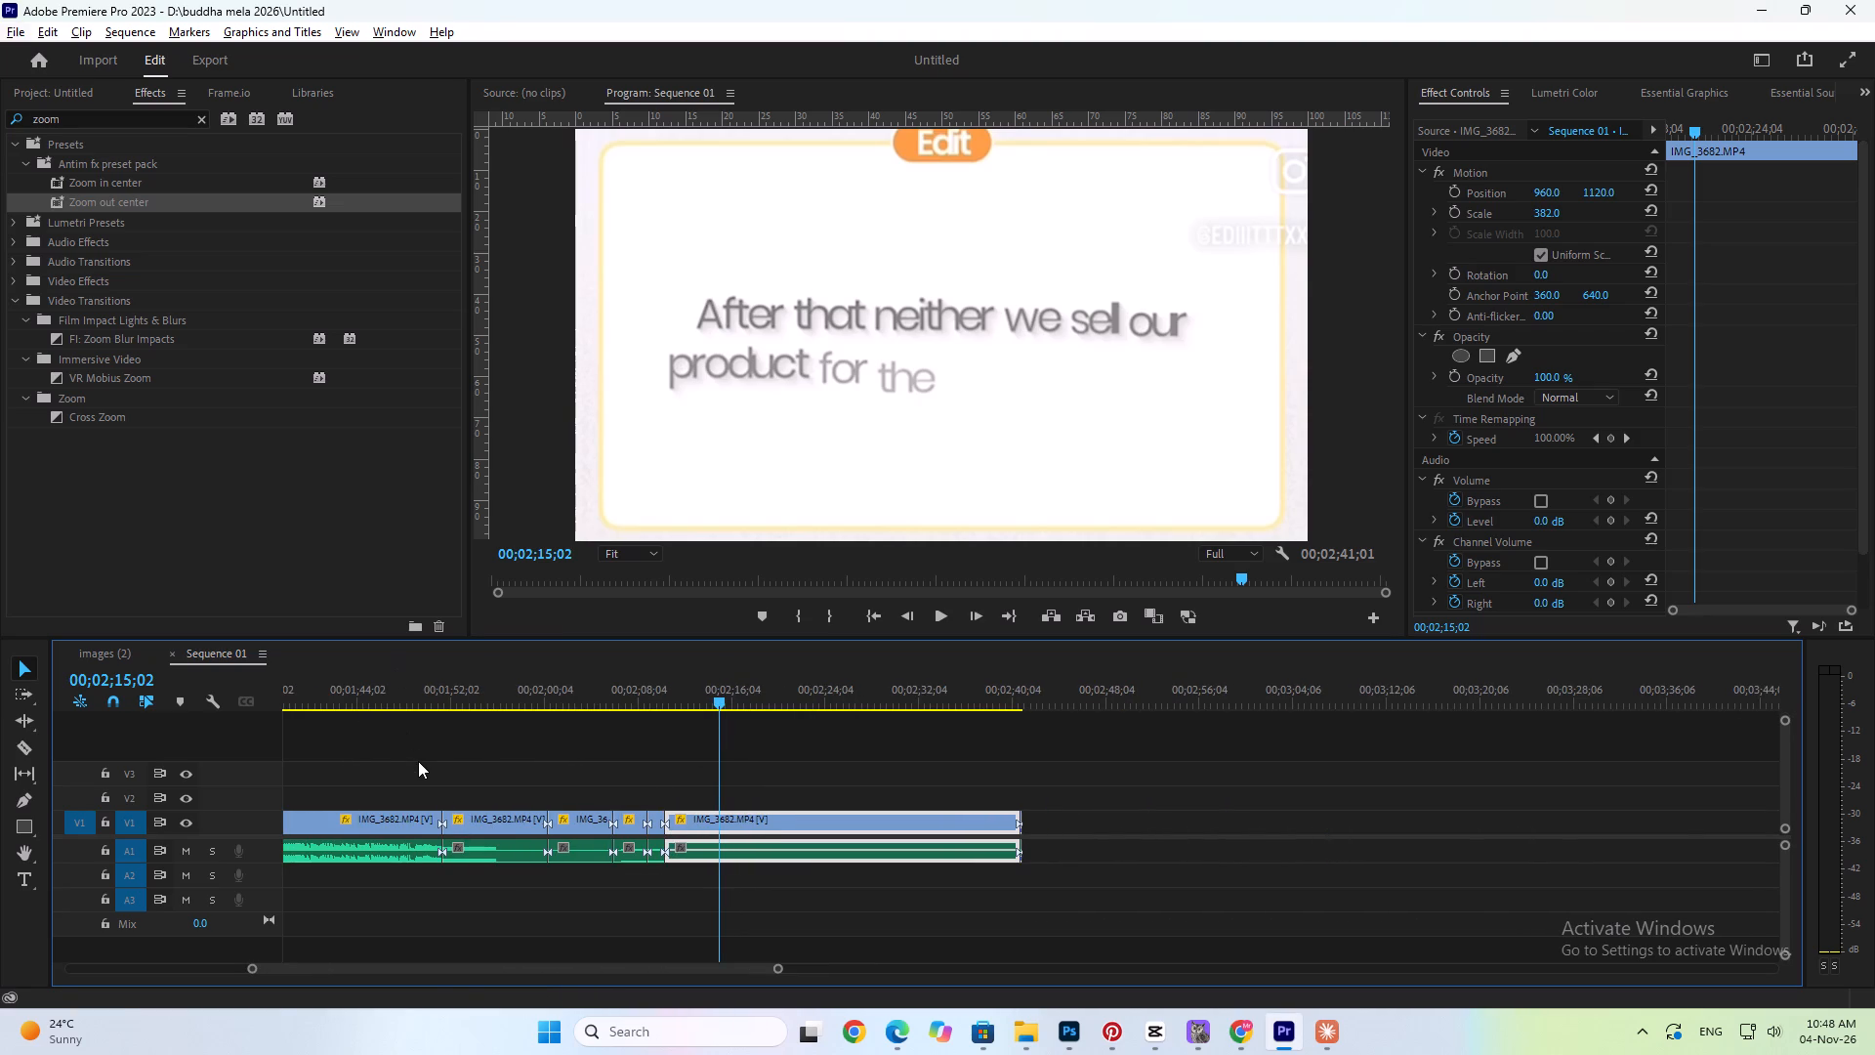
click(418, 761)
key(Home)
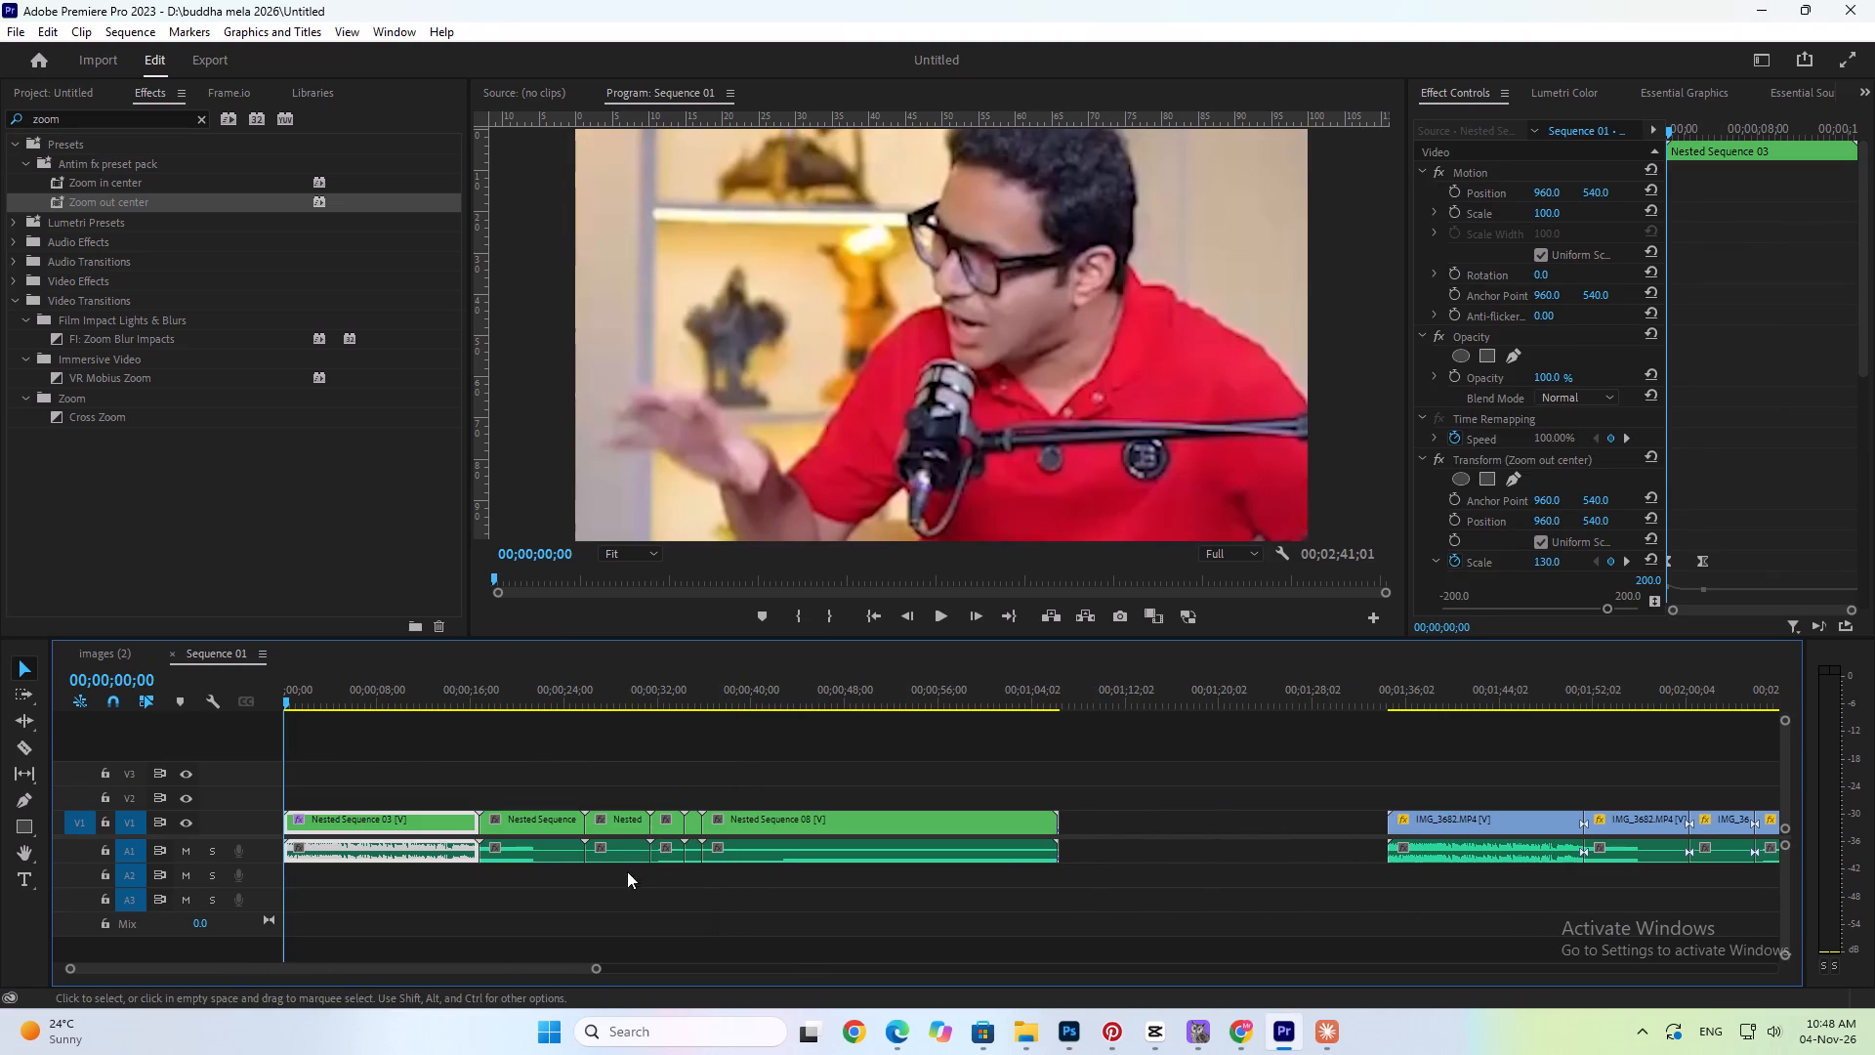
click(550, 848)
click(619, 857)
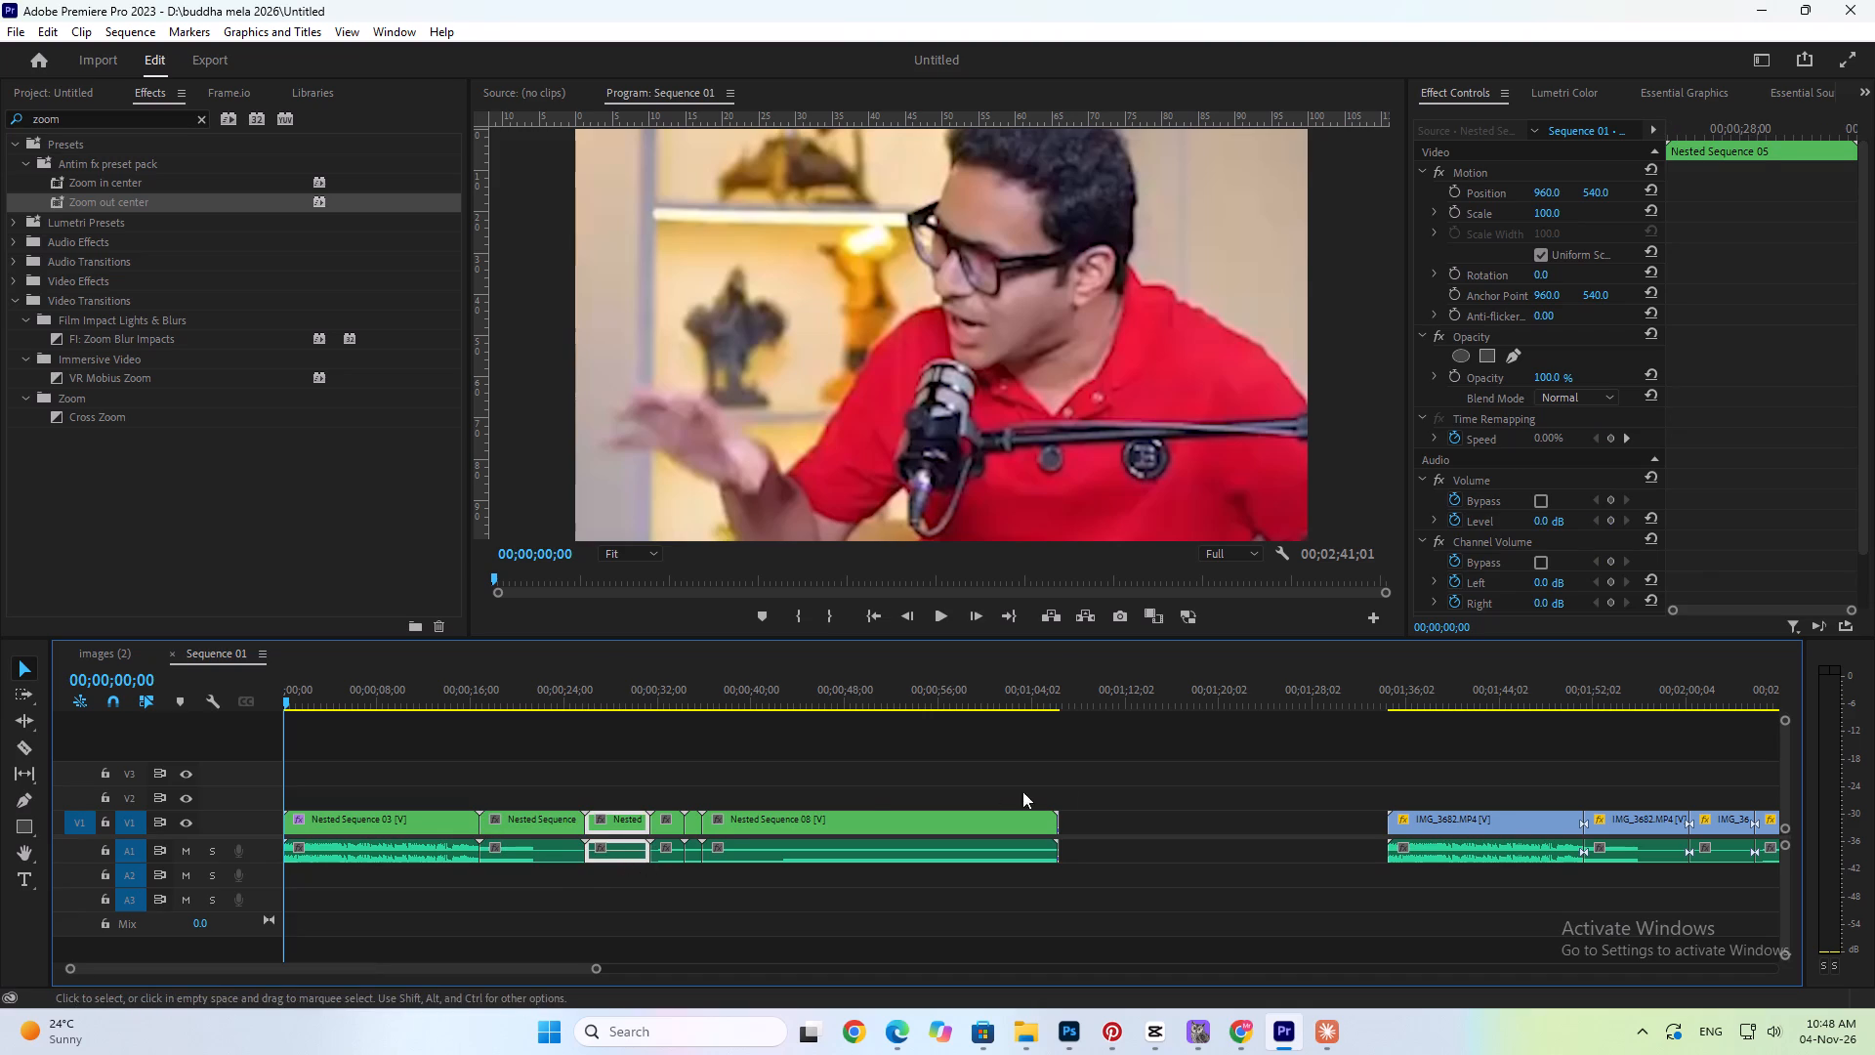
drag(1128, 782, 312, 926)
key(ctrl+l)
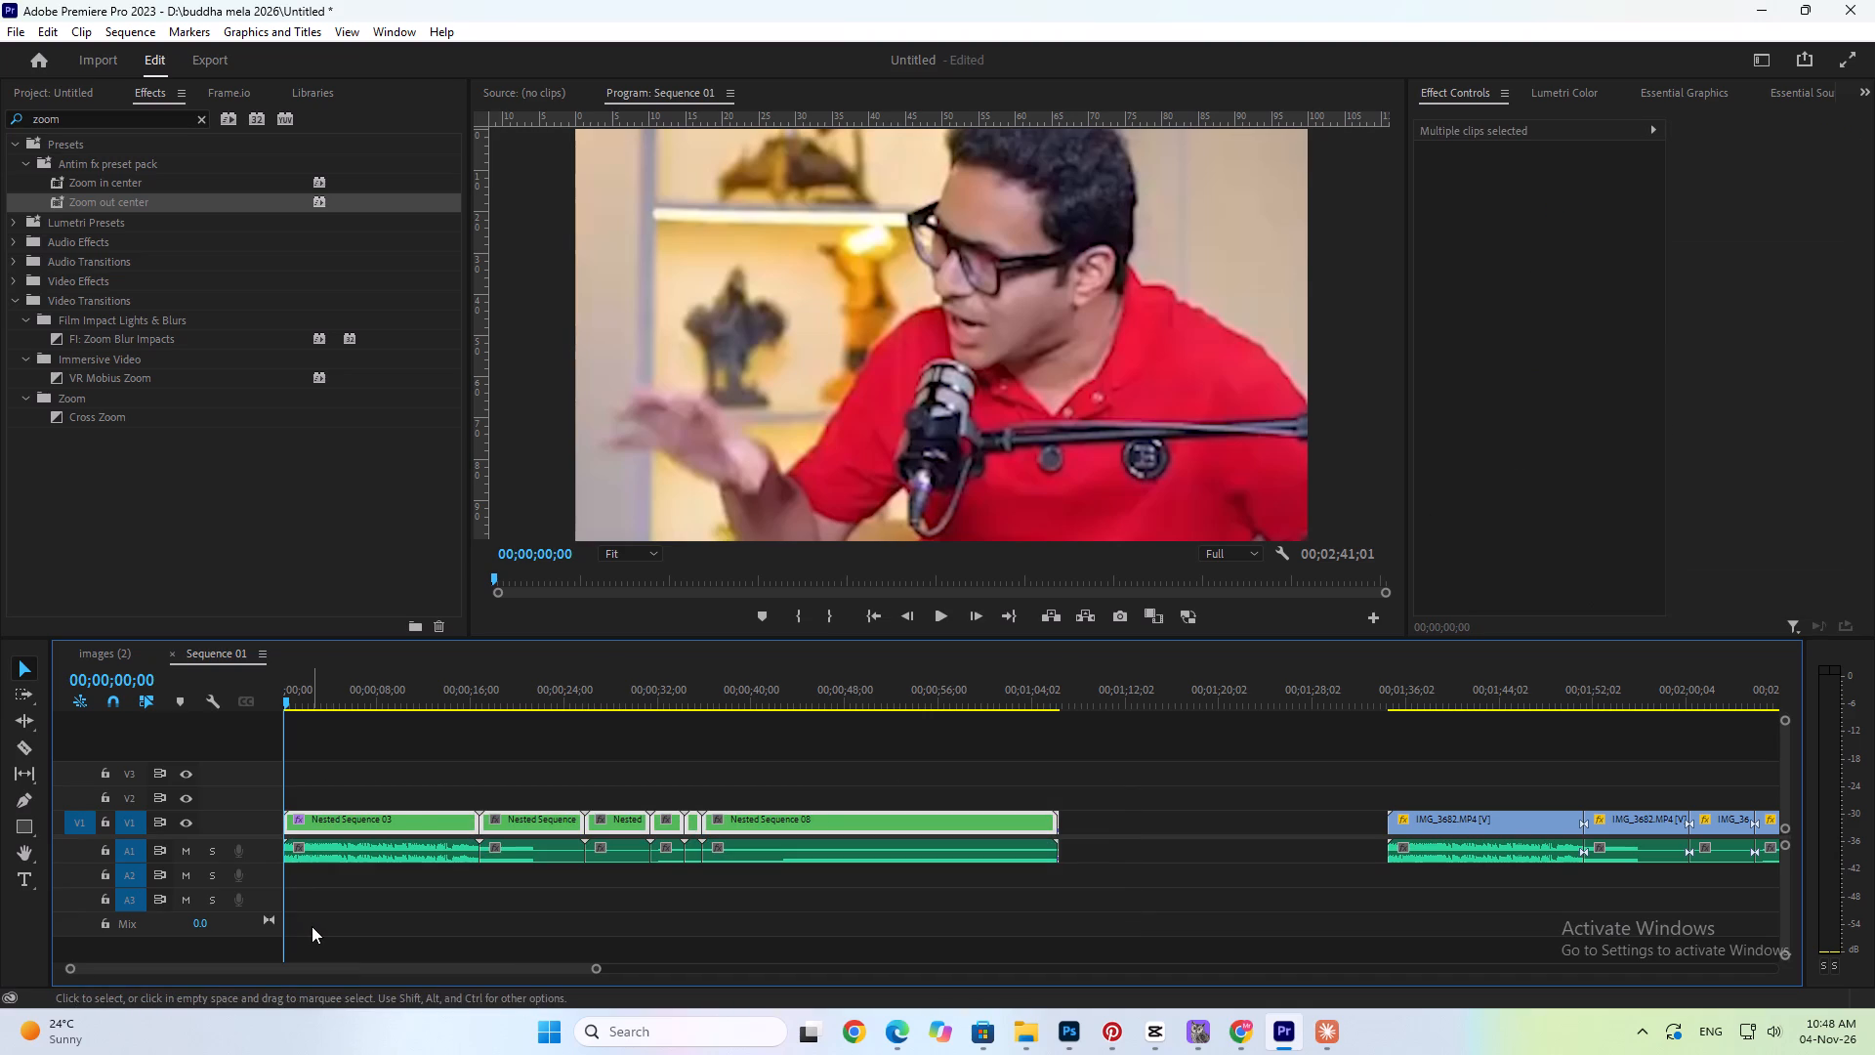
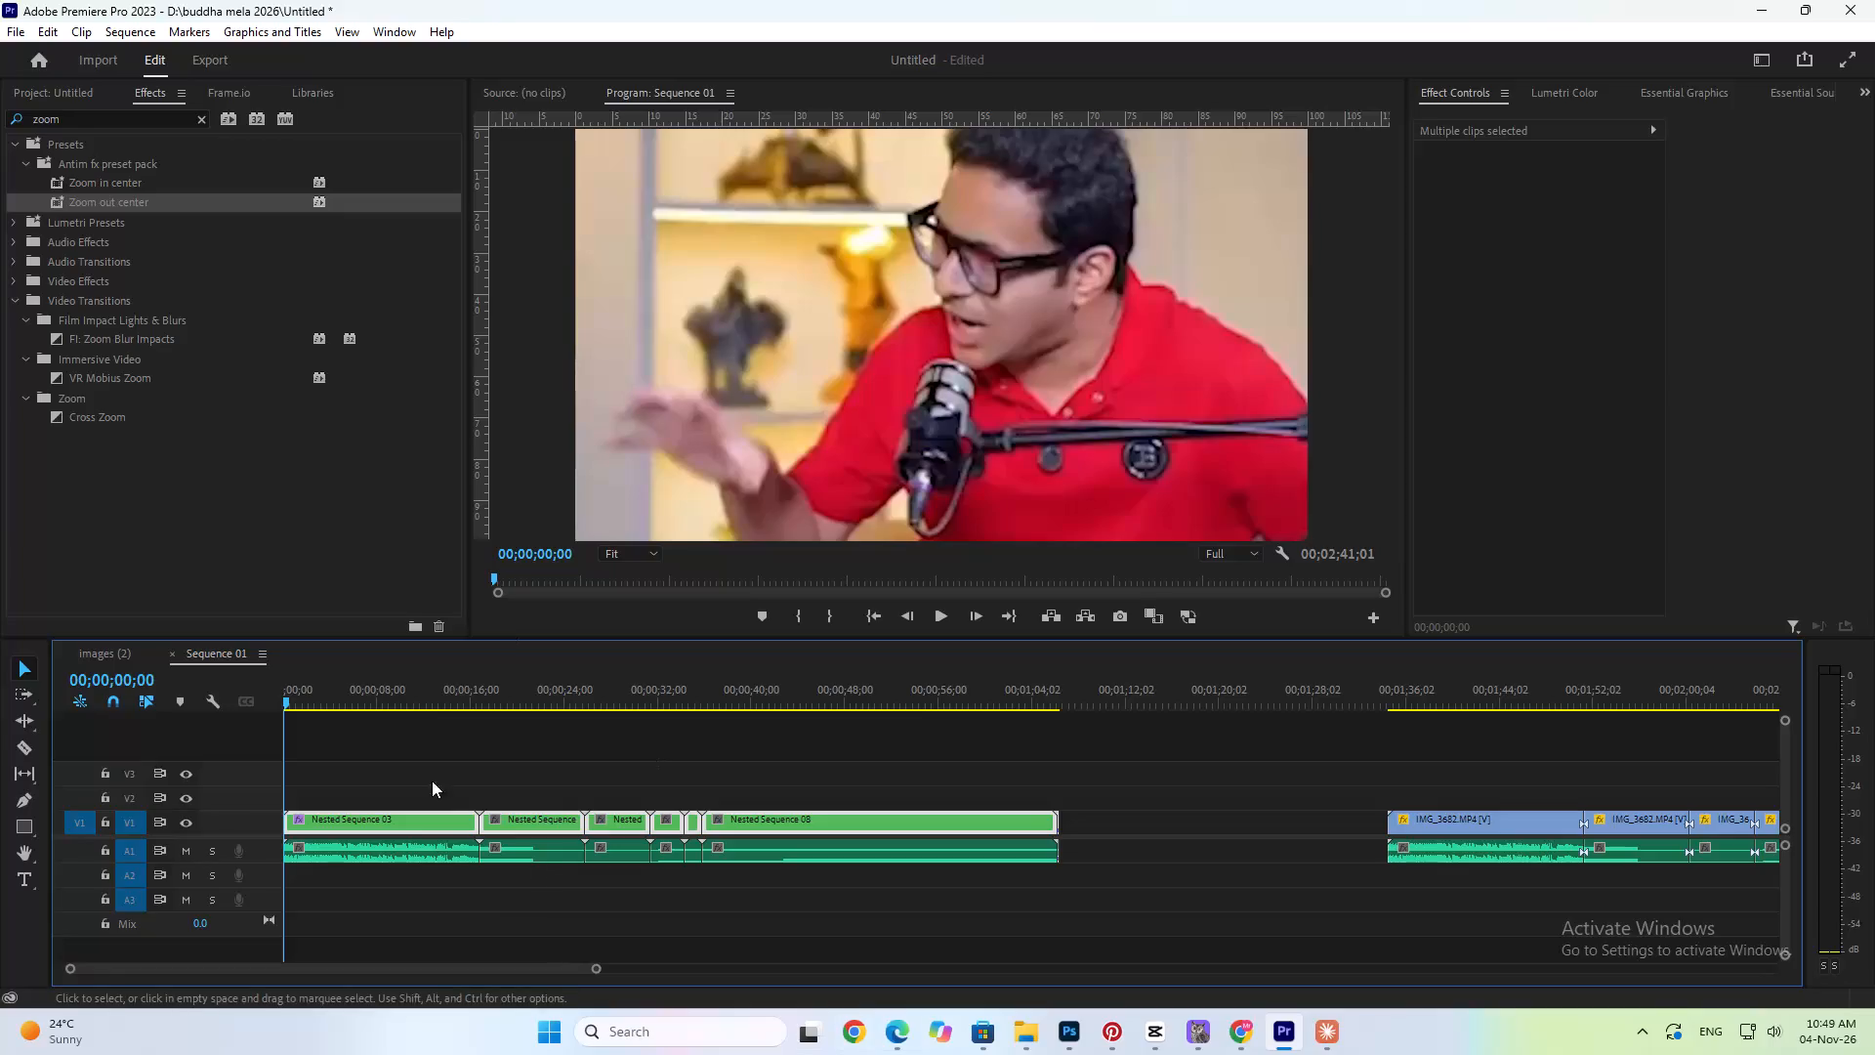
Review the footage from the start of Nested Sequence 03 to 00;00;20;24 in Nested Sequence 04.
drag(302, 694, 357, 689)
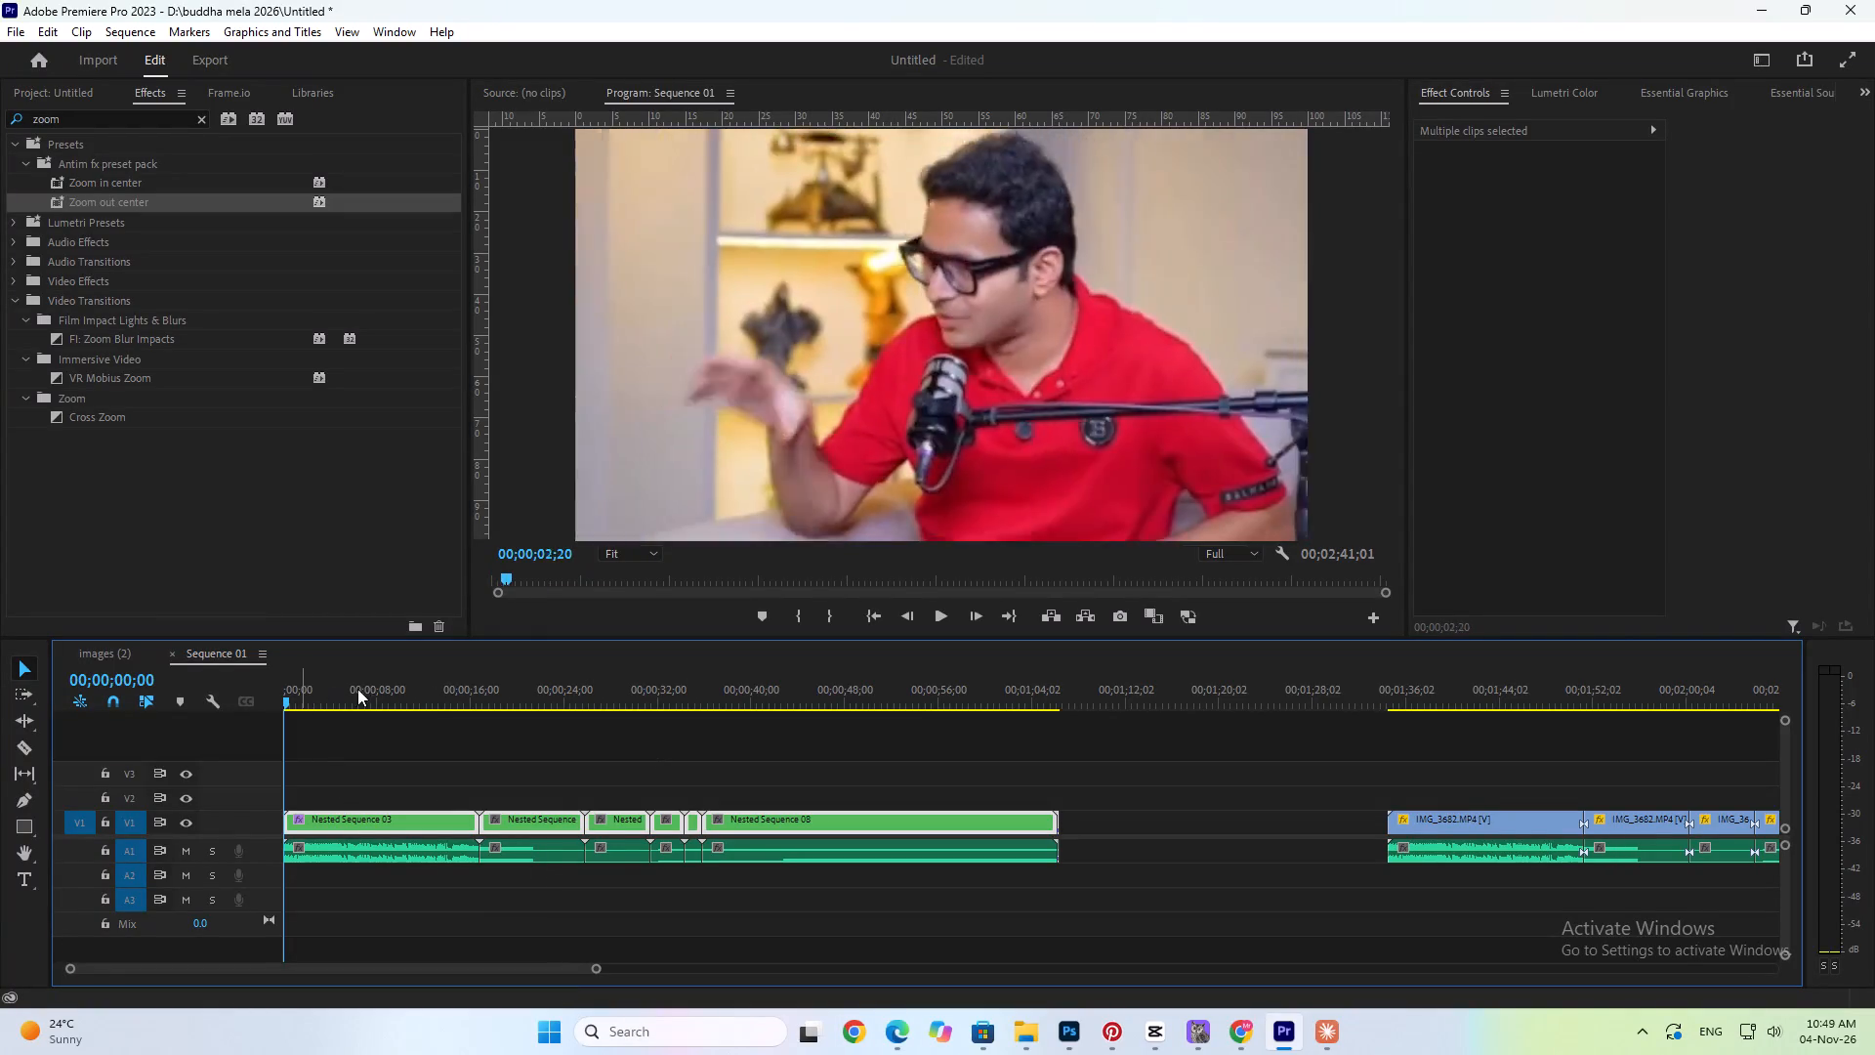
drag(357, 689, 528, 706)
alt+scroll(501, 709, up, 20)
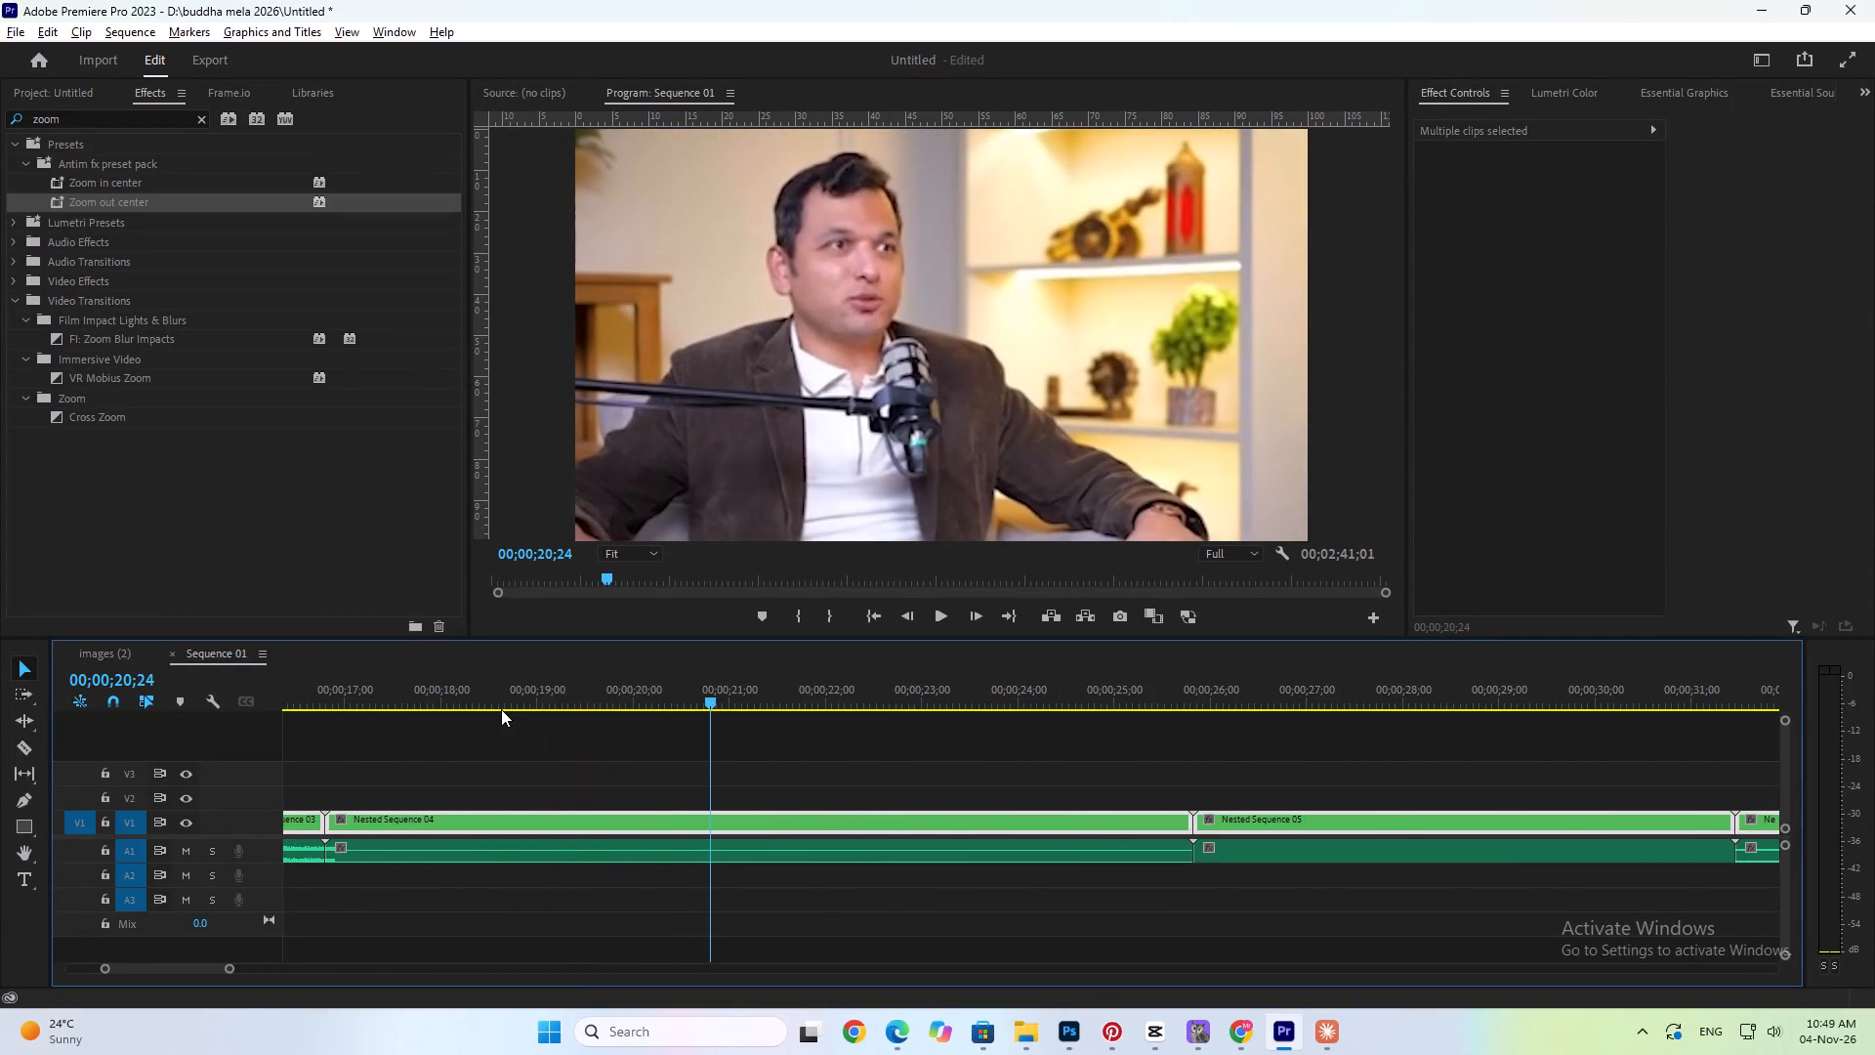
alt+scroll(501, 709, down, 17)
click(514, 835)
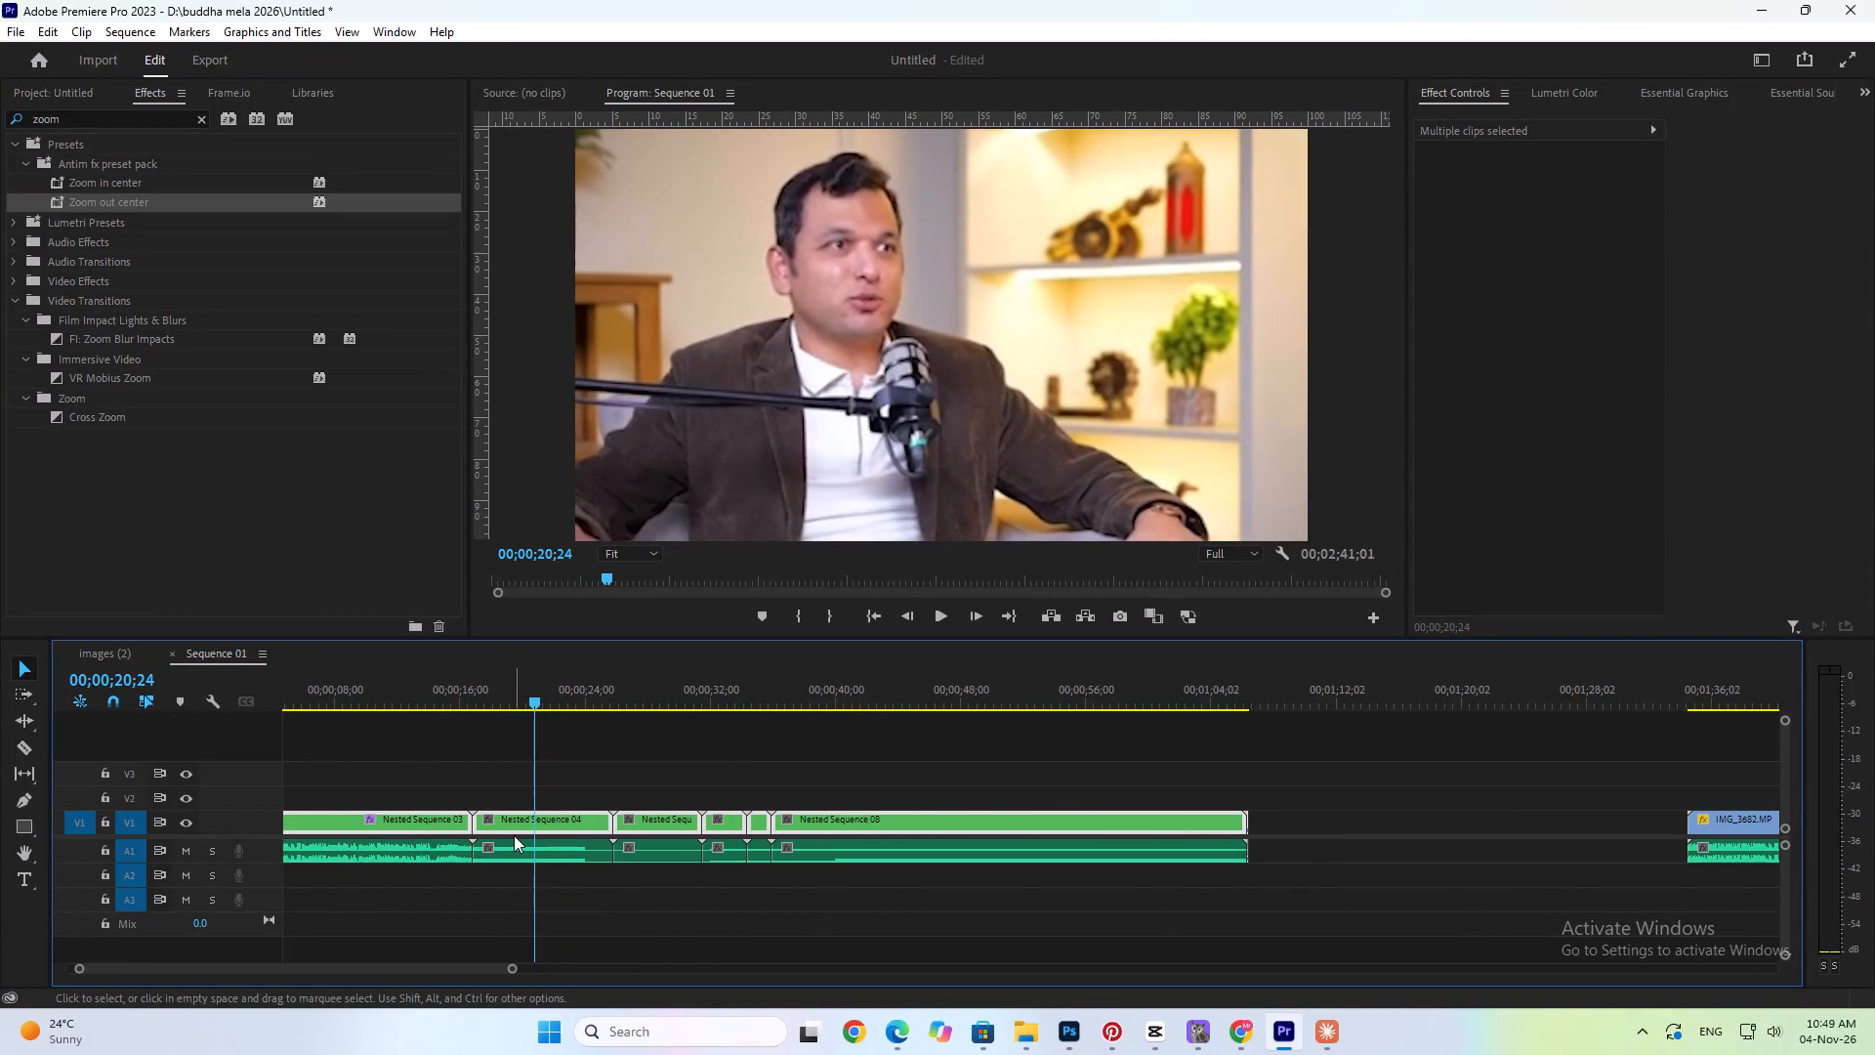
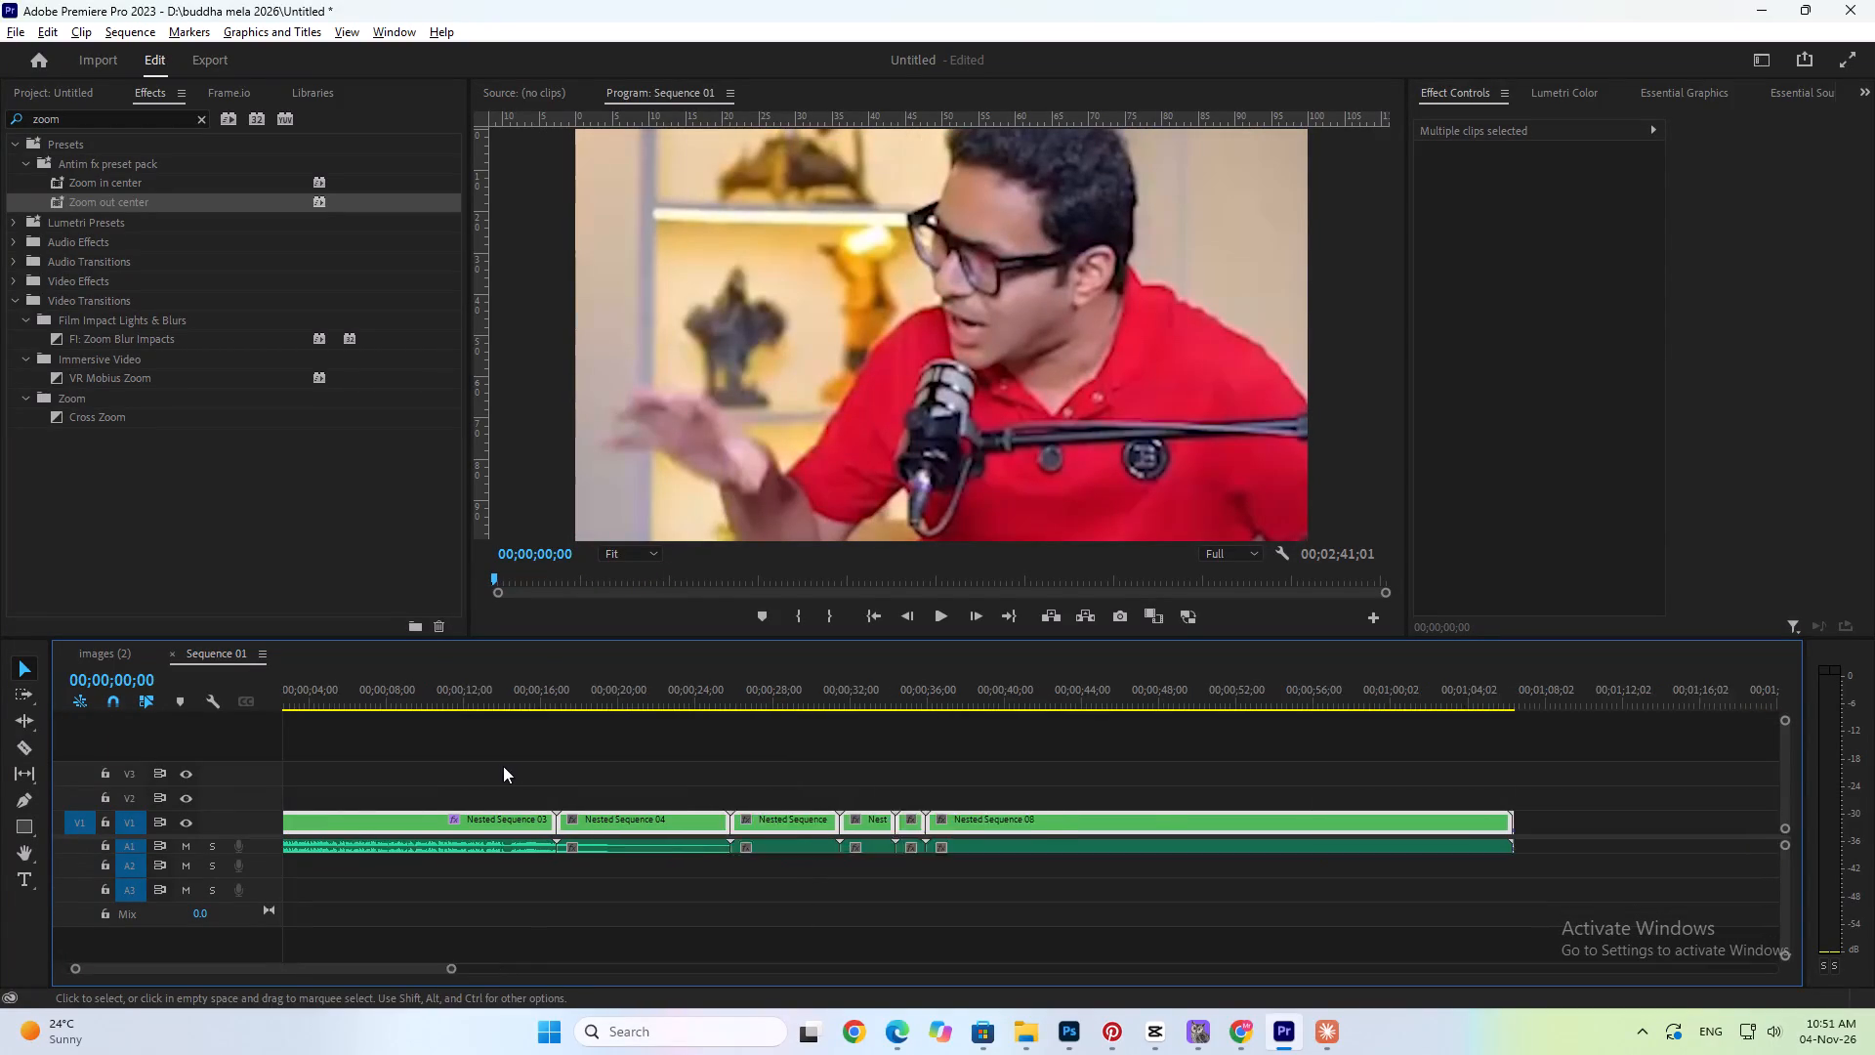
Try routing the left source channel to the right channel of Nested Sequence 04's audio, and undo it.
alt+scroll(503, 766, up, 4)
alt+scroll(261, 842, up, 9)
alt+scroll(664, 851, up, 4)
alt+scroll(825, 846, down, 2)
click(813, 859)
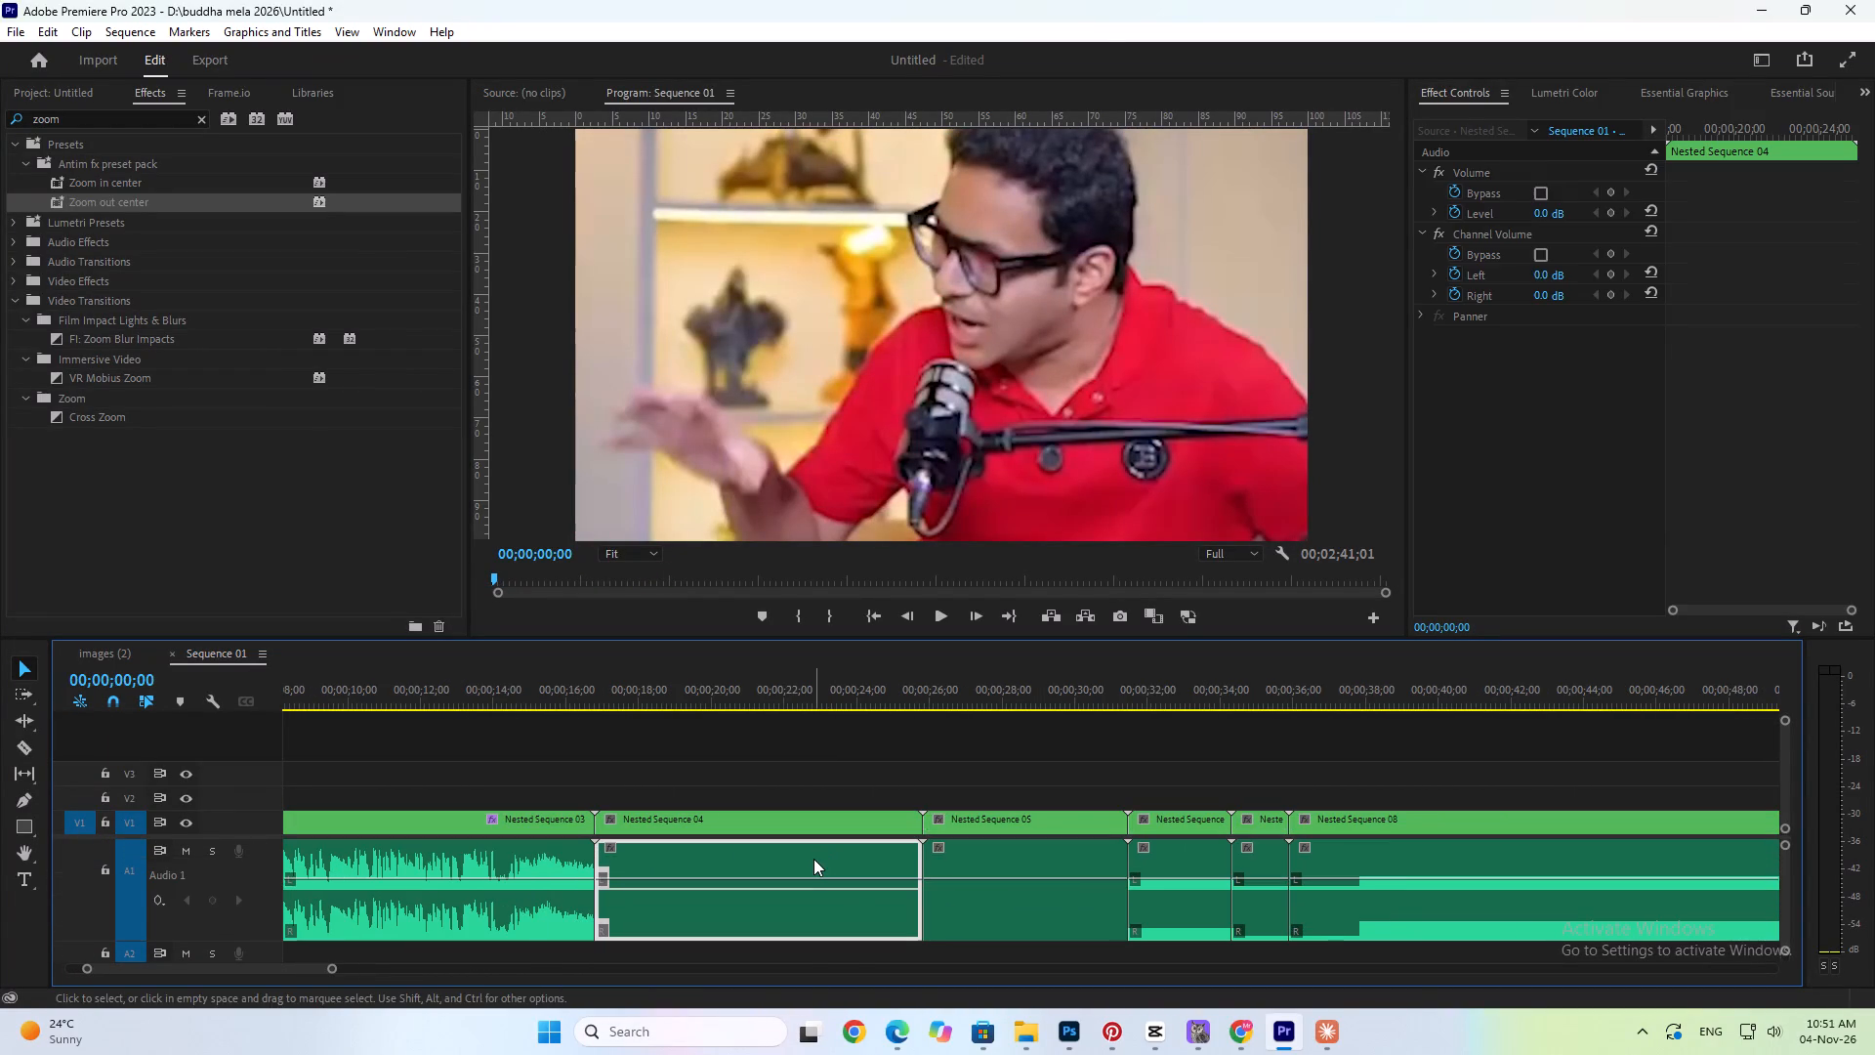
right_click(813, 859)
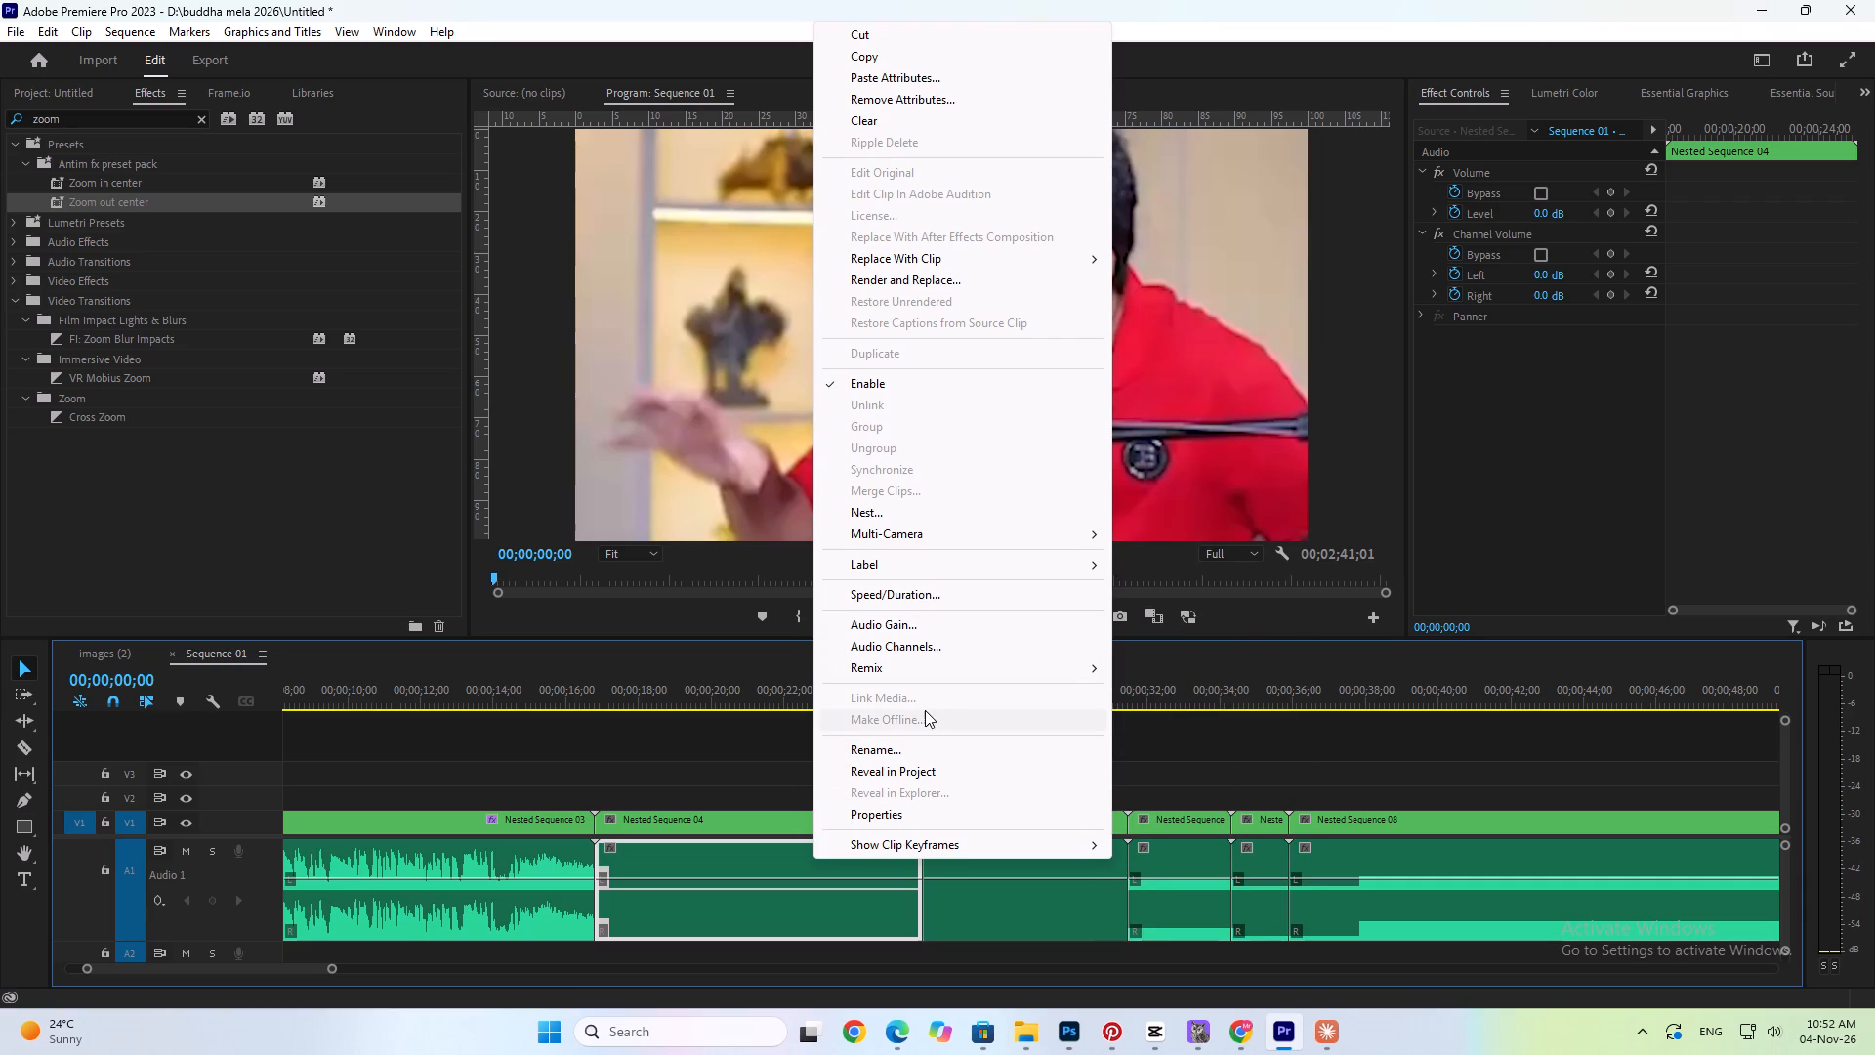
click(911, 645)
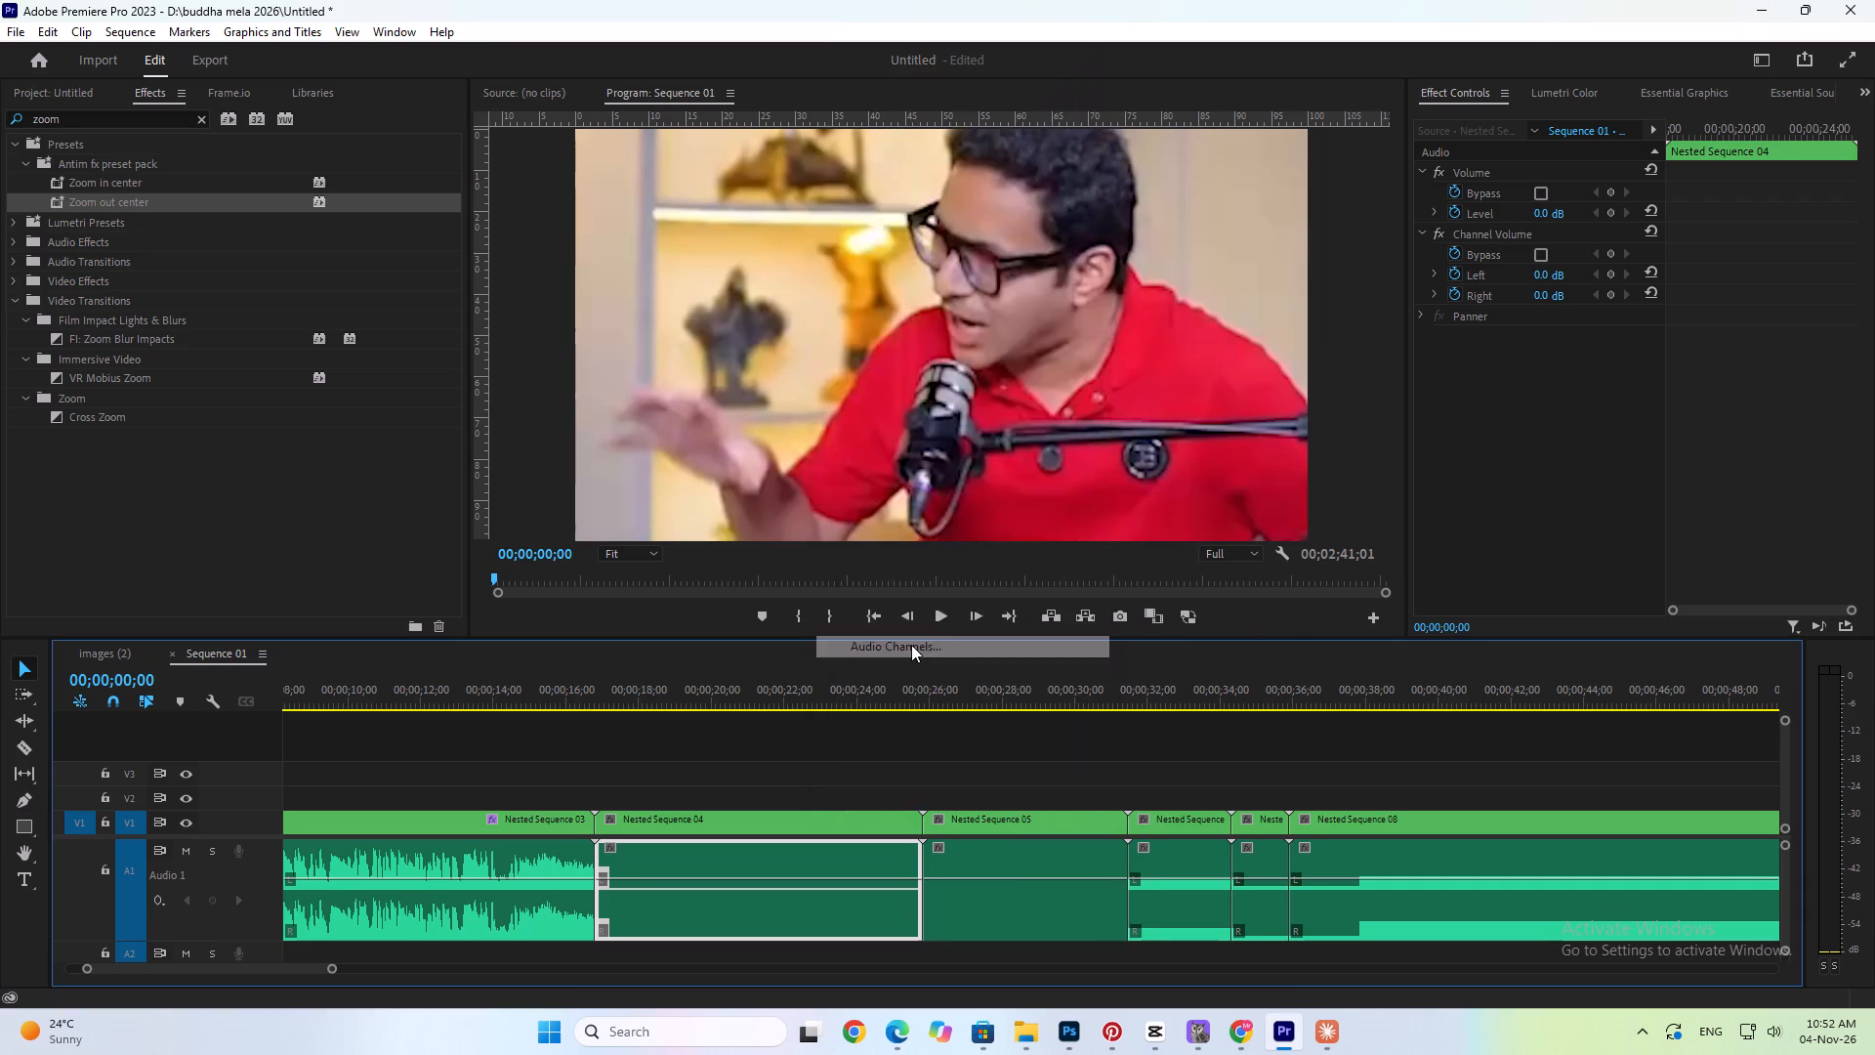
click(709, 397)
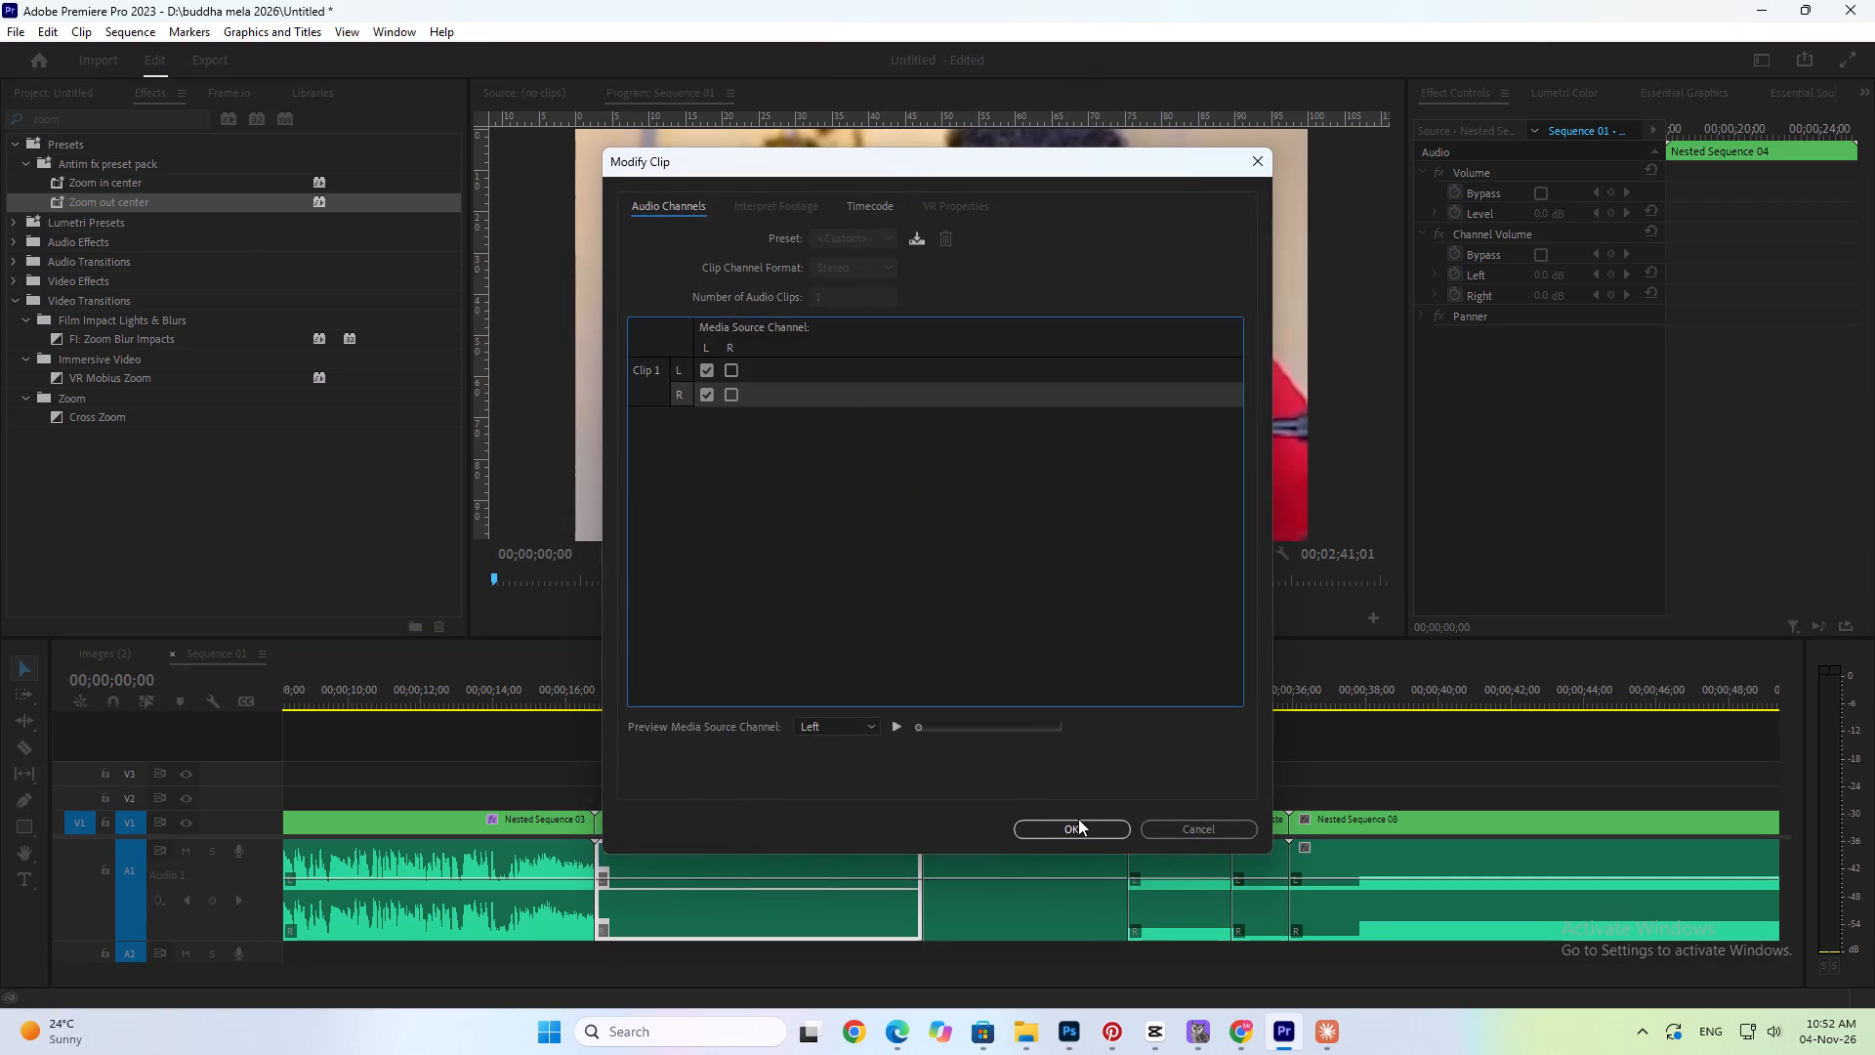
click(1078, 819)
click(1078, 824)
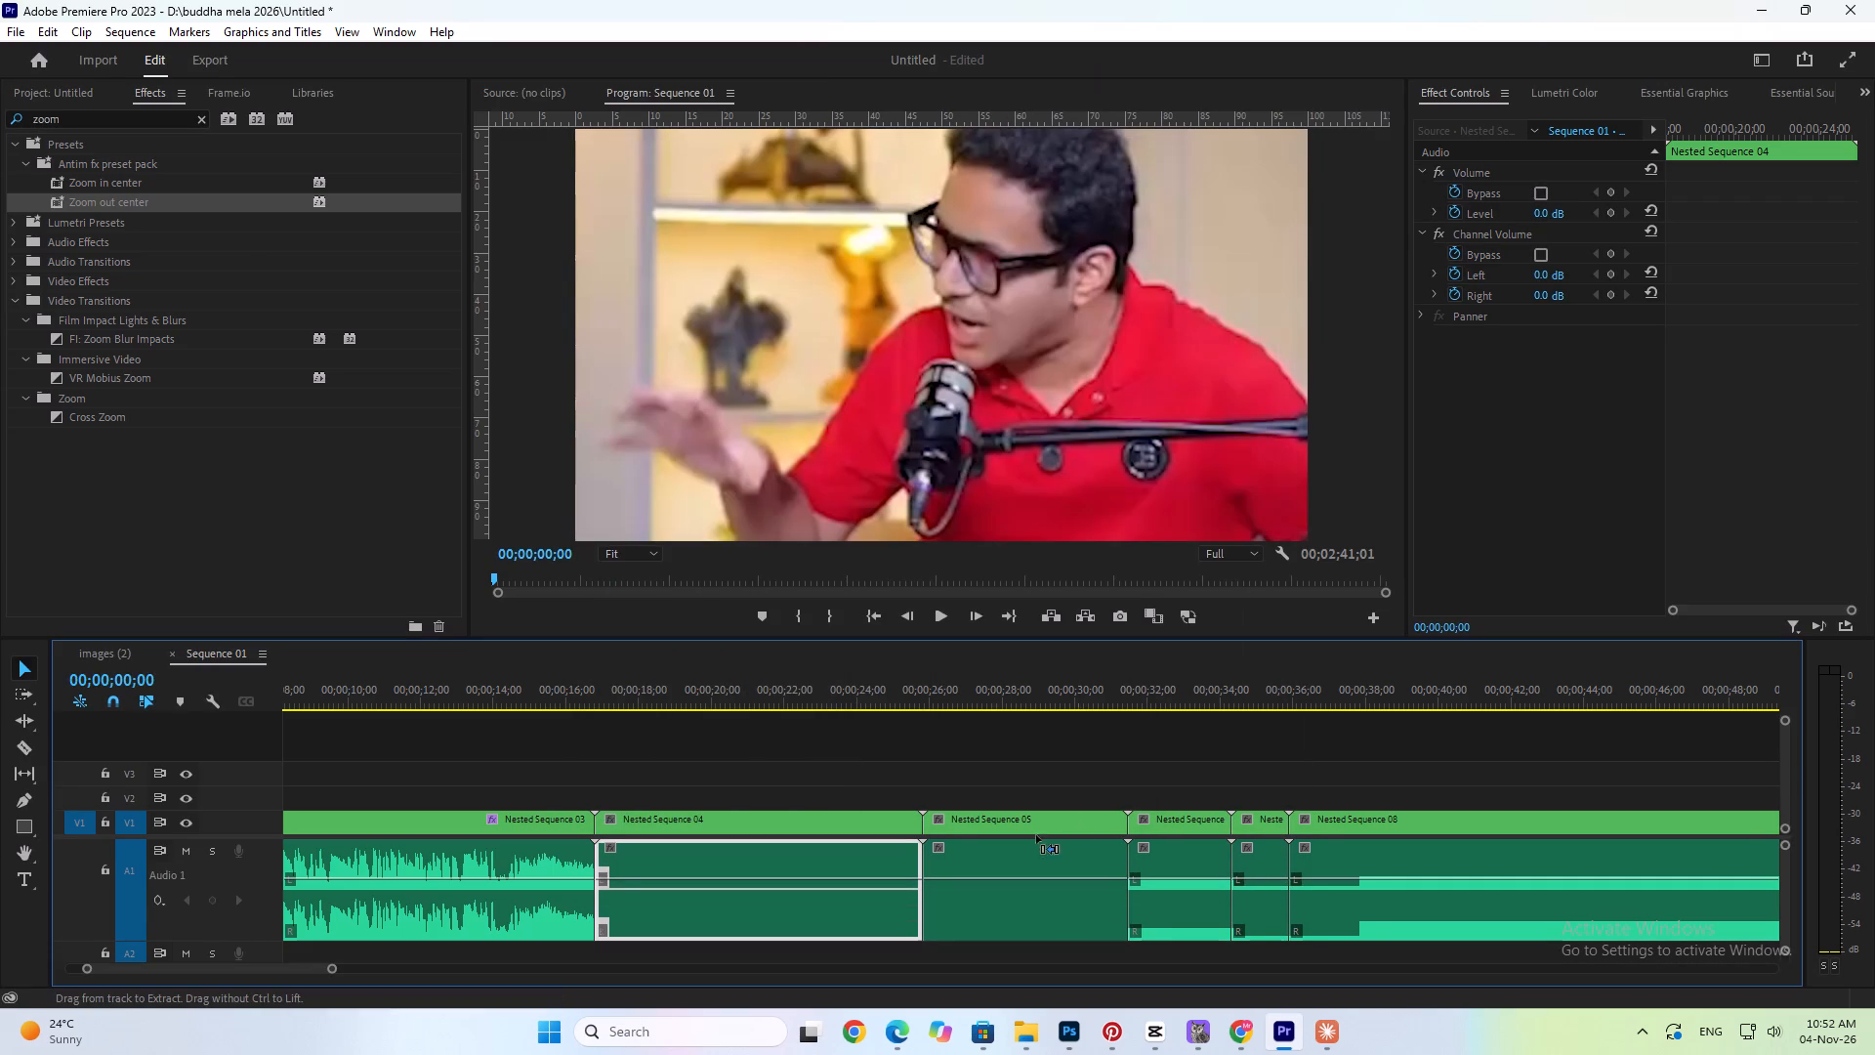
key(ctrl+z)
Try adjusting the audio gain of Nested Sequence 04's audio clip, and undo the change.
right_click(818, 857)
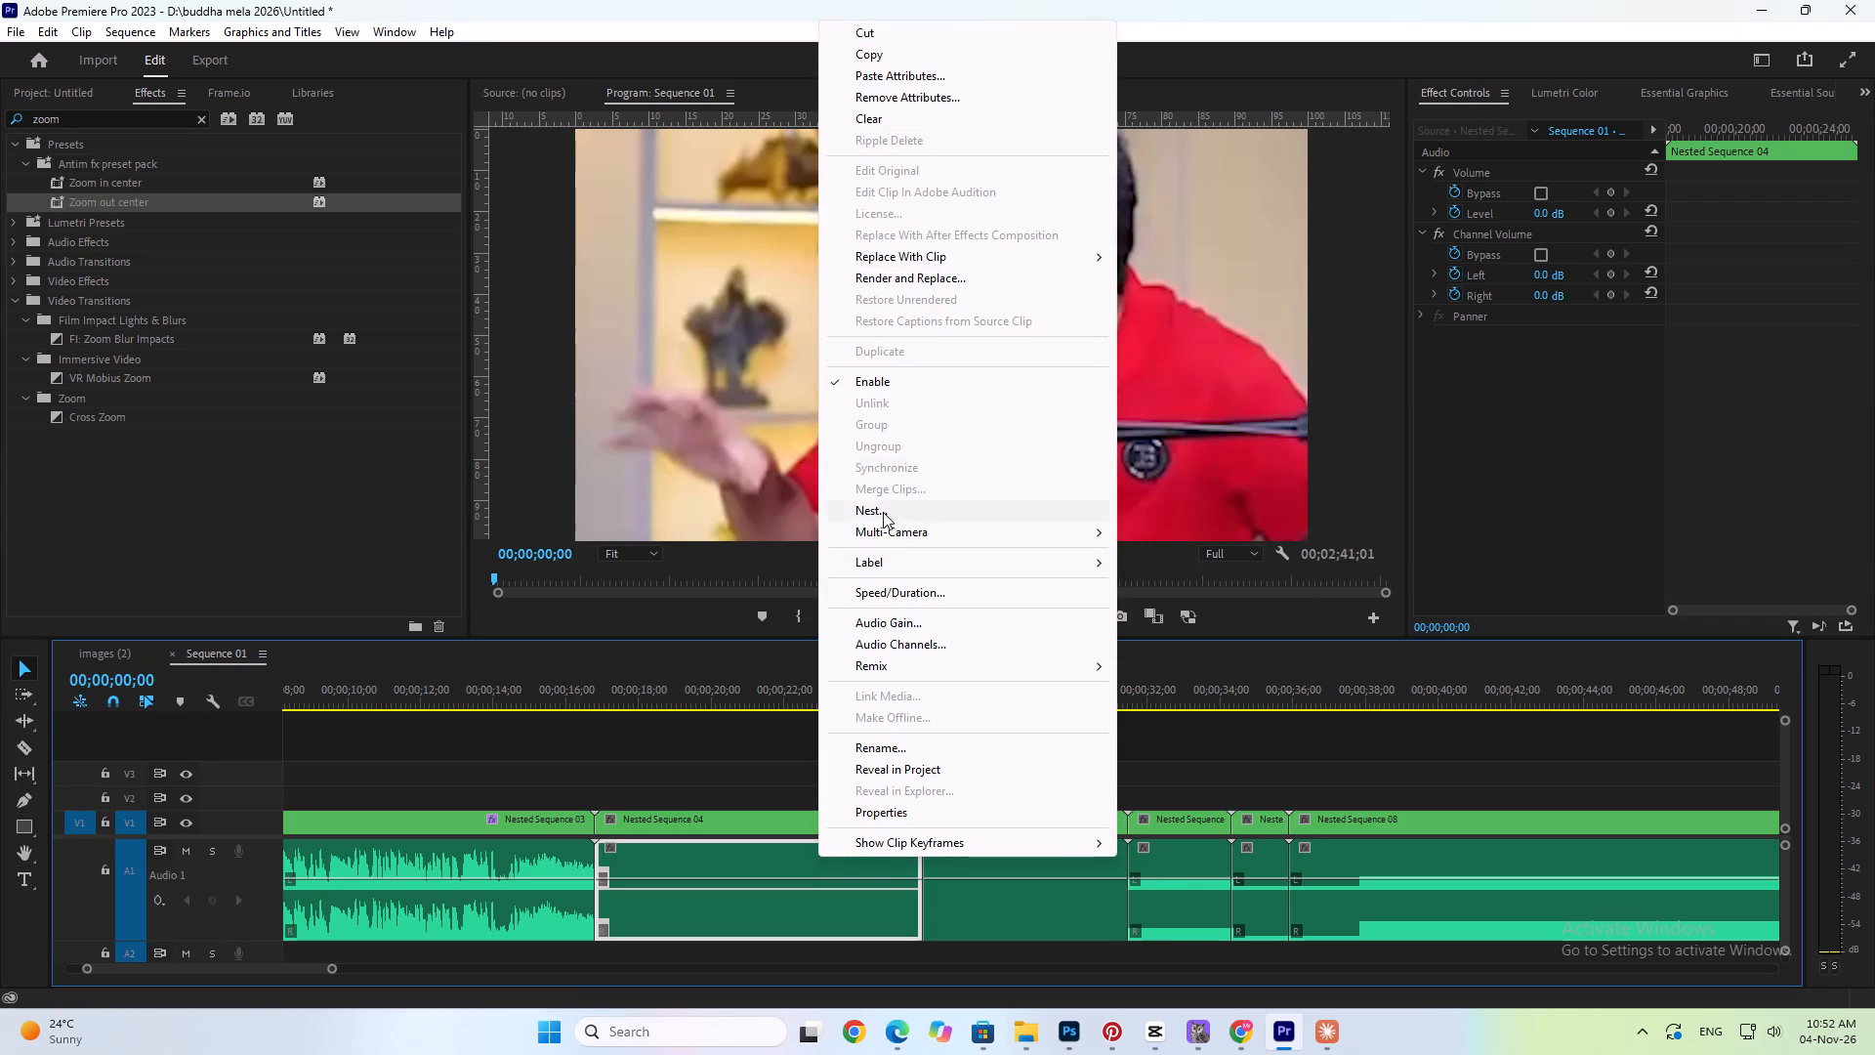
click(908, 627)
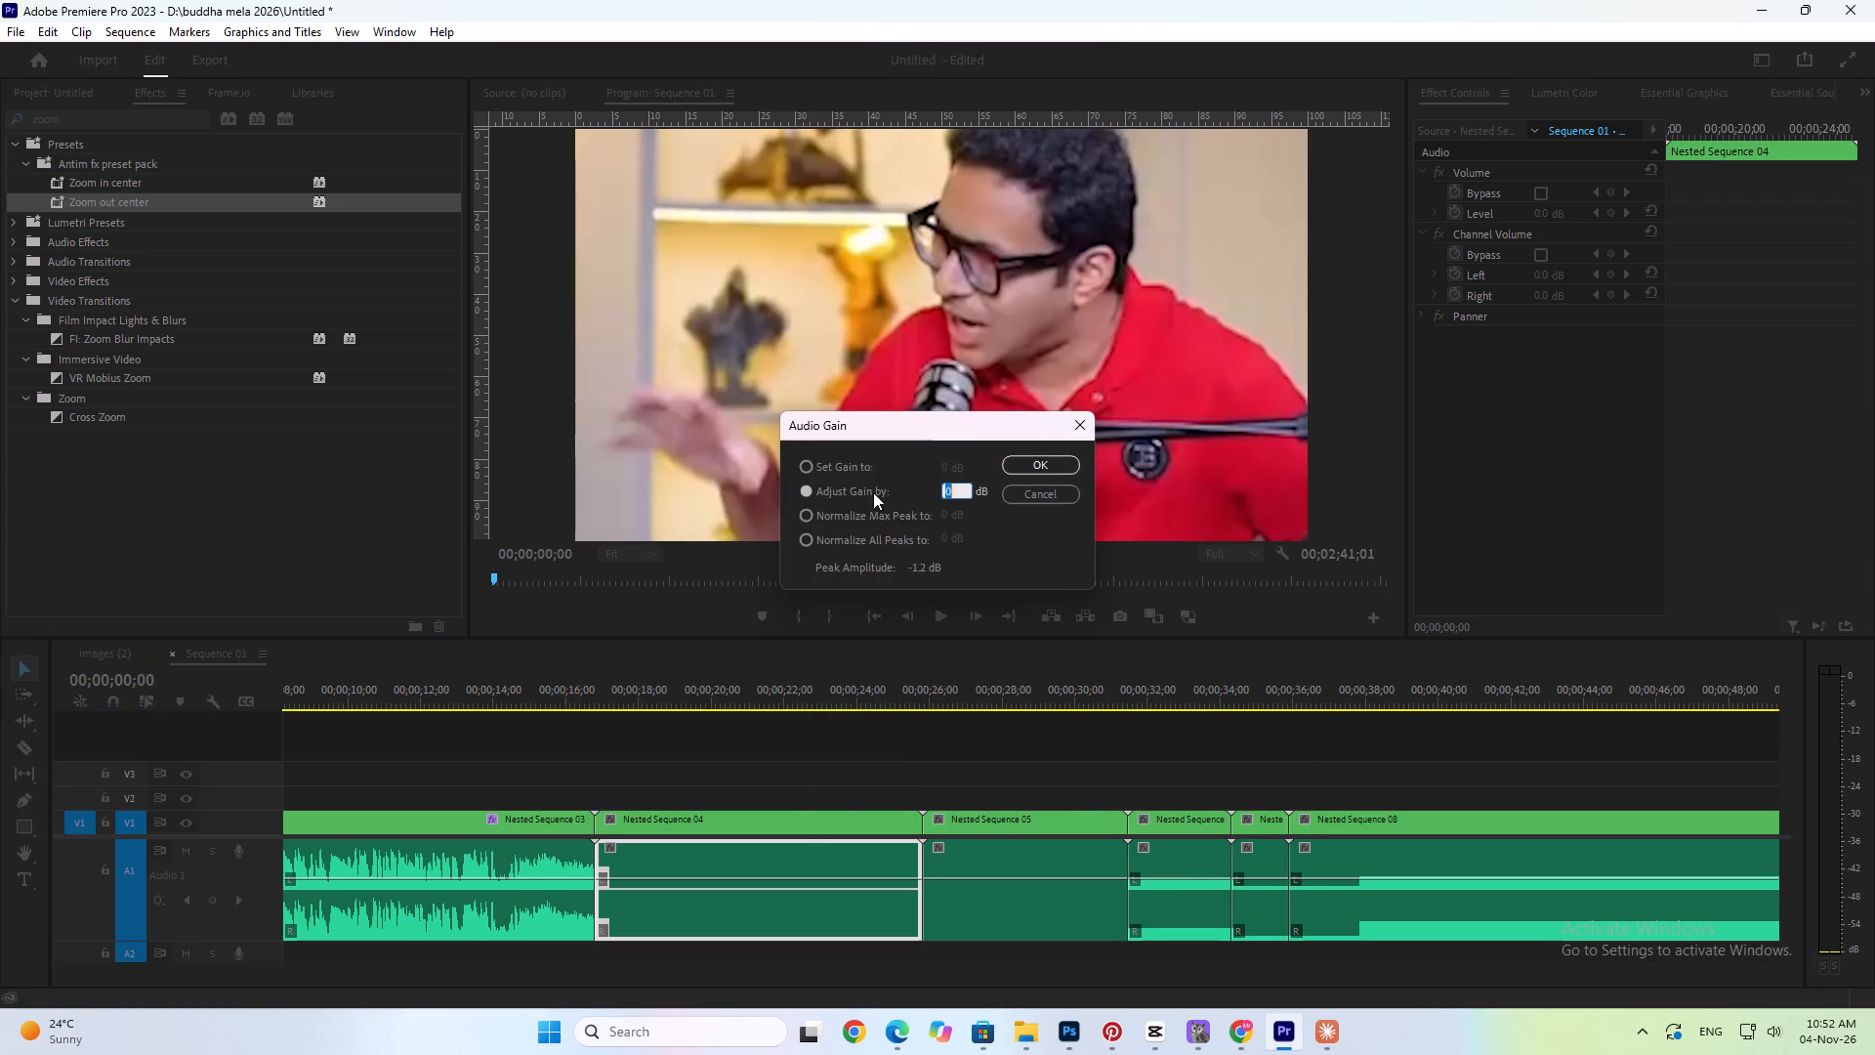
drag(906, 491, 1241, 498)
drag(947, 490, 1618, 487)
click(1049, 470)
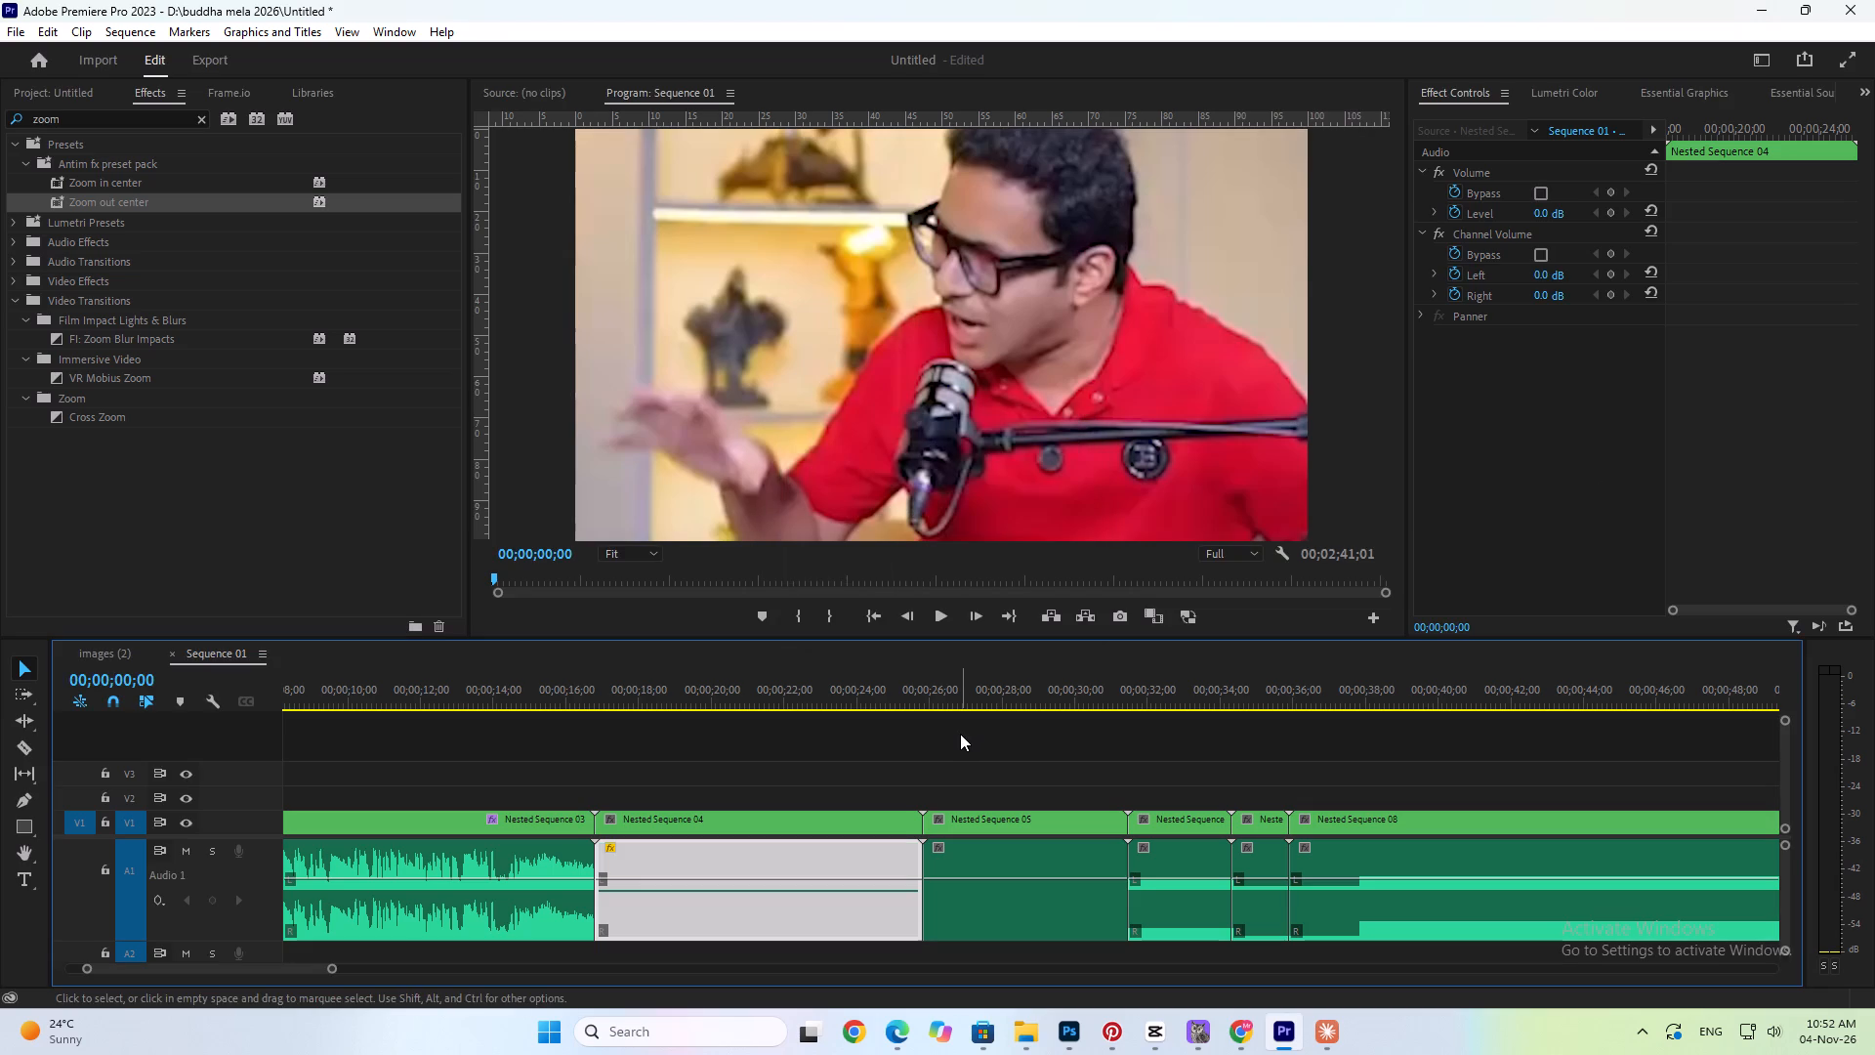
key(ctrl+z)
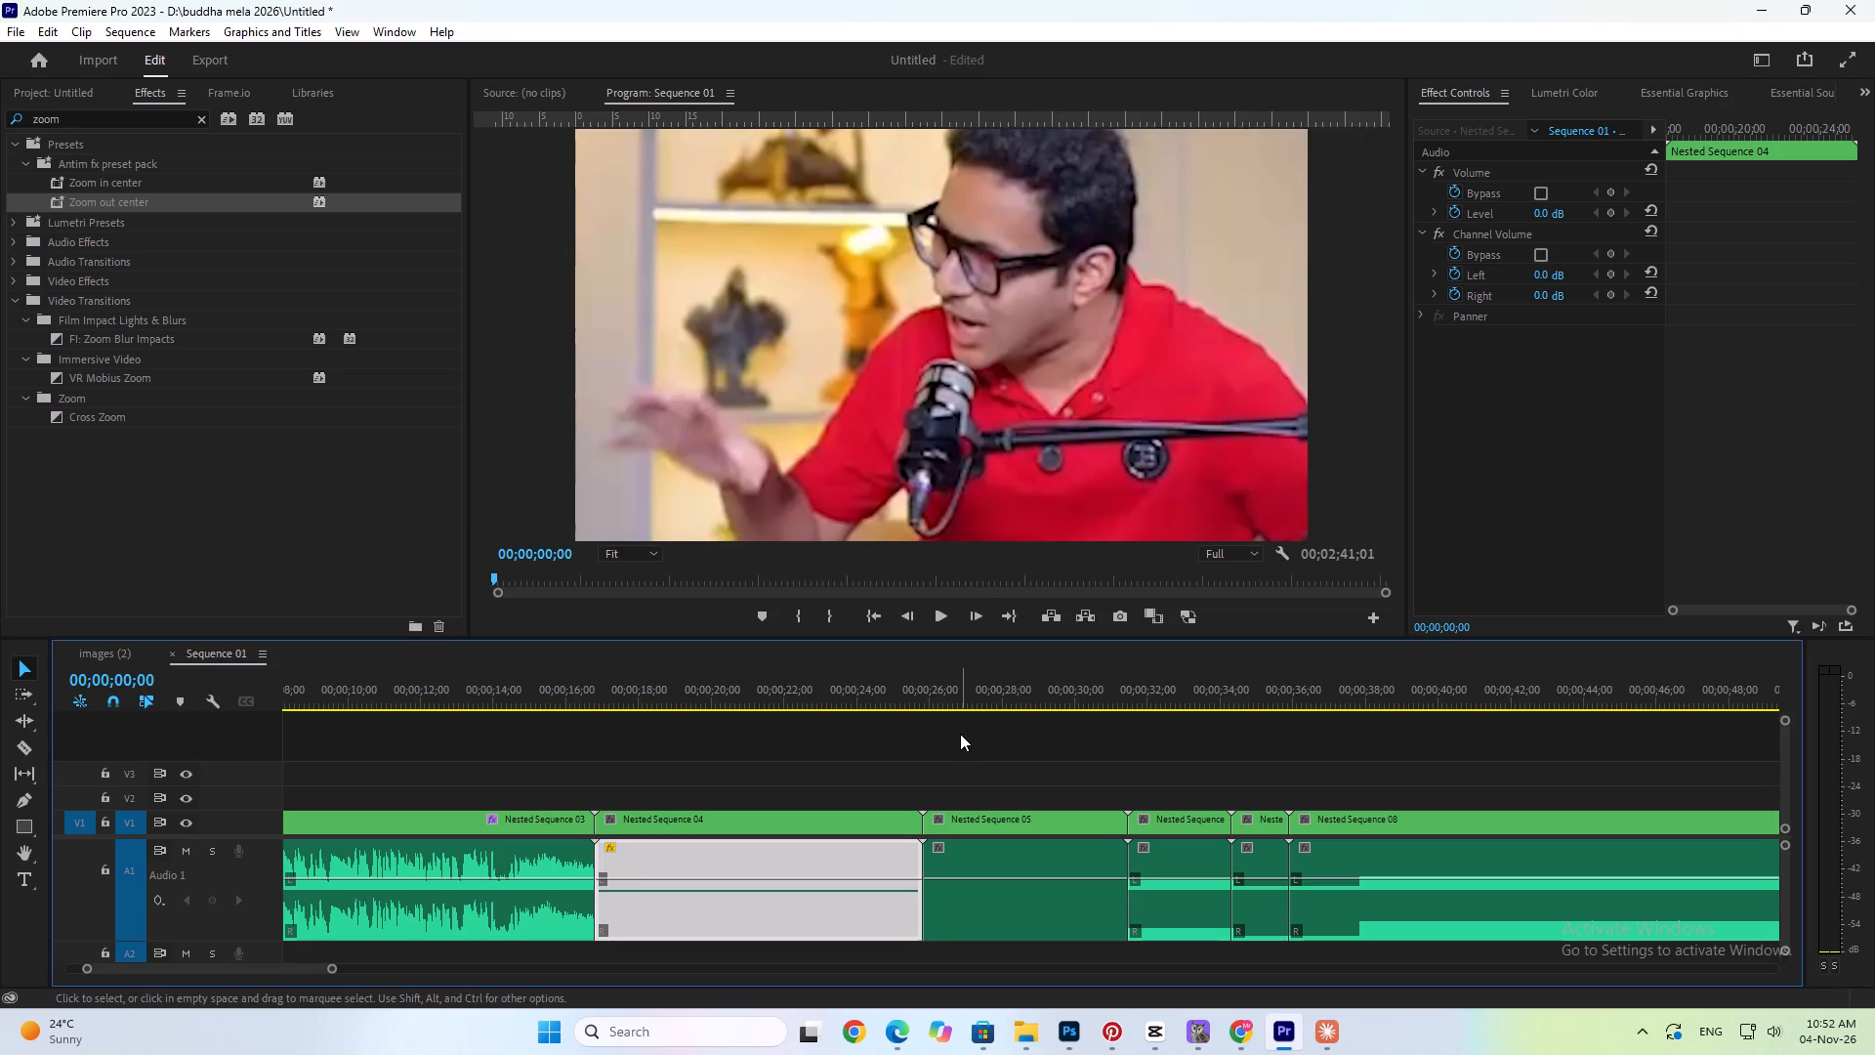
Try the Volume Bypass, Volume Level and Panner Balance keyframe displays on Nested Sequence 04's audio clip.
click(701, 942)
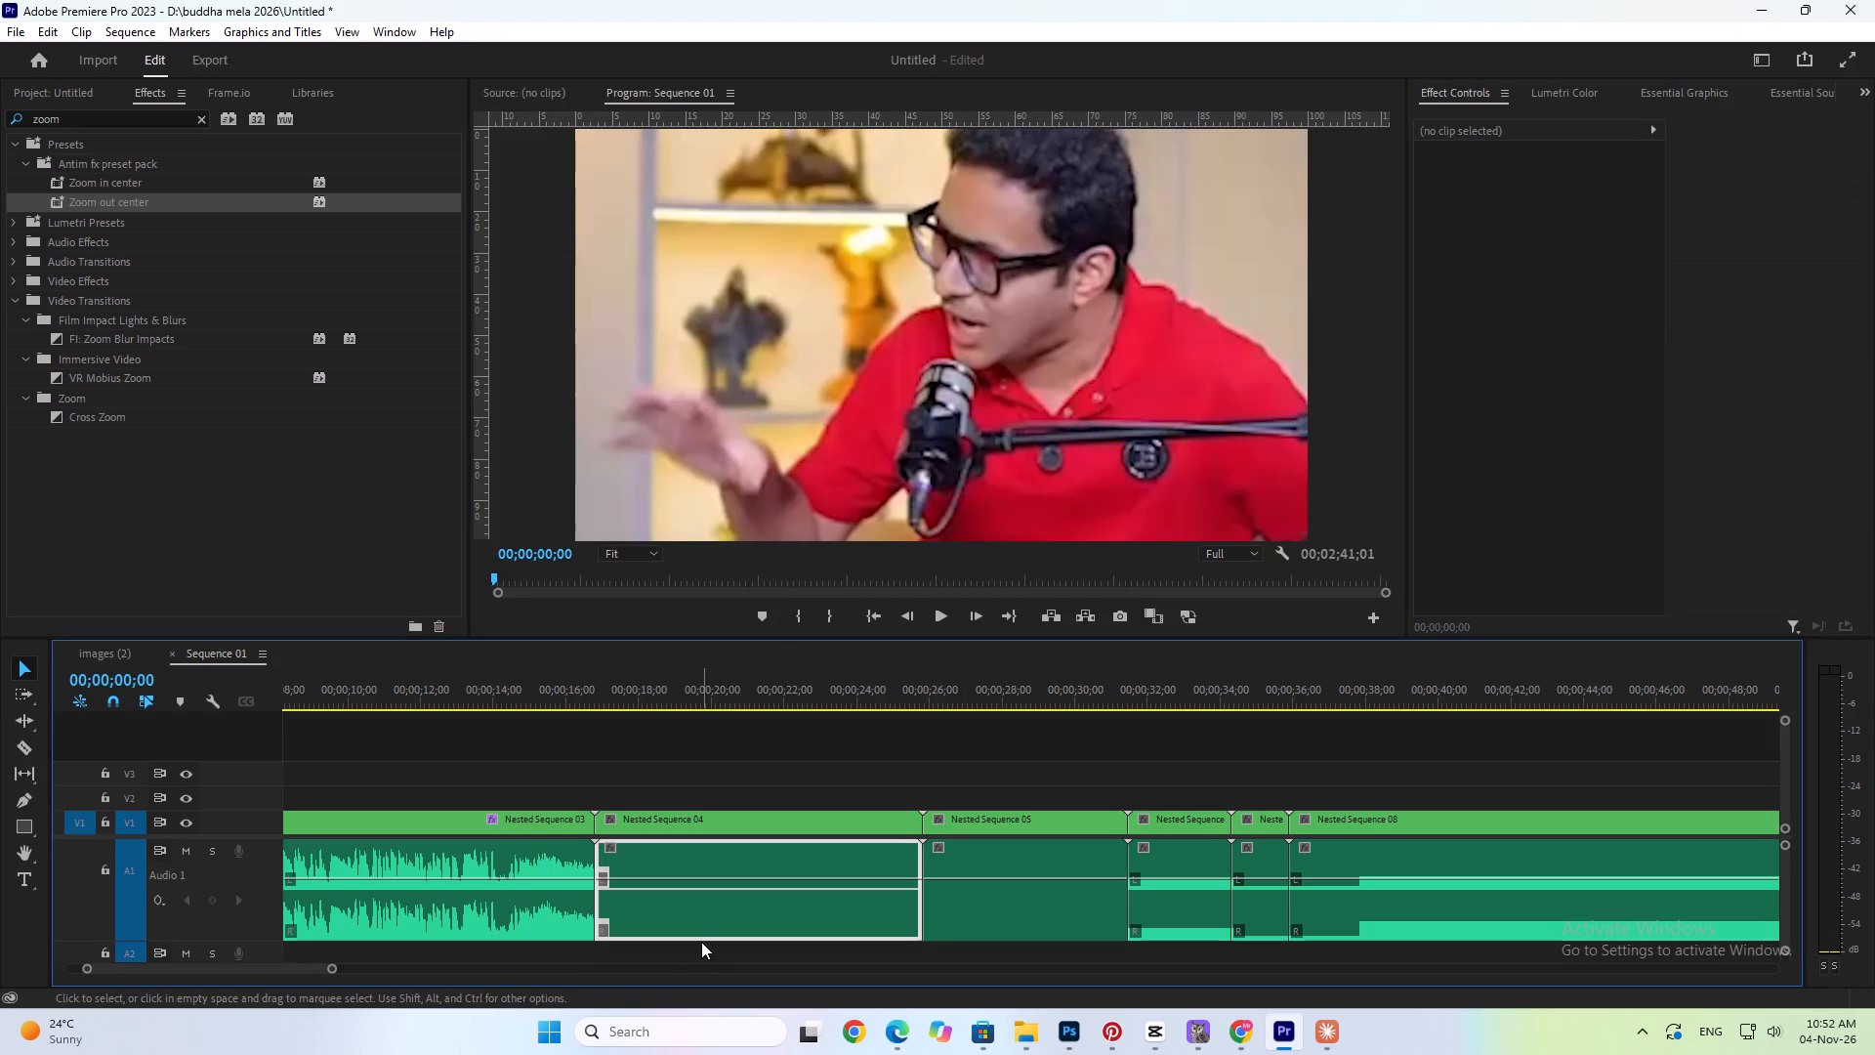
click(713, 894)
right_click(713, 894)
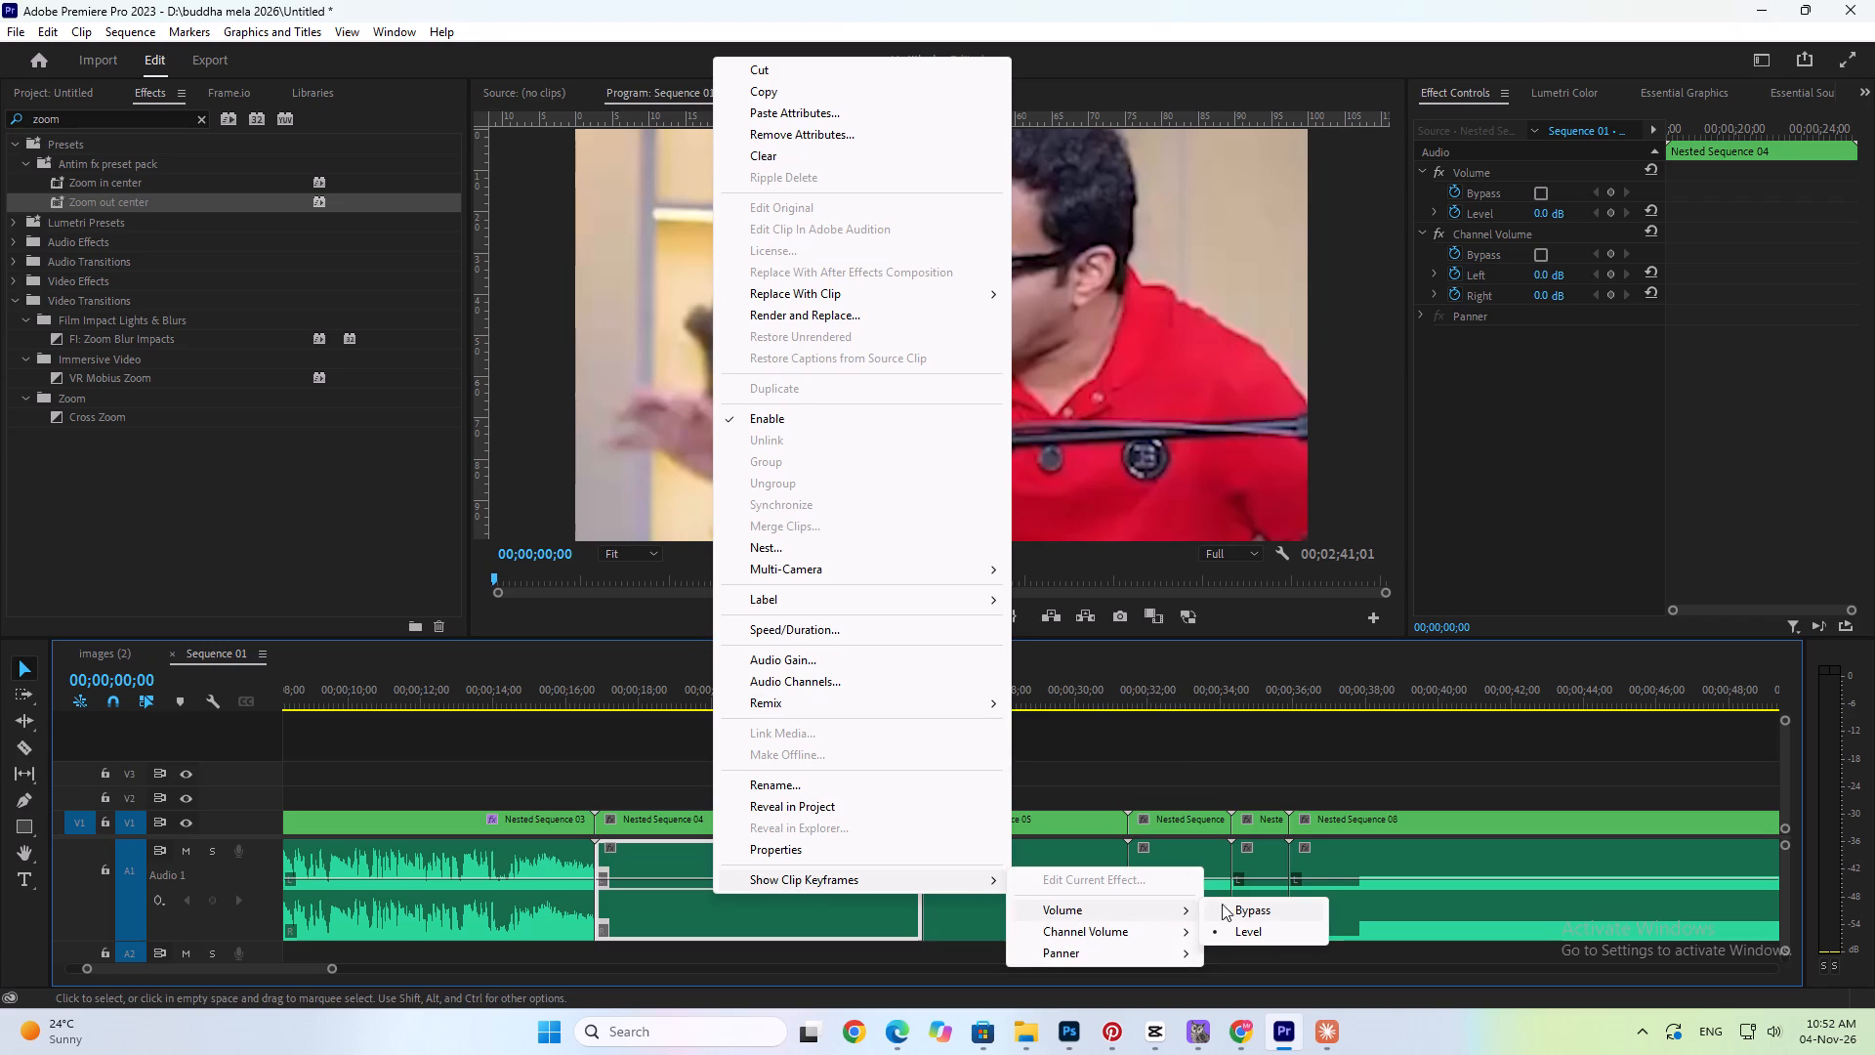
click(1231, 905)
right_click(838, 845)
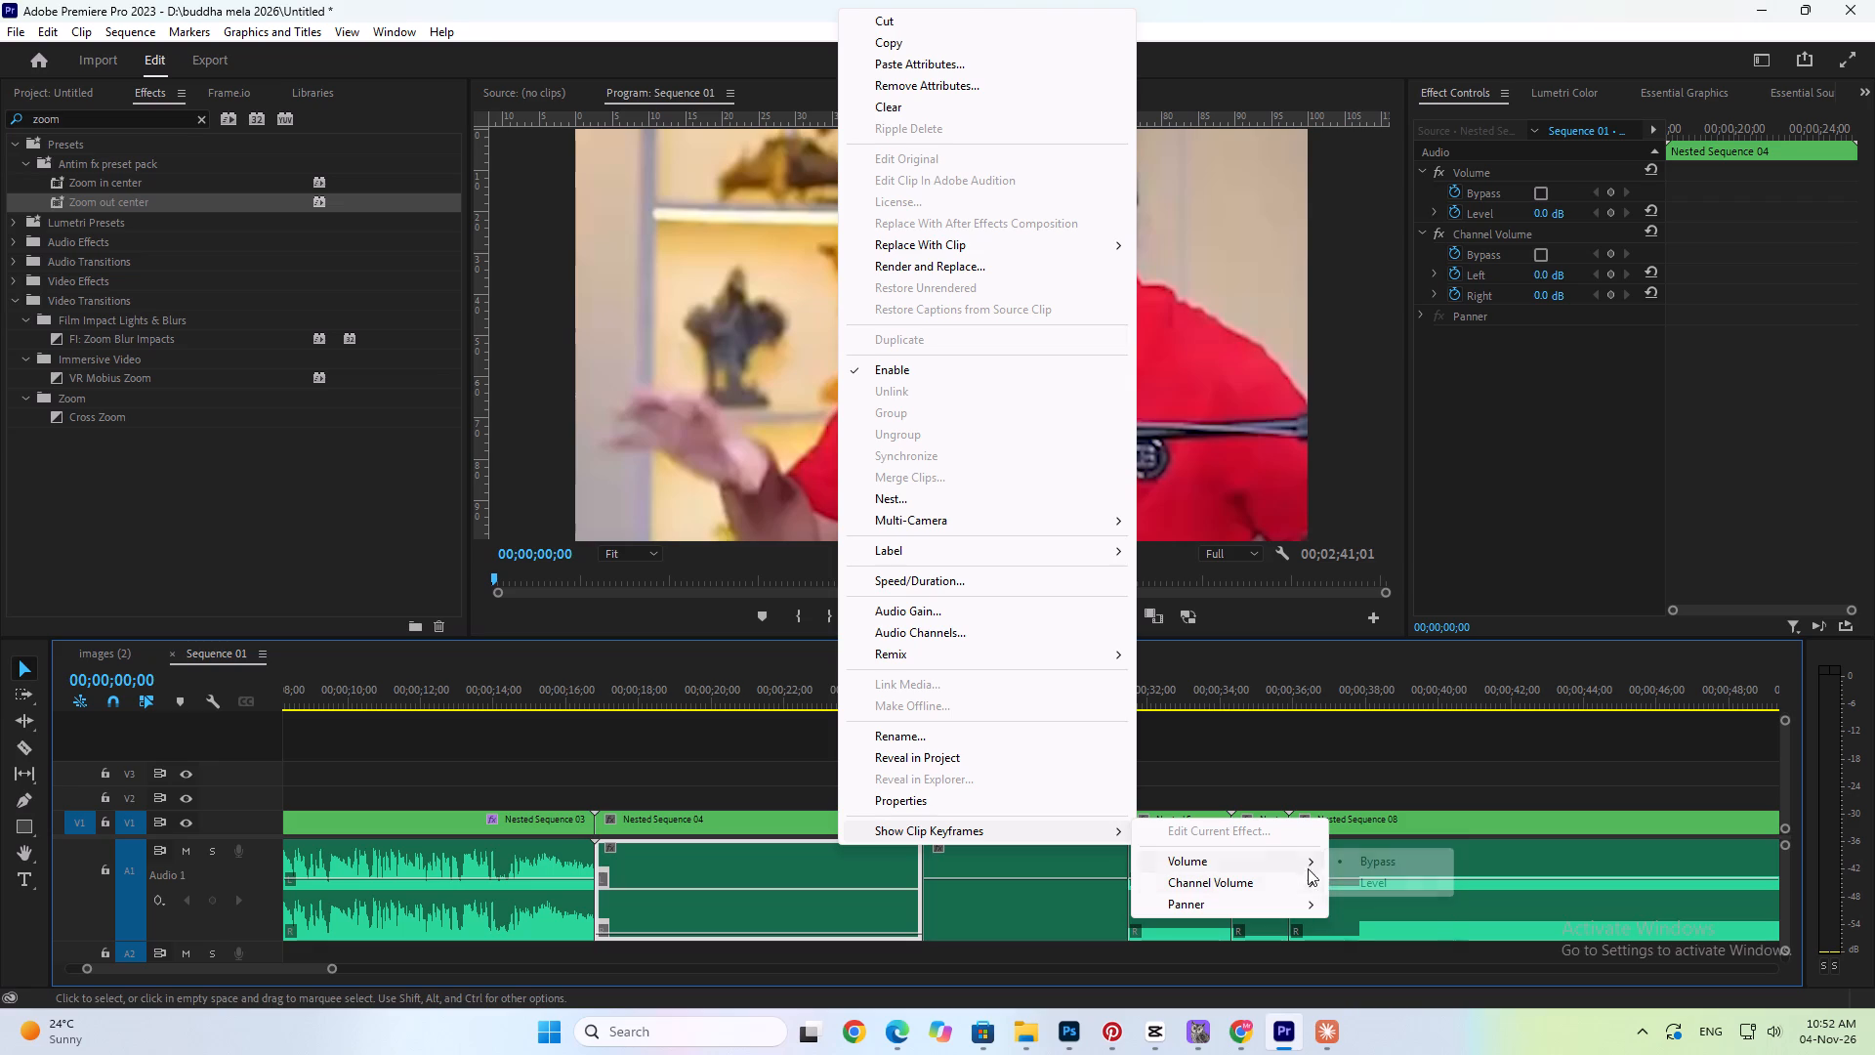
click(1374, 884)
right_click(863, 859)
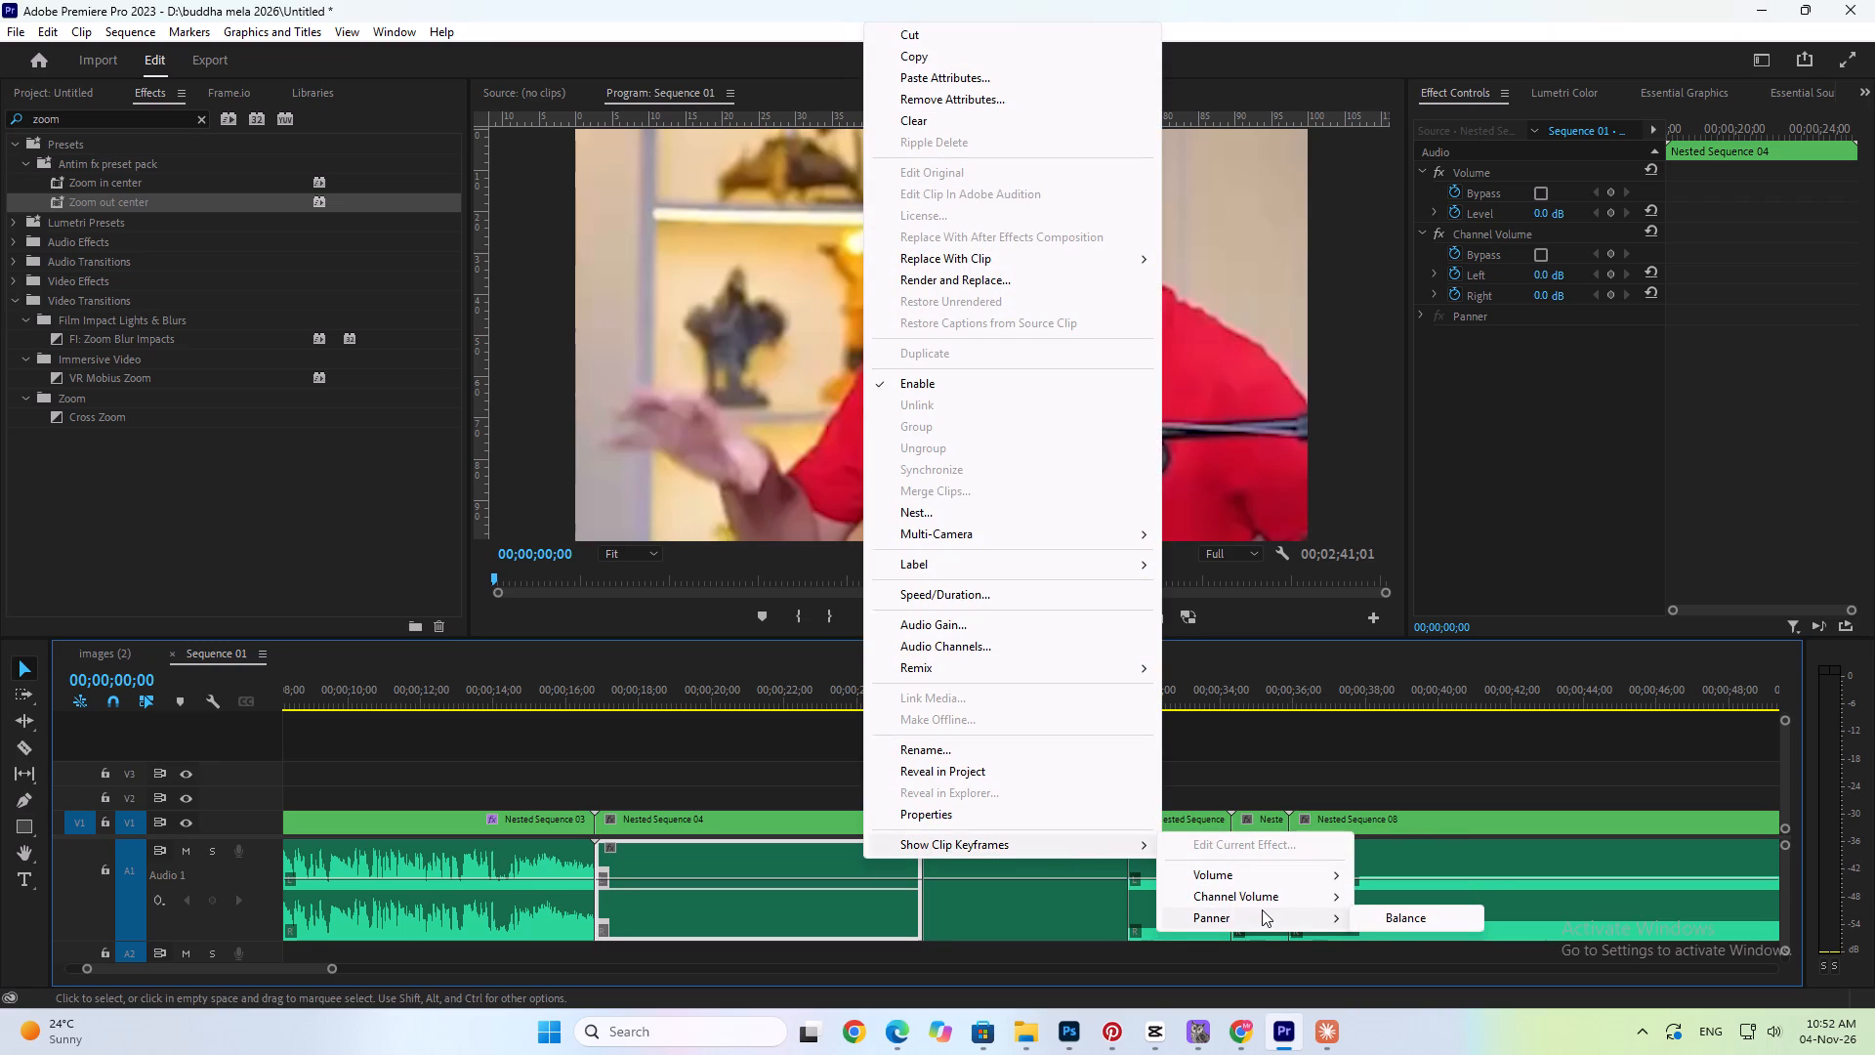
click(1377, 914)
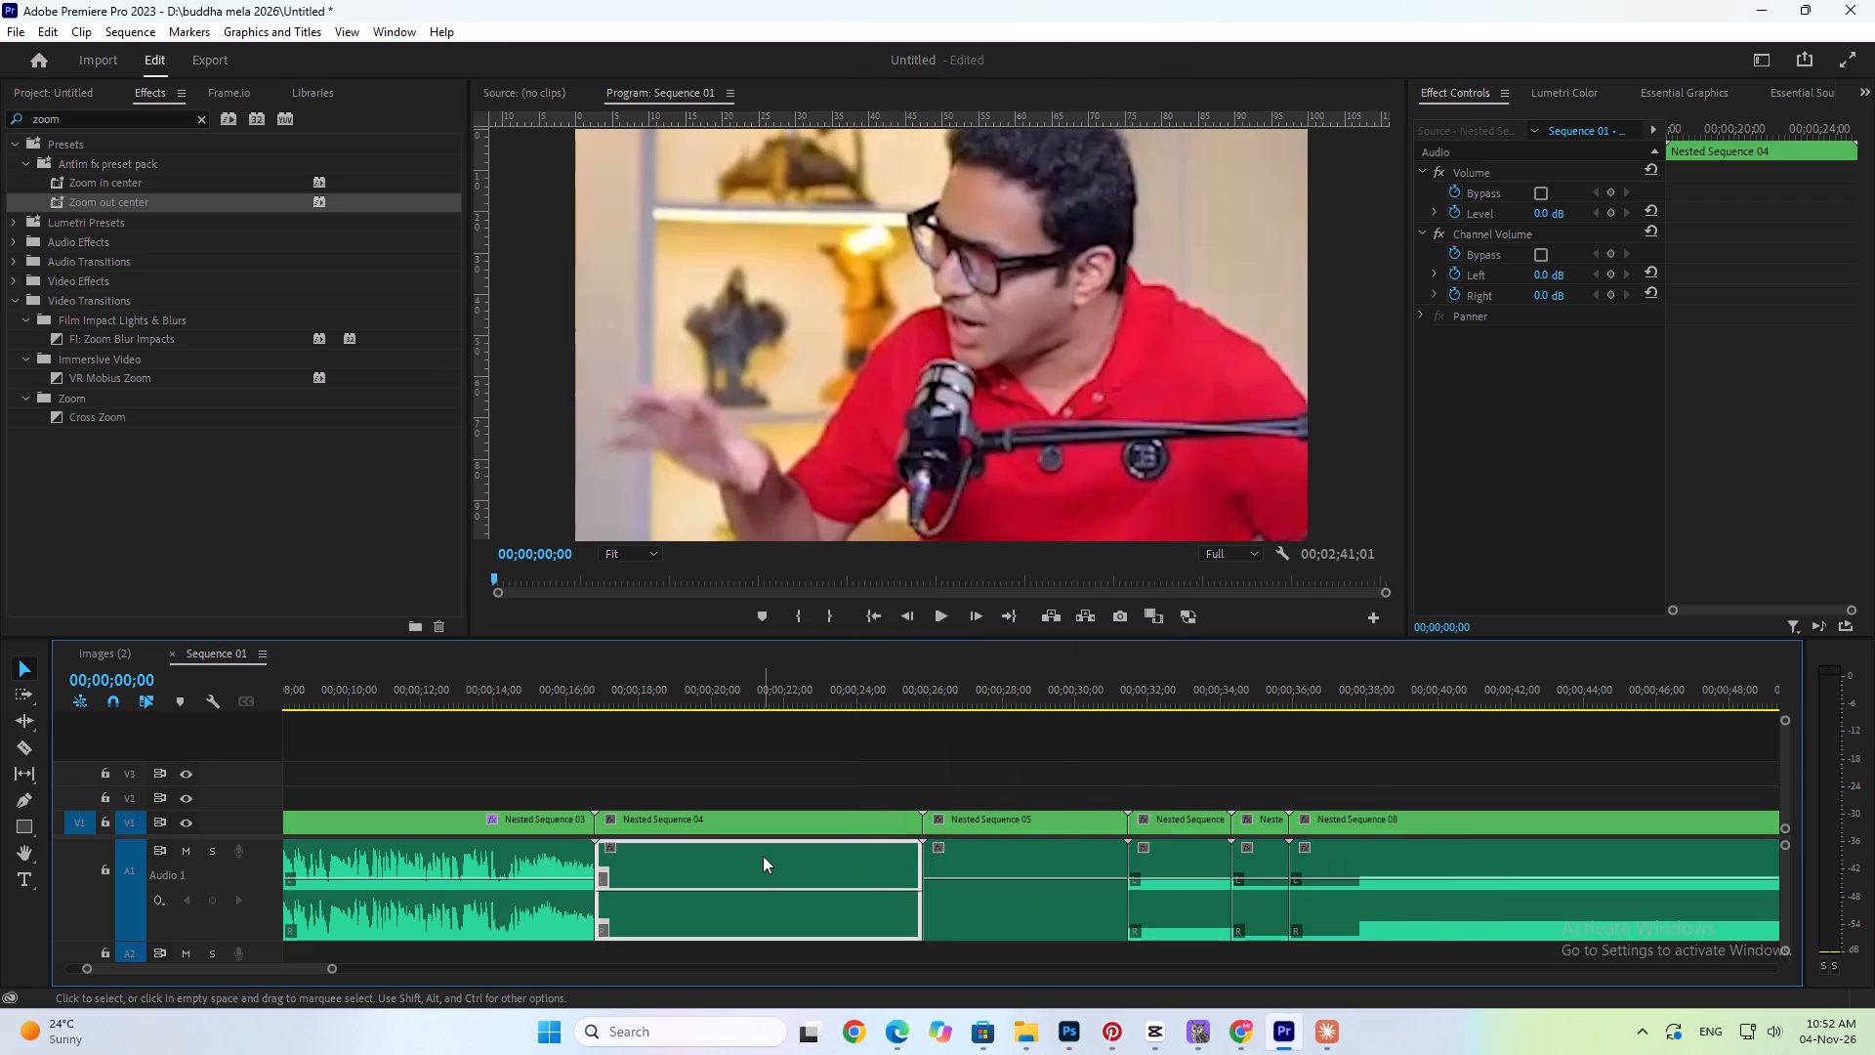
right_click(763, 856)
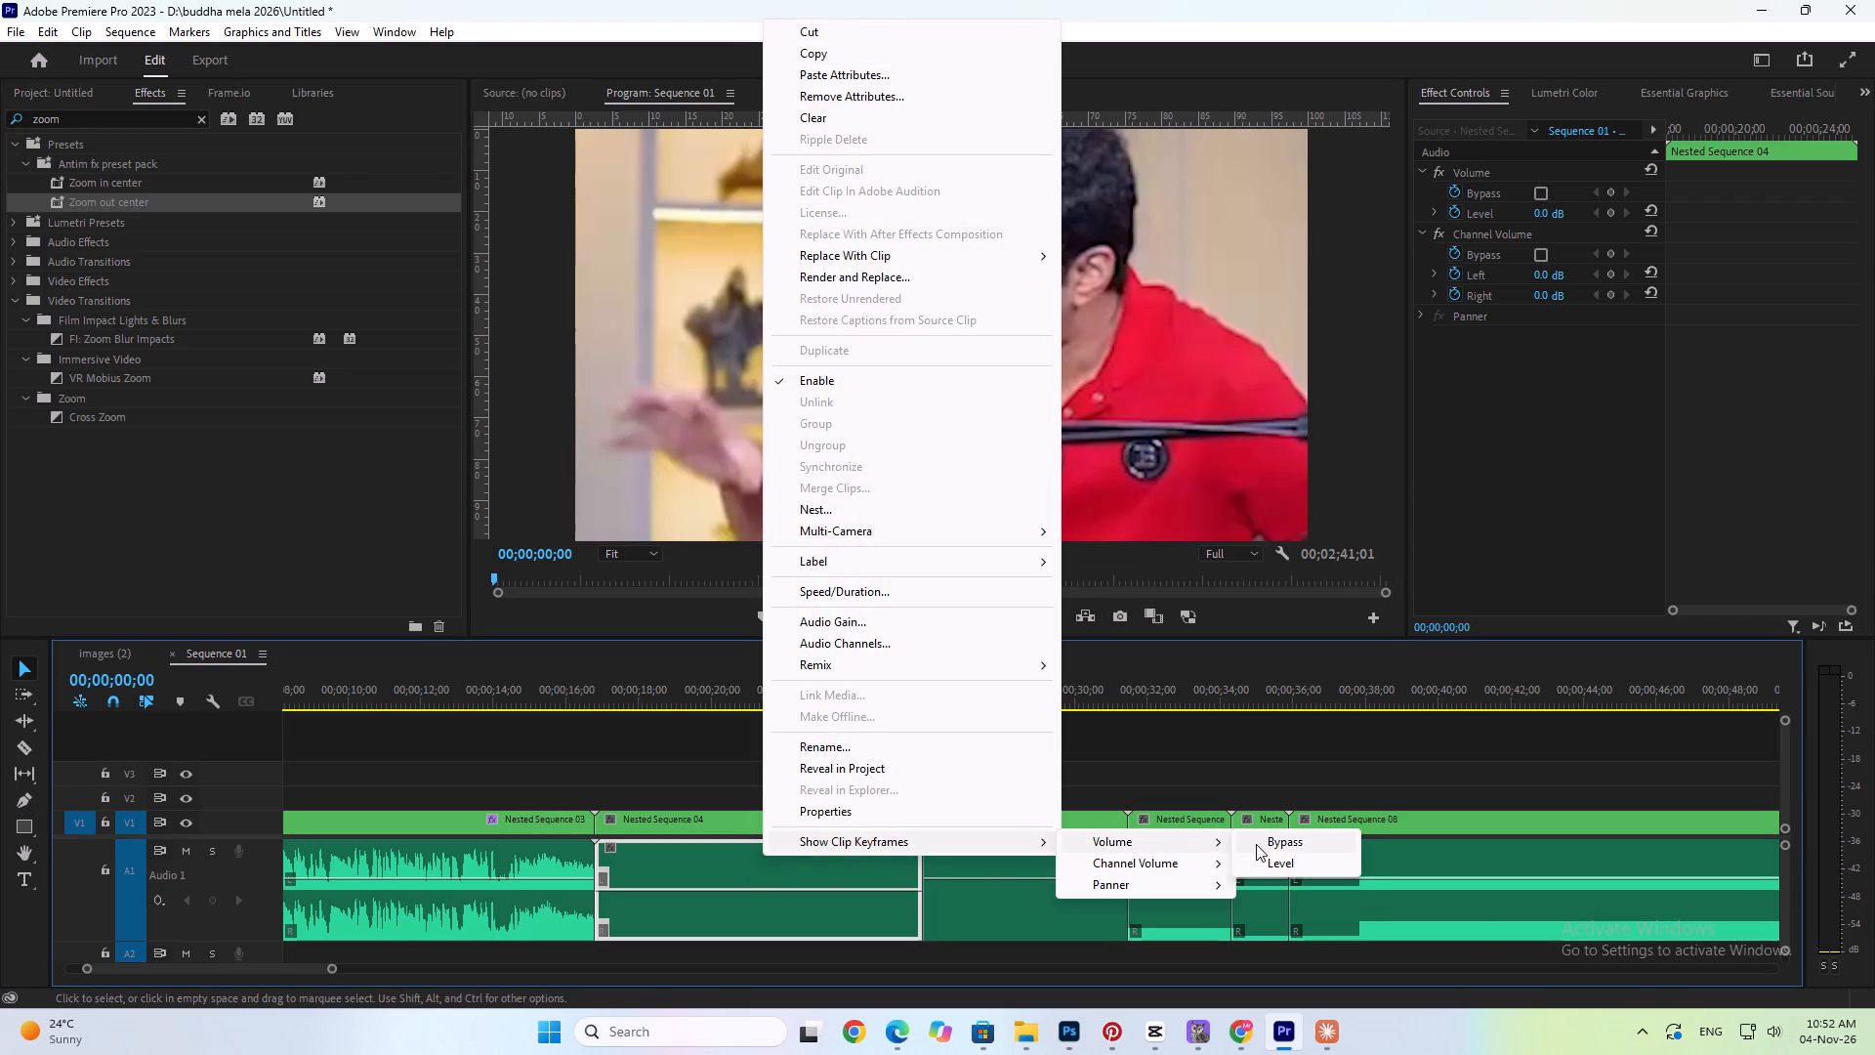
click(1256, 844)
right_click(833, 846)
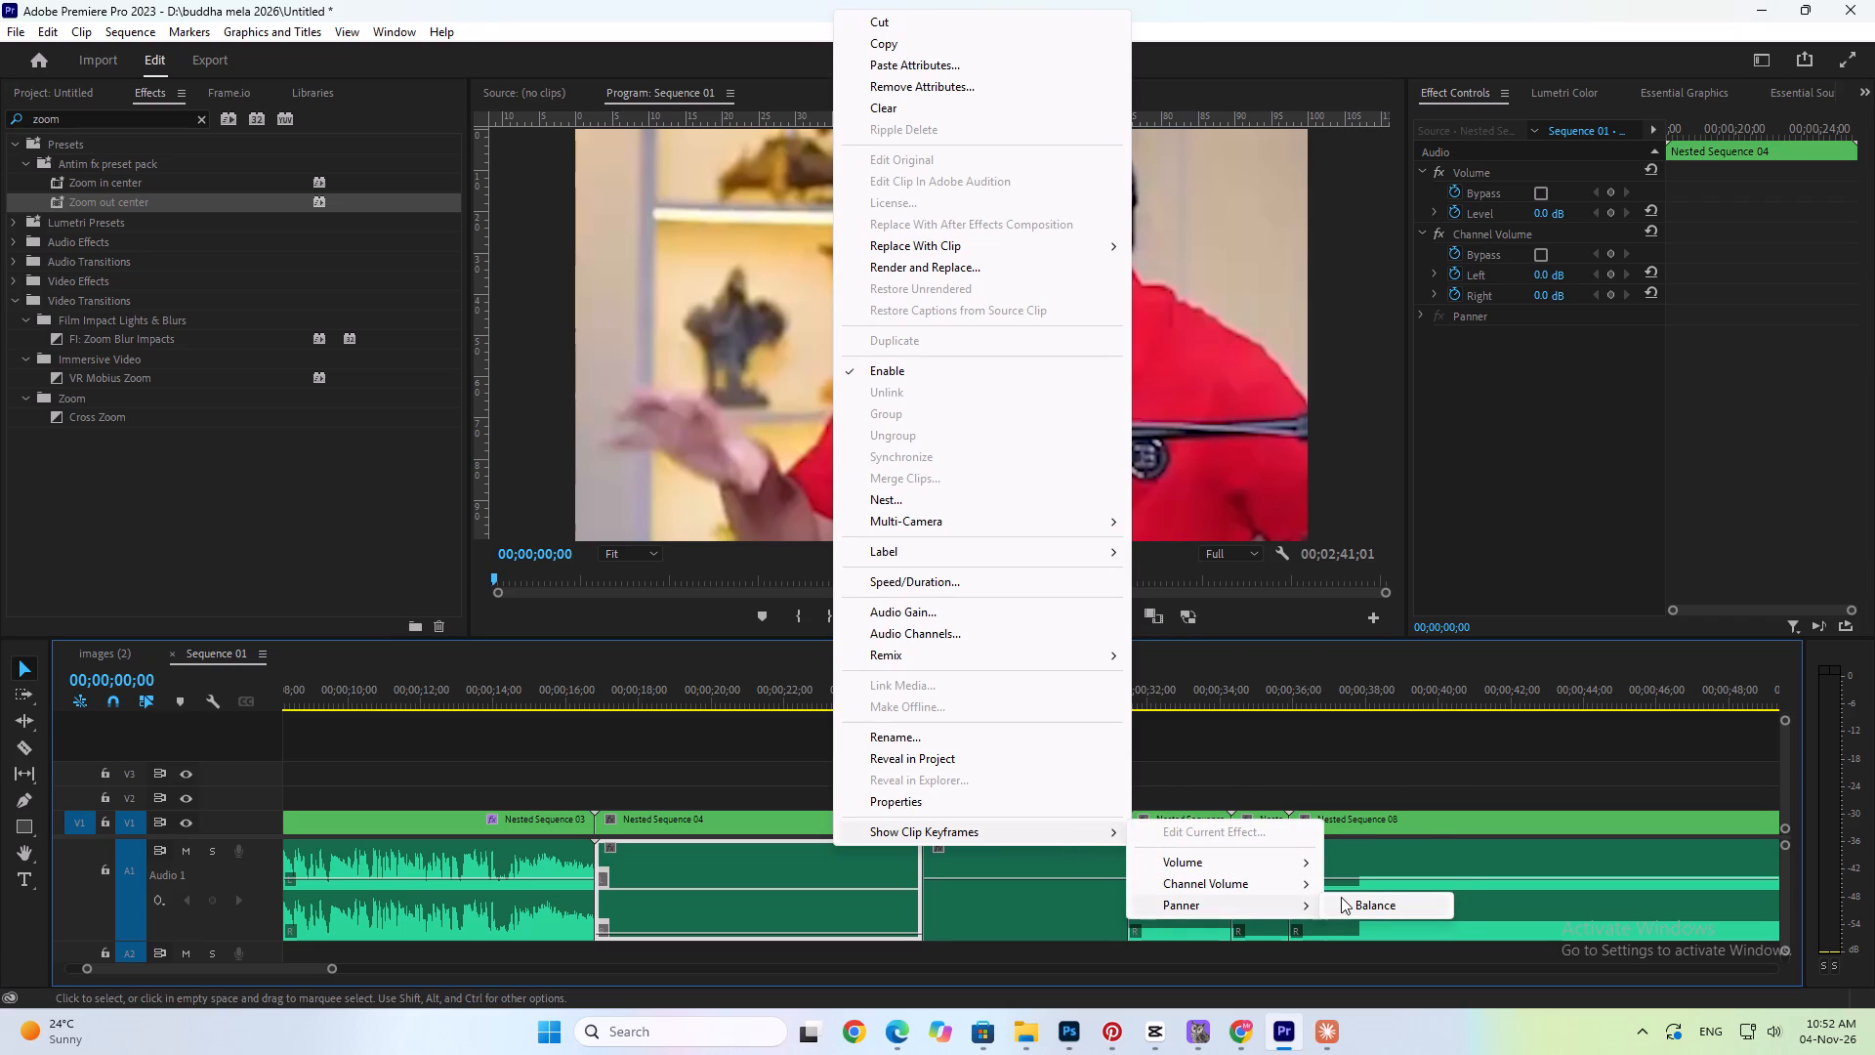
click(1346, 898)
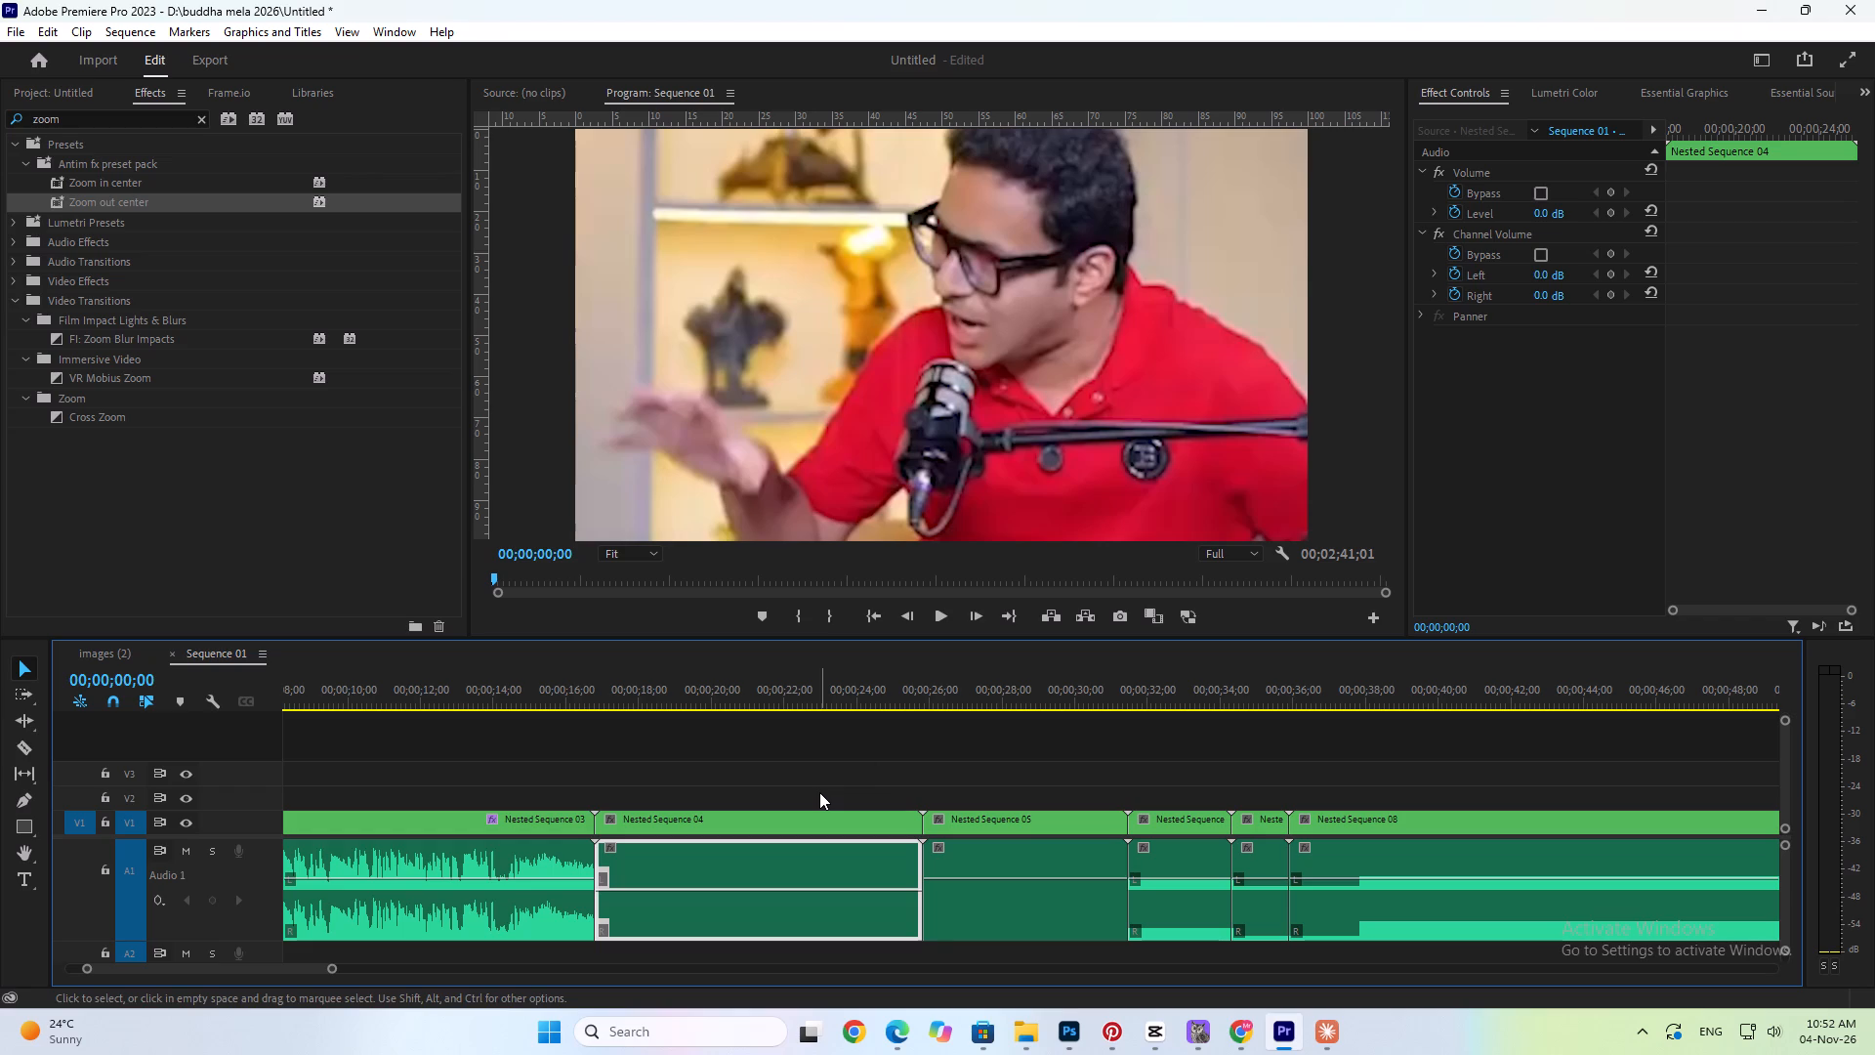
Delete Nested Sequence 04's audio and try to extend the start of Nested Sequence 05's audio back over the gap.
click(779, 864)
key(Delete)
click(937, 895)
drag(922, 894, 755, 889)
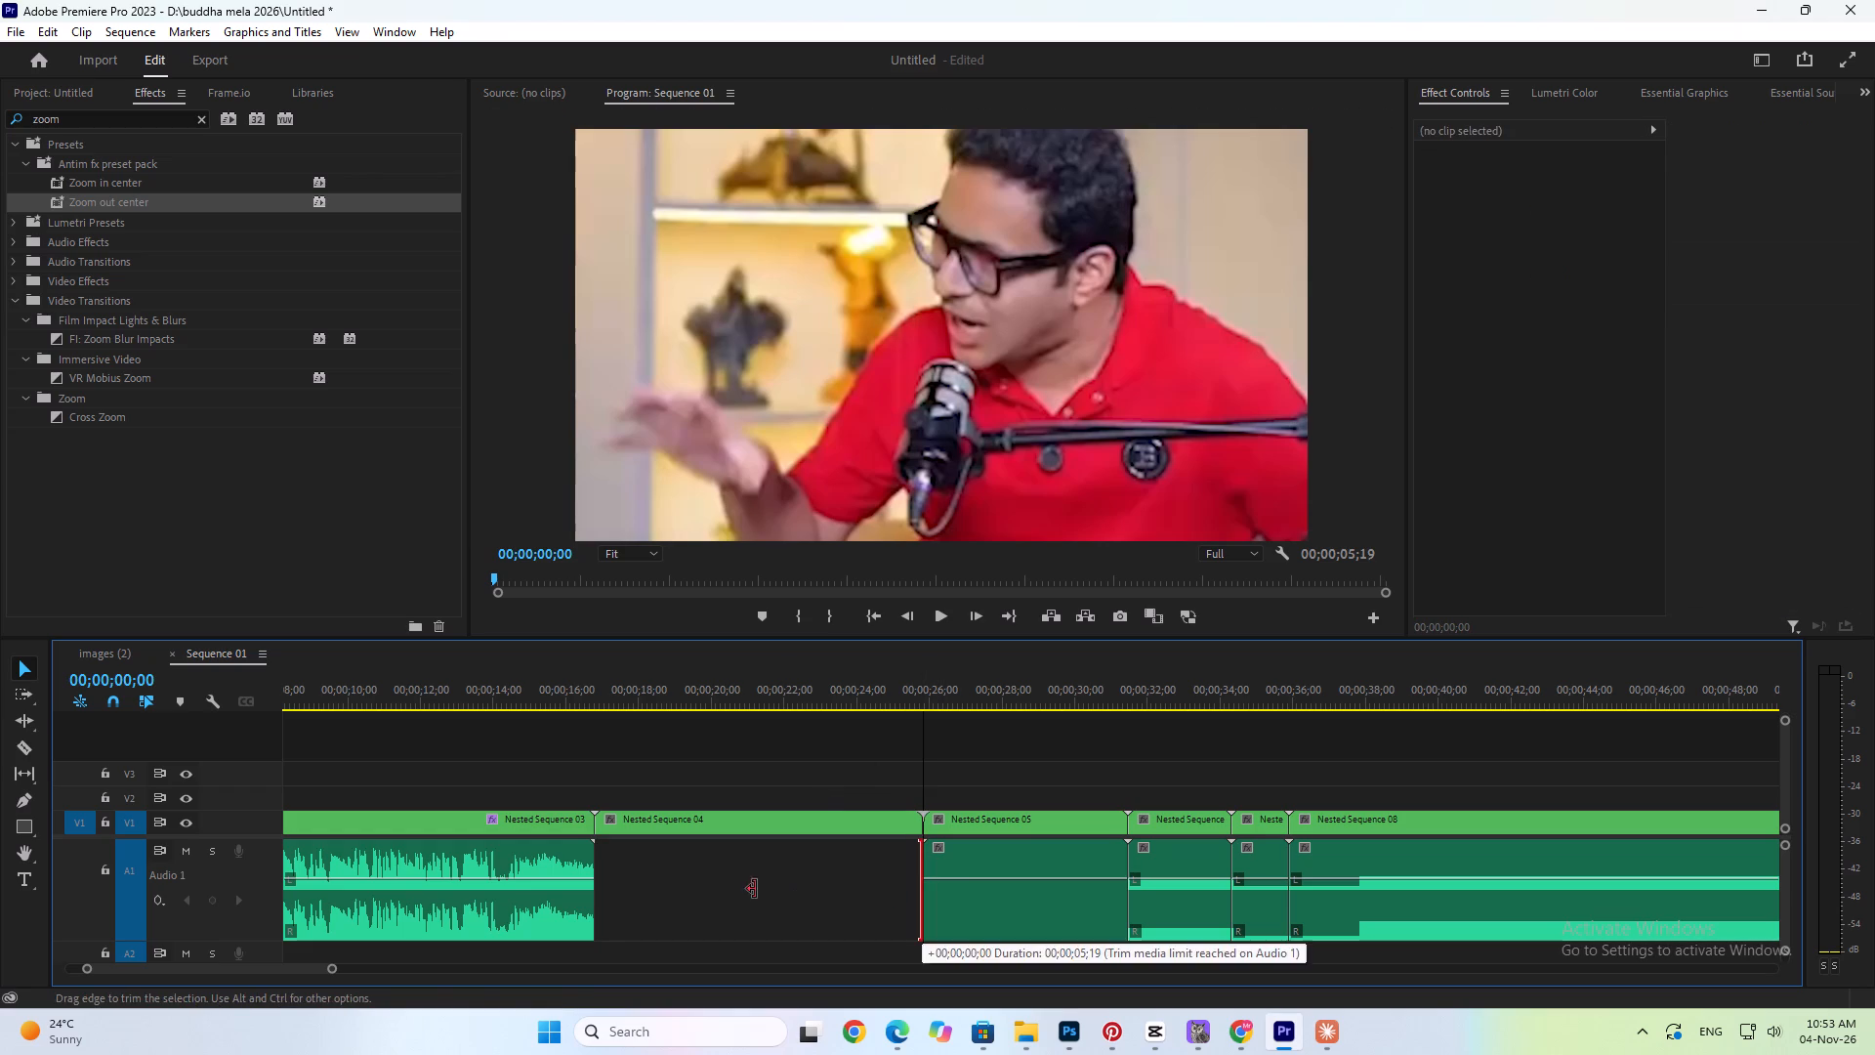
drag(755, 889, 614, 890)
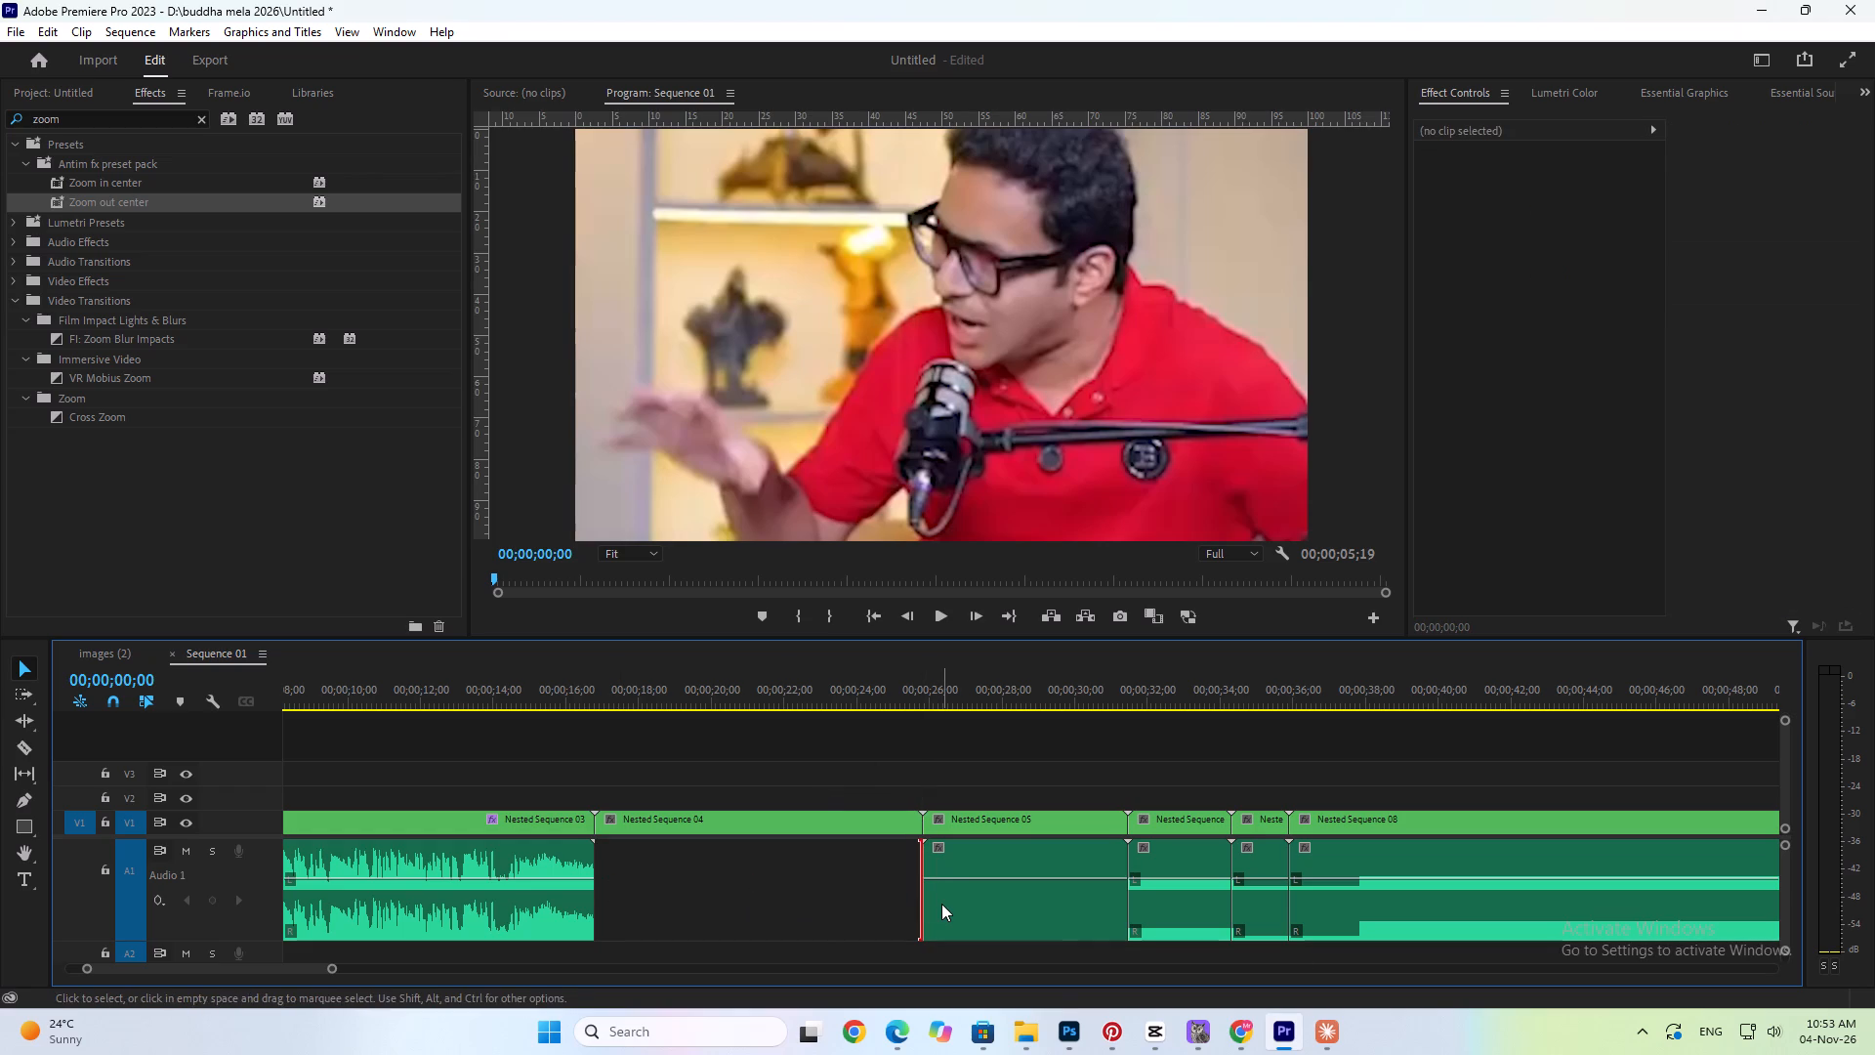
Undo the recent edits back to the point where the clips after Nested Sequence 03 are un-nested IMG_3682.MP4 clips.
key(ctrl+z)
key(ctrl+z)
key(ctrl+z)
key(ctrl+z)
key(ctrl+z)
key(ctrl+z)
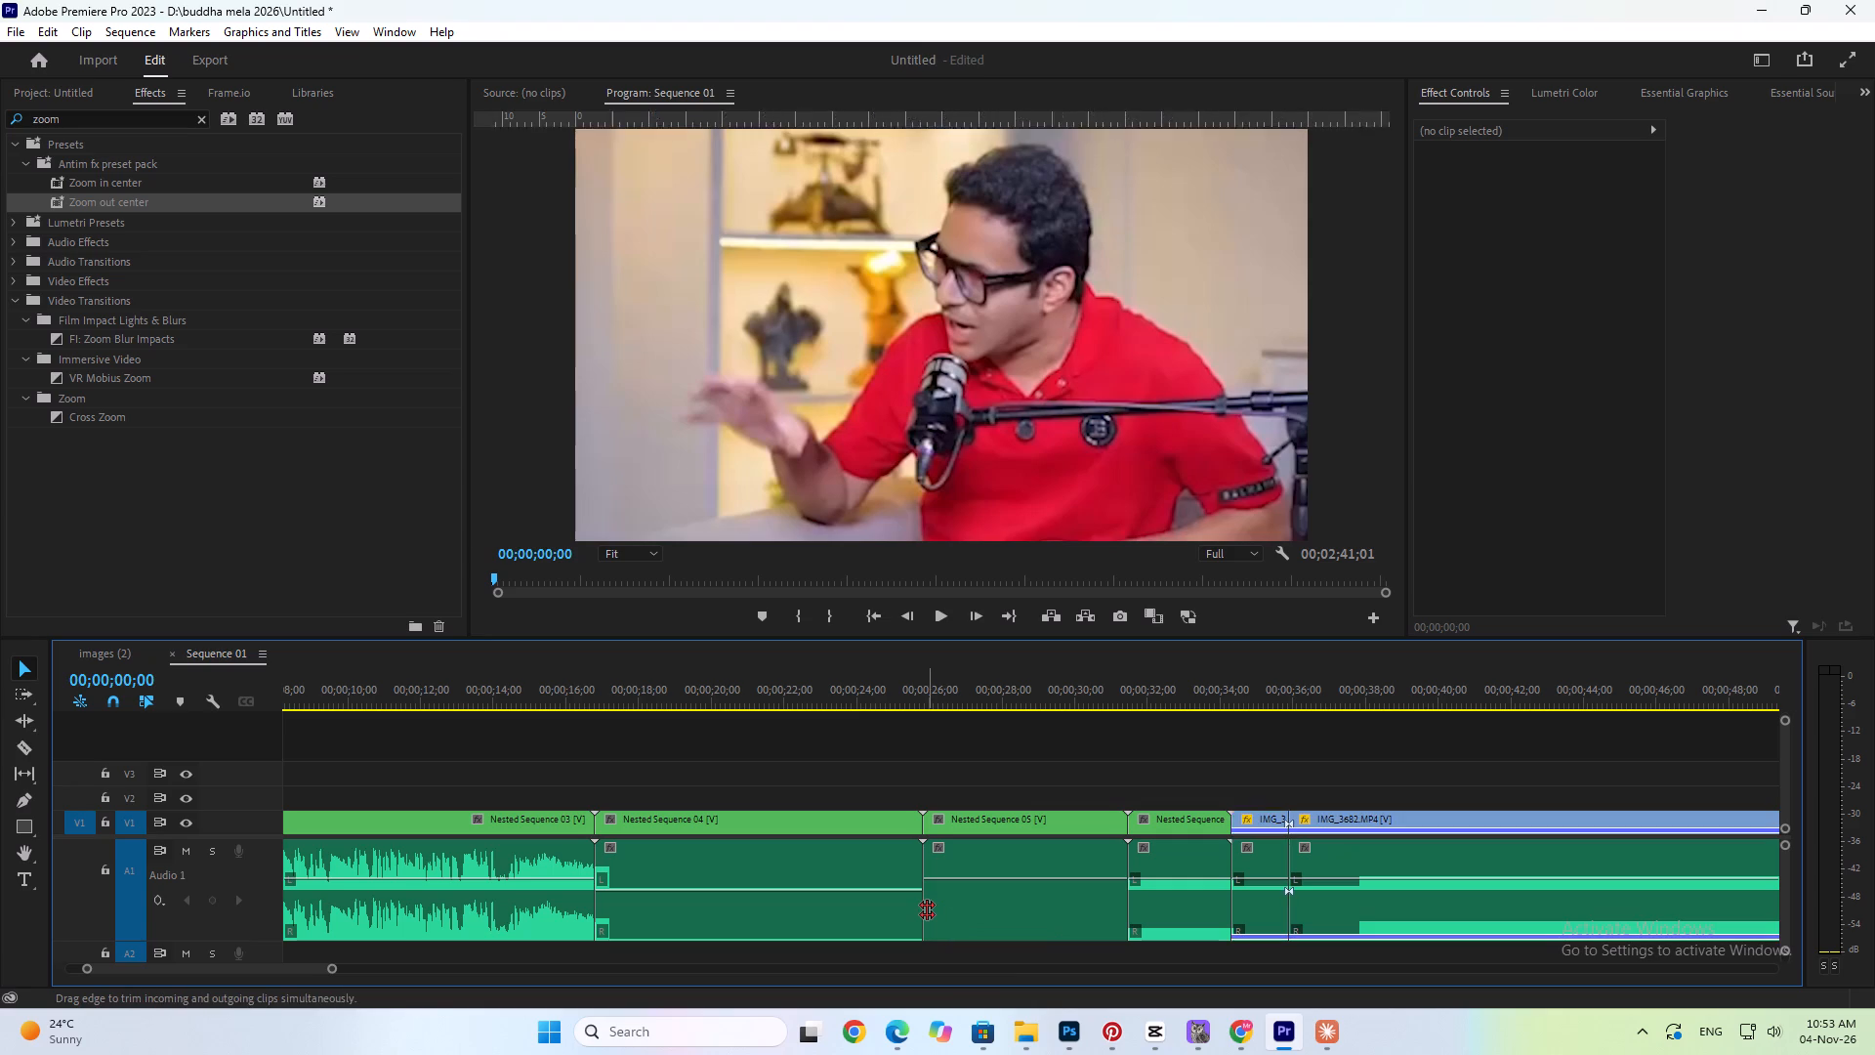
key(ctrl+z)
key(ctrl+z)
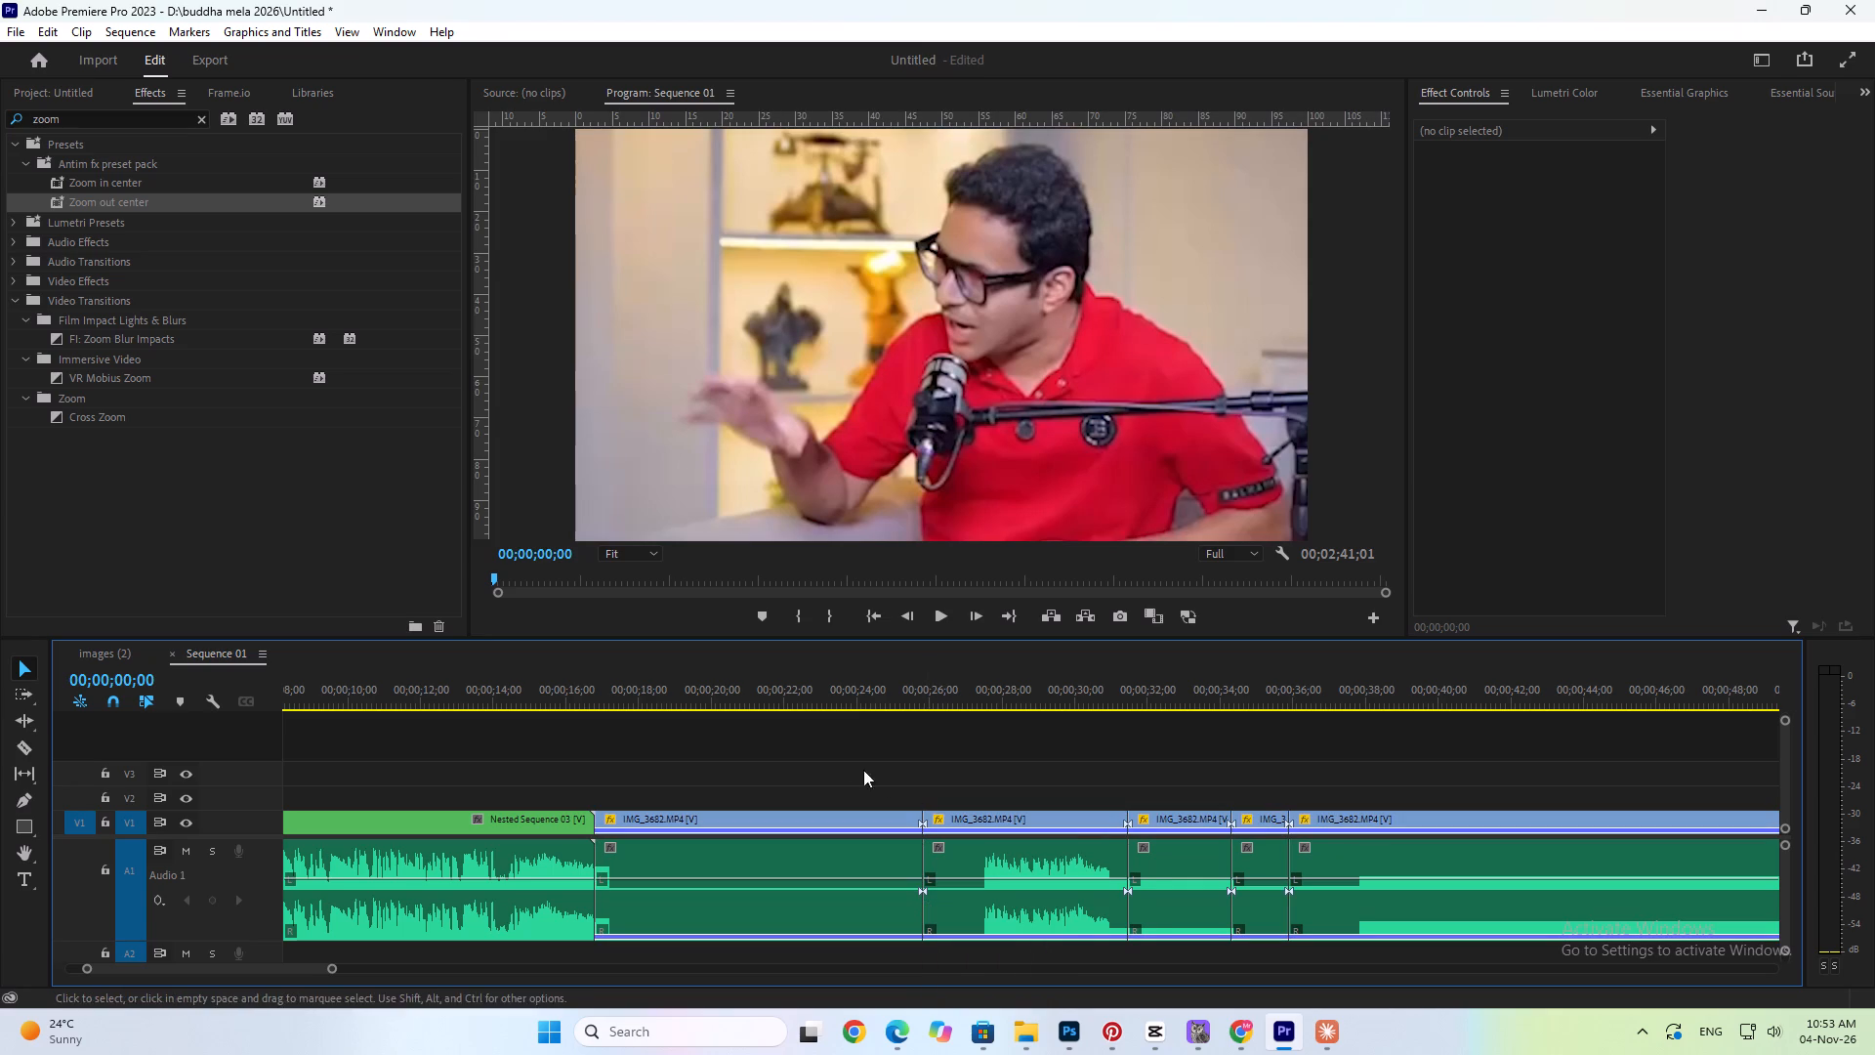
Play the raw clips from about 00;00;26;10 to 00;00;35;11 to check their picture and audio.
drag(662, 693, 942, 706)
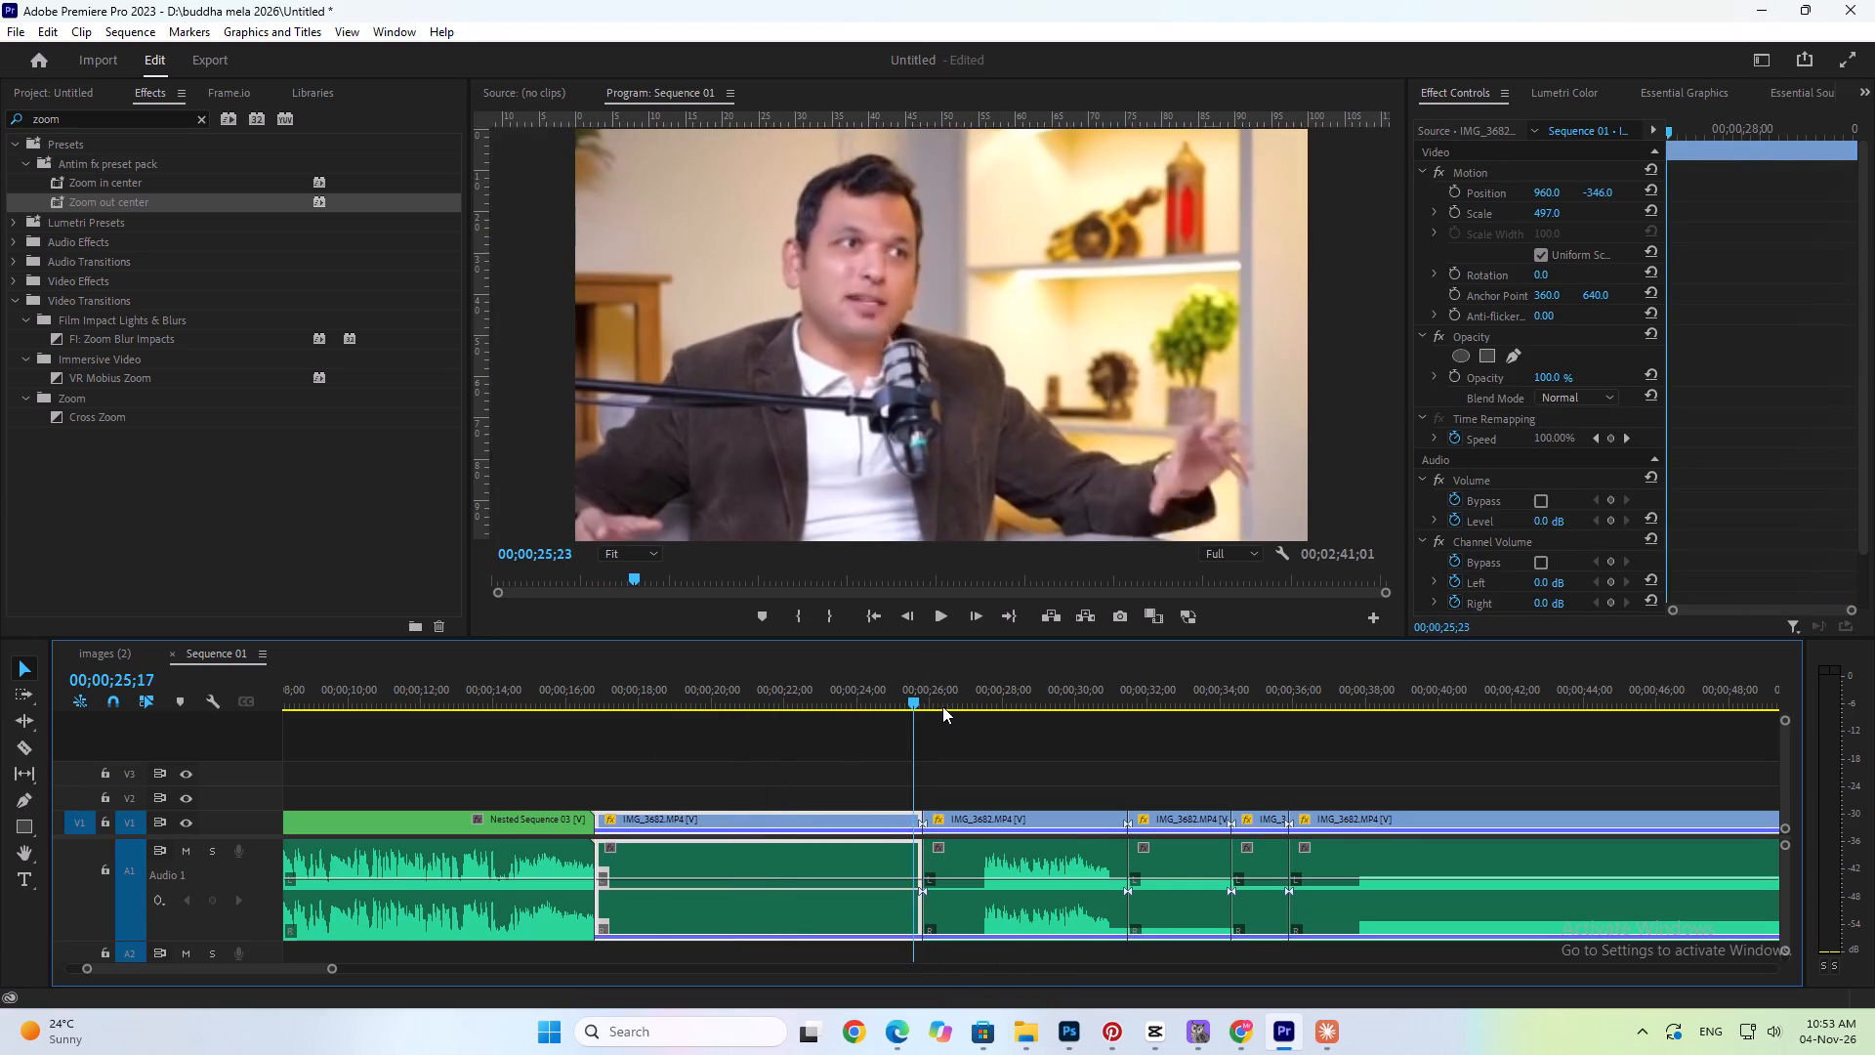
drag(942, 706, 943, 706)
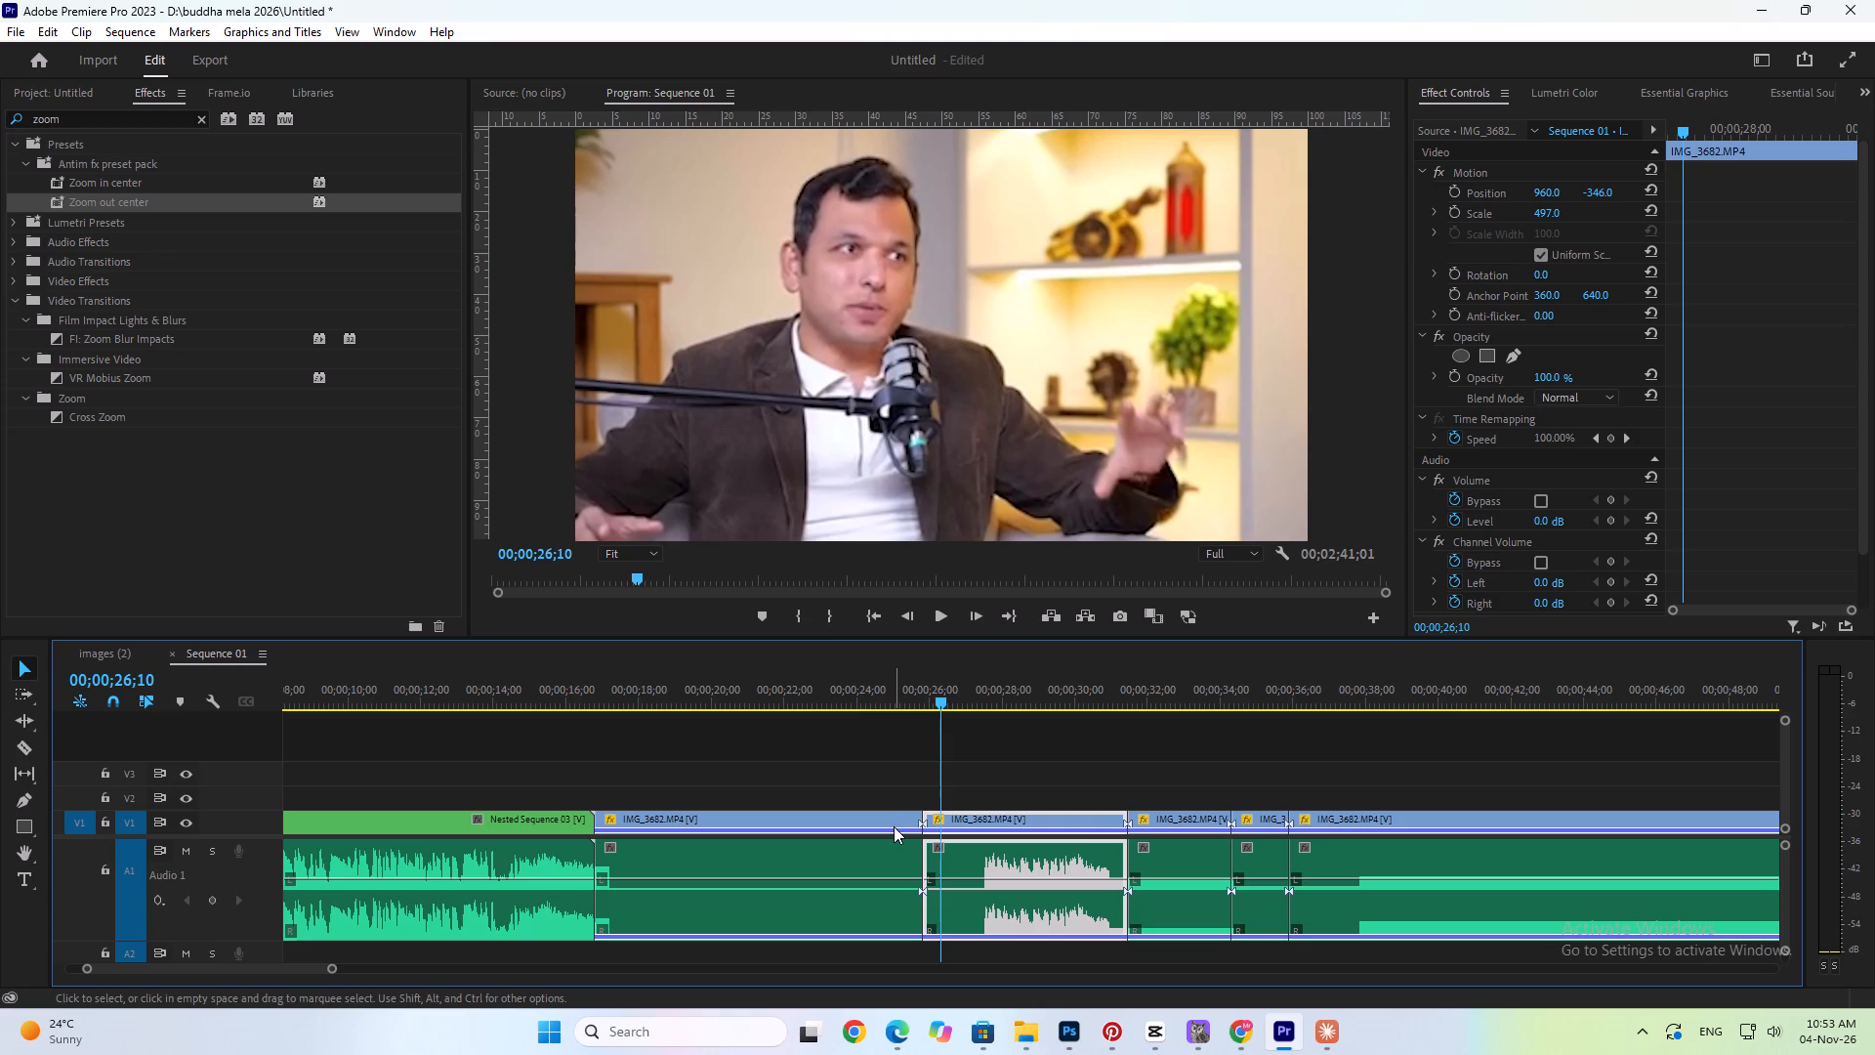
key(space)
key(space)
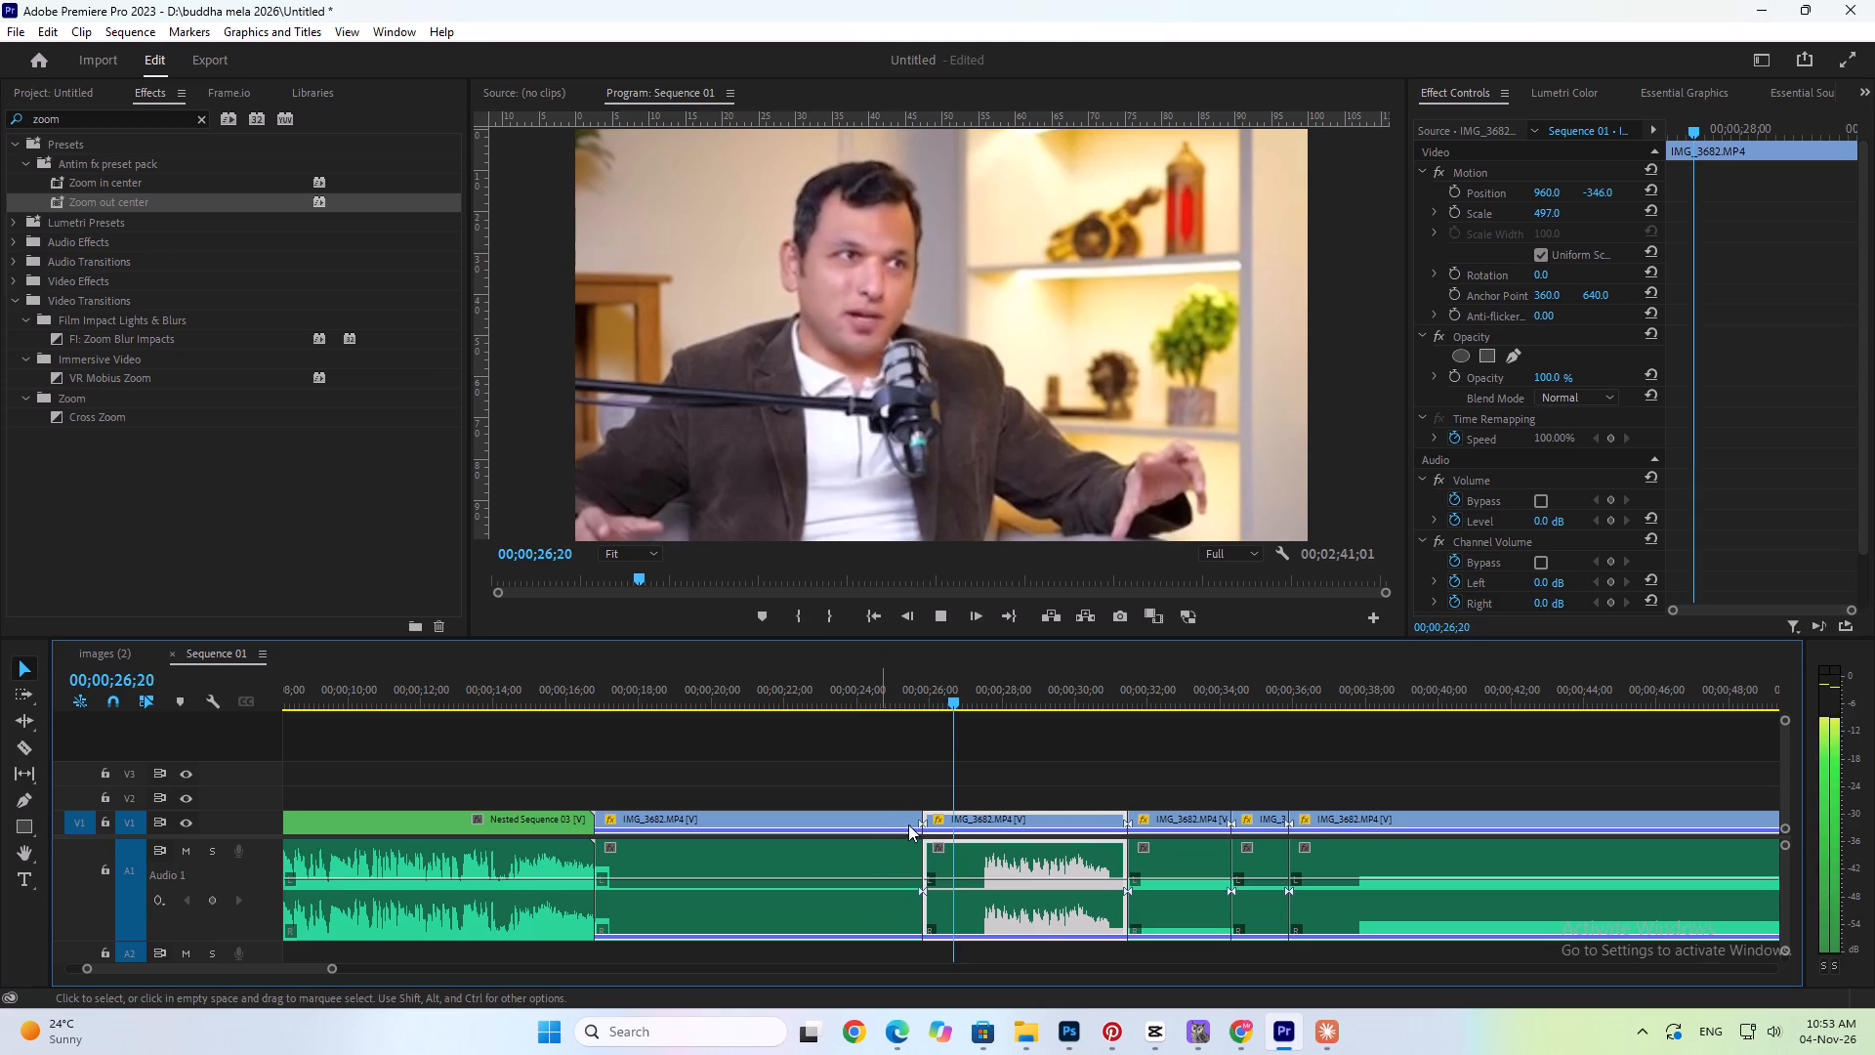
click(937, 696)
key(space)
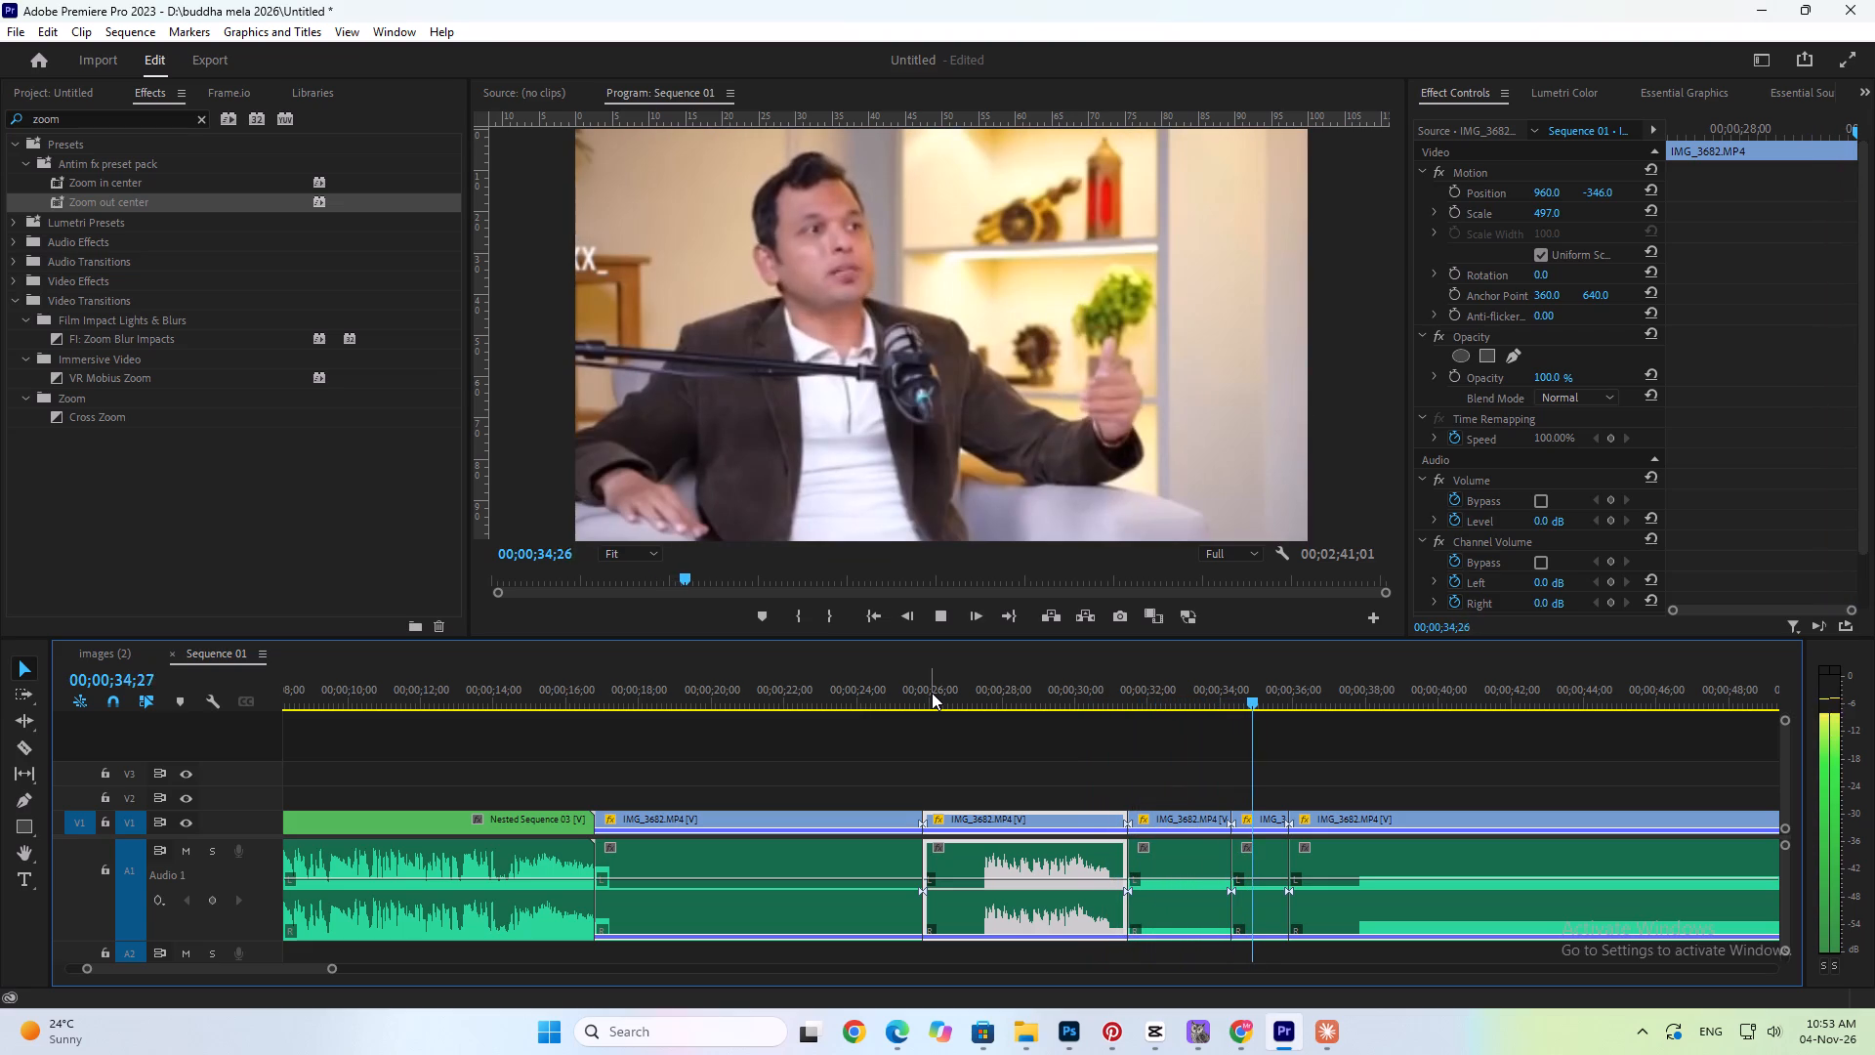
key(space)
Play the Edit version from 00;02;12;23 to 00;02;14;16 to examine its captions and graphics.
text(--)
key(minus)
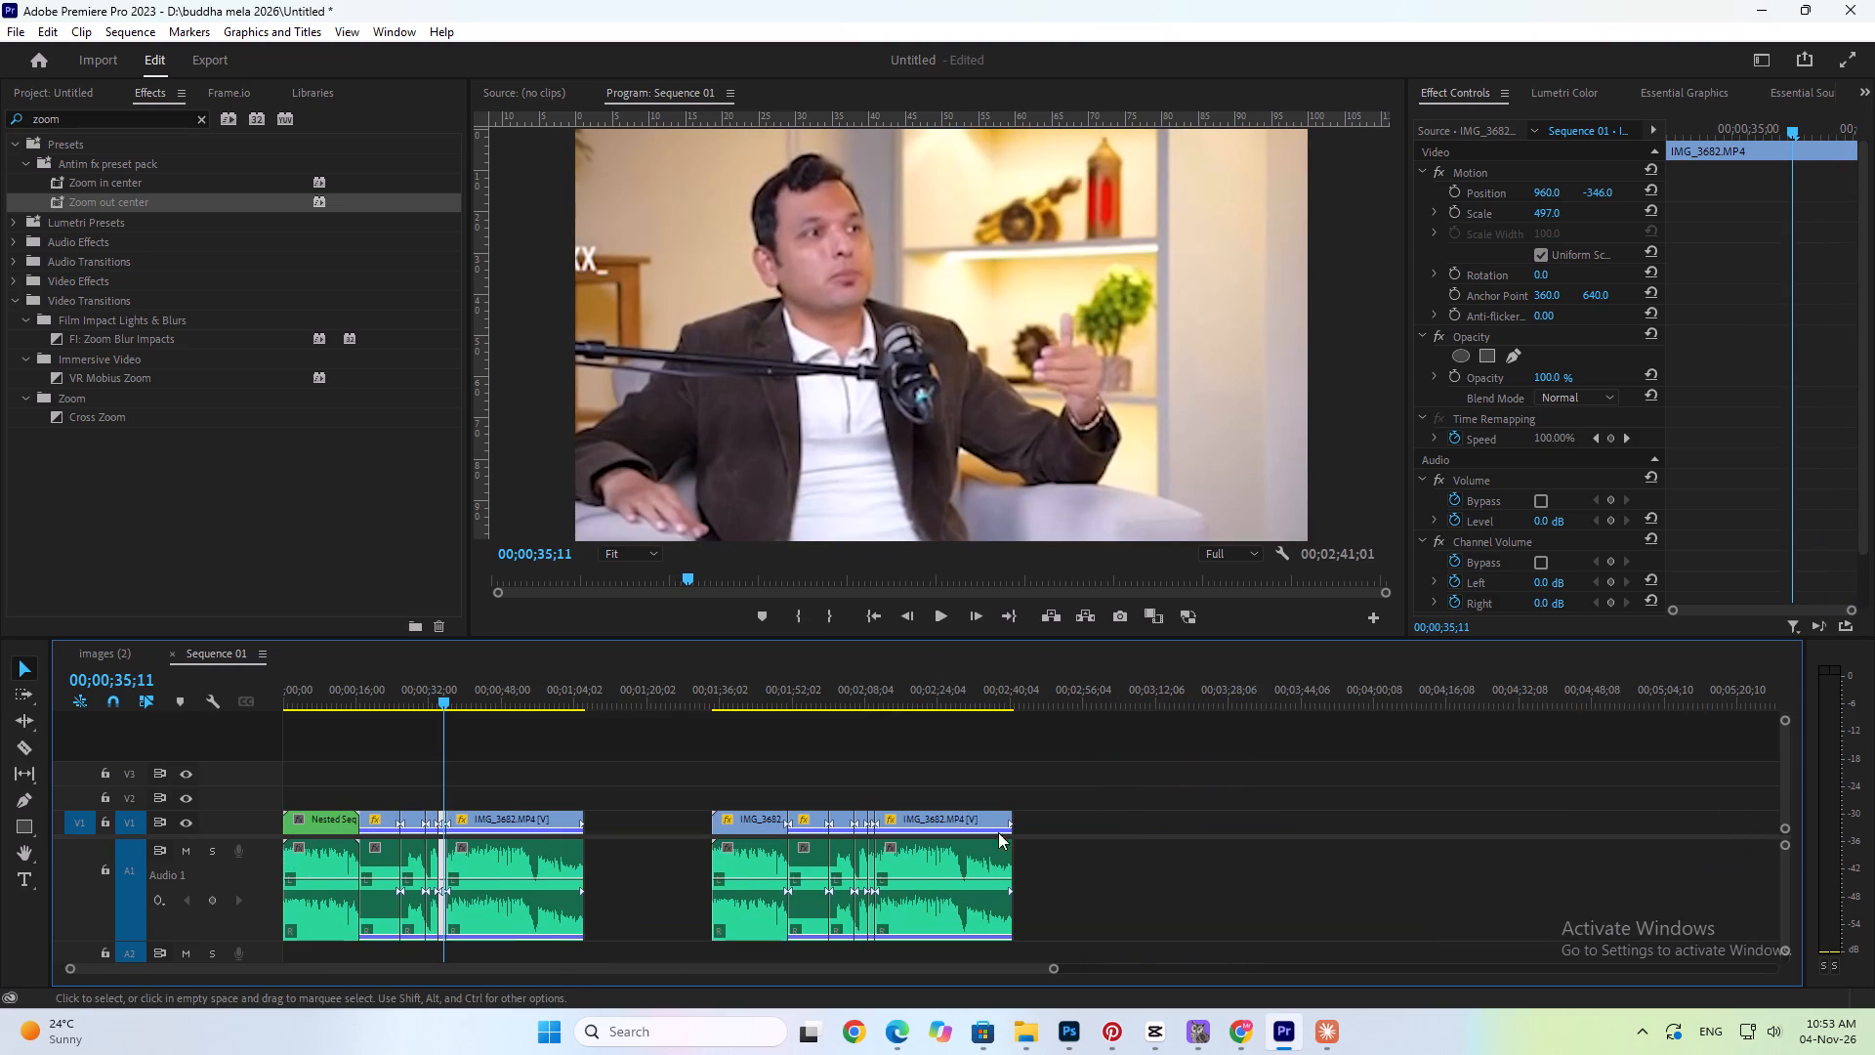
click(888, 682)
text(===)
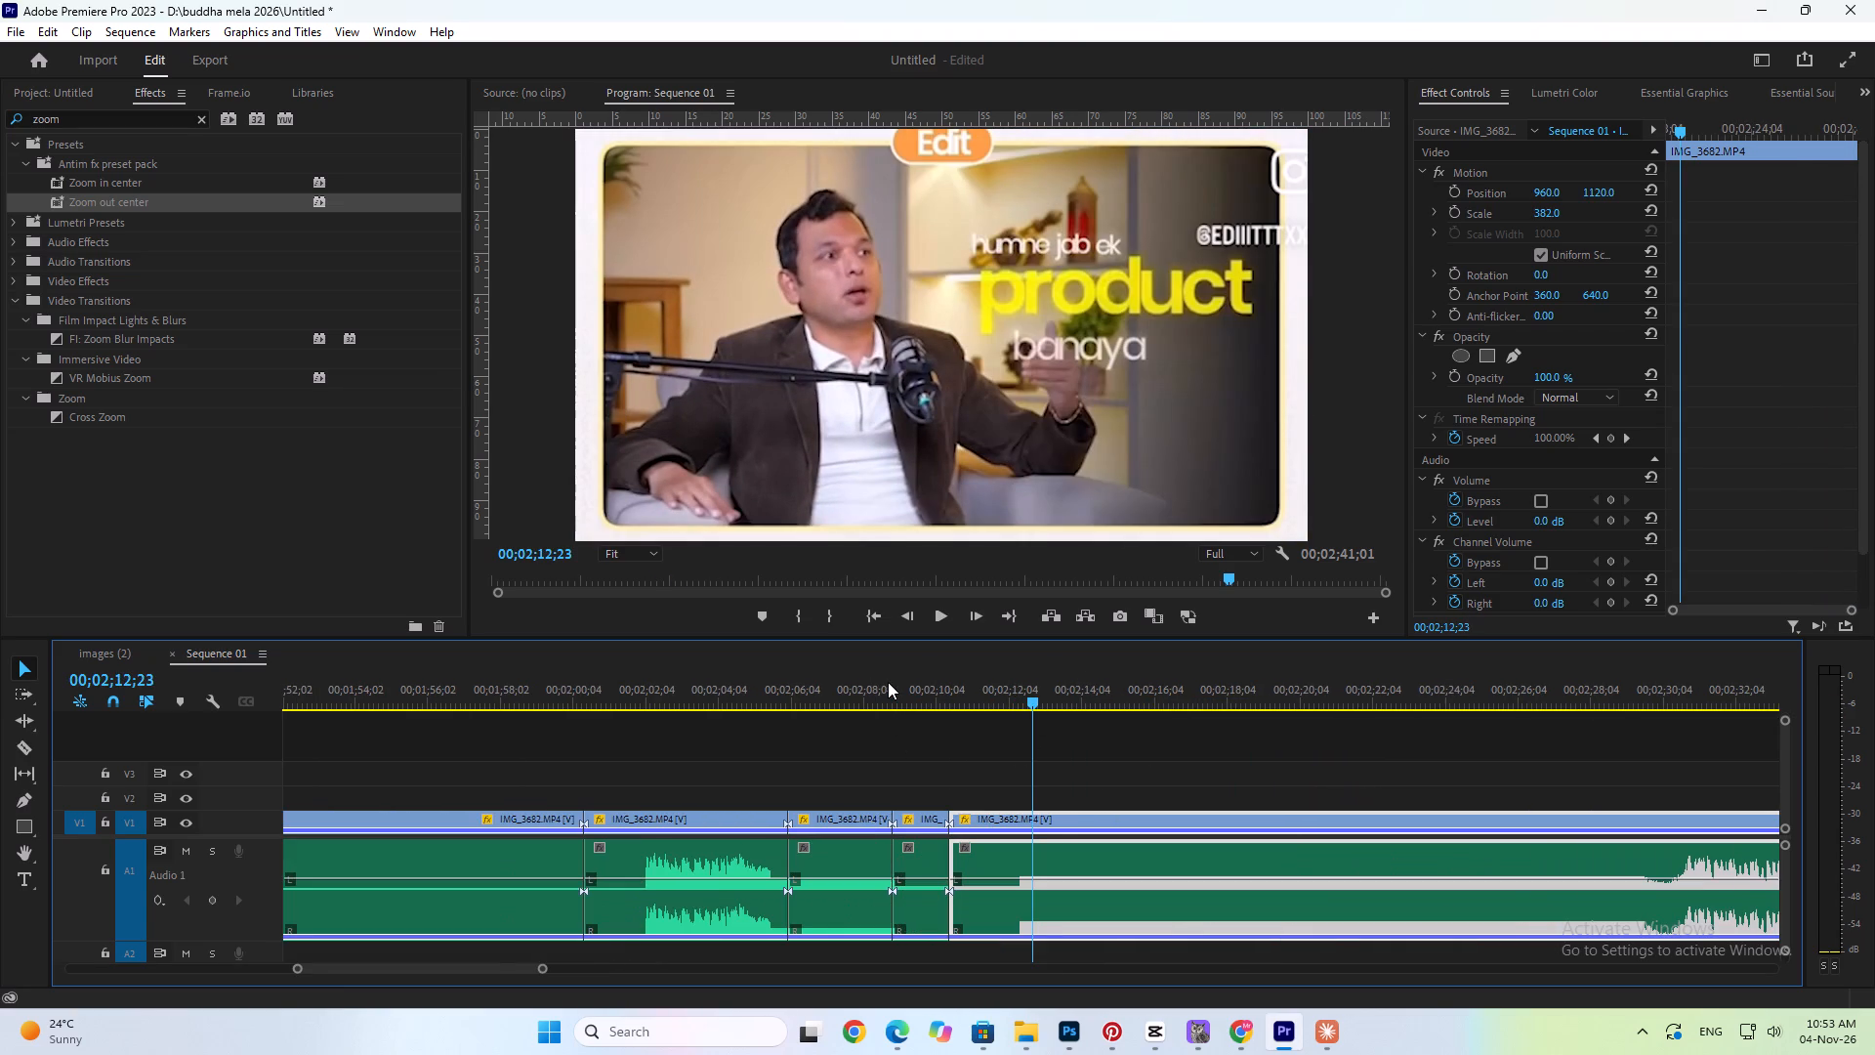
key(space)
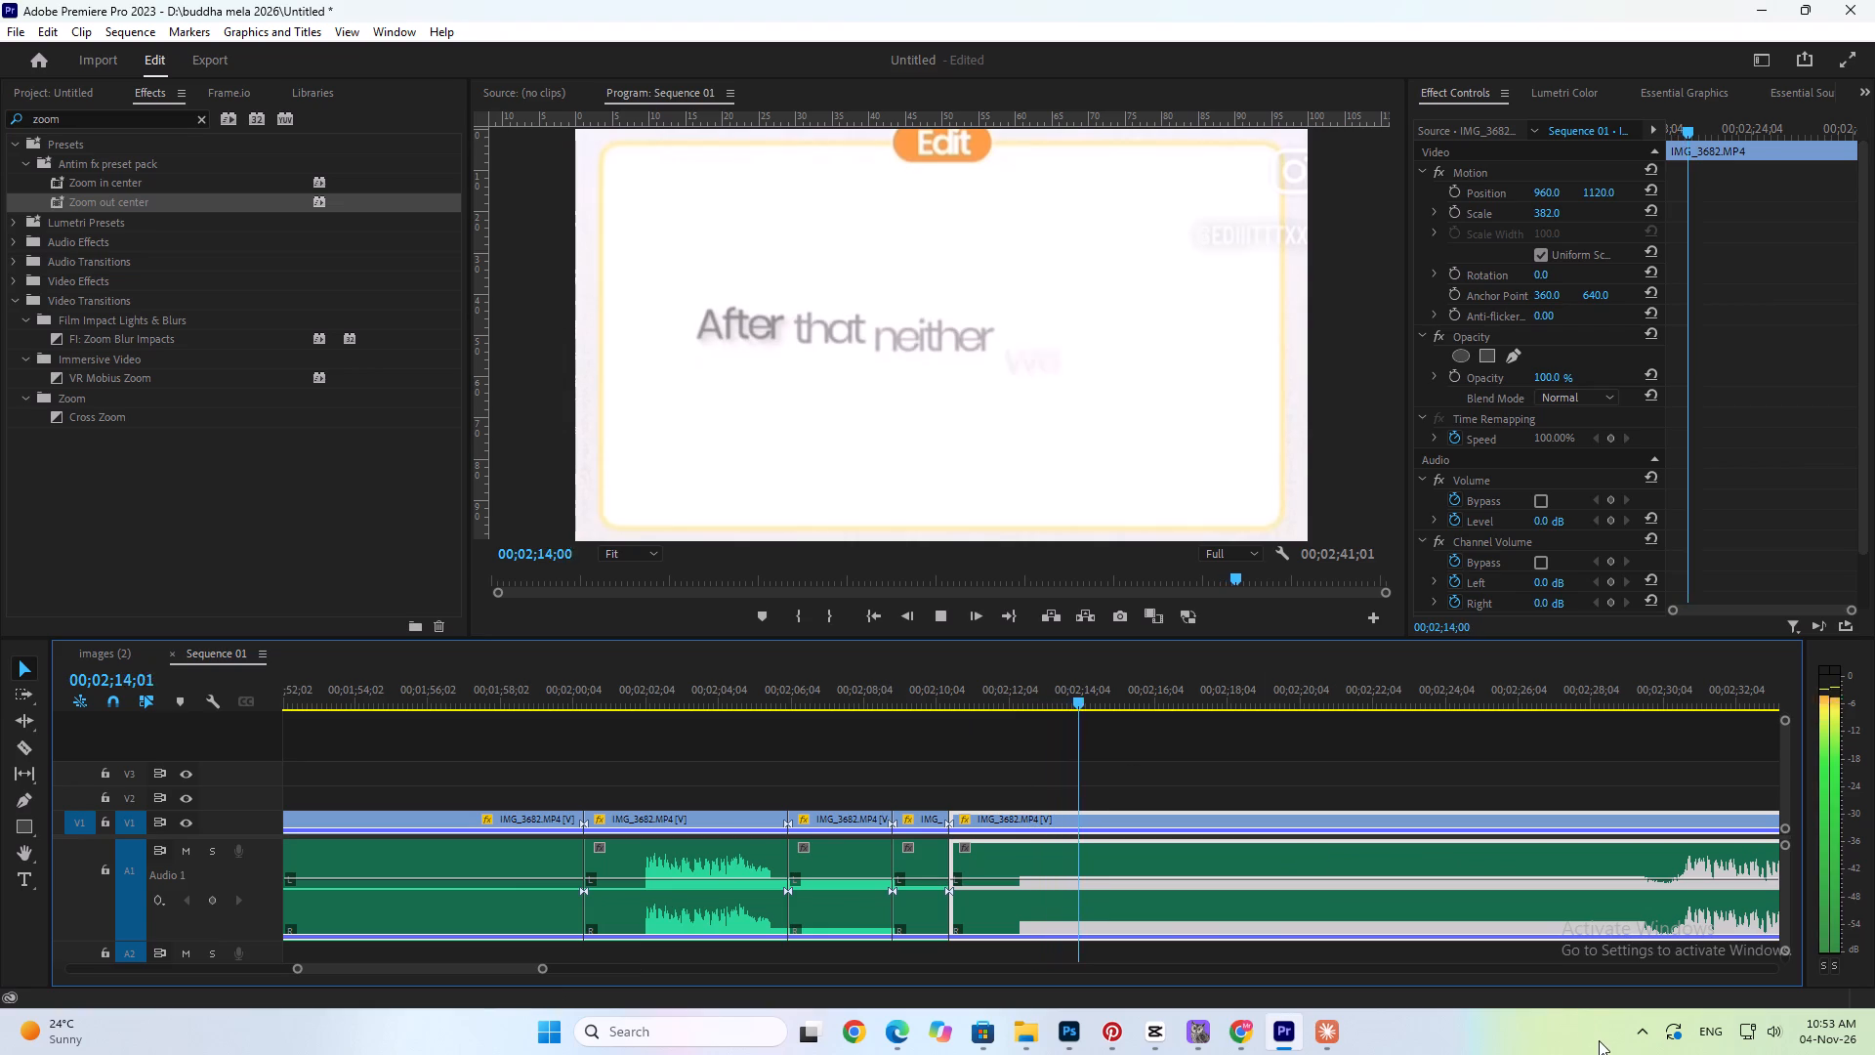
key(space)
Lower the system sound volume slightly and return to Sequence 01.
click(1751, 1032)
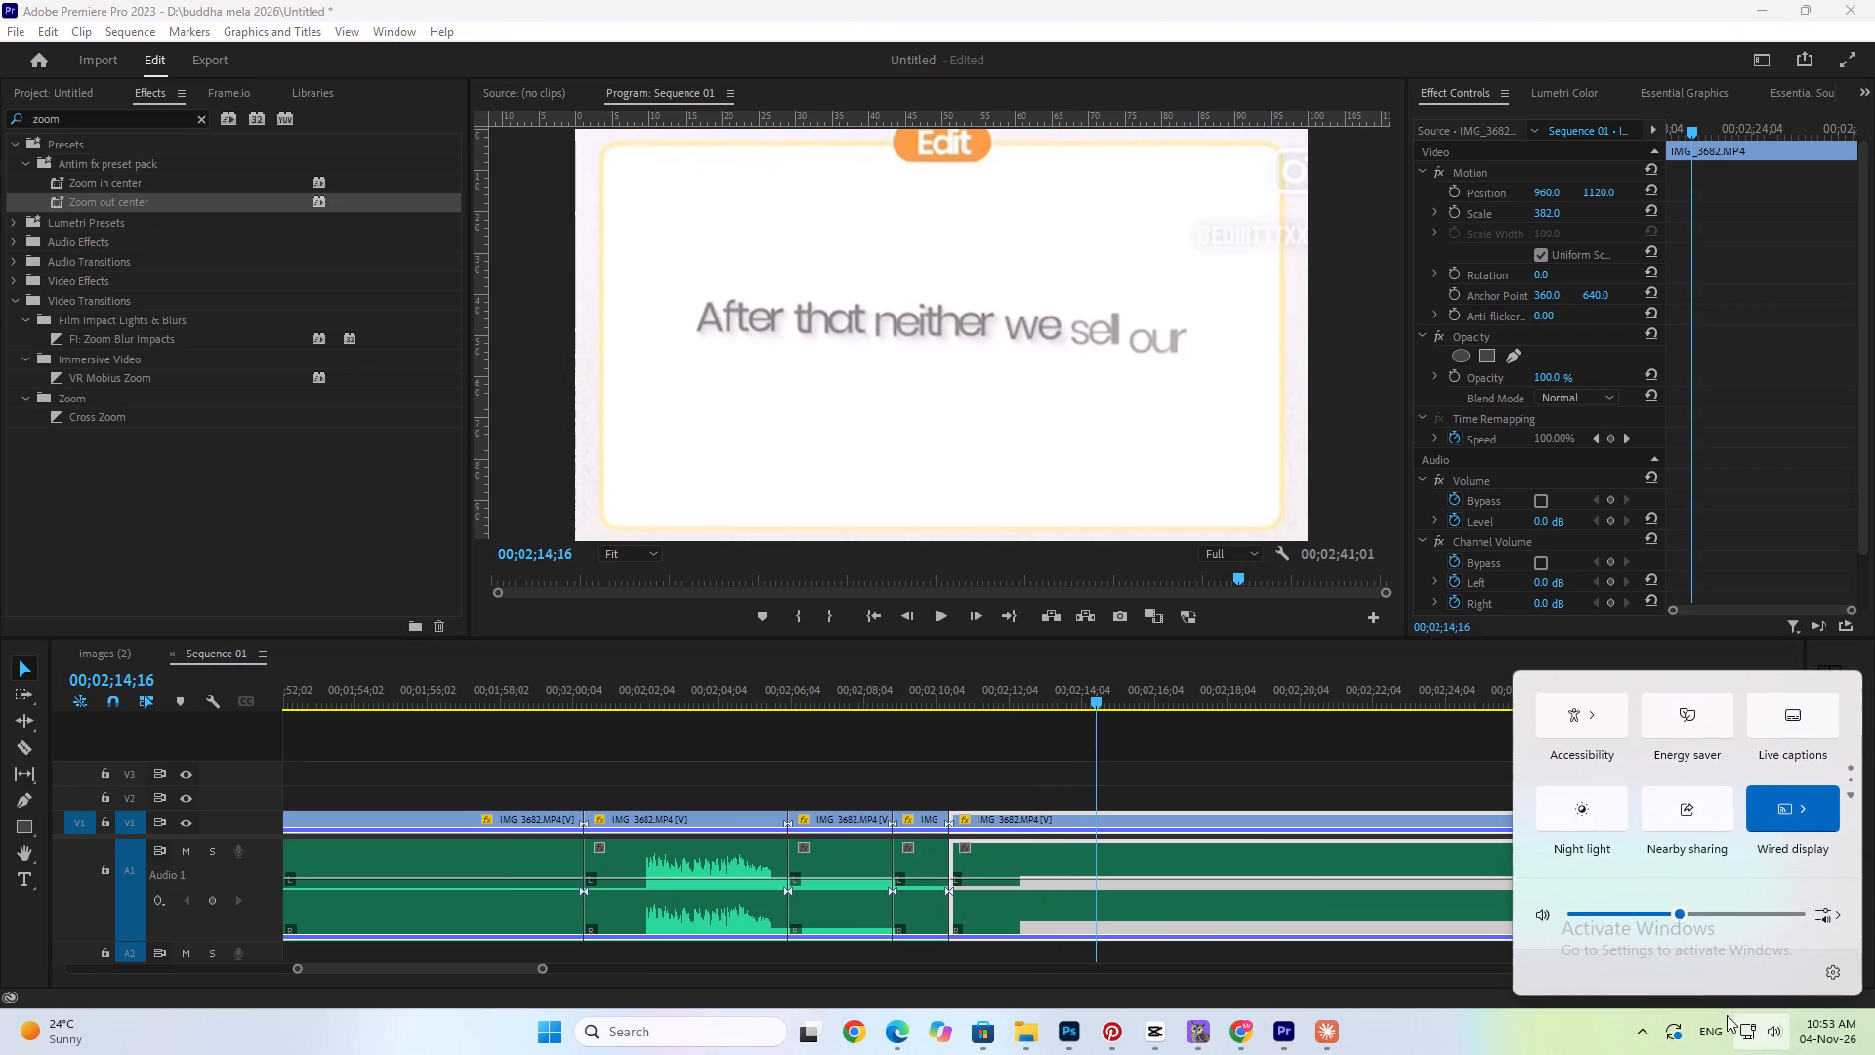
drag(1656, 918, 1639, 914)
click(1277, 974)
Continue playing the Edit version from 00;02;14;16 to 00;02;28;29 to examine its captions, logos and transitions.
key(space)
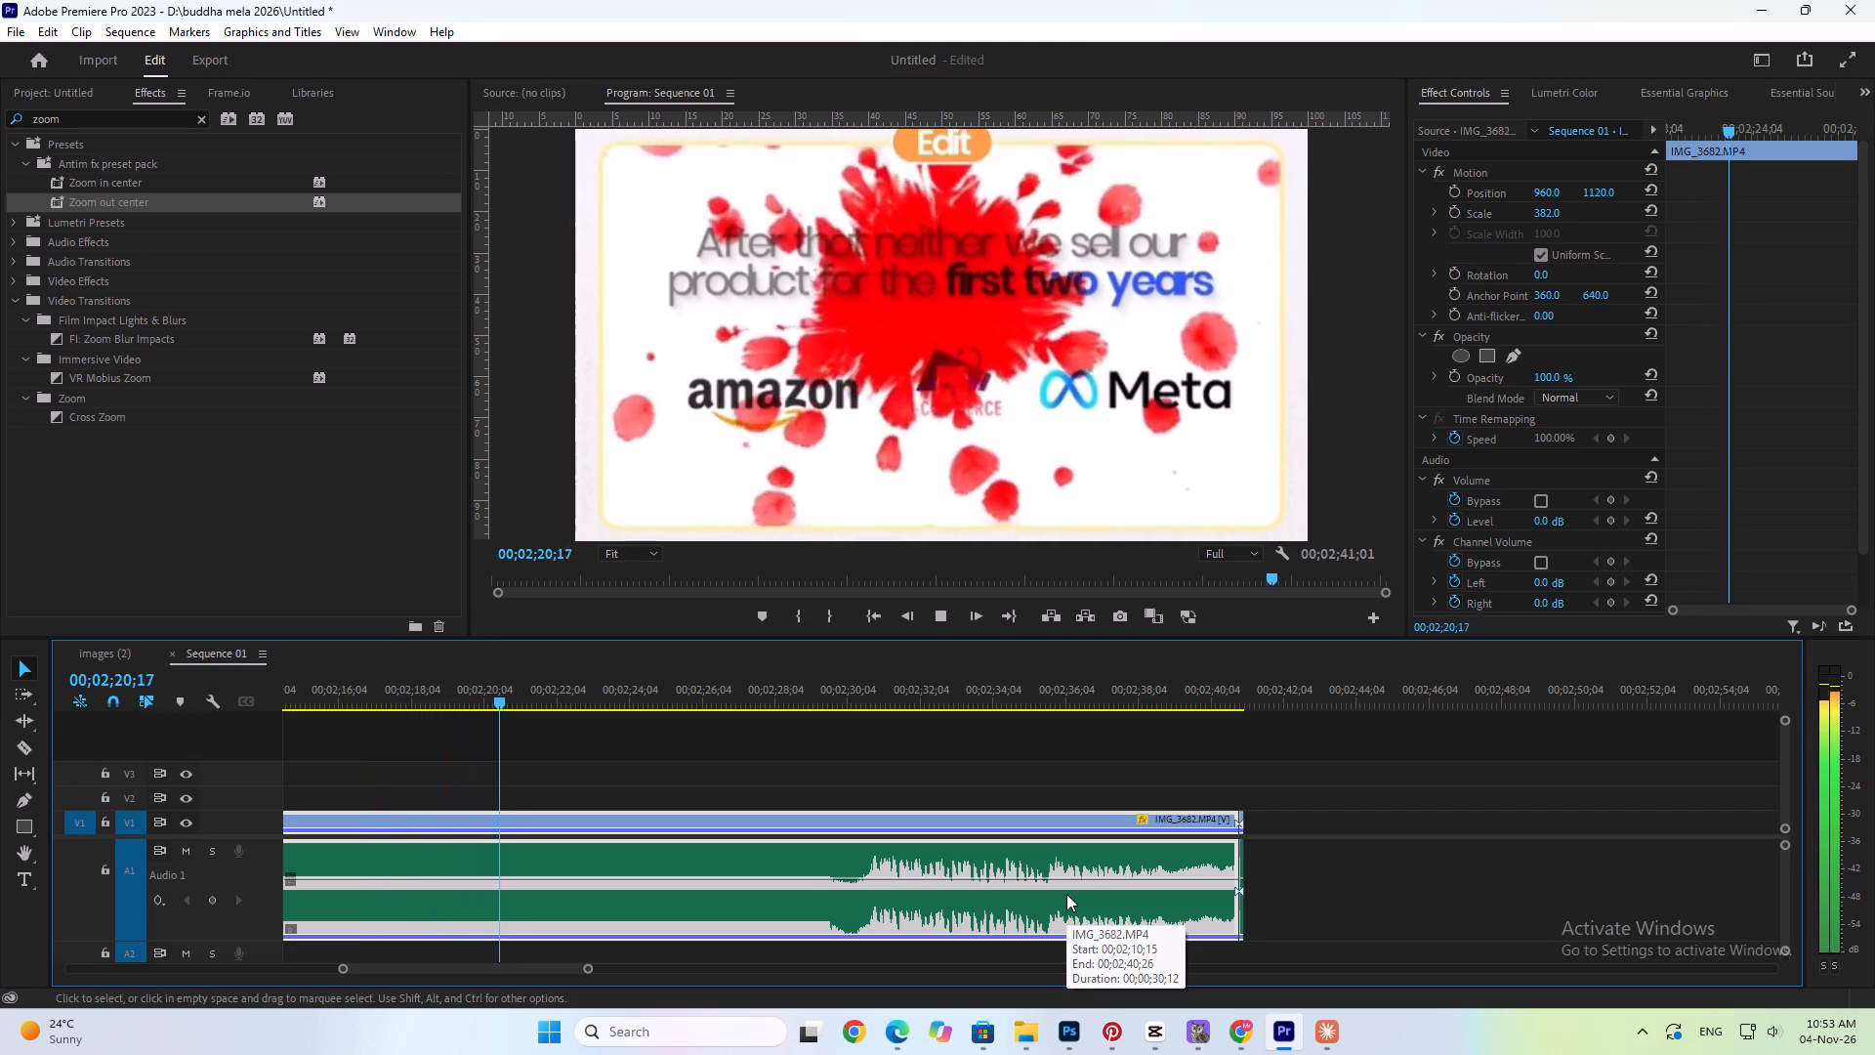
scroll(1066, 894, up, 4)
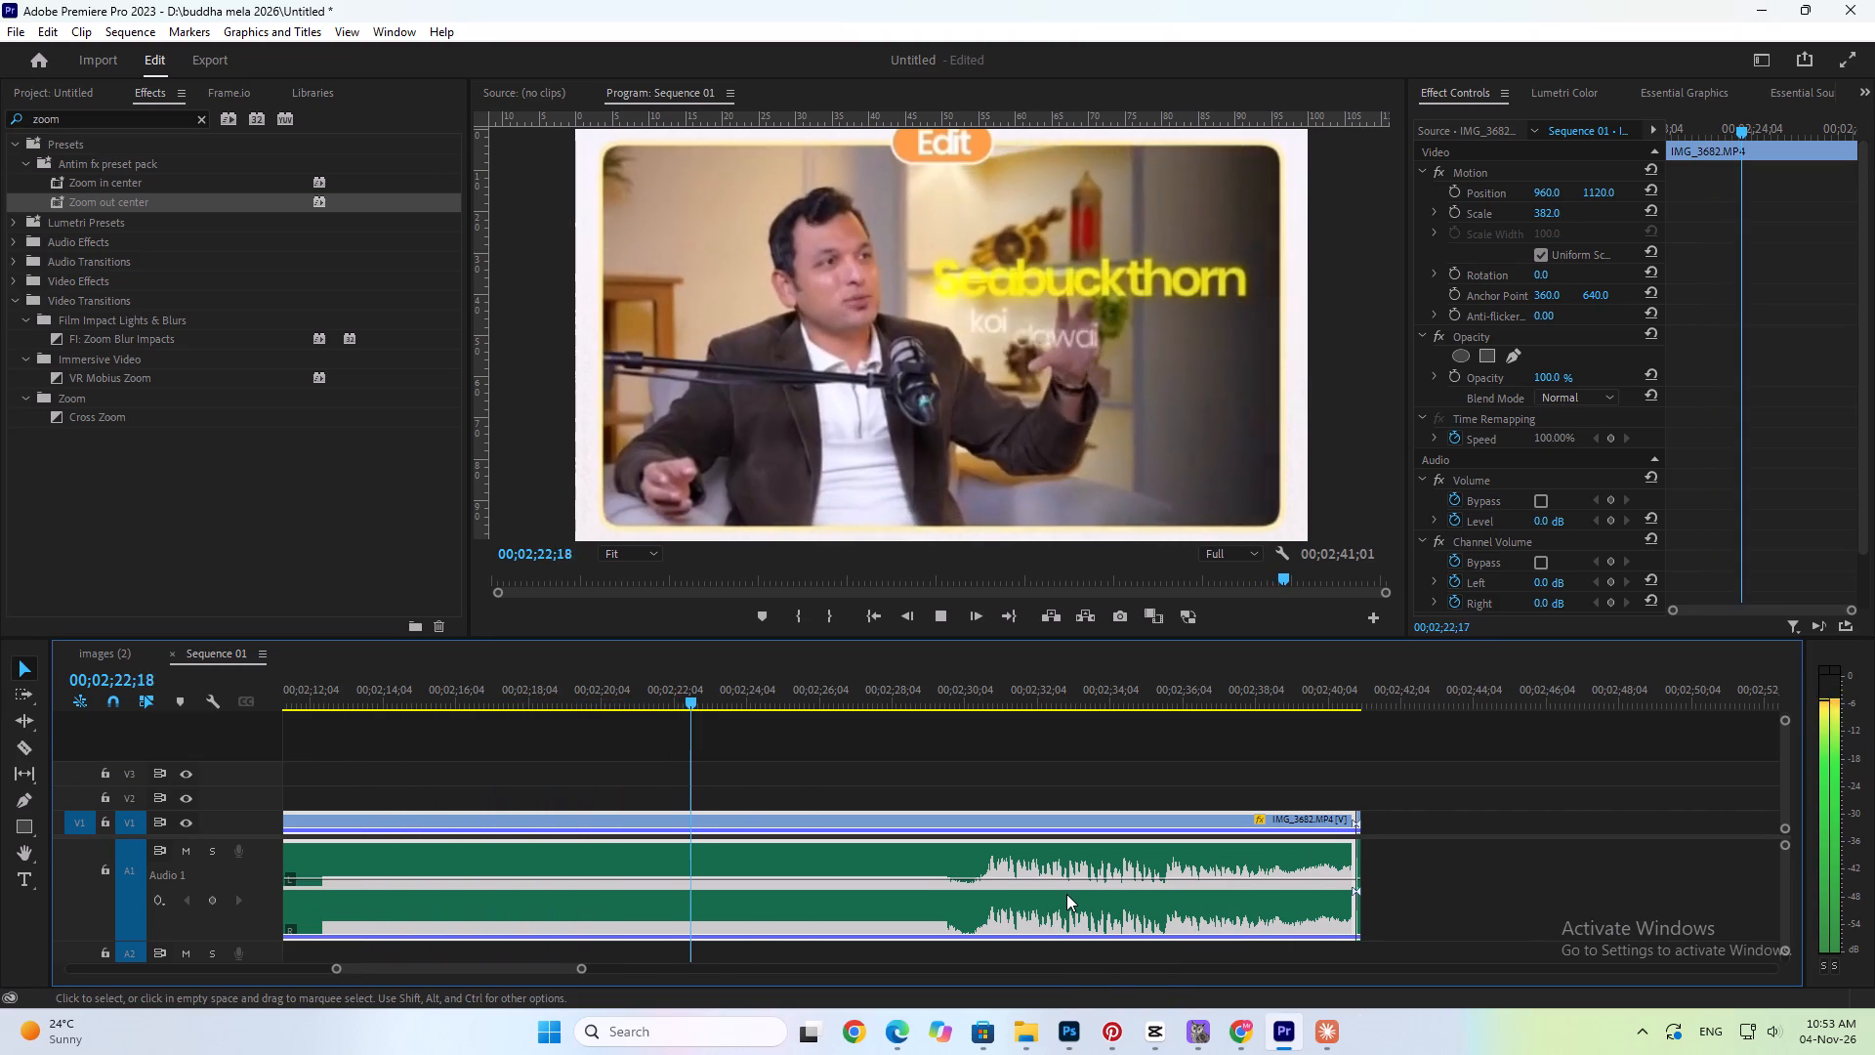
key(space)
key(space)
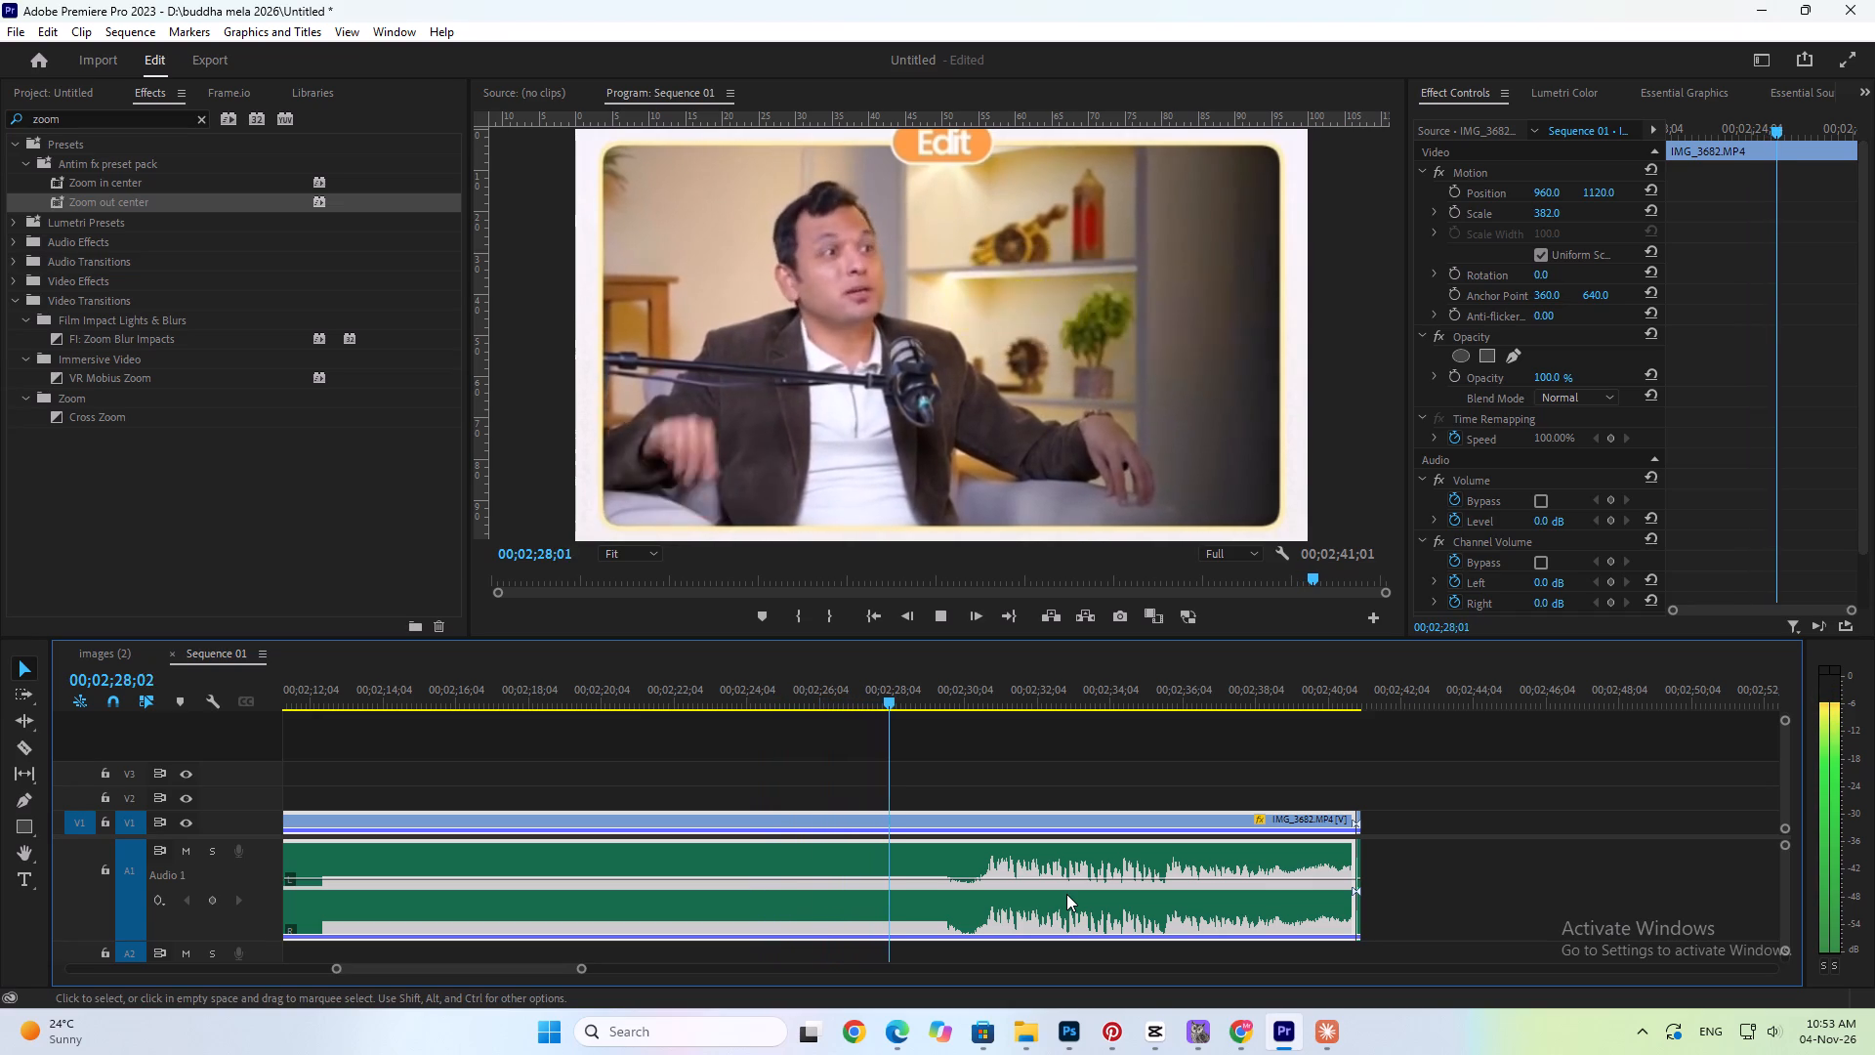
key(space)
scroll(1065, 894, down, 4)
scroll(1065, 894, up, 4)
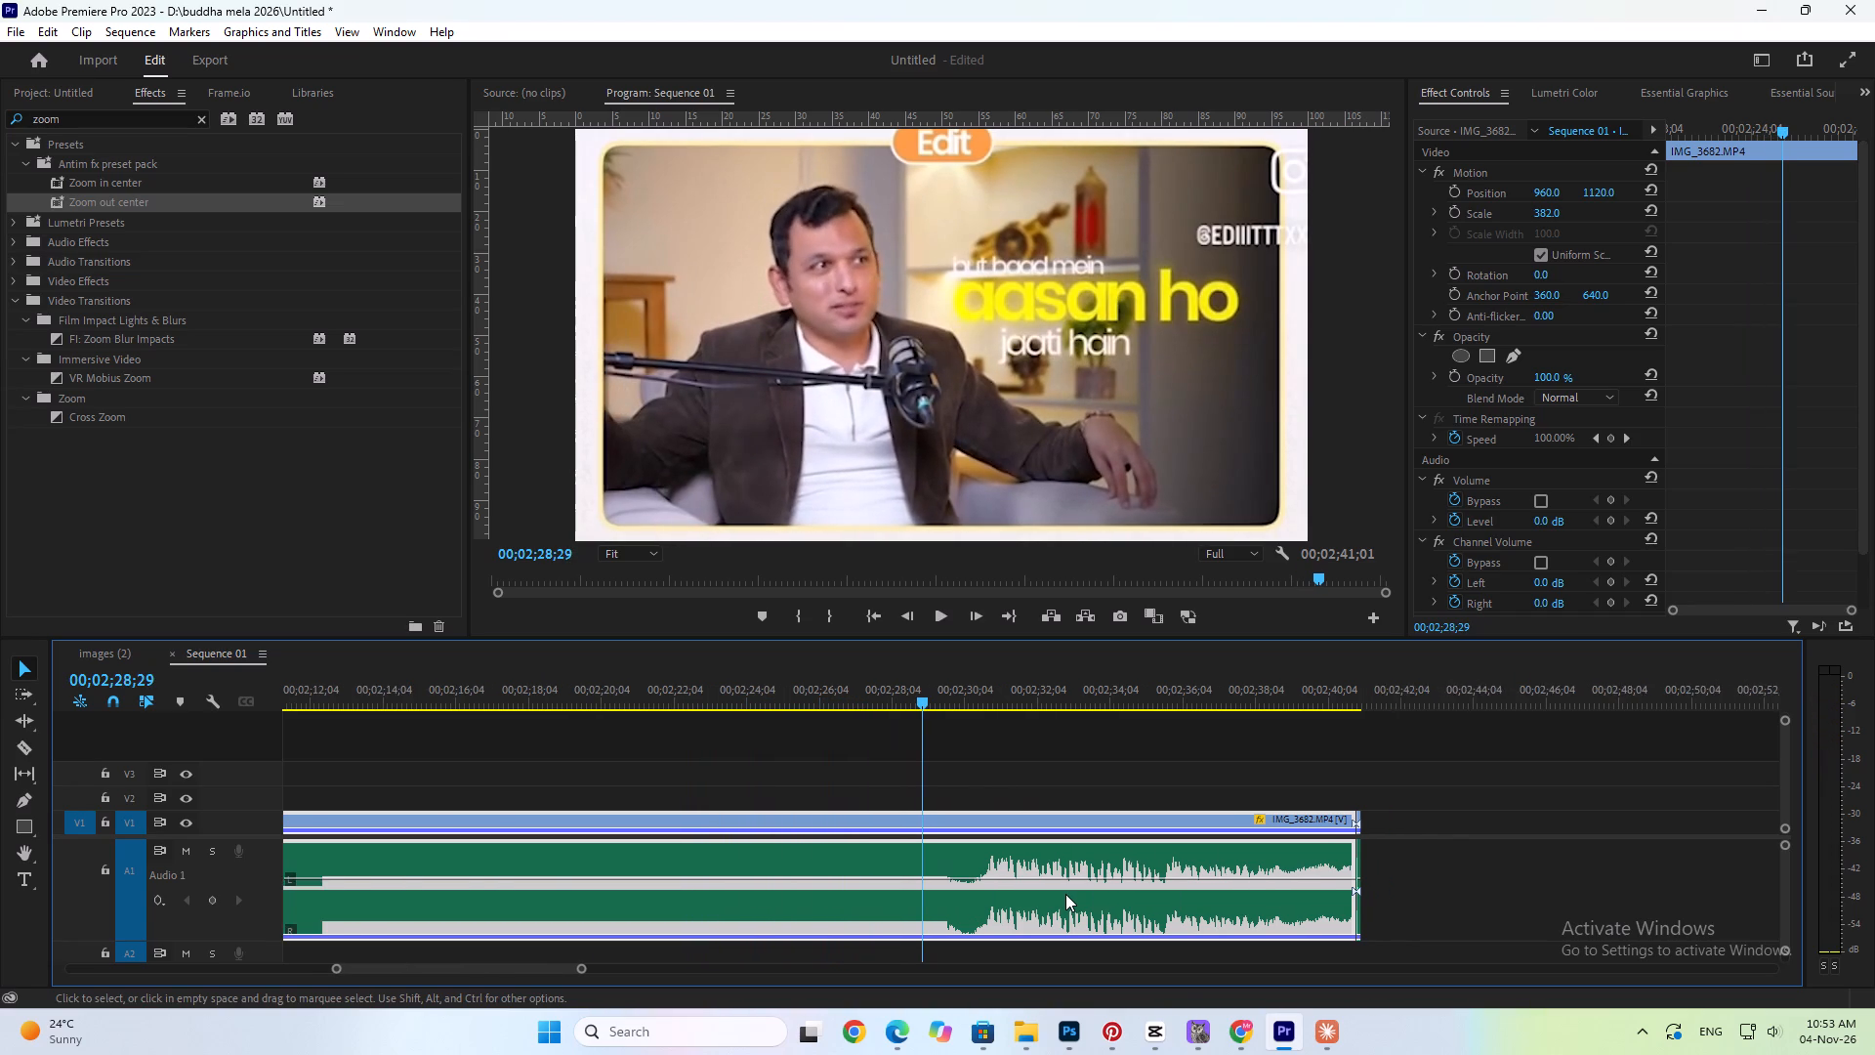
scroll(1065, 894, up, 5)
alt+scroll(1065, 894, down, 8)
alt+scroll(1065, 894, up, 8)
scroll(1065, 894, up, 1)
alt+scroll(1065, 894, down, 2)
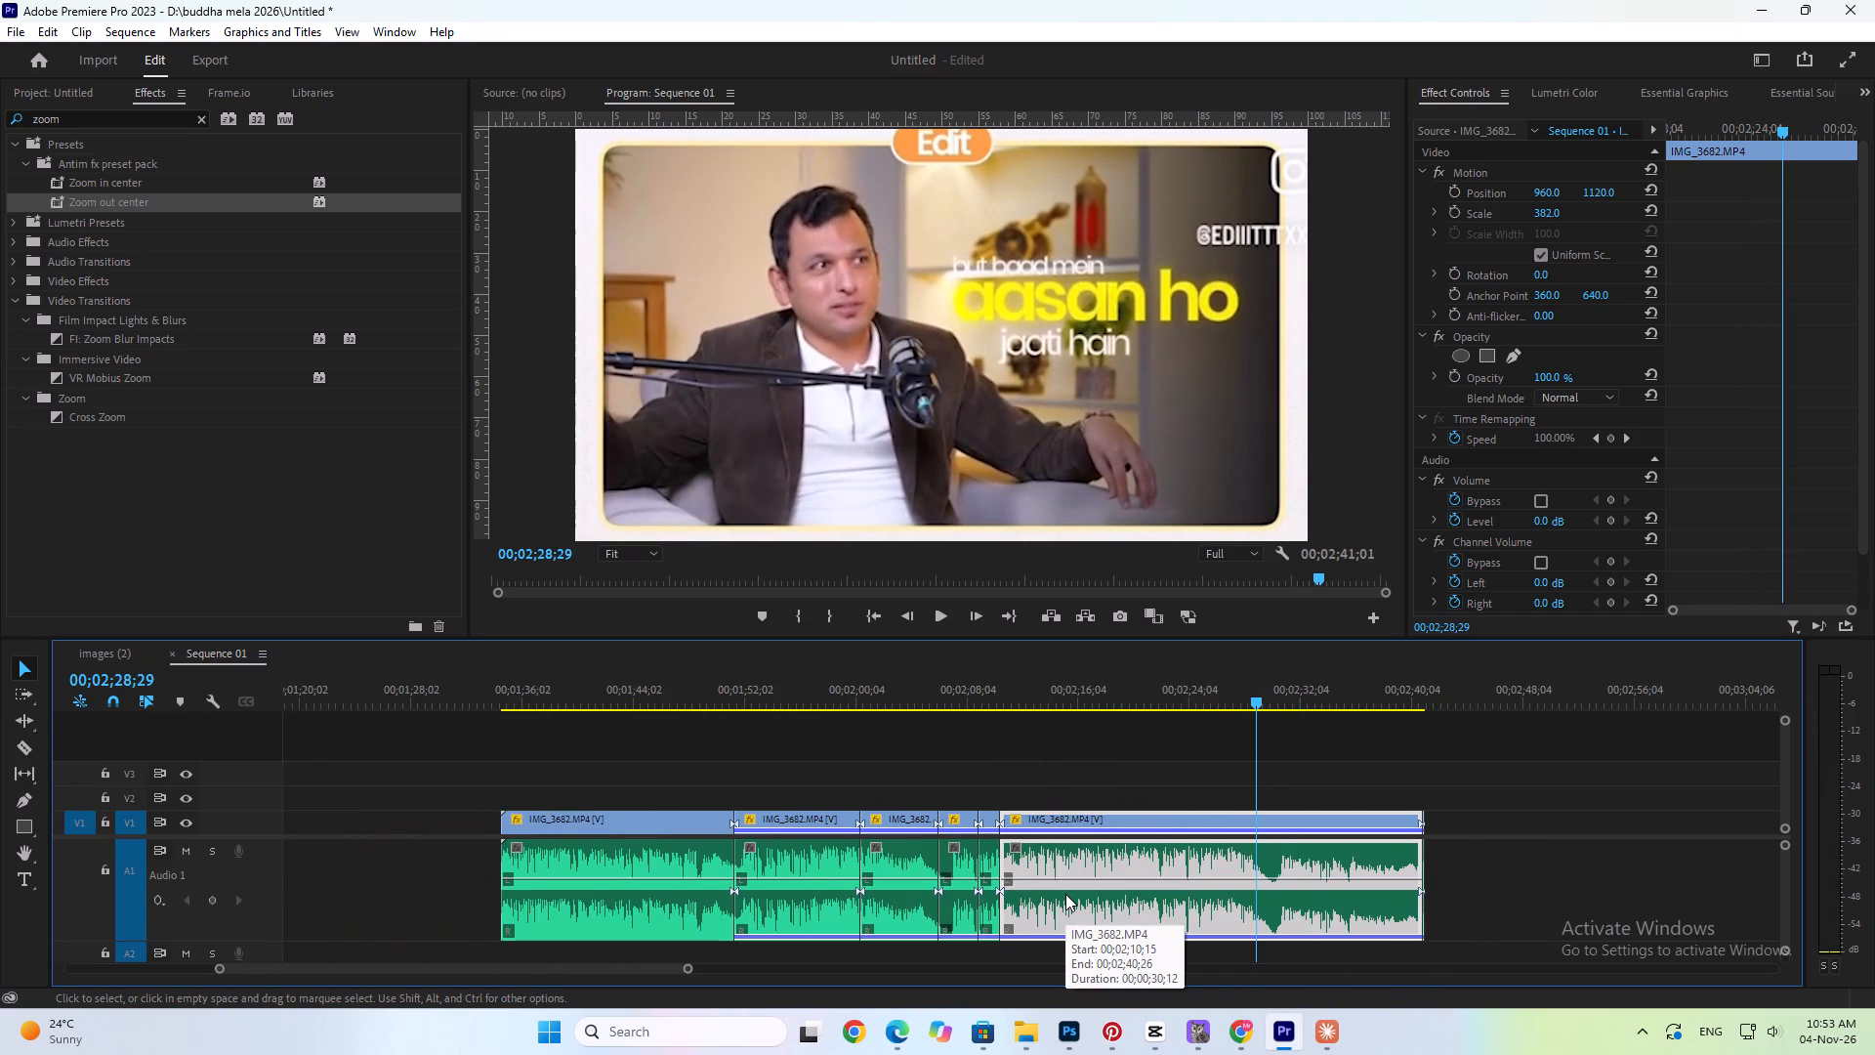
Play the raw clips from 00;00;16;13 to 00;00;32;04 and scrub through the surrounding clips to review their picture and audio.
scroll(1065, 894, down, 7)
scroll(1065, 895, up, 20)
scroll(1065, 895, up, 20)
scroll(1065, 895, up, 1)
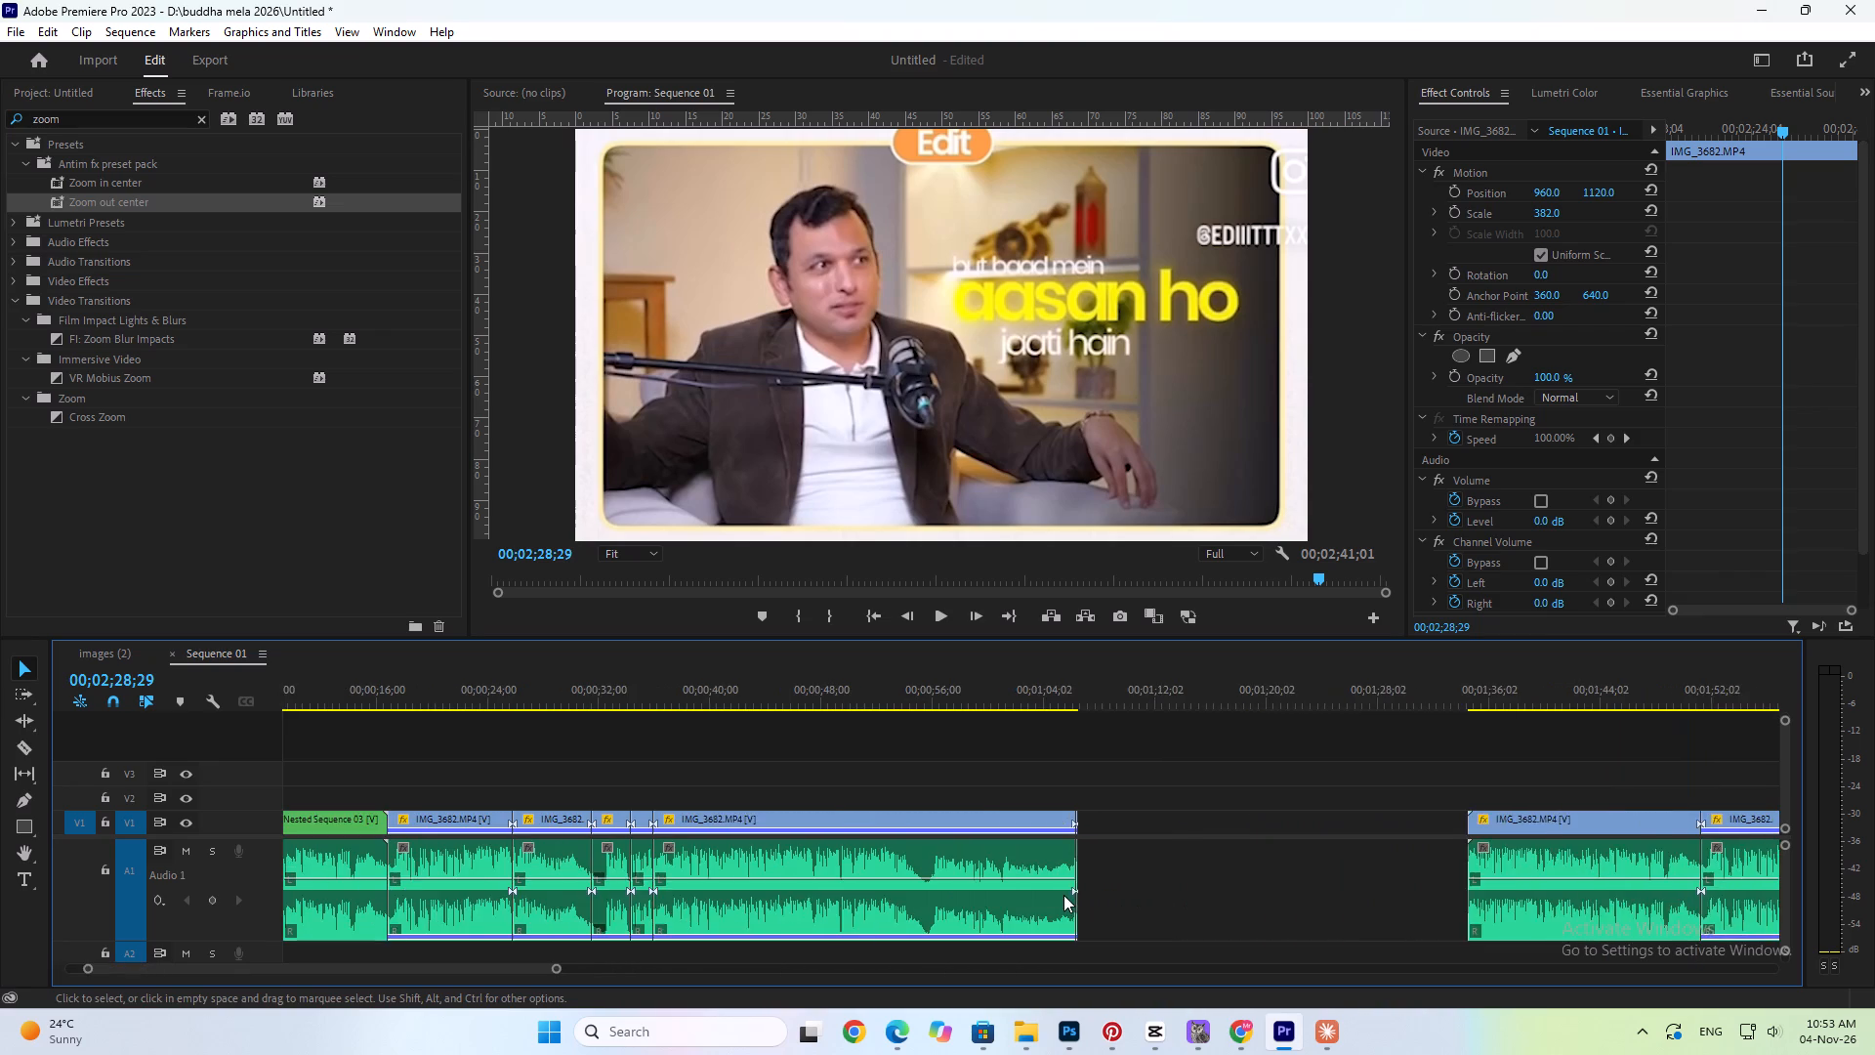
scroll(1063, 895, up, 19)
click(515, 697)
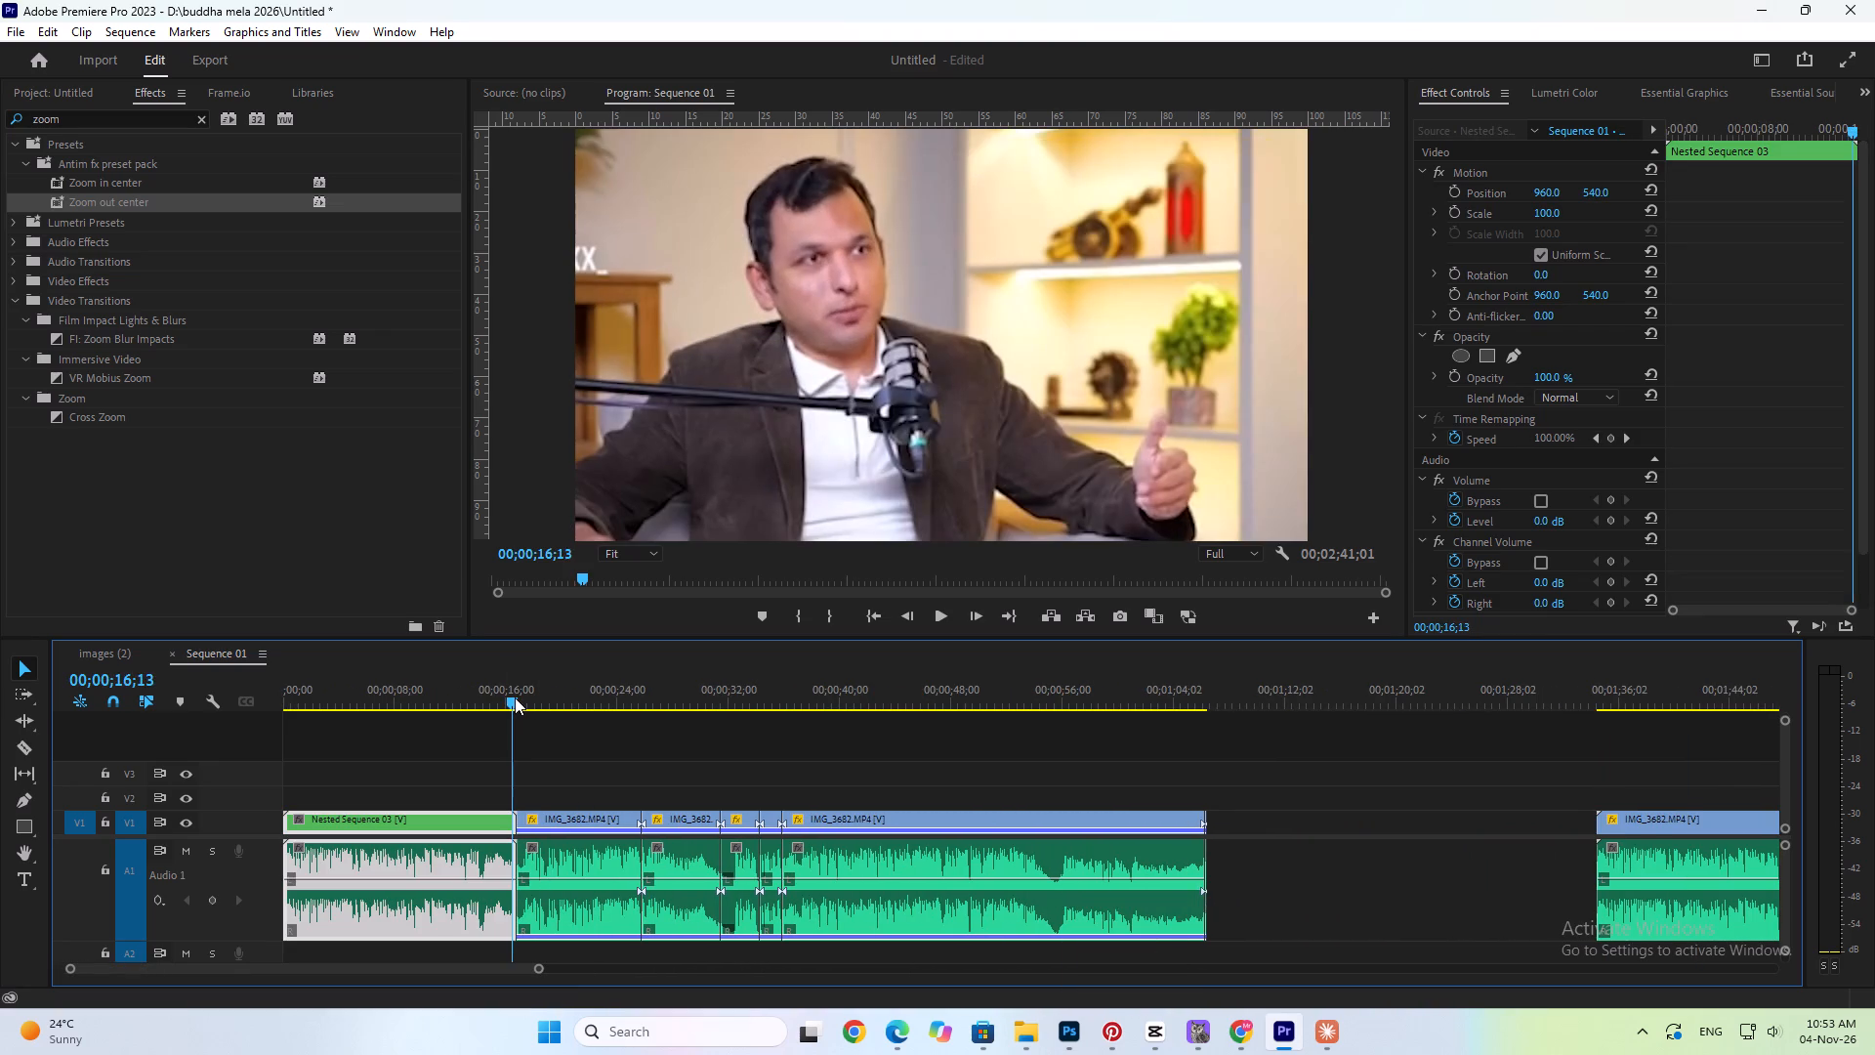
key(space)
key(space)
key(space)
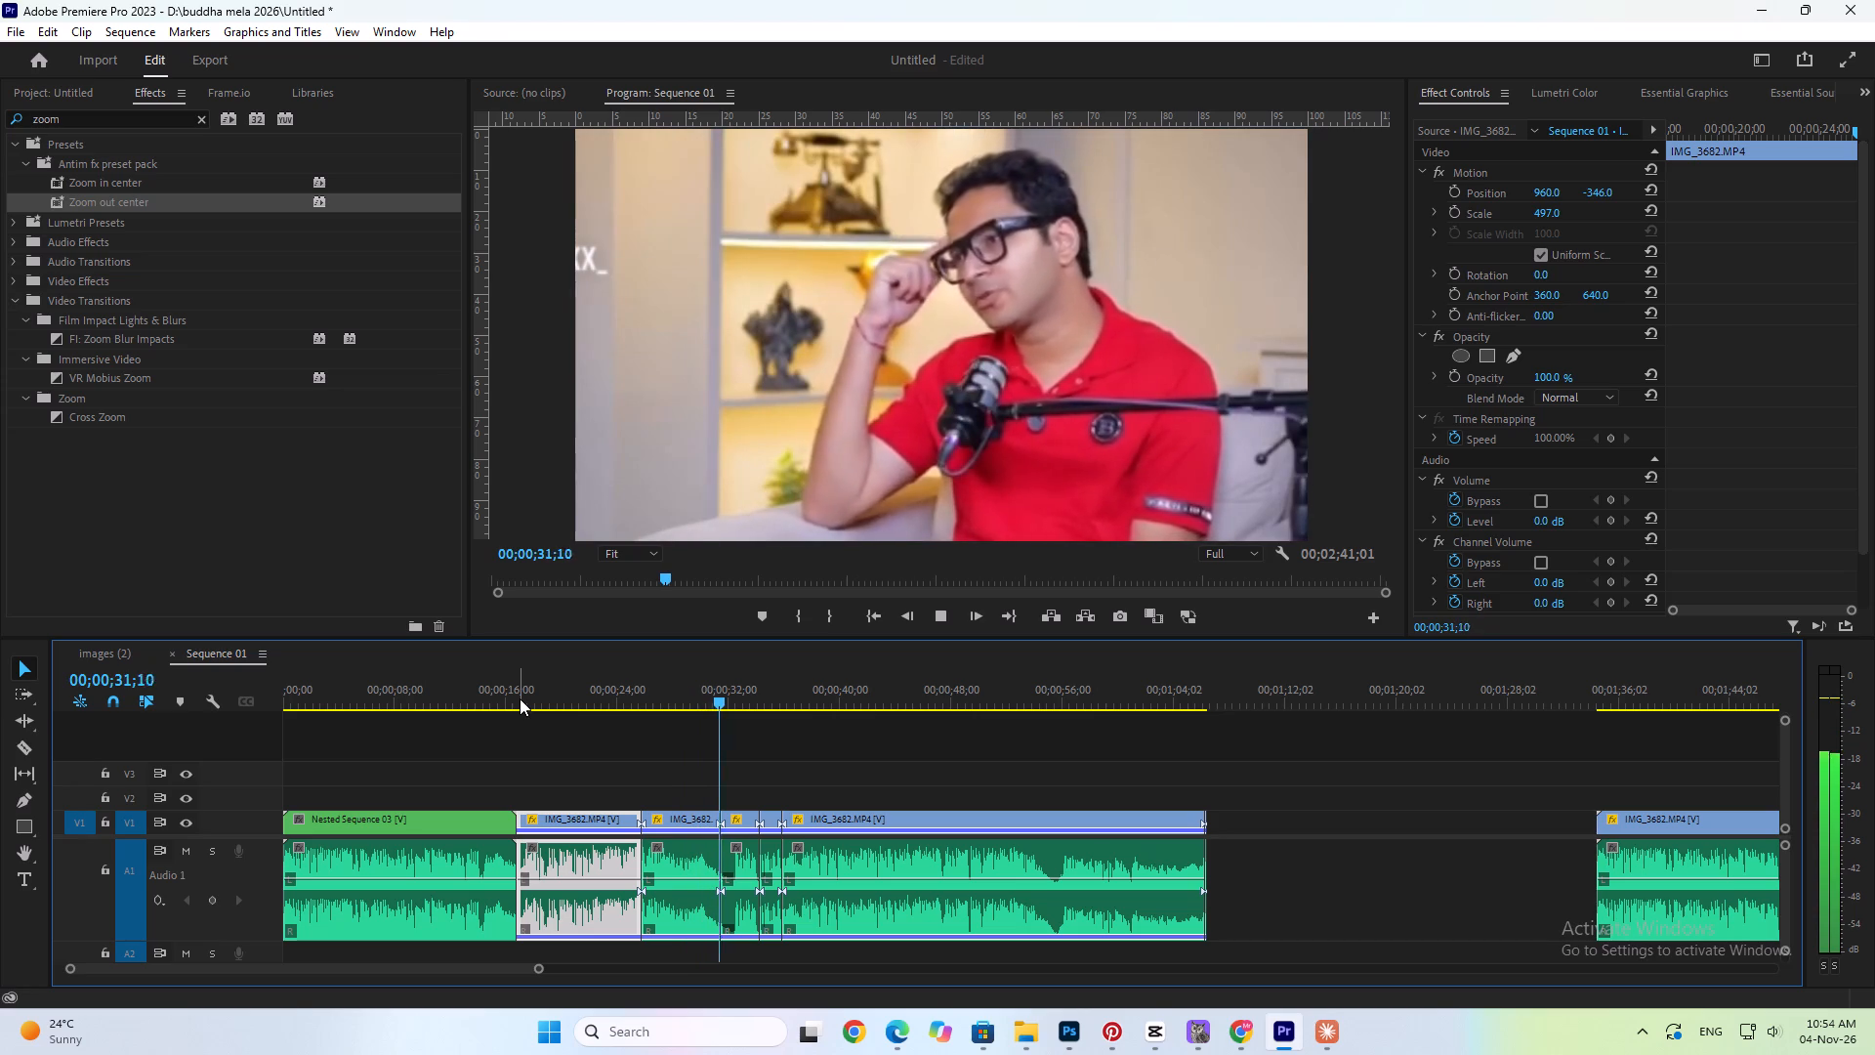
key(space)
key(s)
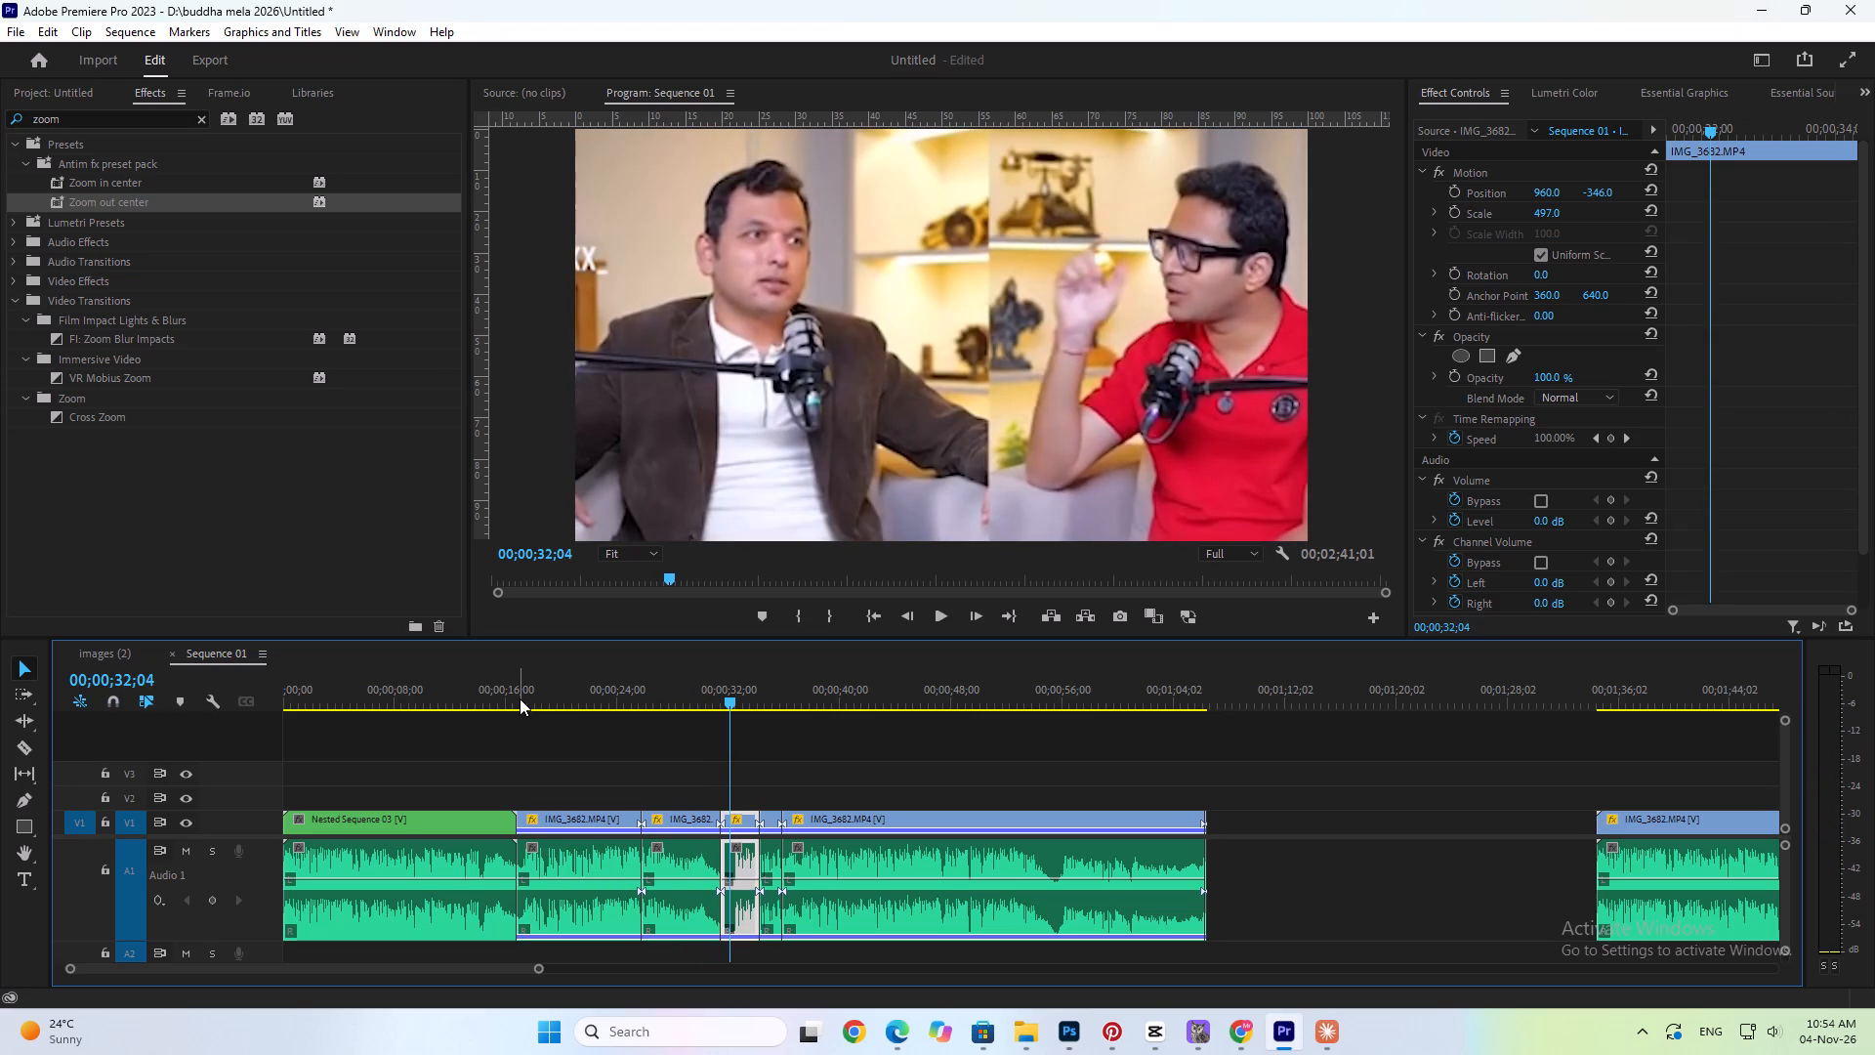
drag(710, 685, 740, 692)
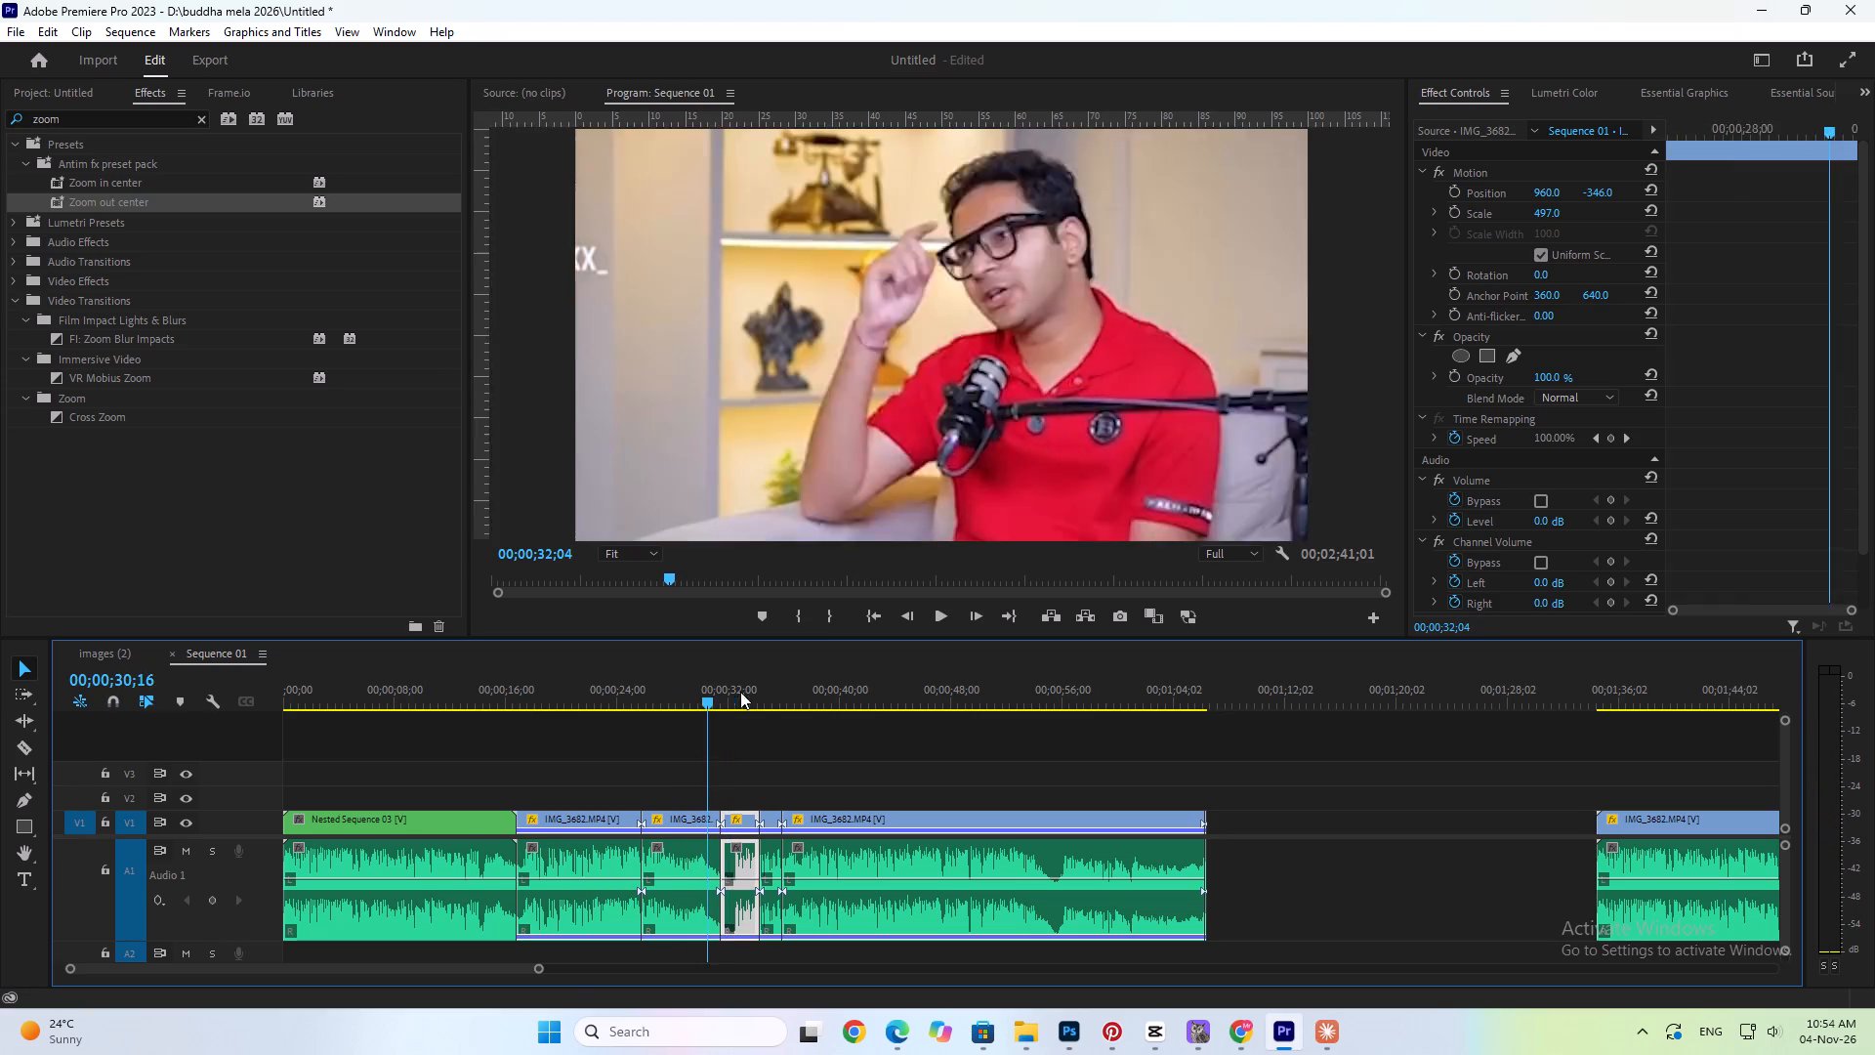
drag(740, 692, 815, 695)
Play the opening of the Edit version from 00;01;34;16 in short bursts to examine its first caption words.
click(1542, 690)
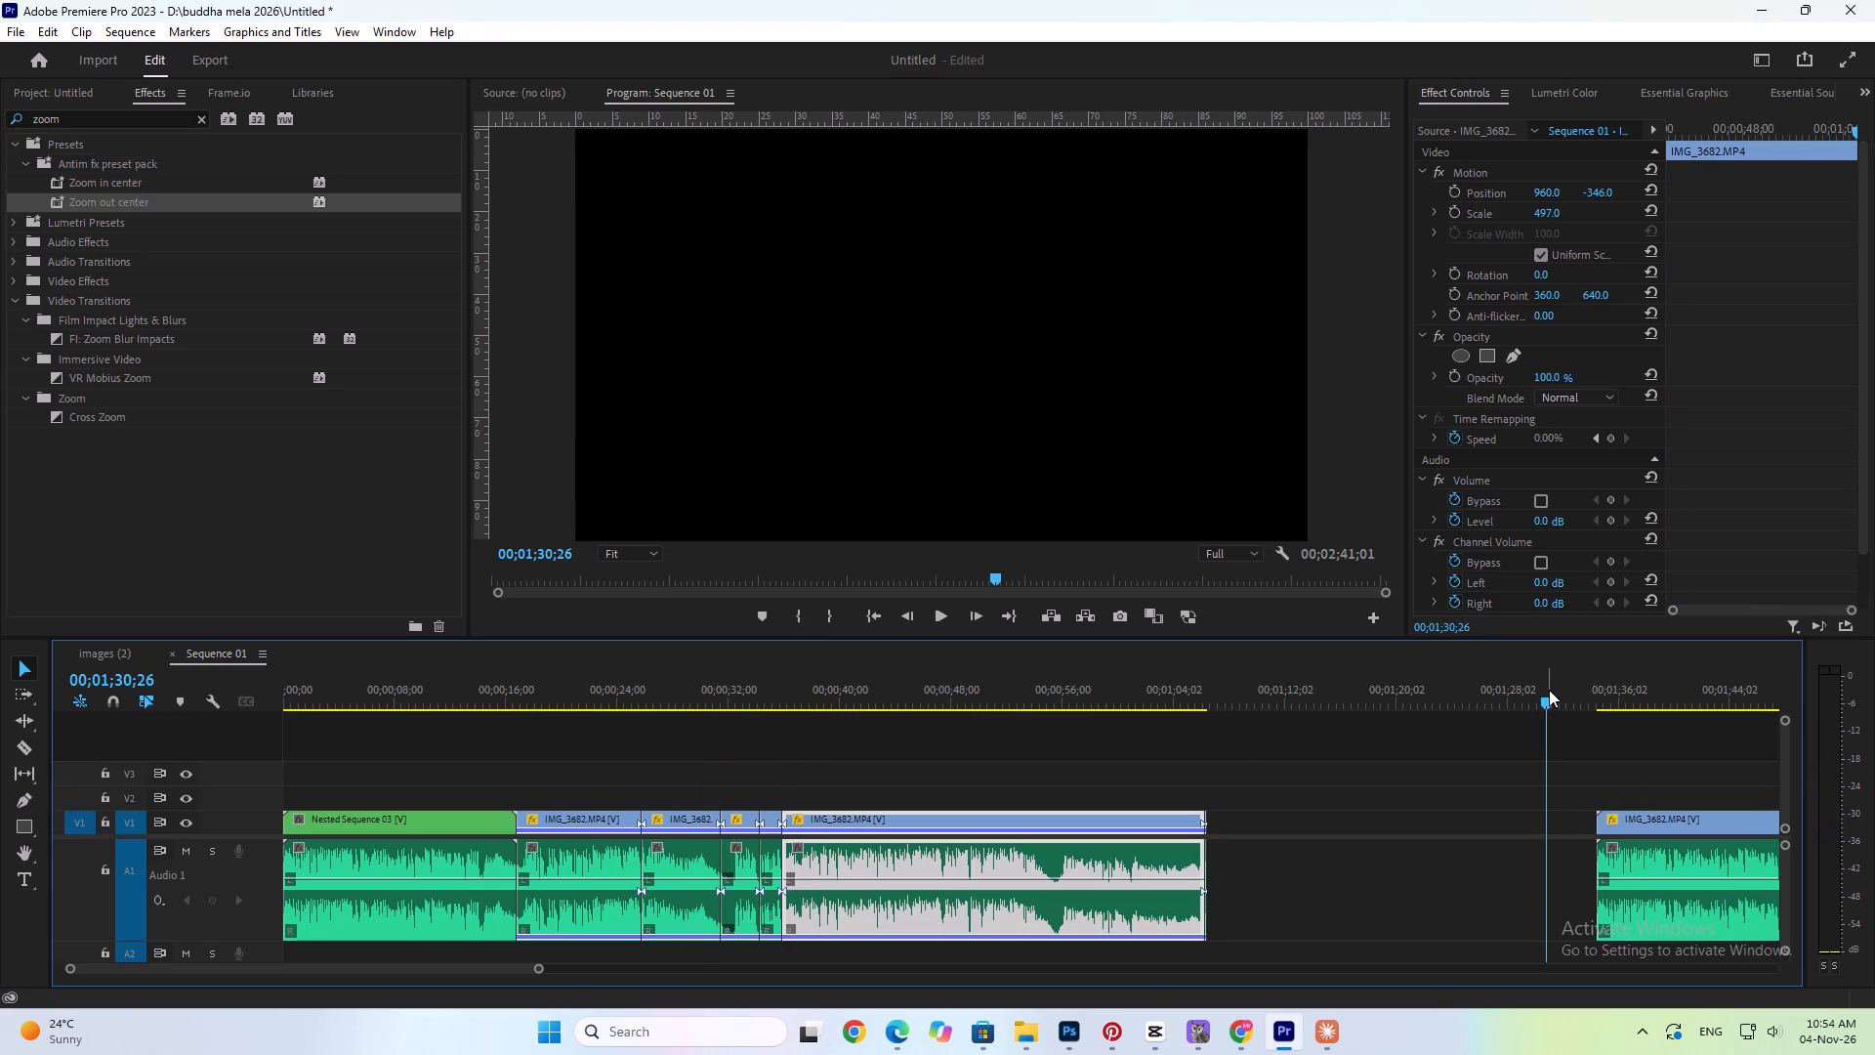
key(Down)
key(space)
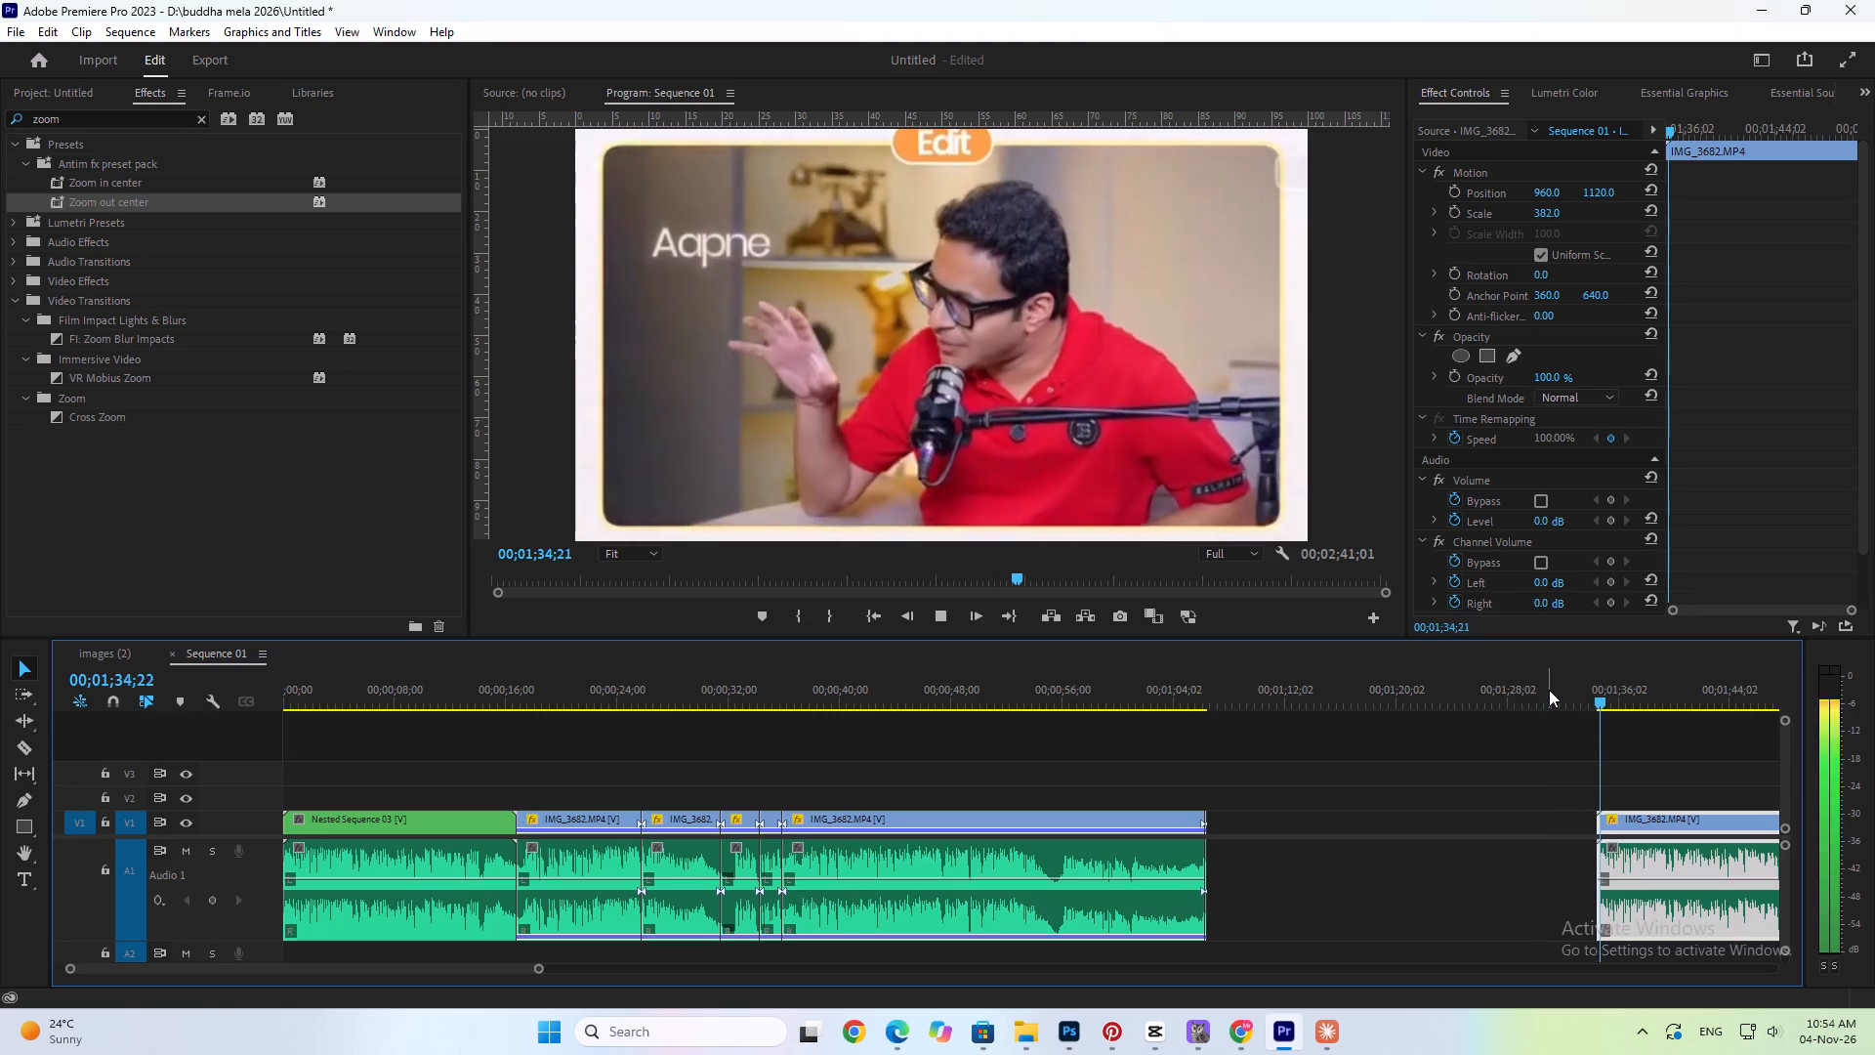
key(space)
scroll(1476, 829, down, 5)
key(space)
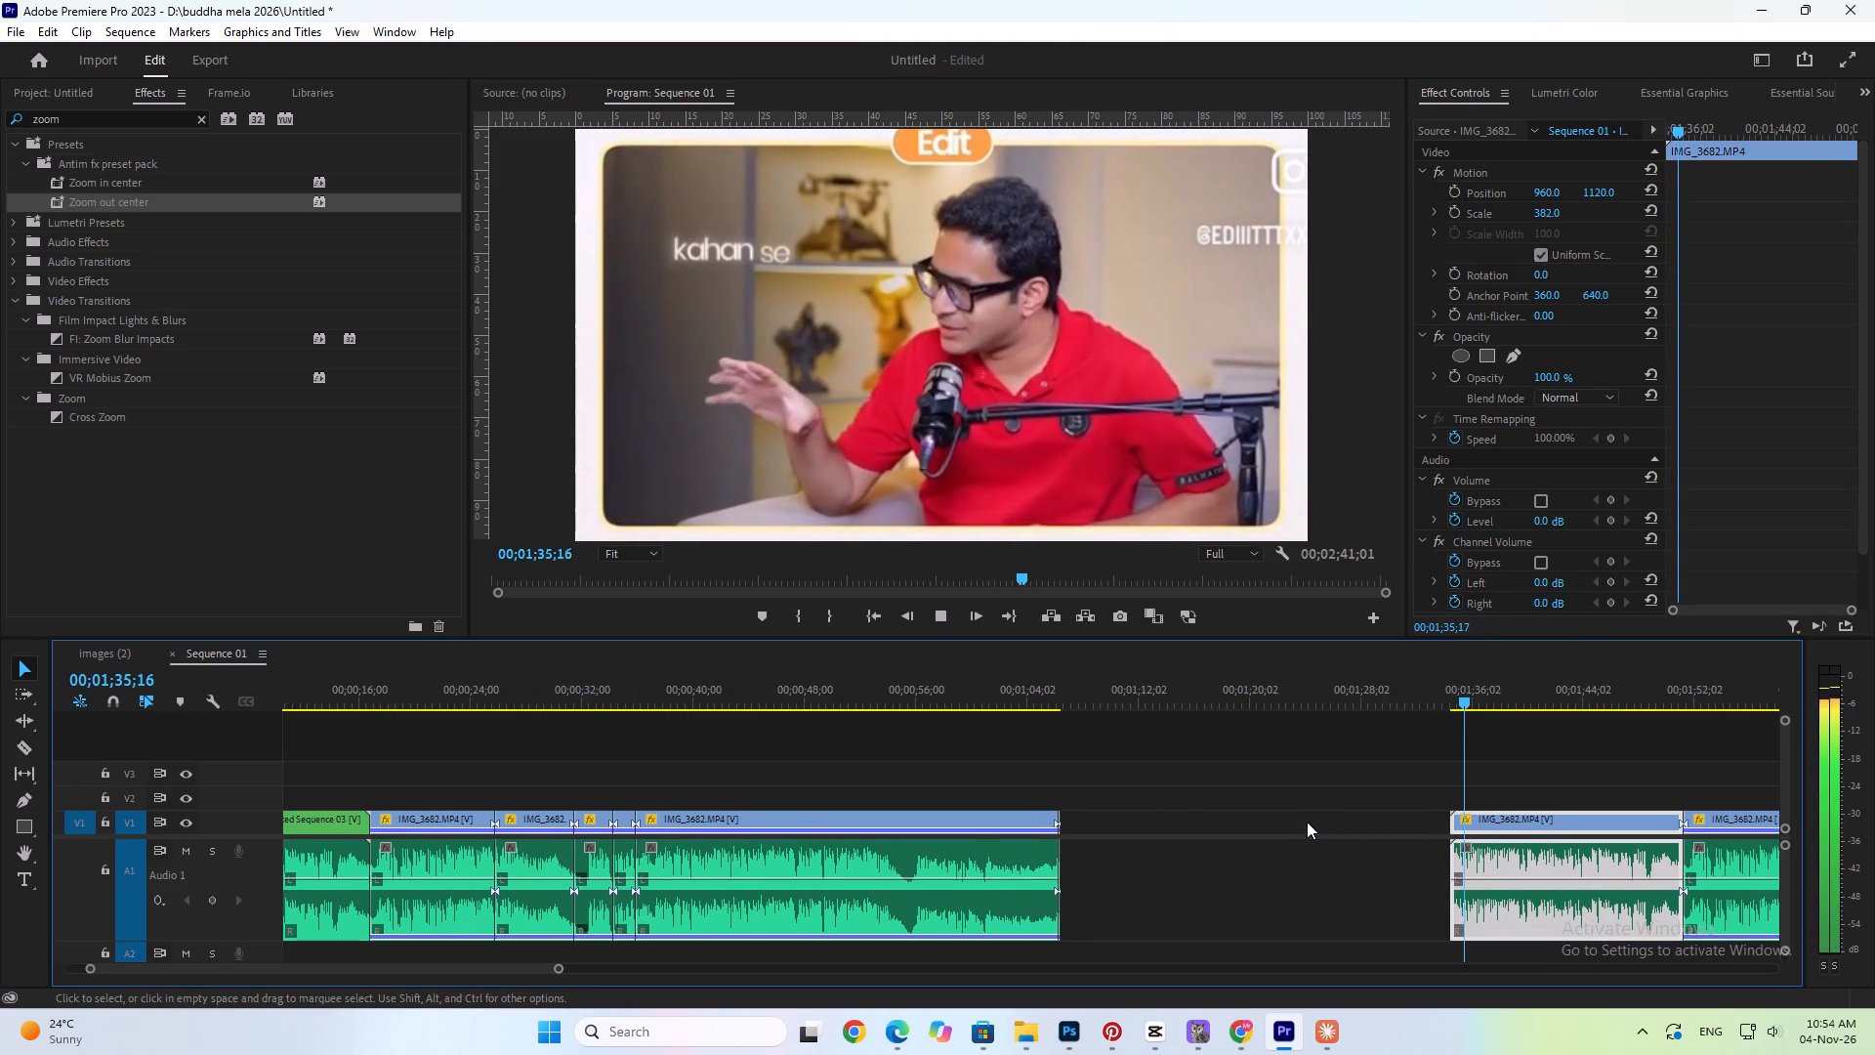
key(space)
key(space)
key(space)
Replay the Edit version from 00;01;34;16 to 00;01;36;08, pausing repeatedly to examine the caption timing and yellow highlighted text.
key(Up)
key(space)
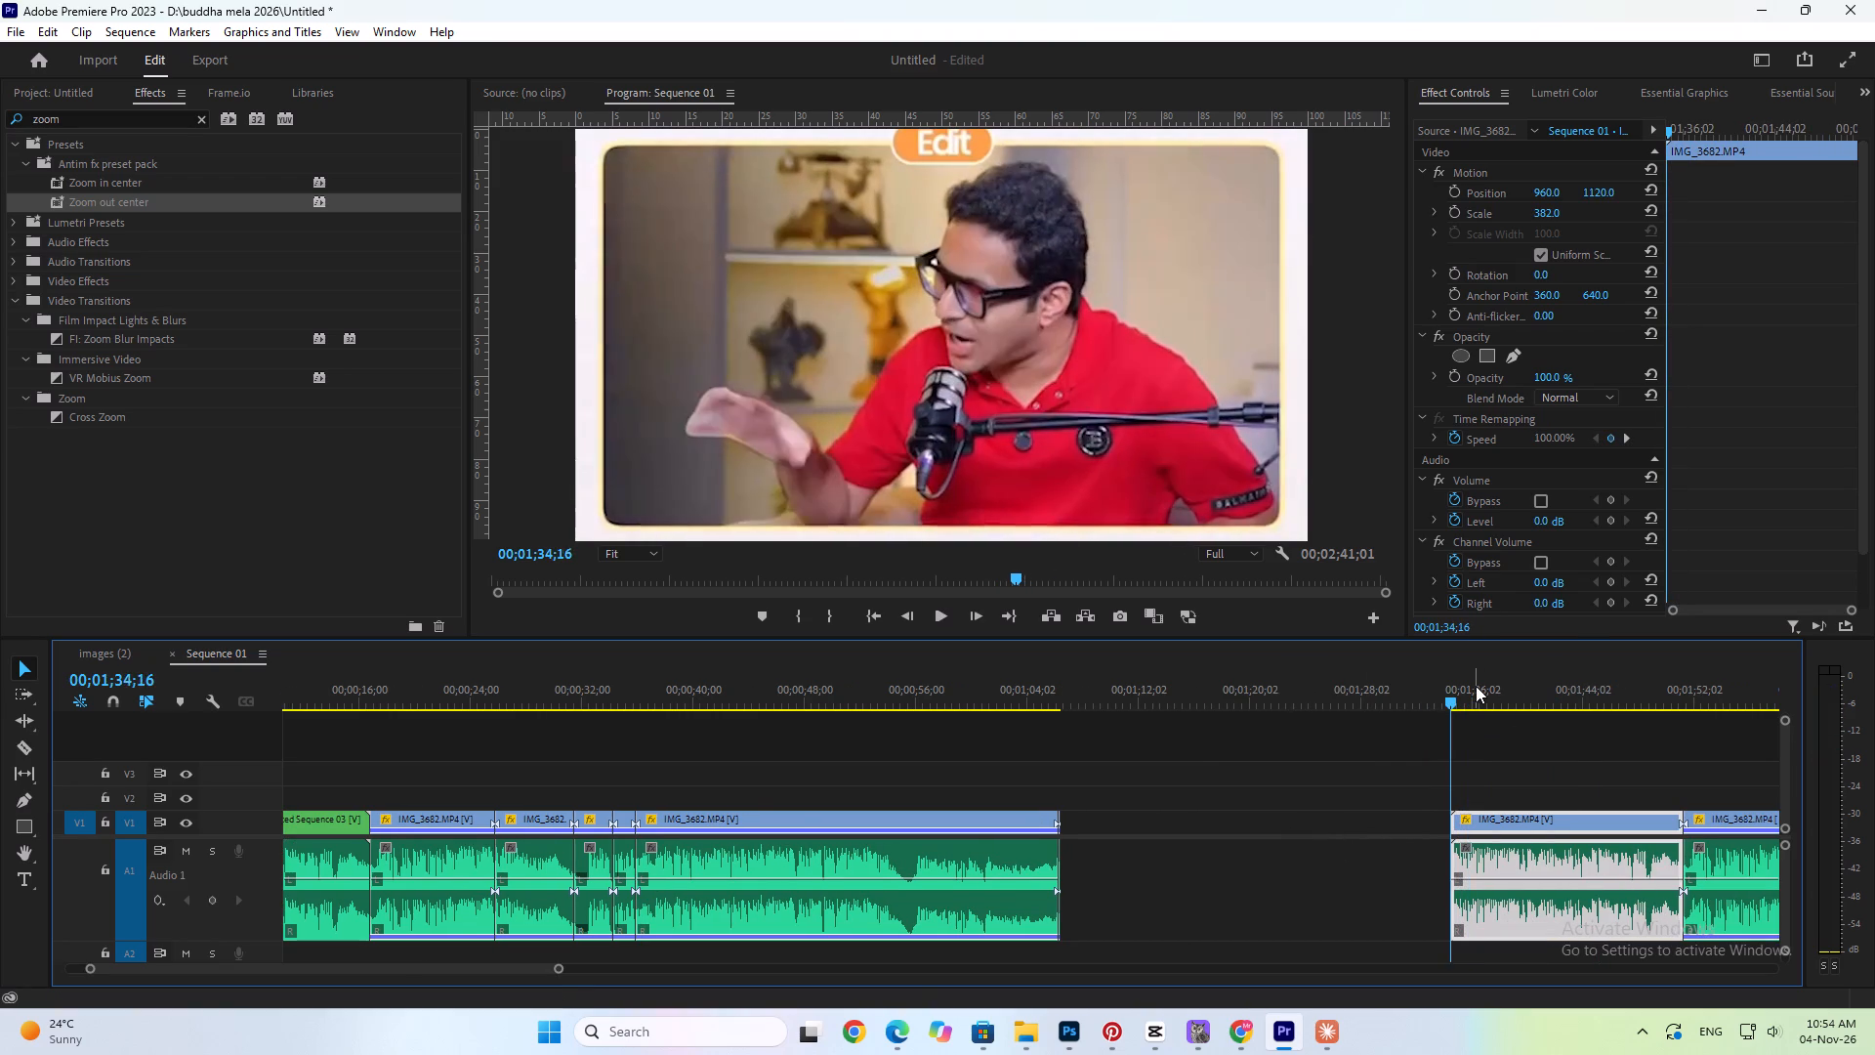
key(space)
key(space)
key(space)
key(space)
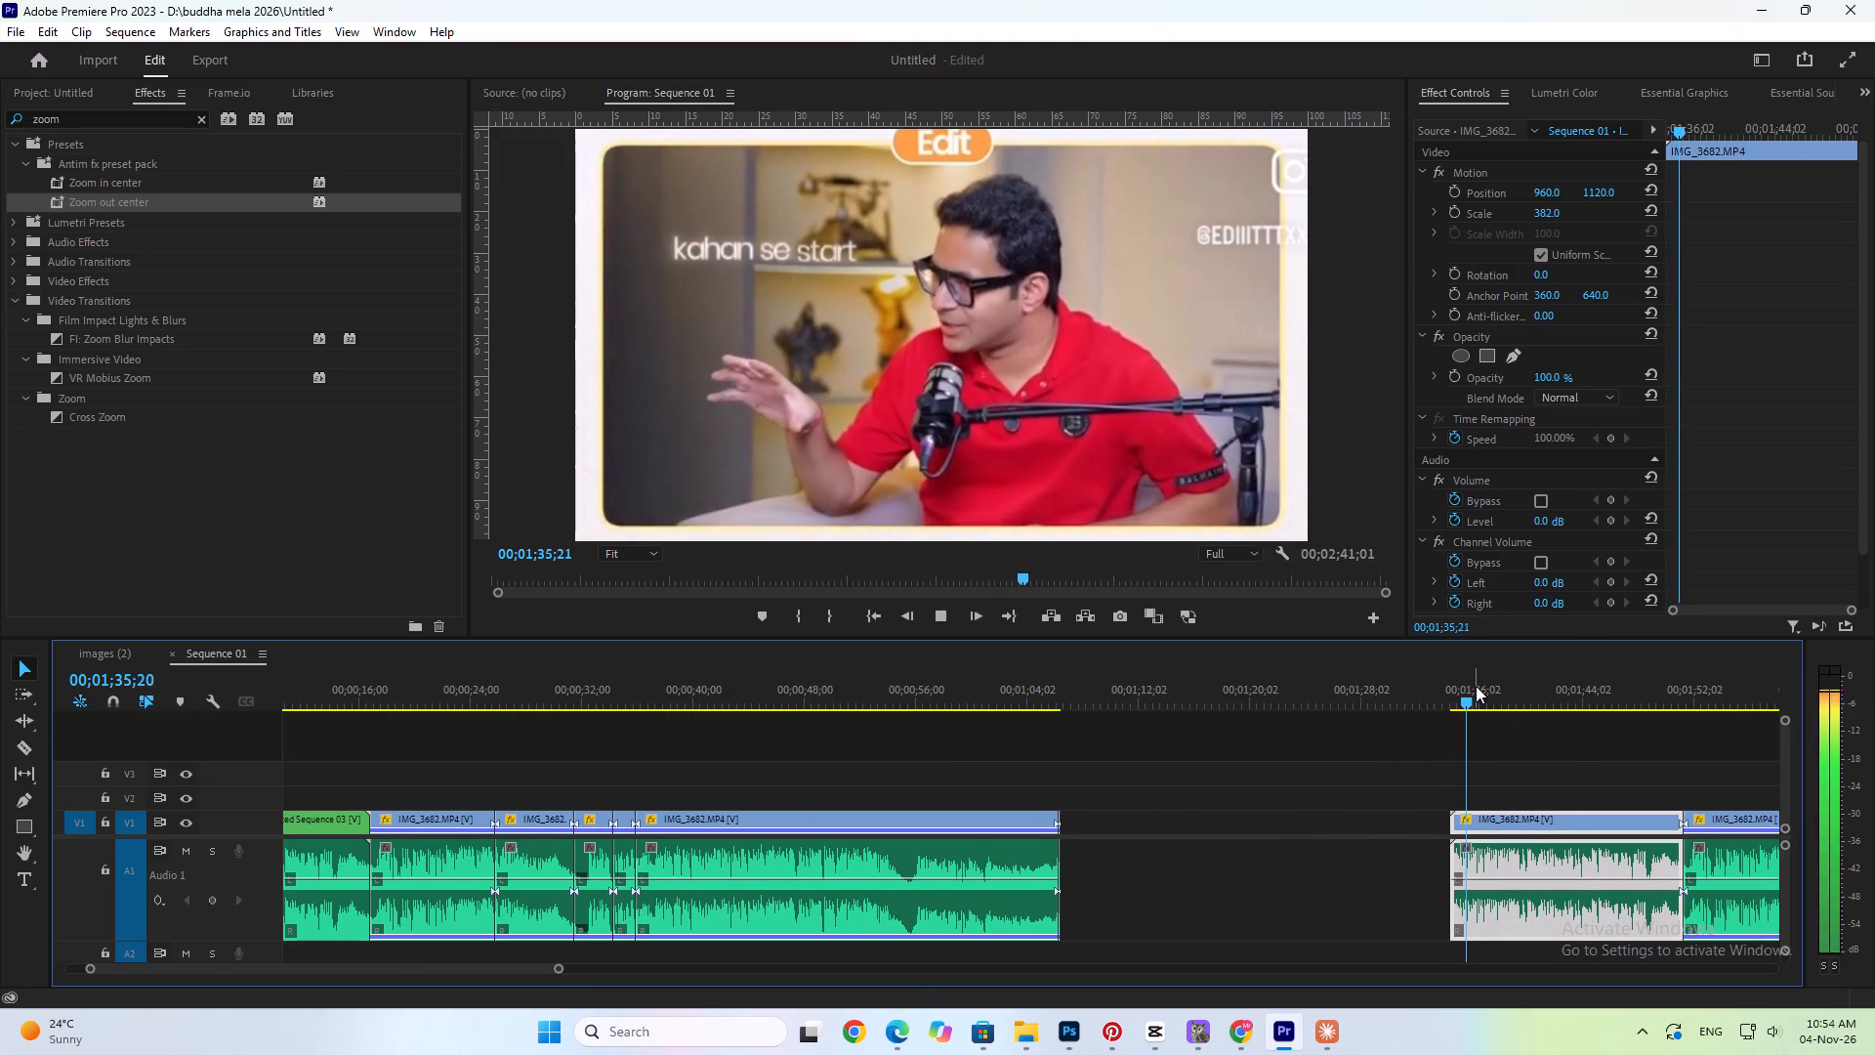
key(space)
key(space)
key(space)
key(space)
key(space)
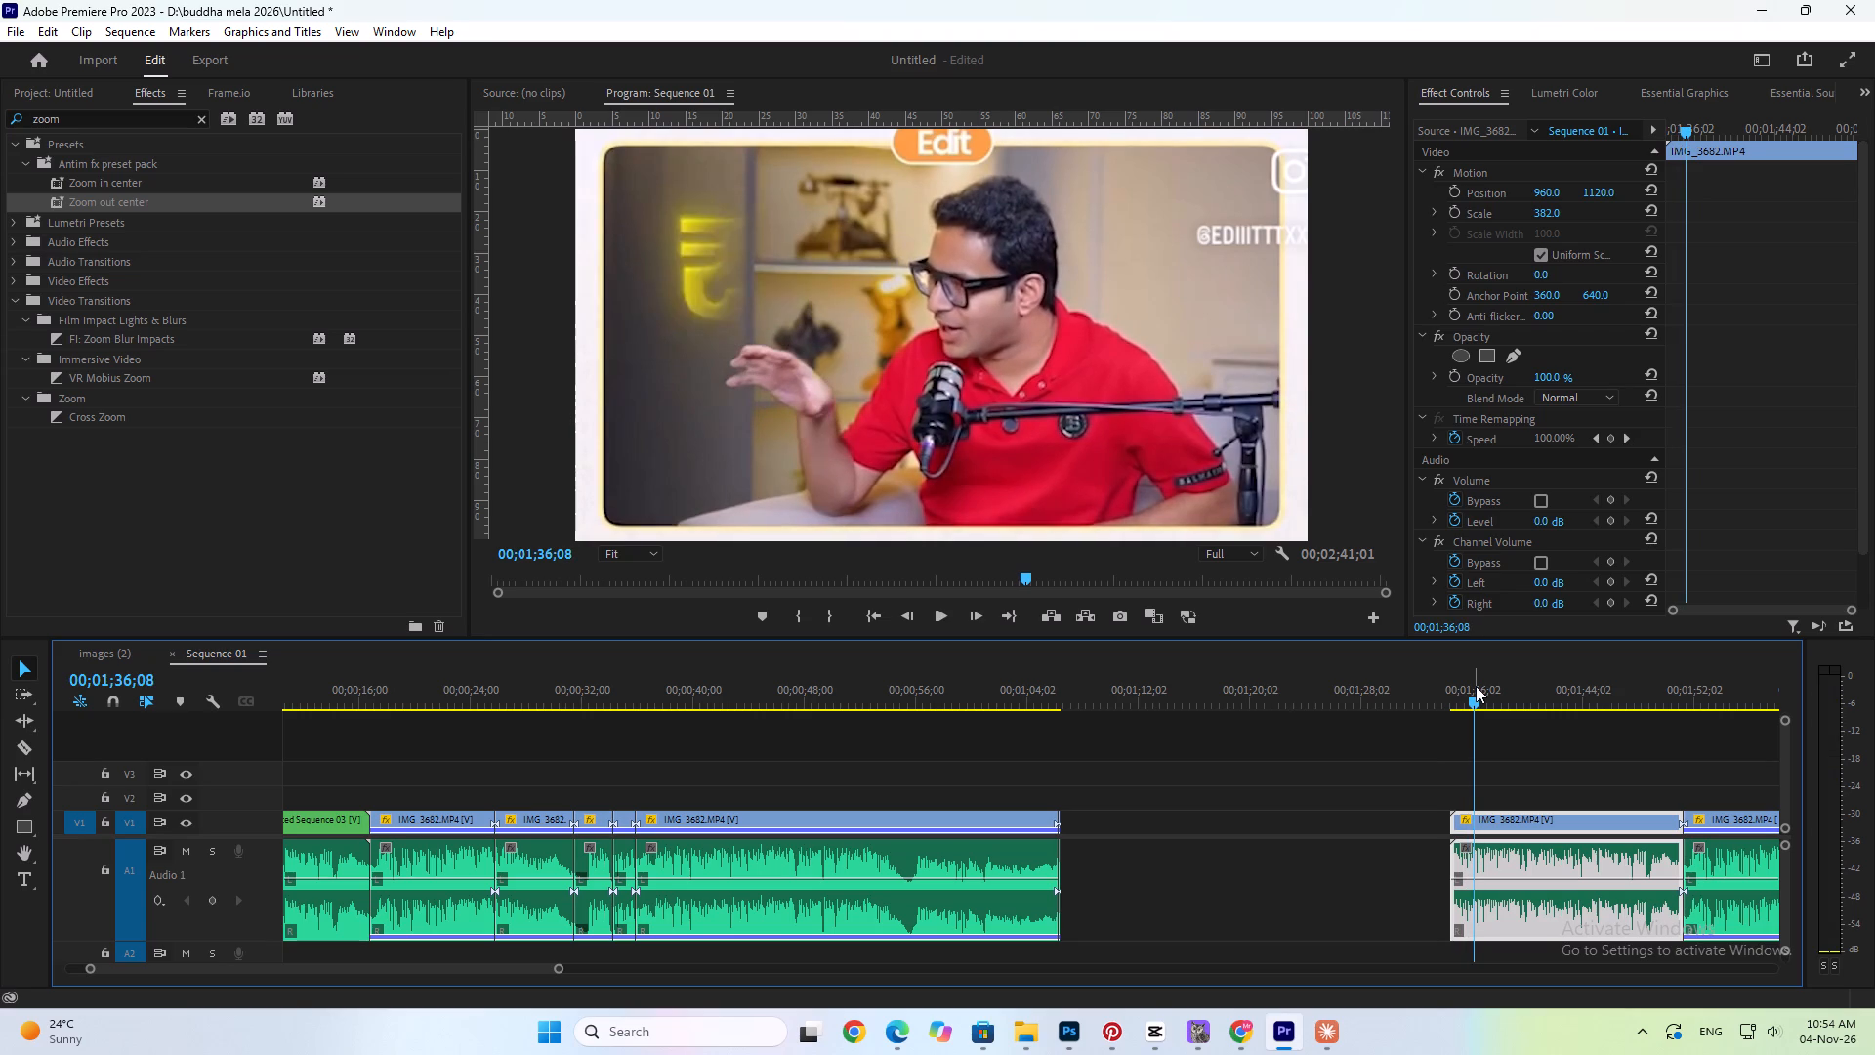
Go through the Edit version's successive cuts up to 00;02;06;02 to inspect where its clips start.
key(Down)
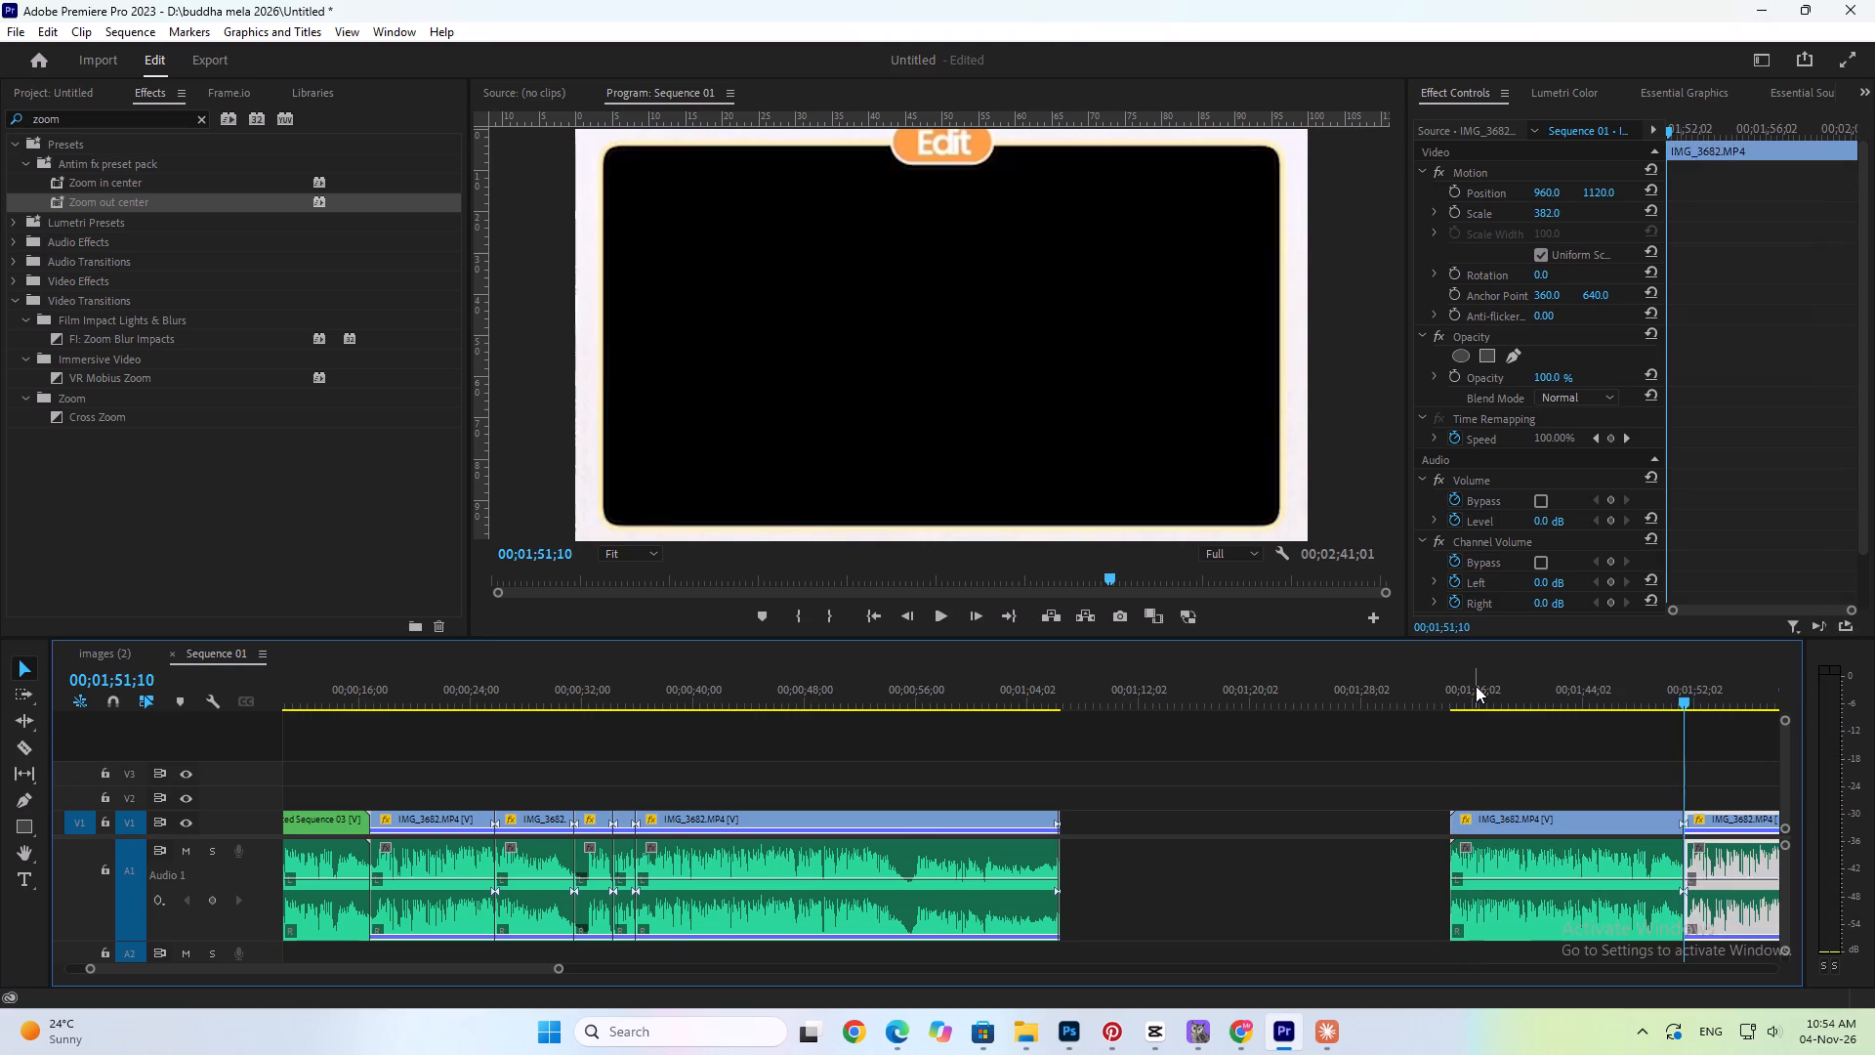
key(Down)
key(Down)
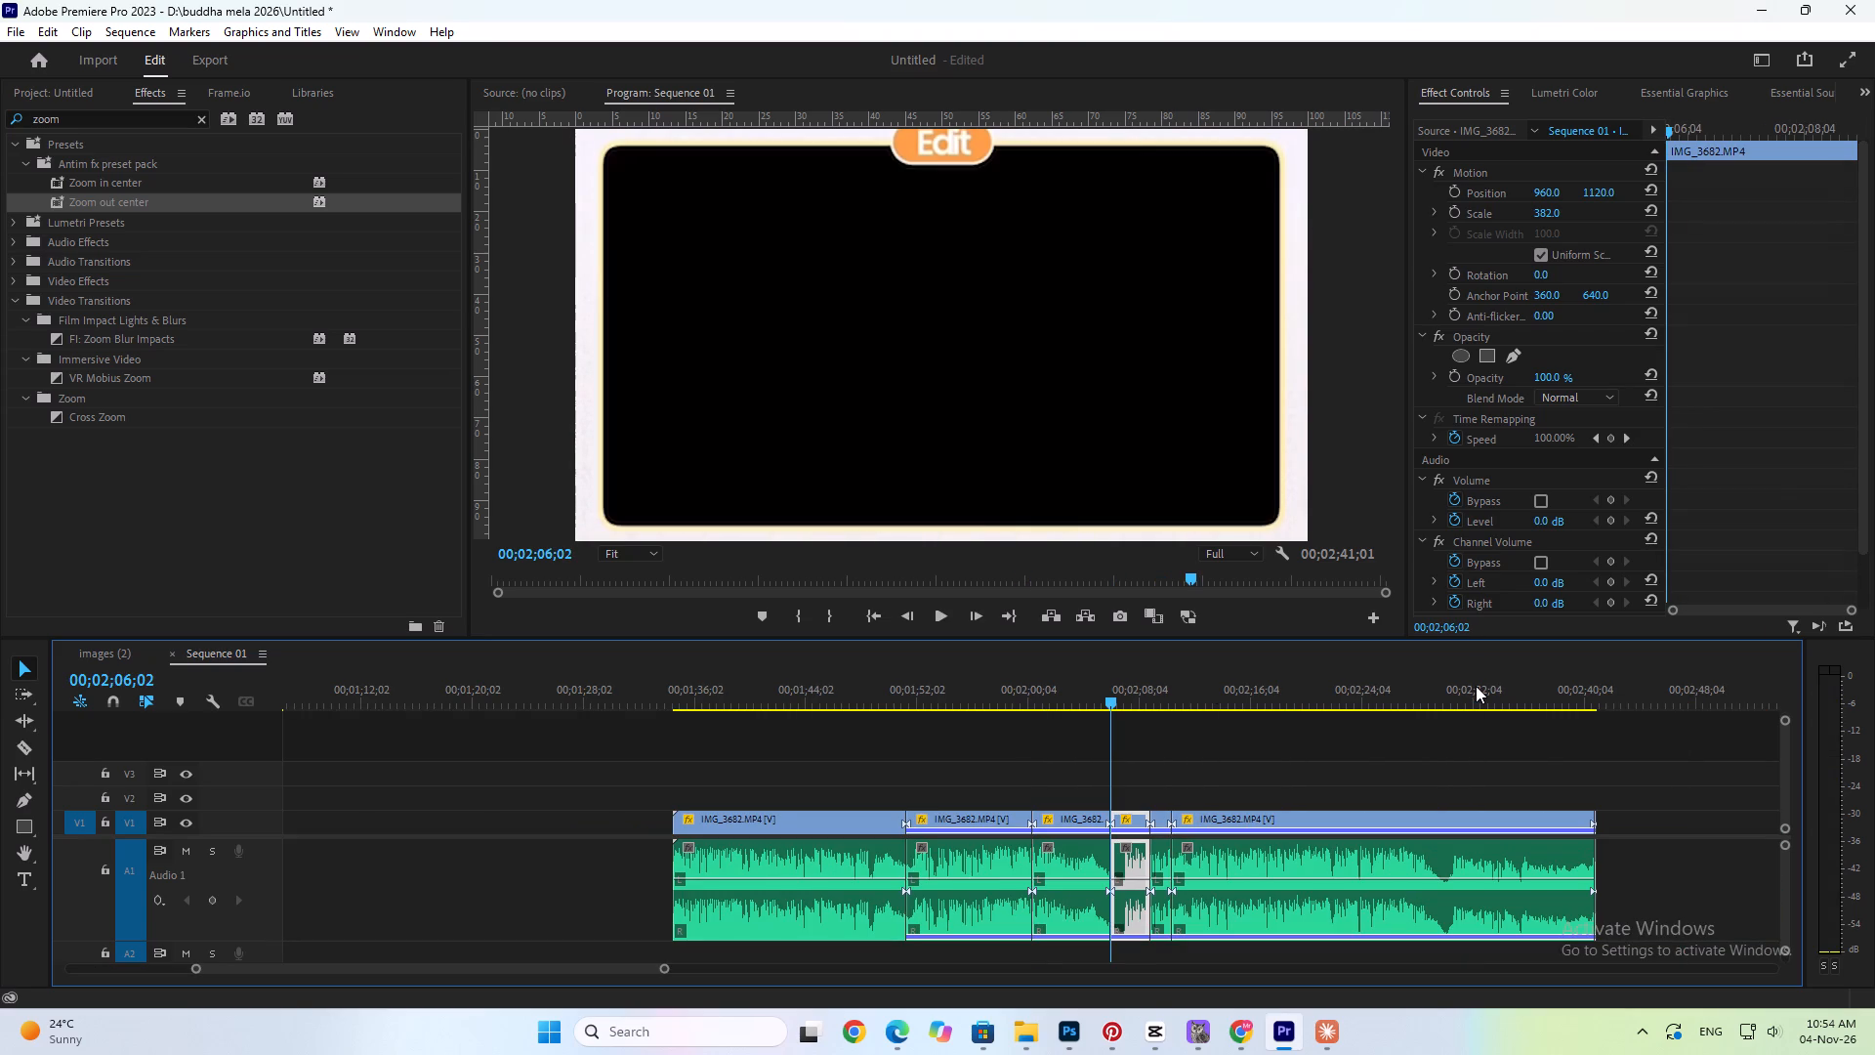
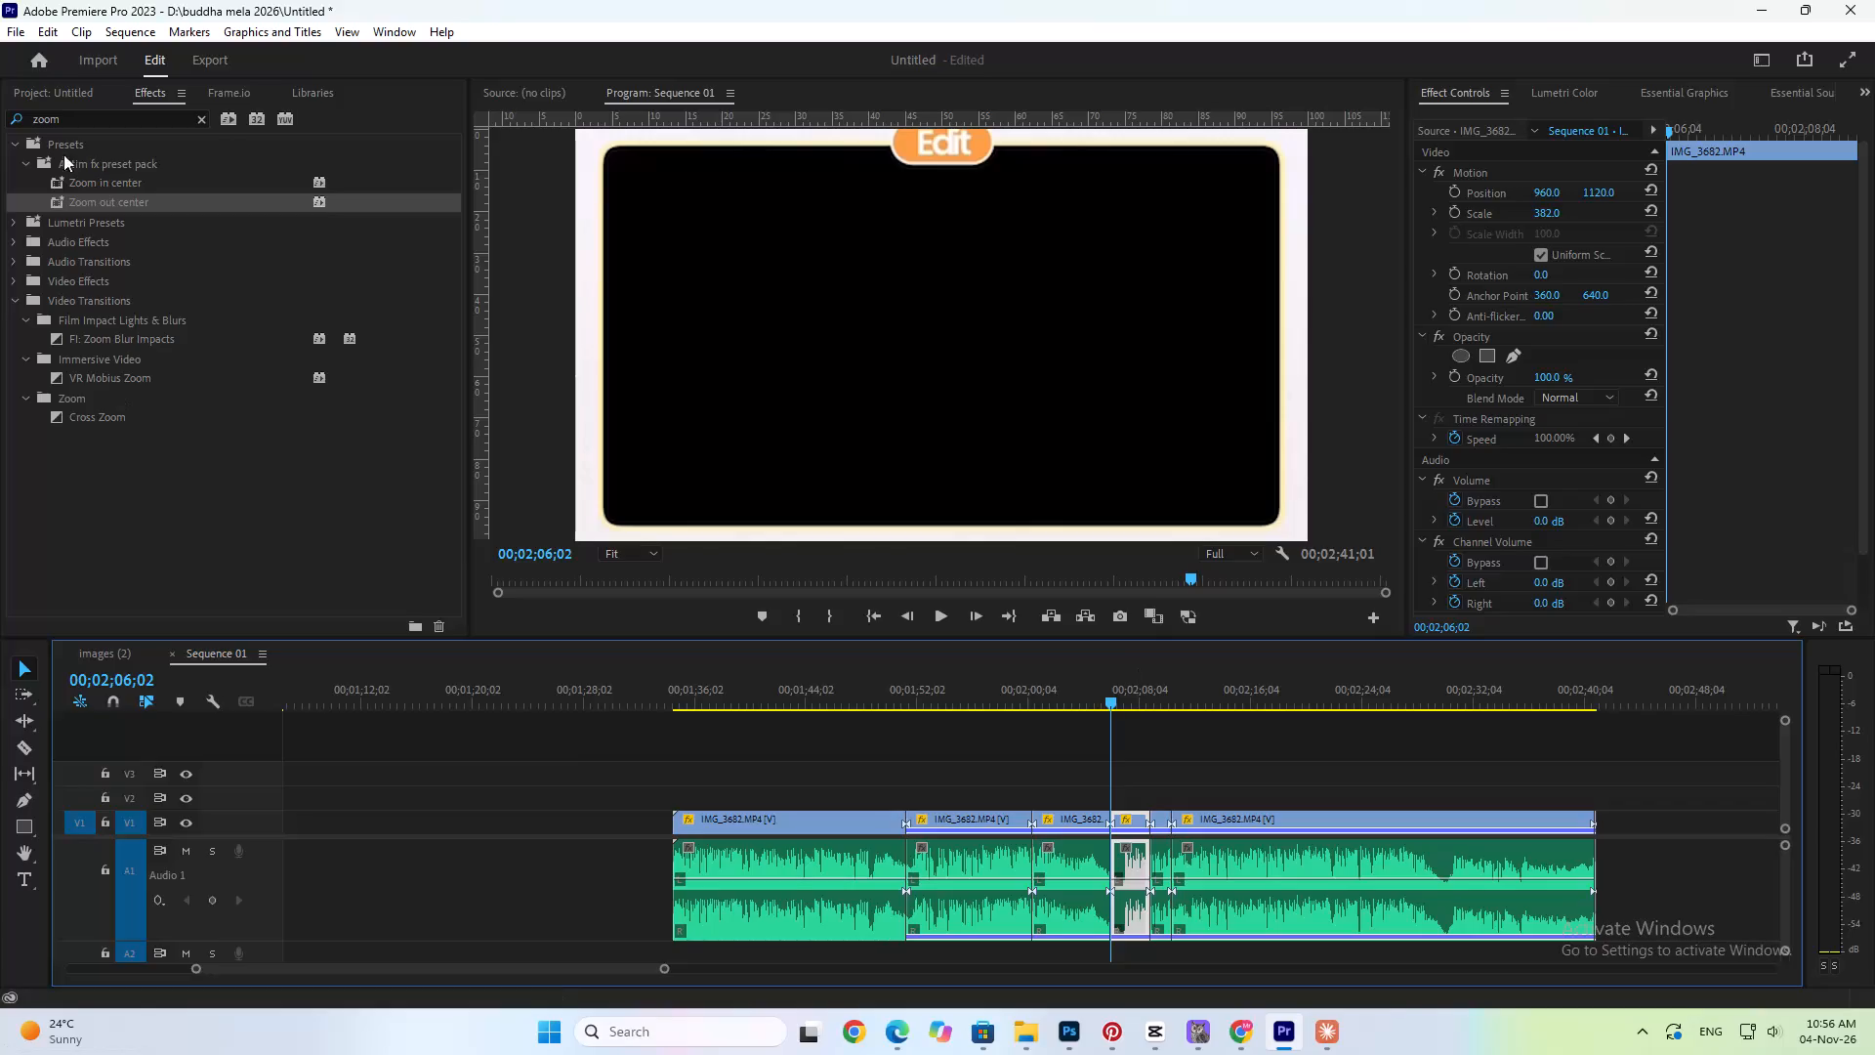
Search the effects library for "sw" and clear the search.
drag(65, 113, 0, 108)
text(sw)
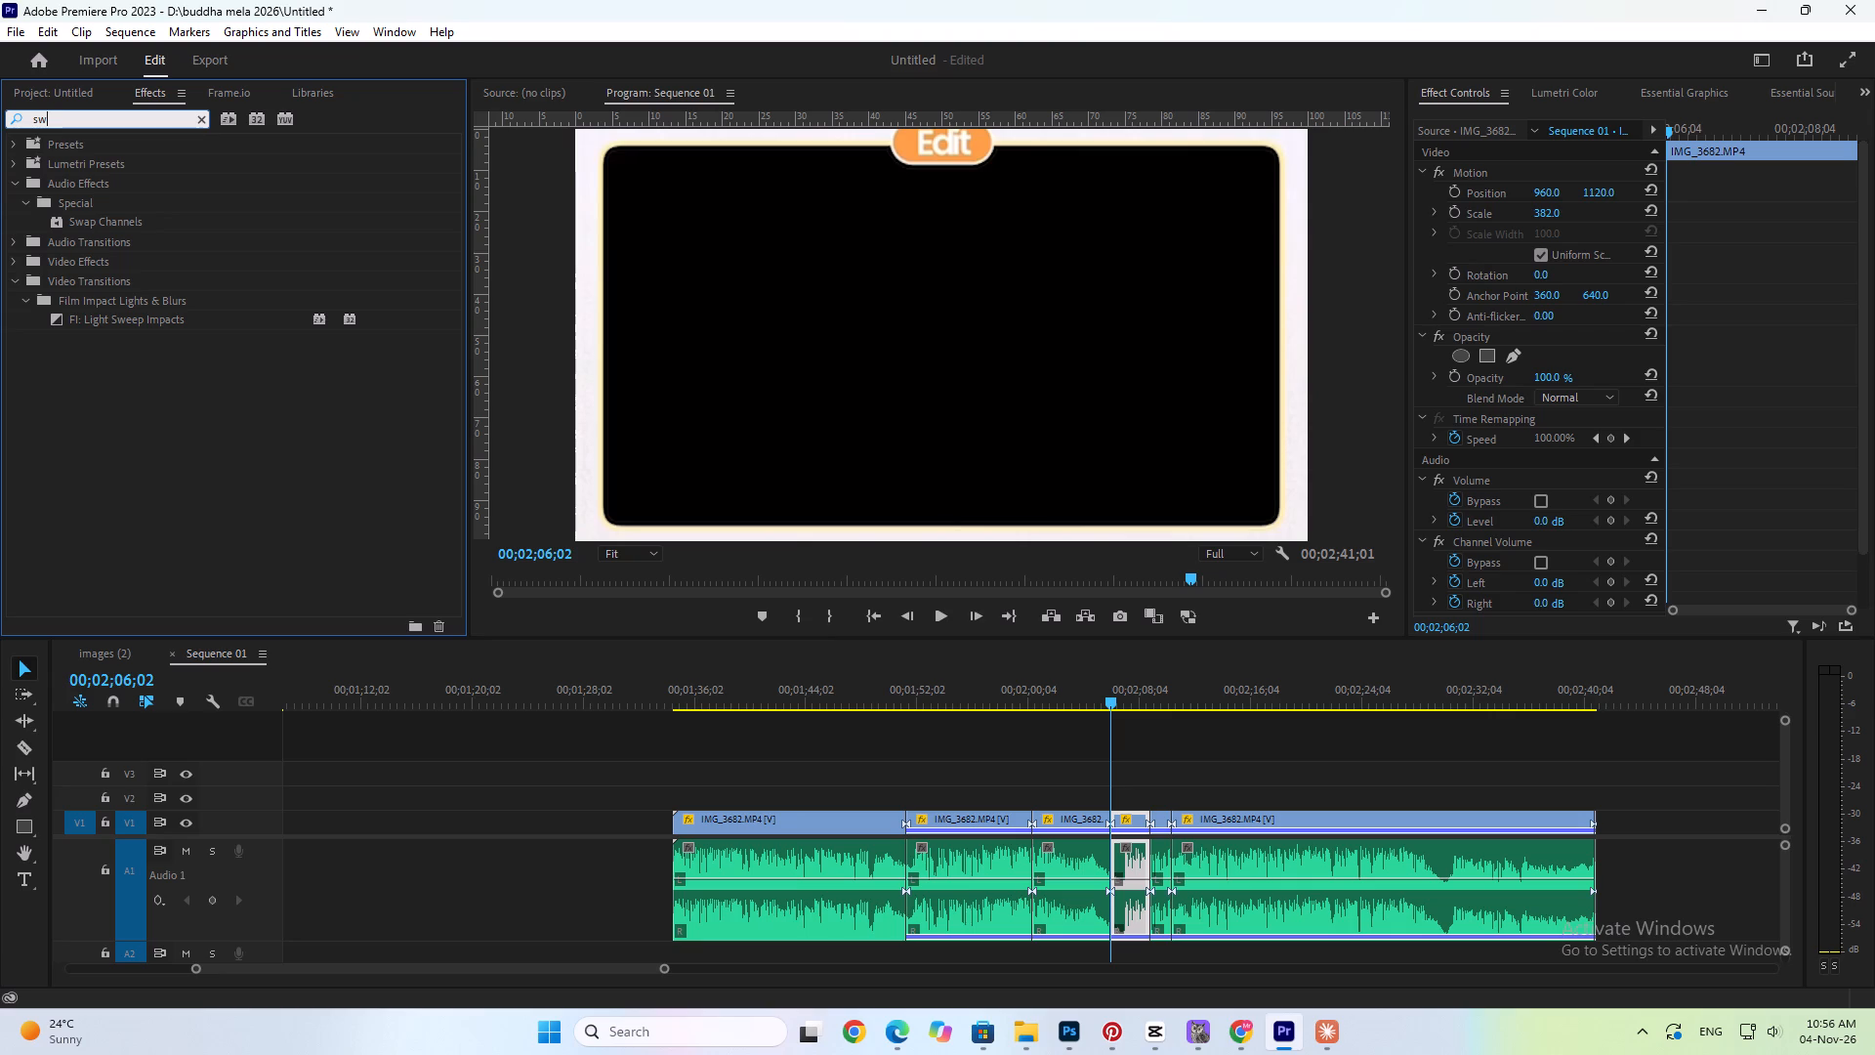
key(BackSpace)
key(BackSpace)
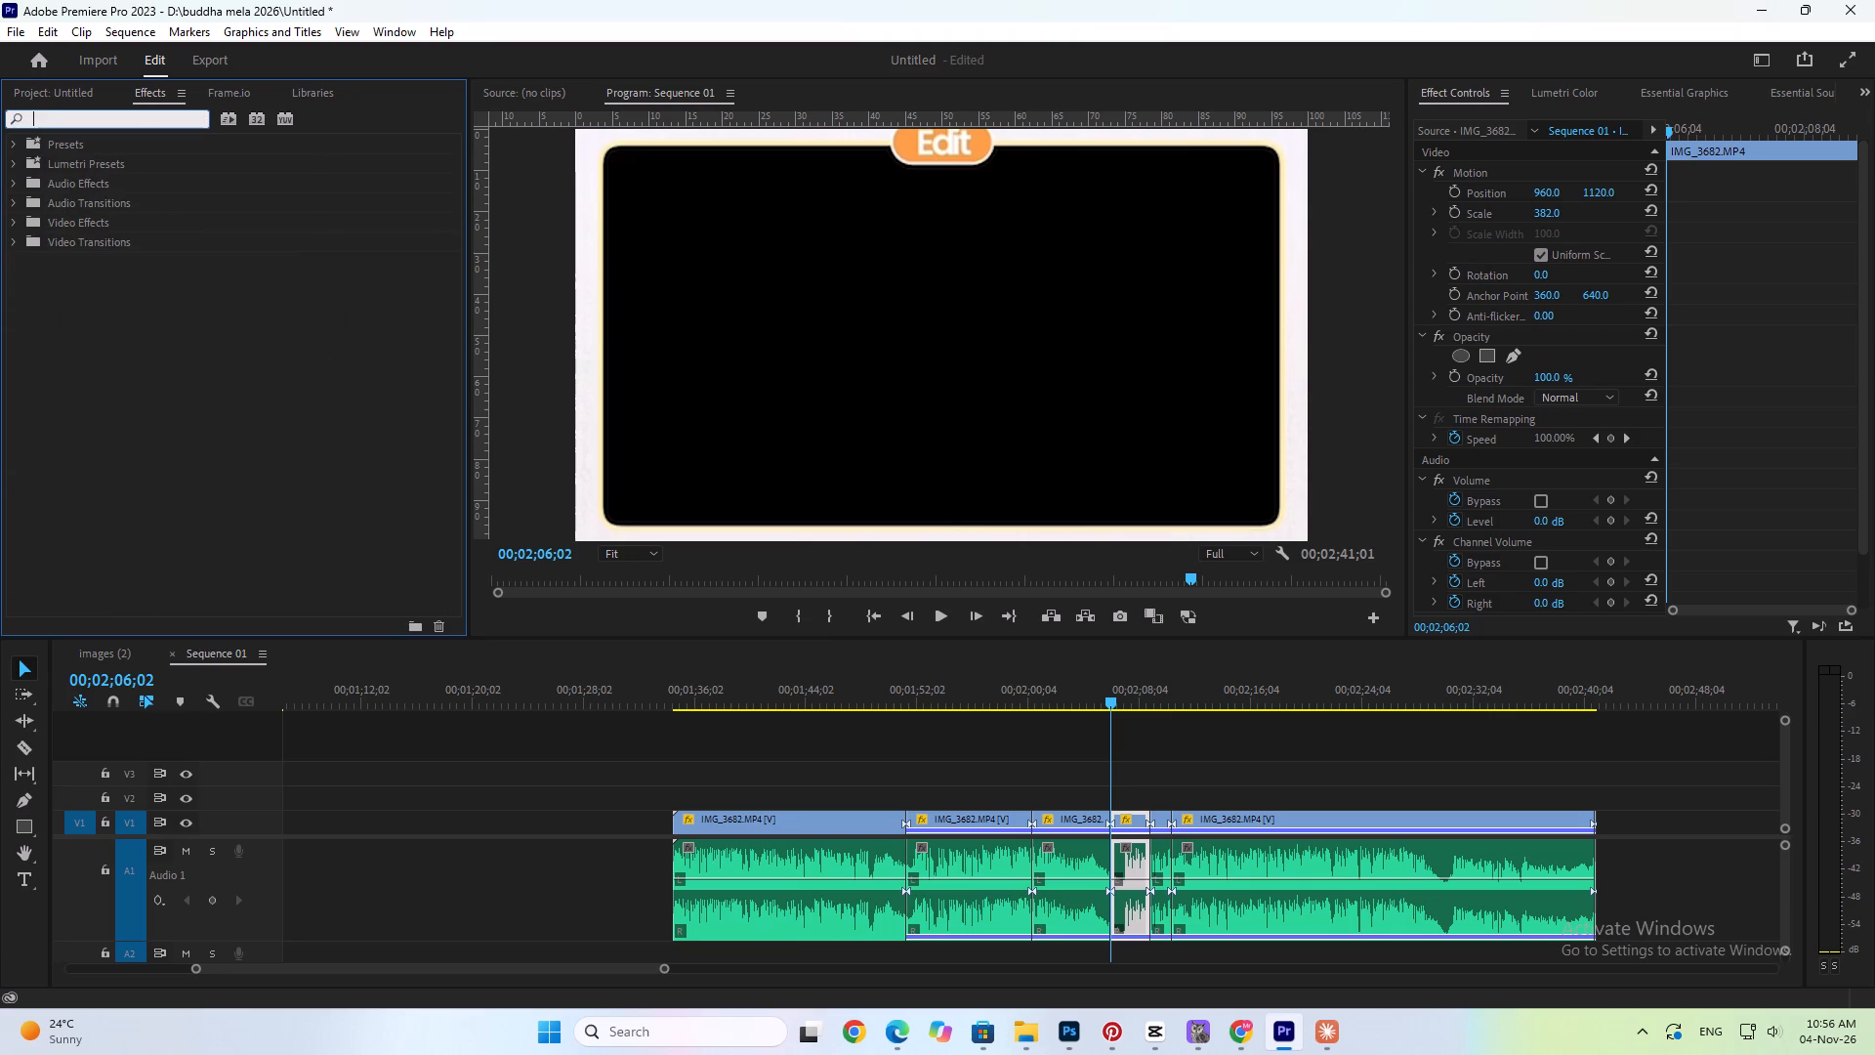
text(sw)
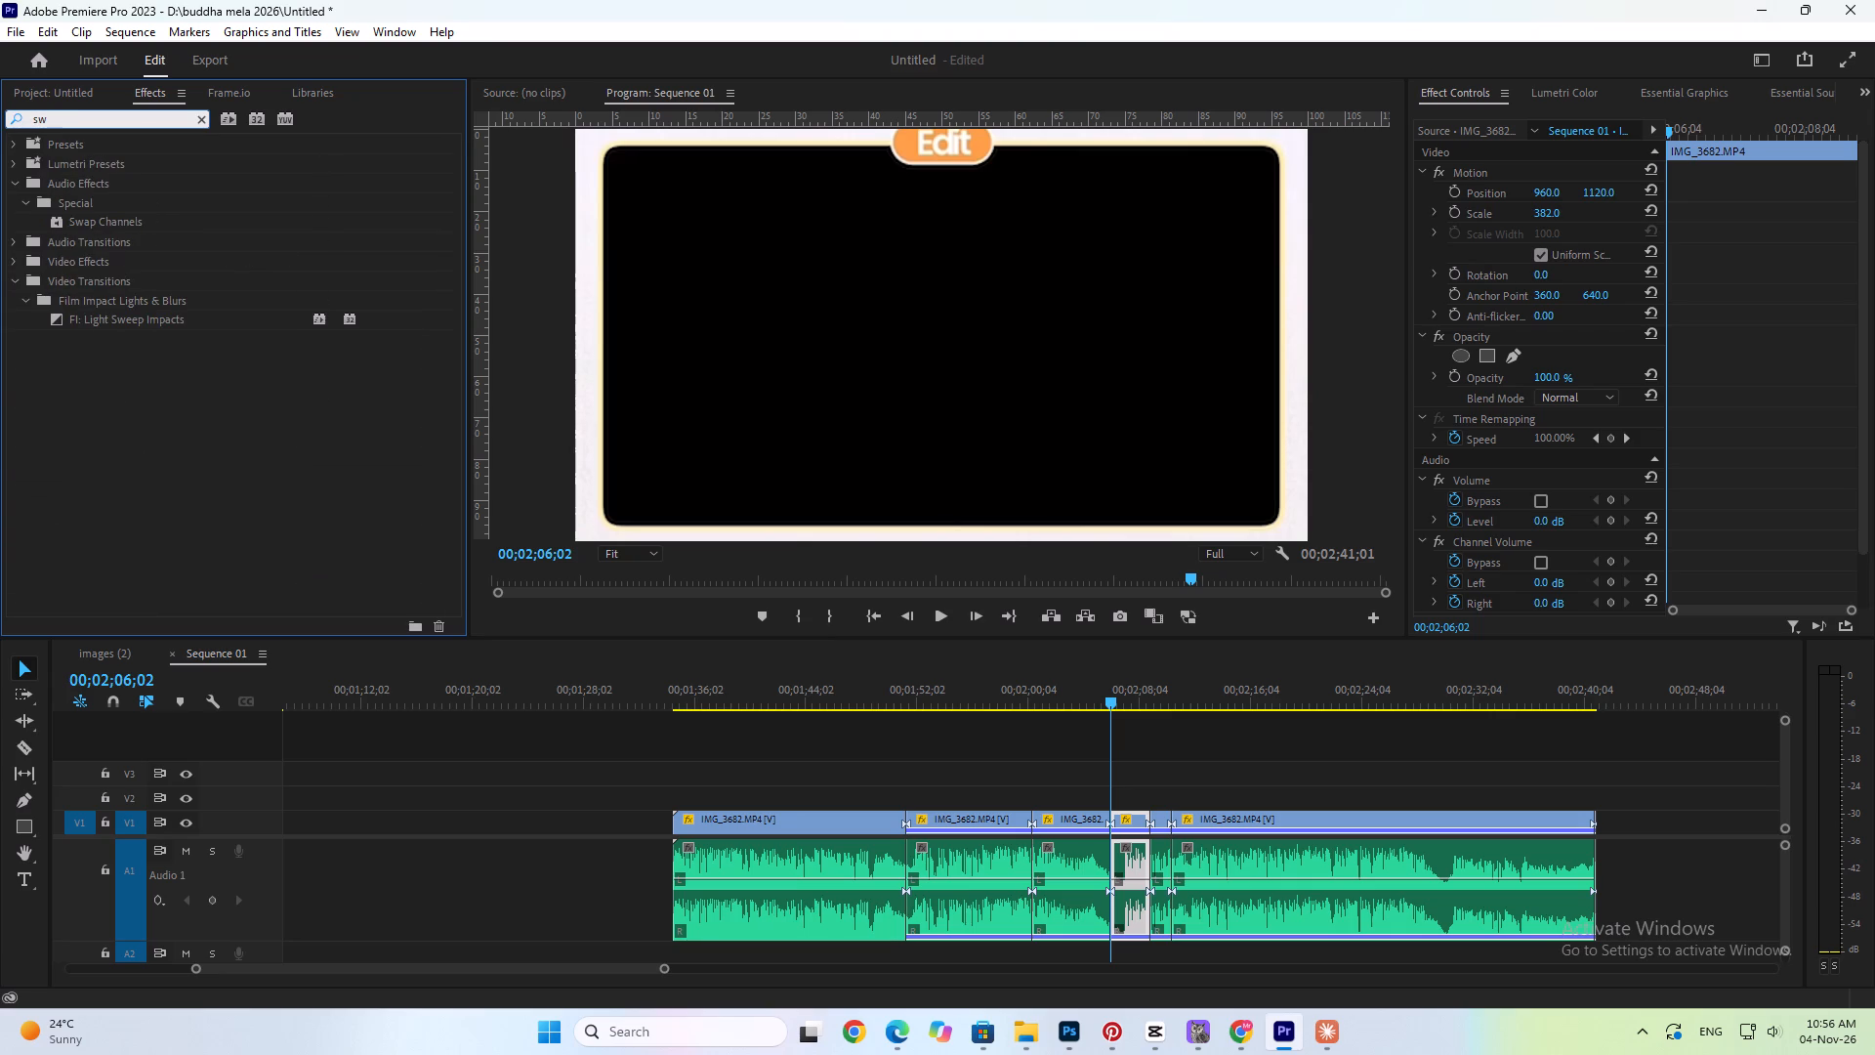
key(BackSpace)
key(BackSpace)
key(BackSpace)
key(BackSpace)
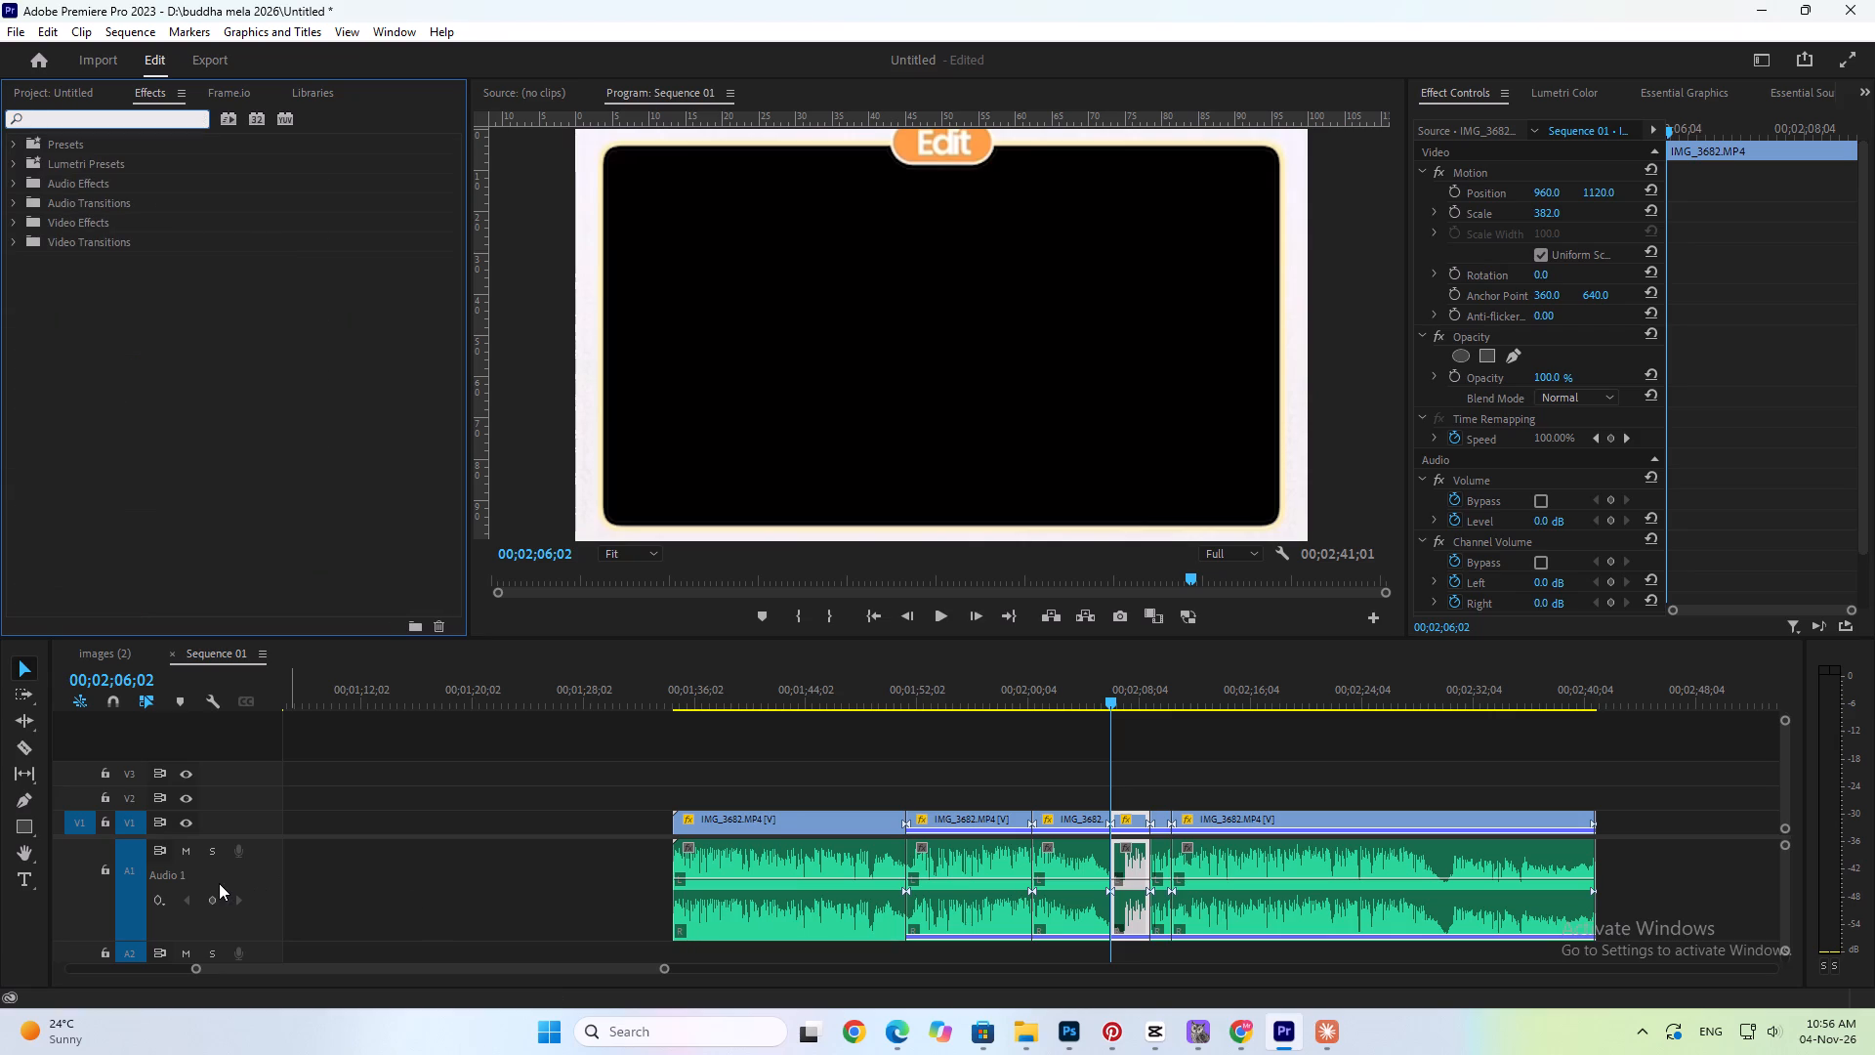
Reduce the audio track heights so A1, A2, A3 and the Mix track all fit in the timeline.
alt+scroll(219, 883, down, 9)
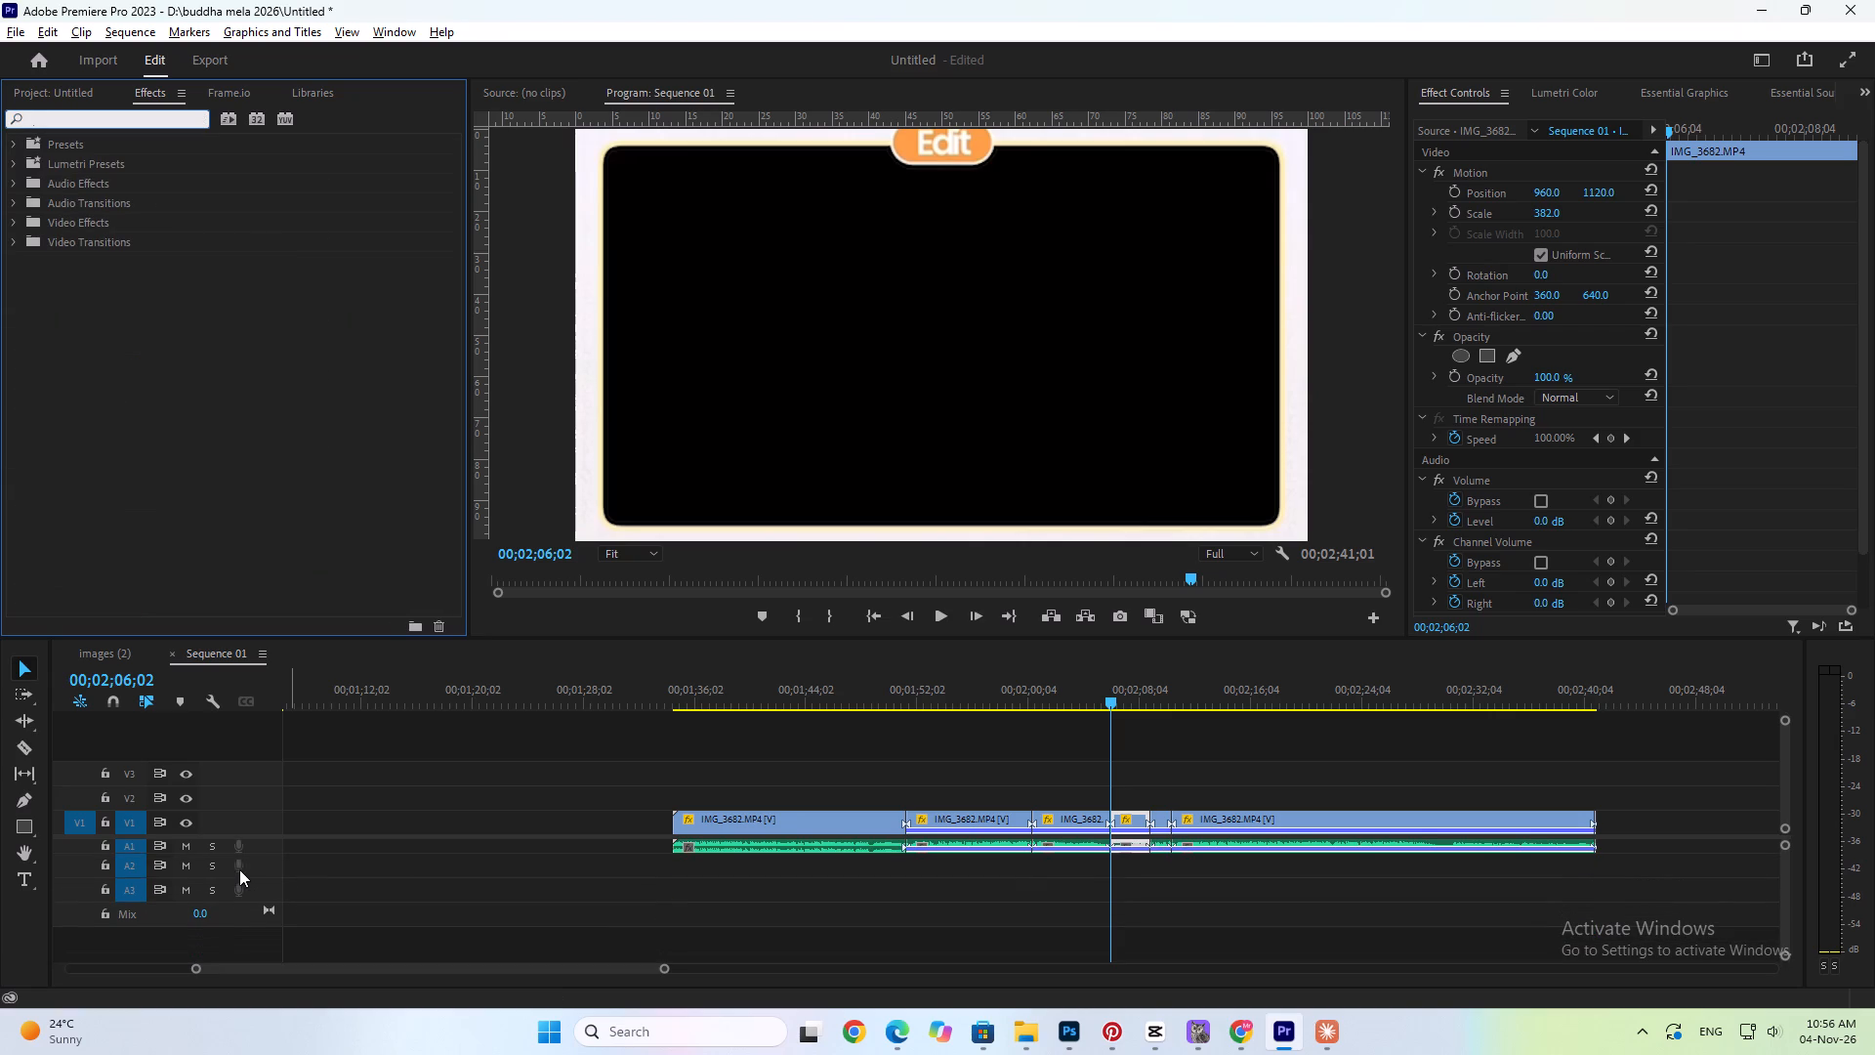
alt+scroll(252, 856, up, 2)
alt+scroll(252, 856, down, 2)
alt+scroll(269, 840, up, 6)
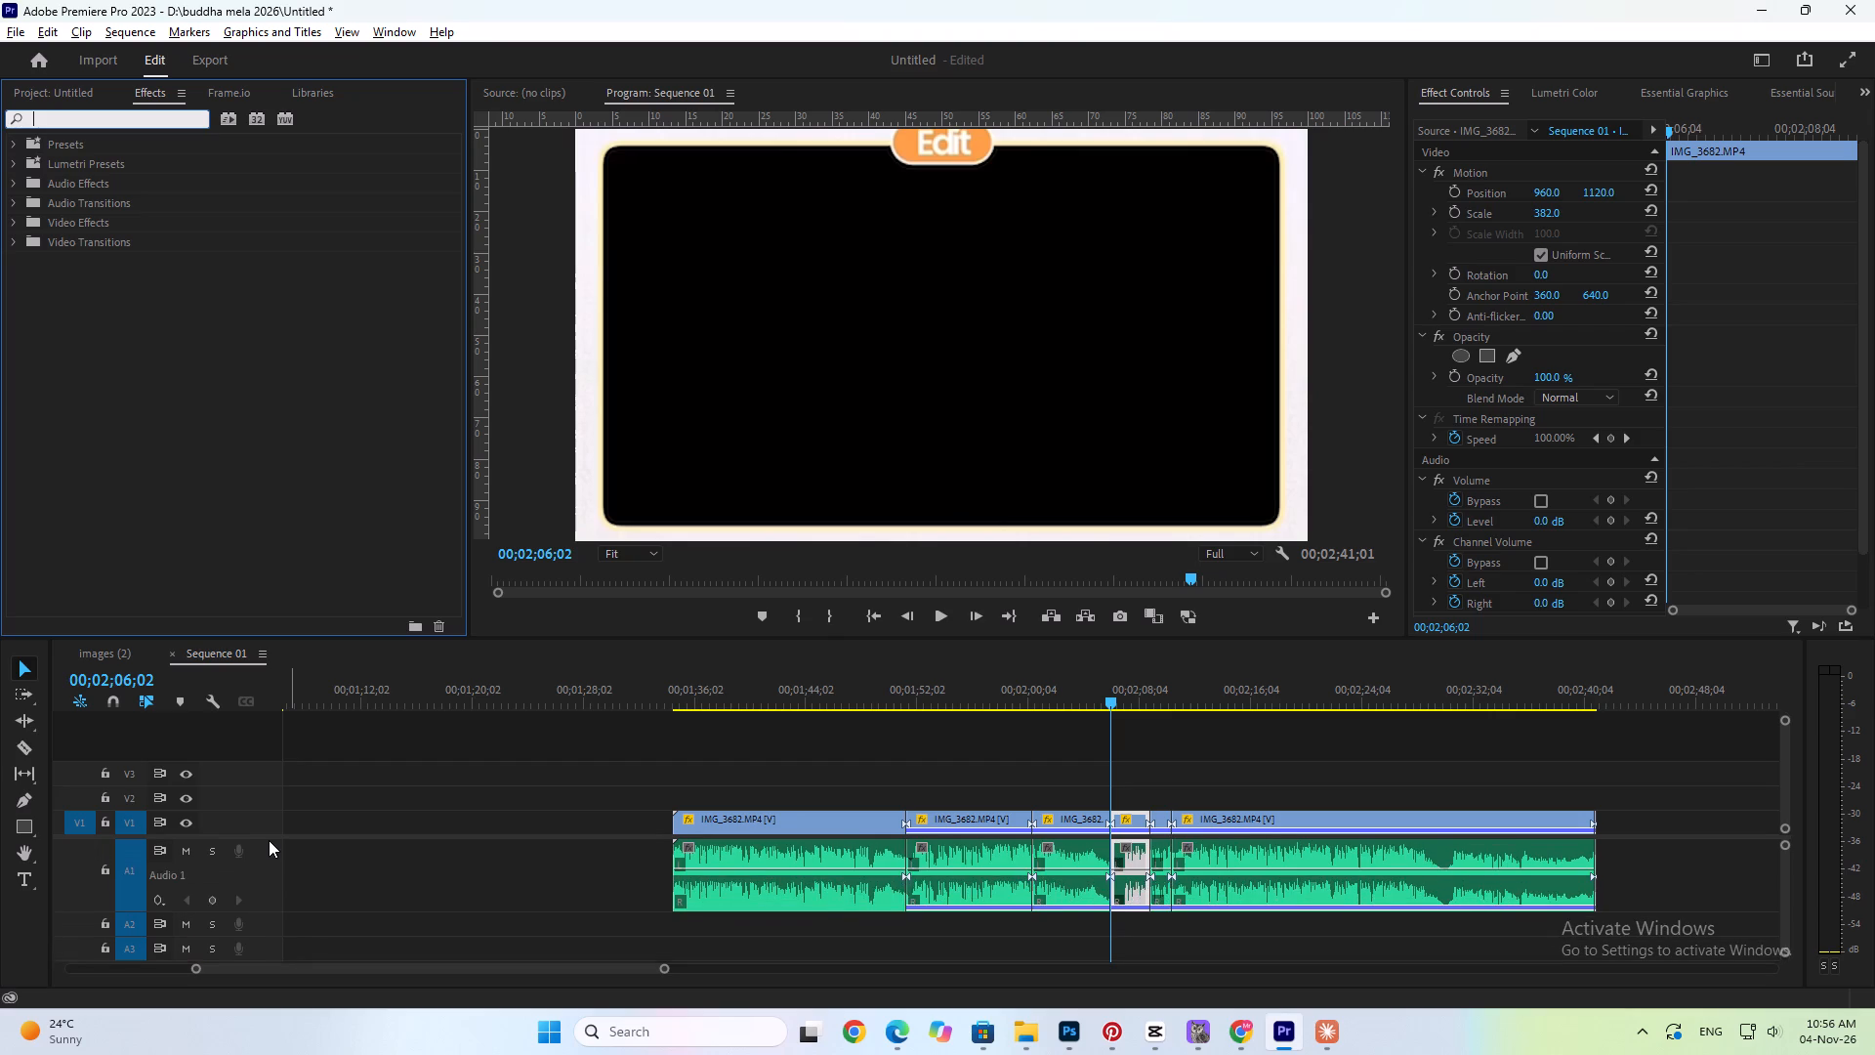
alt+scroll(269, 840, up, 2)
alt+scroll(269, 840, down, 3)
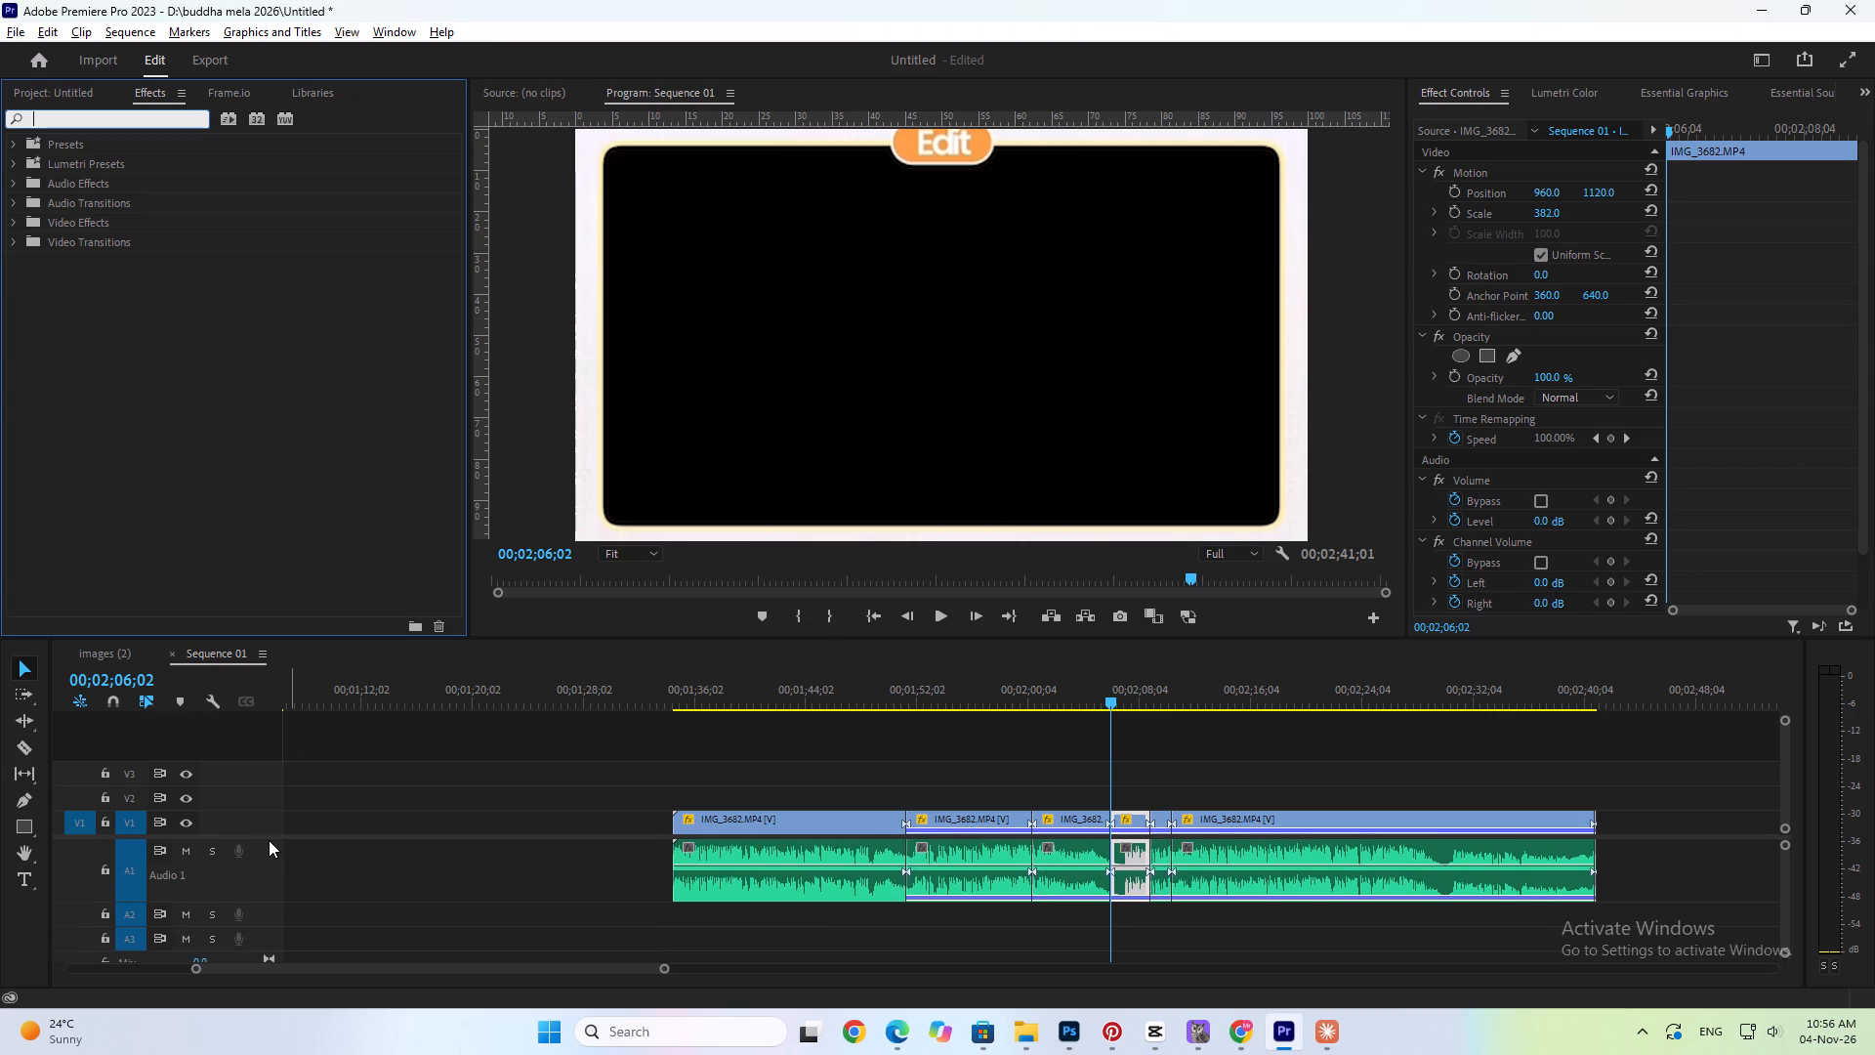
alt+scroll(269, 840, down, 4)
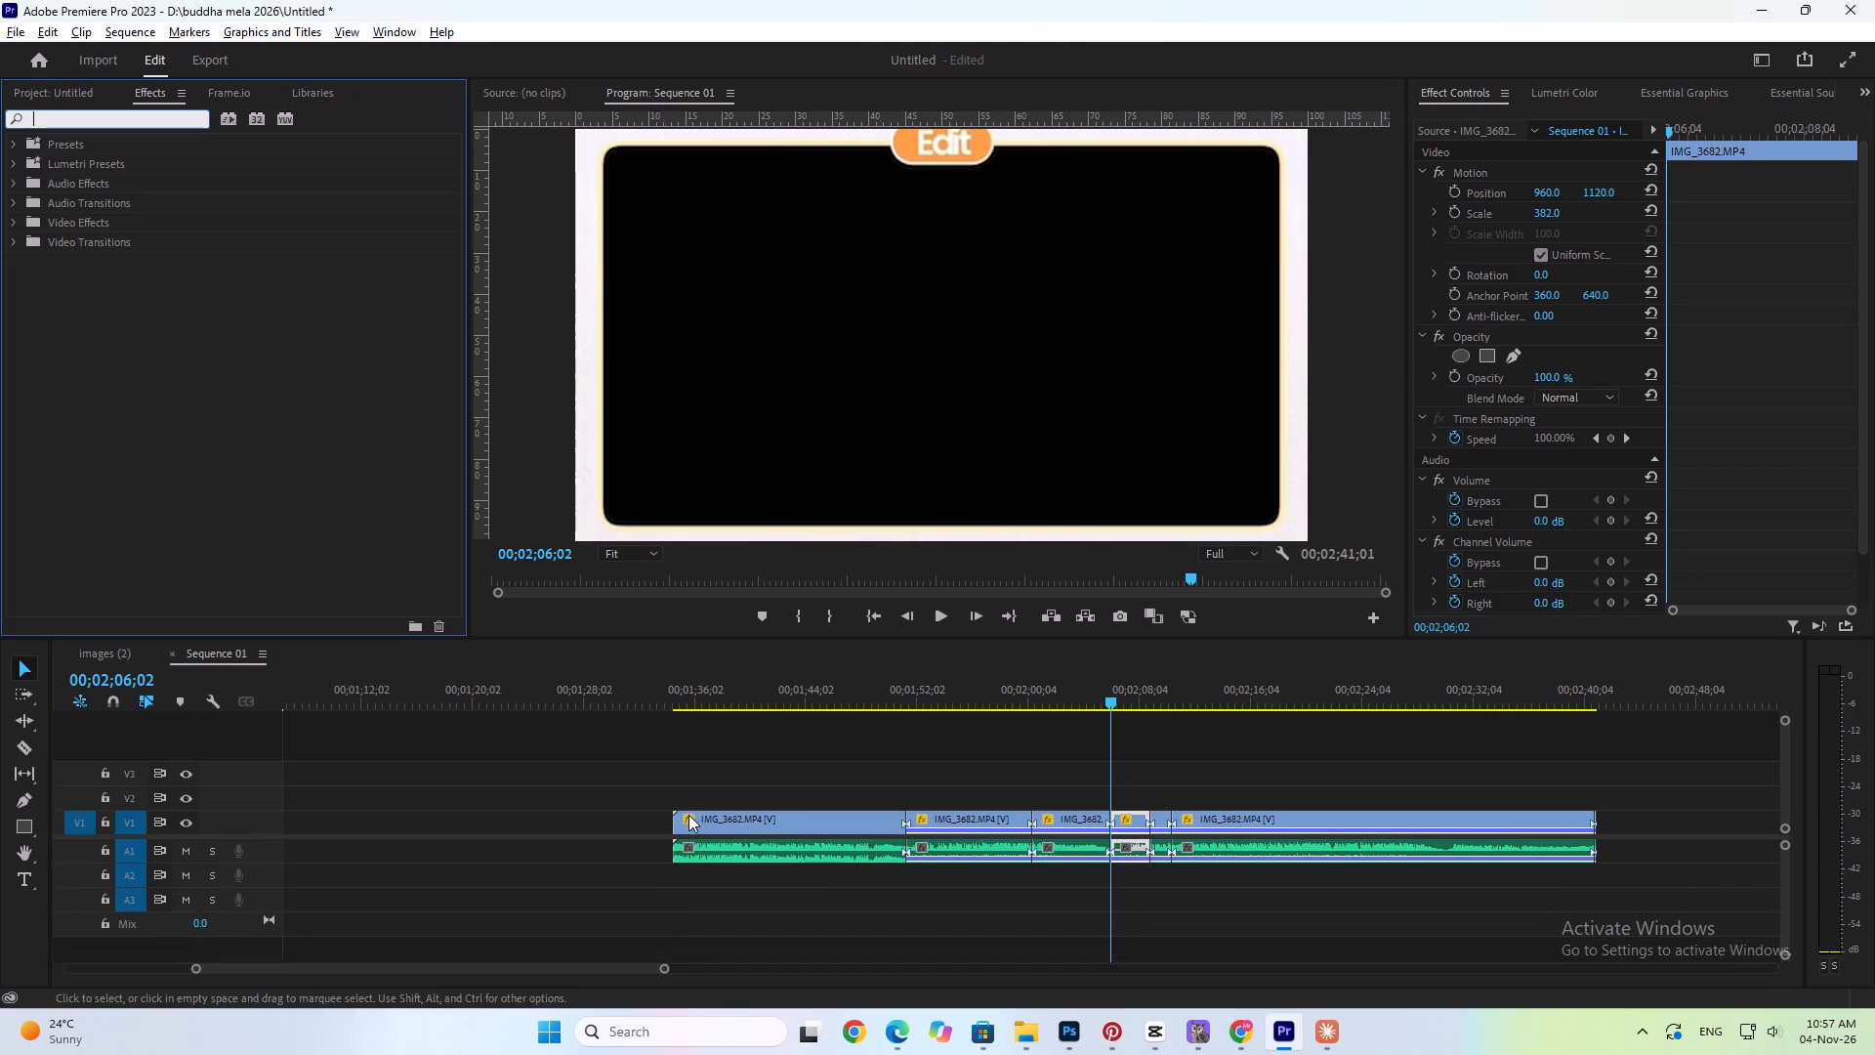
Play the Edit version from 00;01;34;11 to 00;01;46;22, replaying from about 00;01;43;24, to examine its graphics and image collage.
drag(662, 663, 669, 681)
click(661, 681)
key(space)
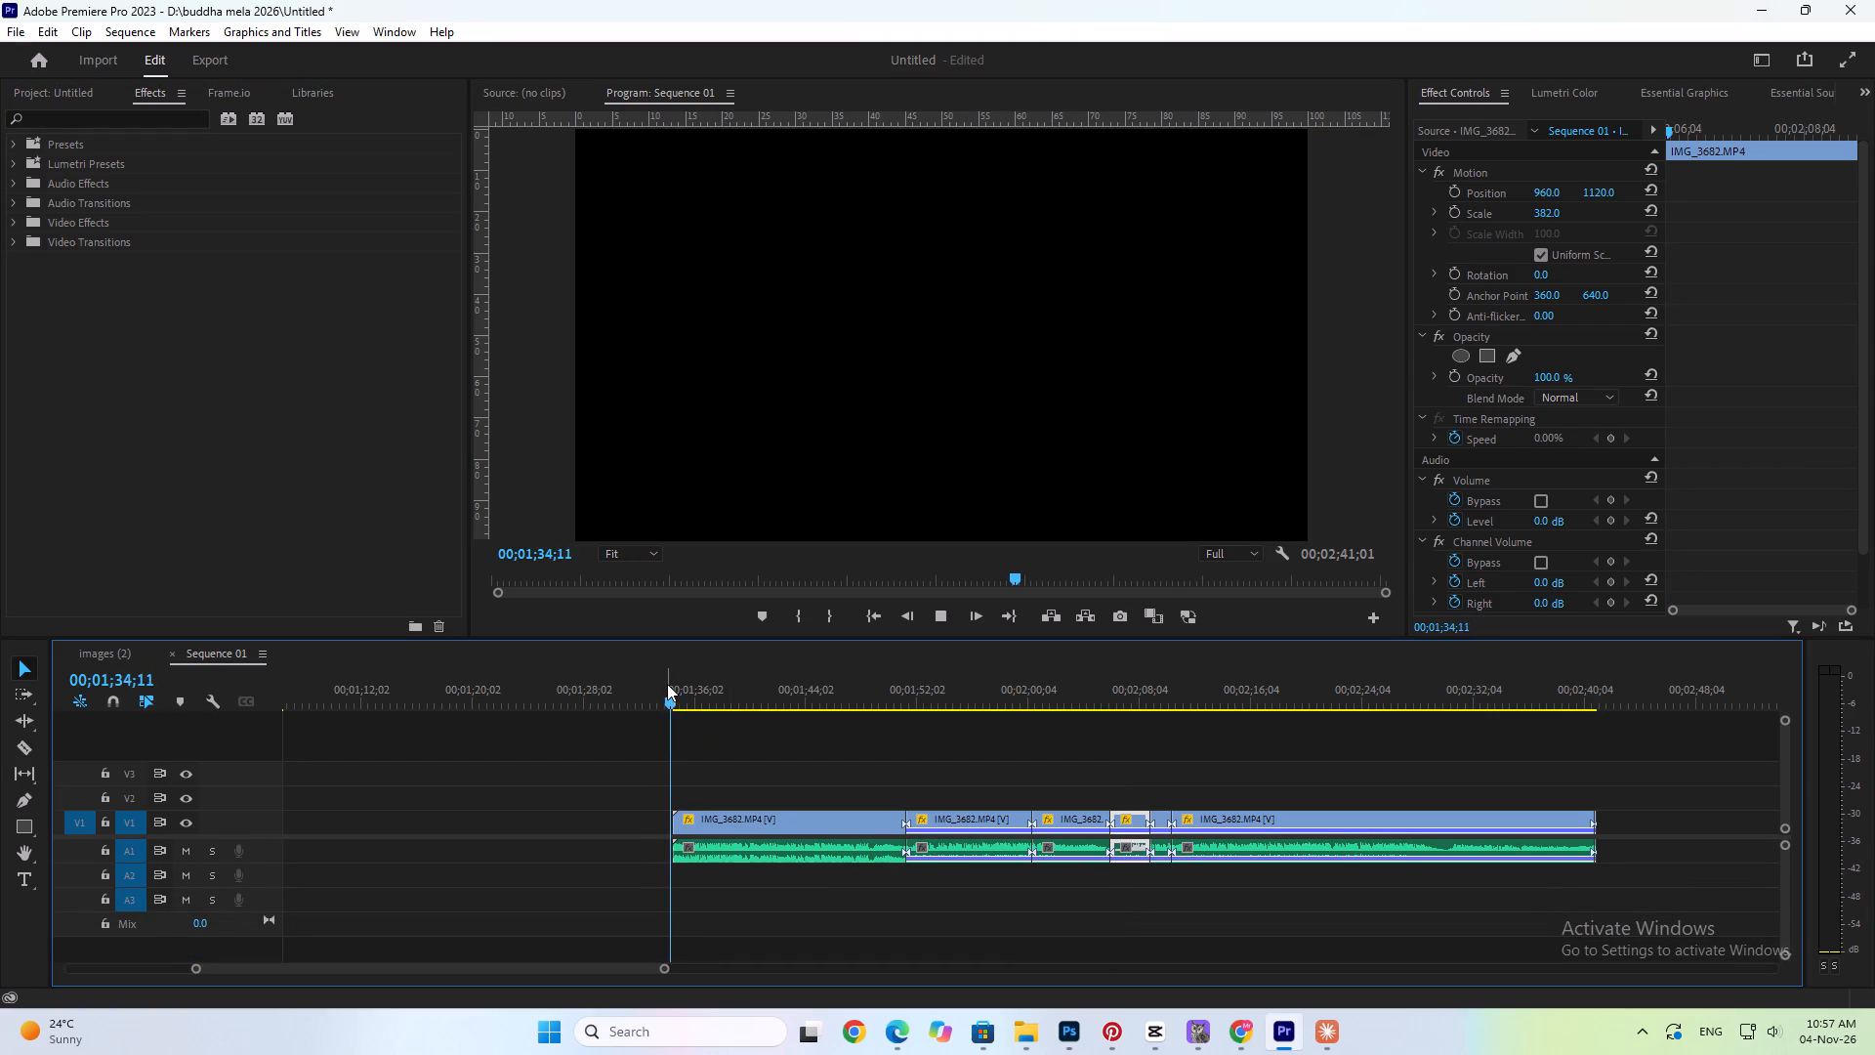
key(space)
key(space)
key(space)
key(space)
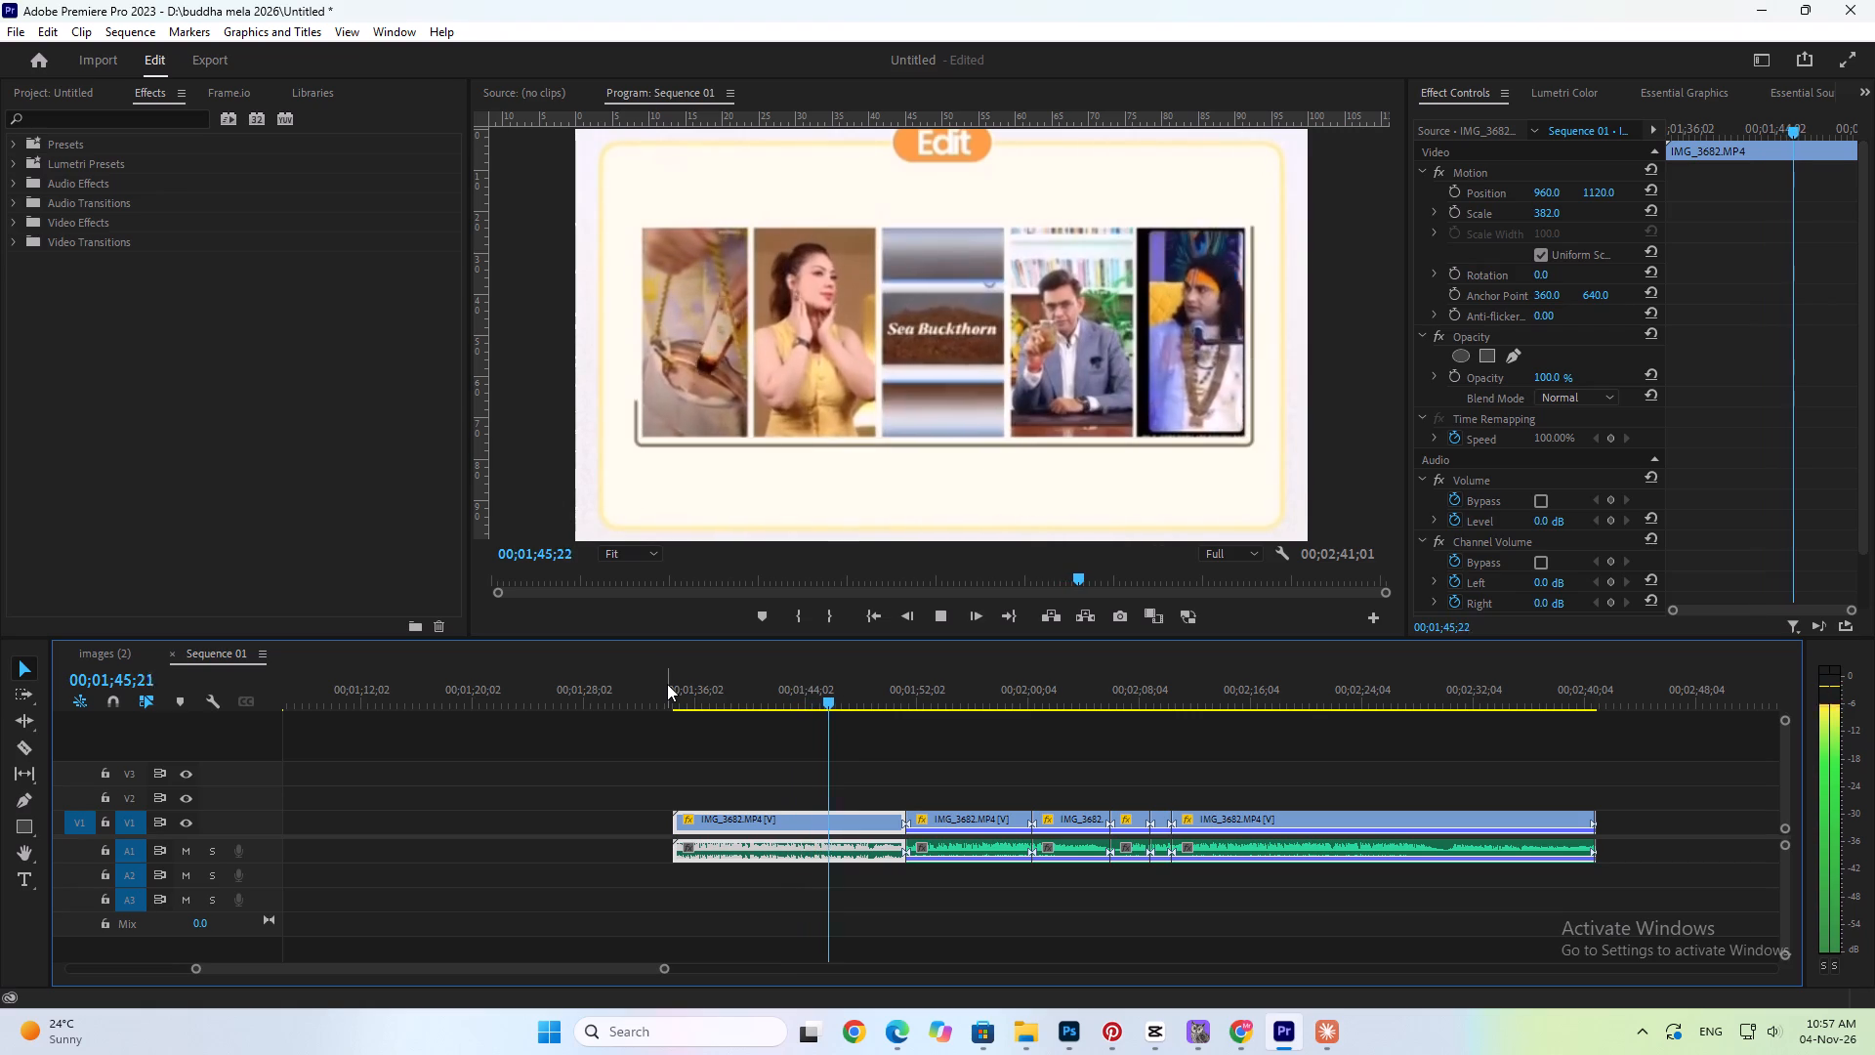
key(space)
click(804, 696)
key(space)
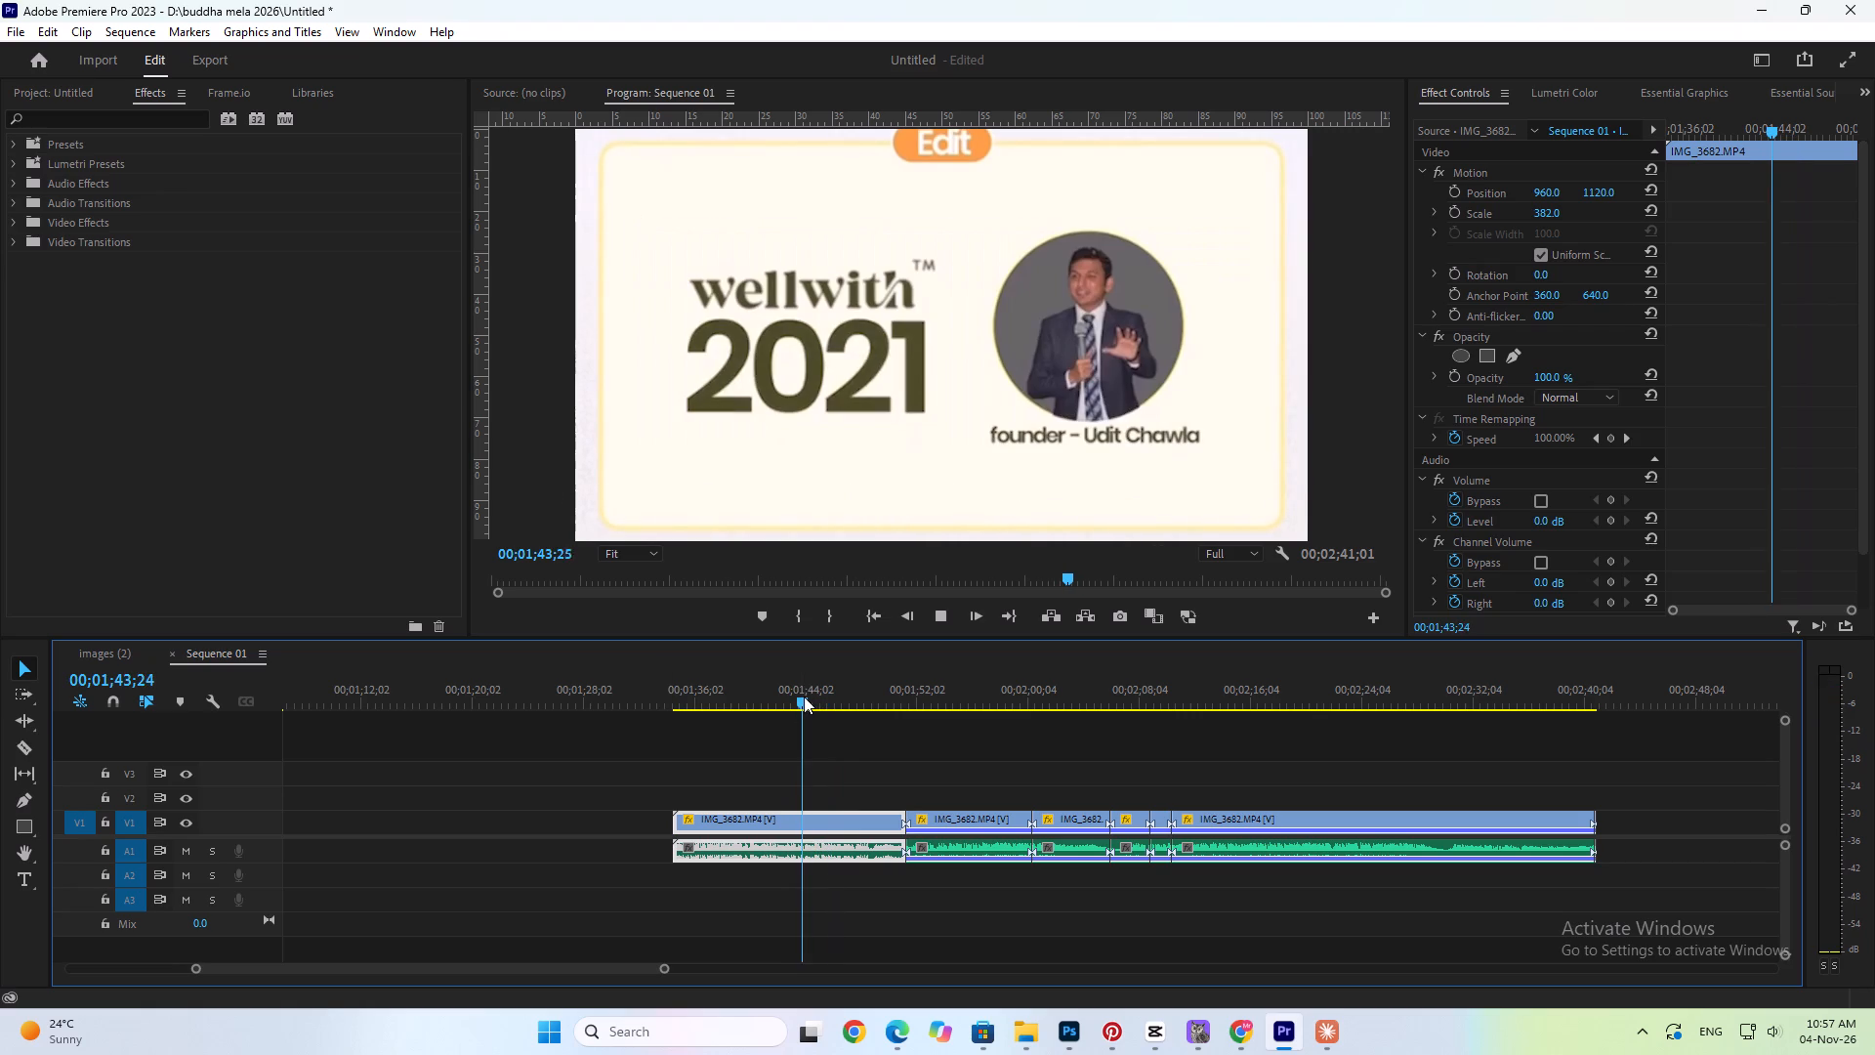
key(space)
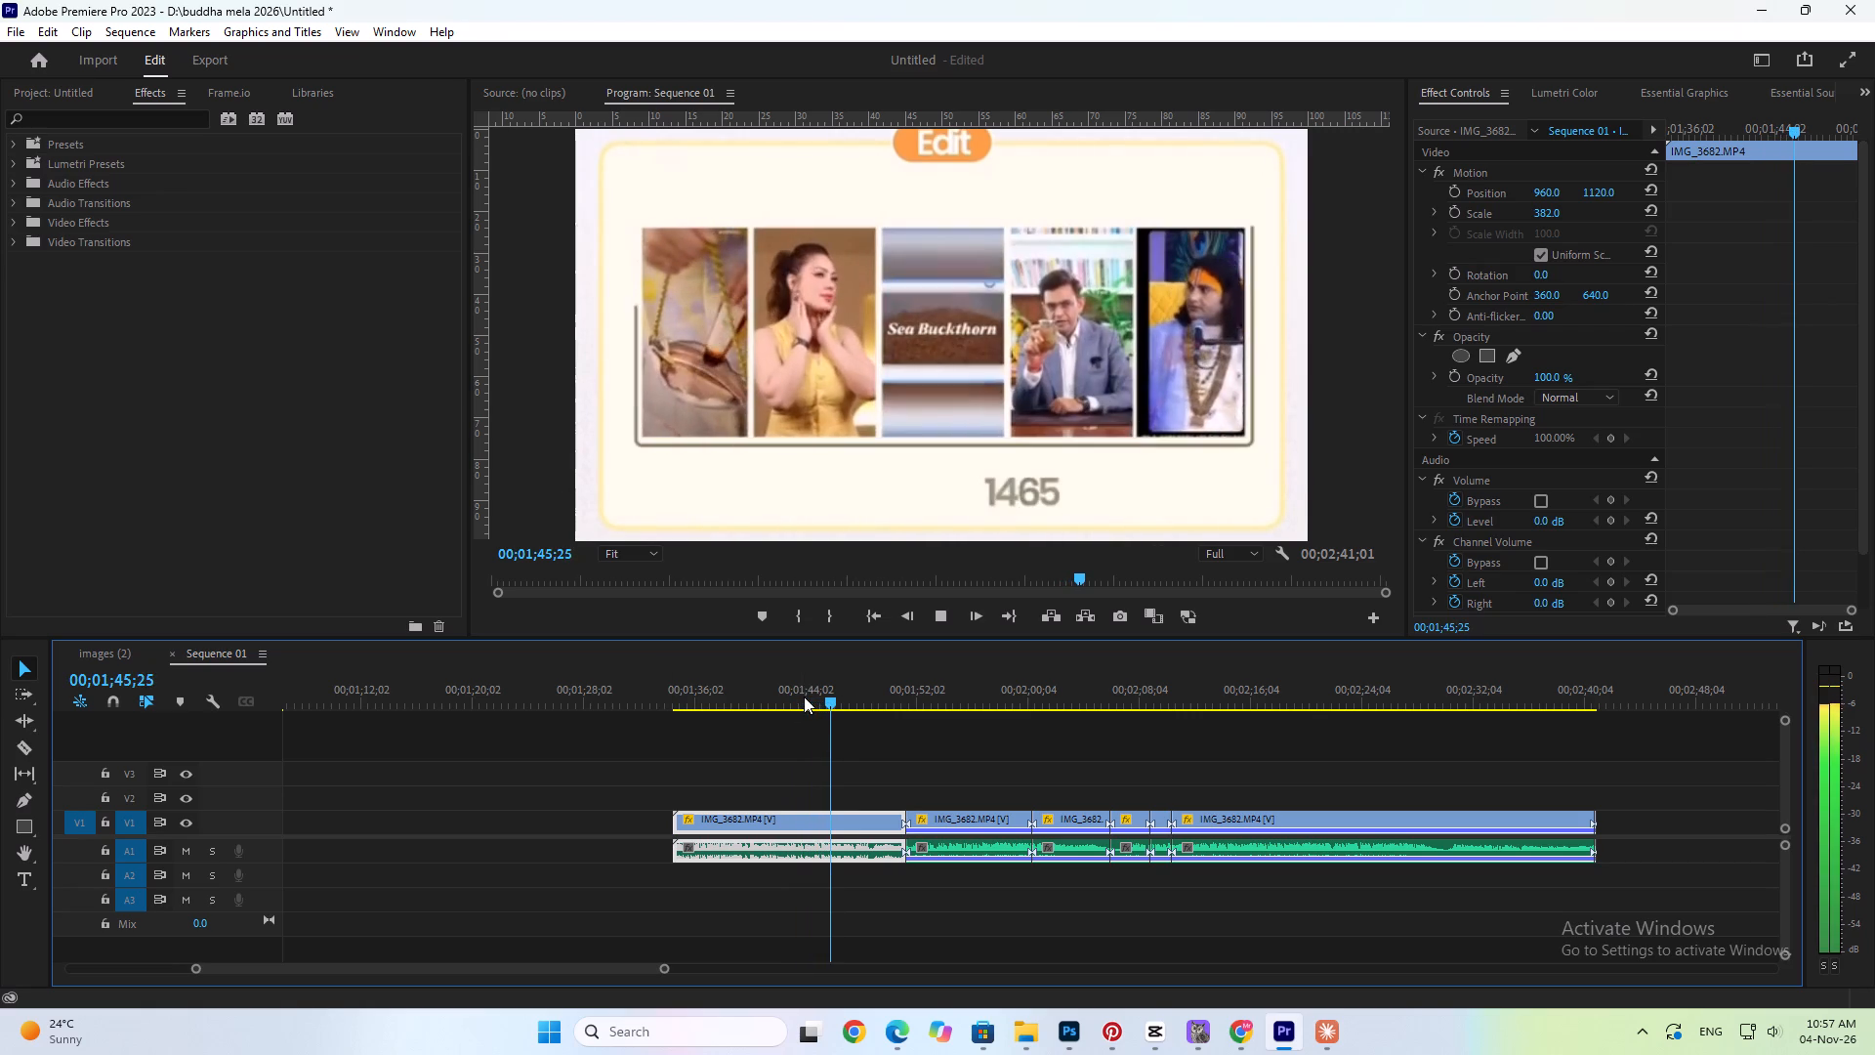
key(space)
key(space)
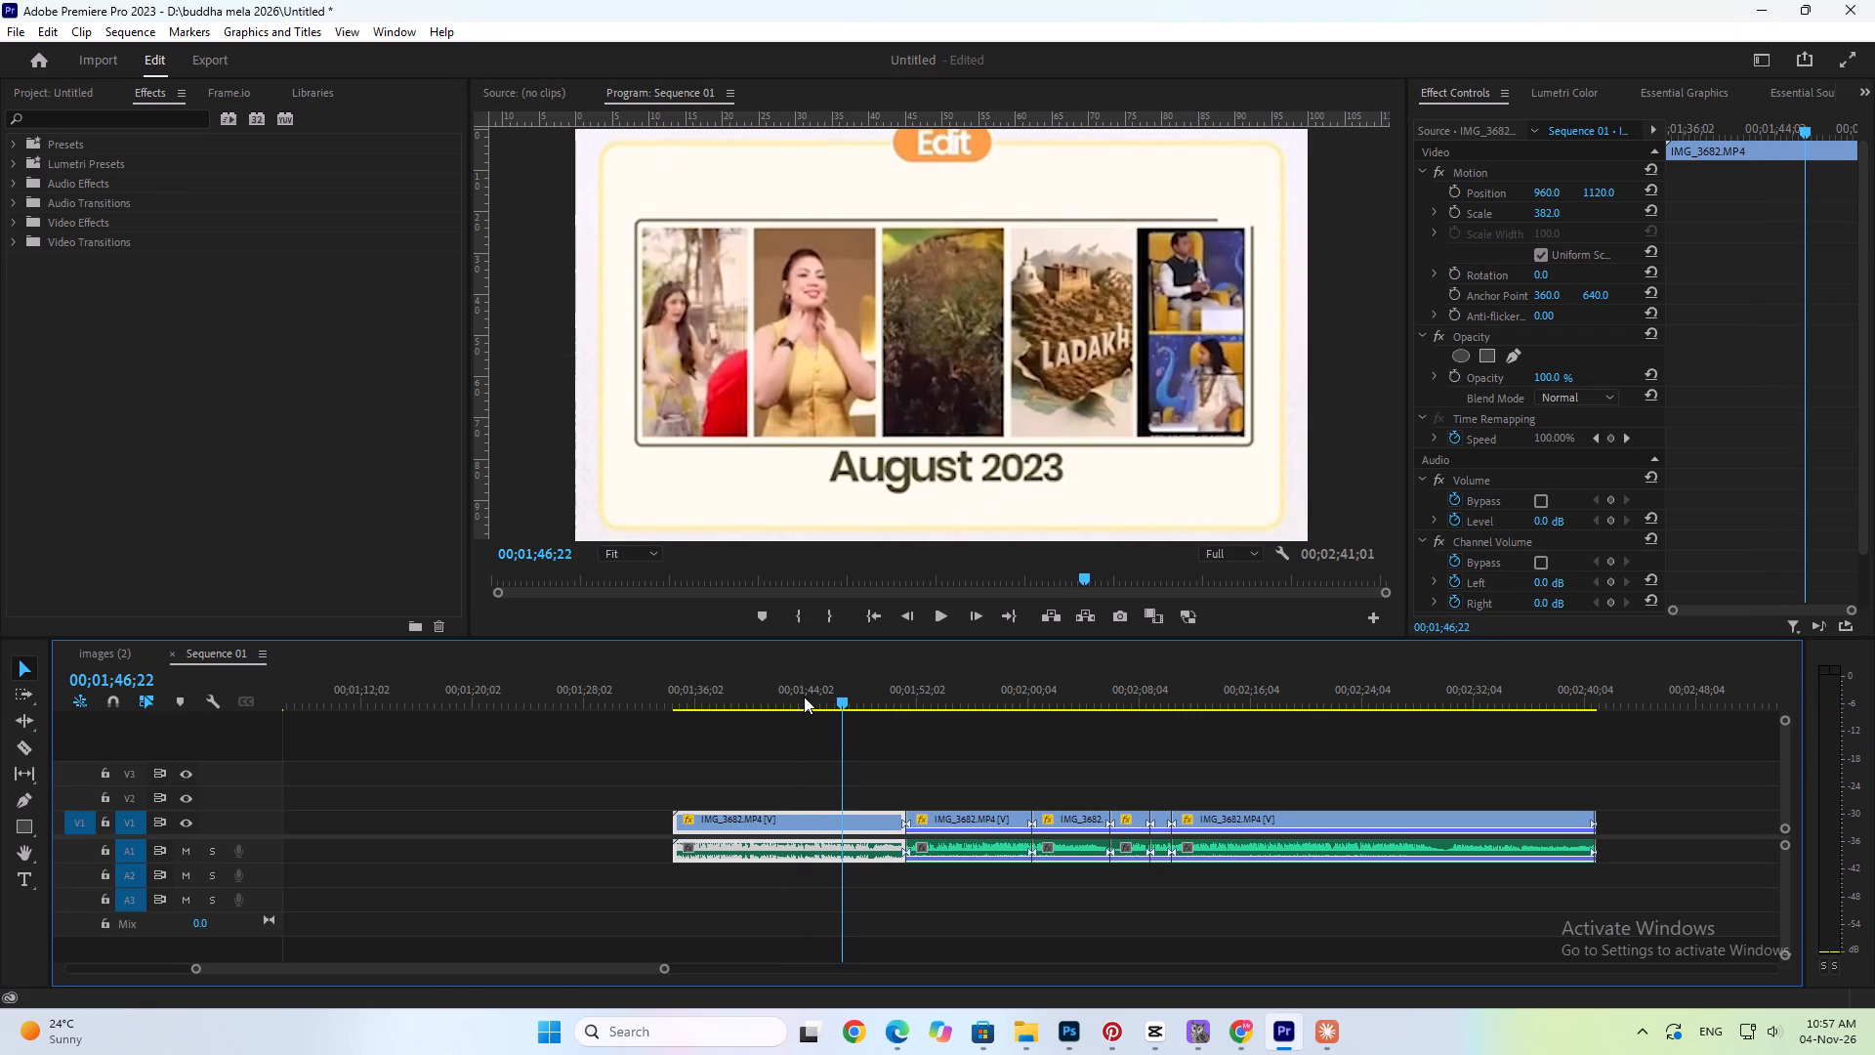
Save the project.
key(ctrl+s)
Scrub and play the nested opening clip up to 00;00;11;10 to review its picture and audio.
scroll(714, 810, up, 6)
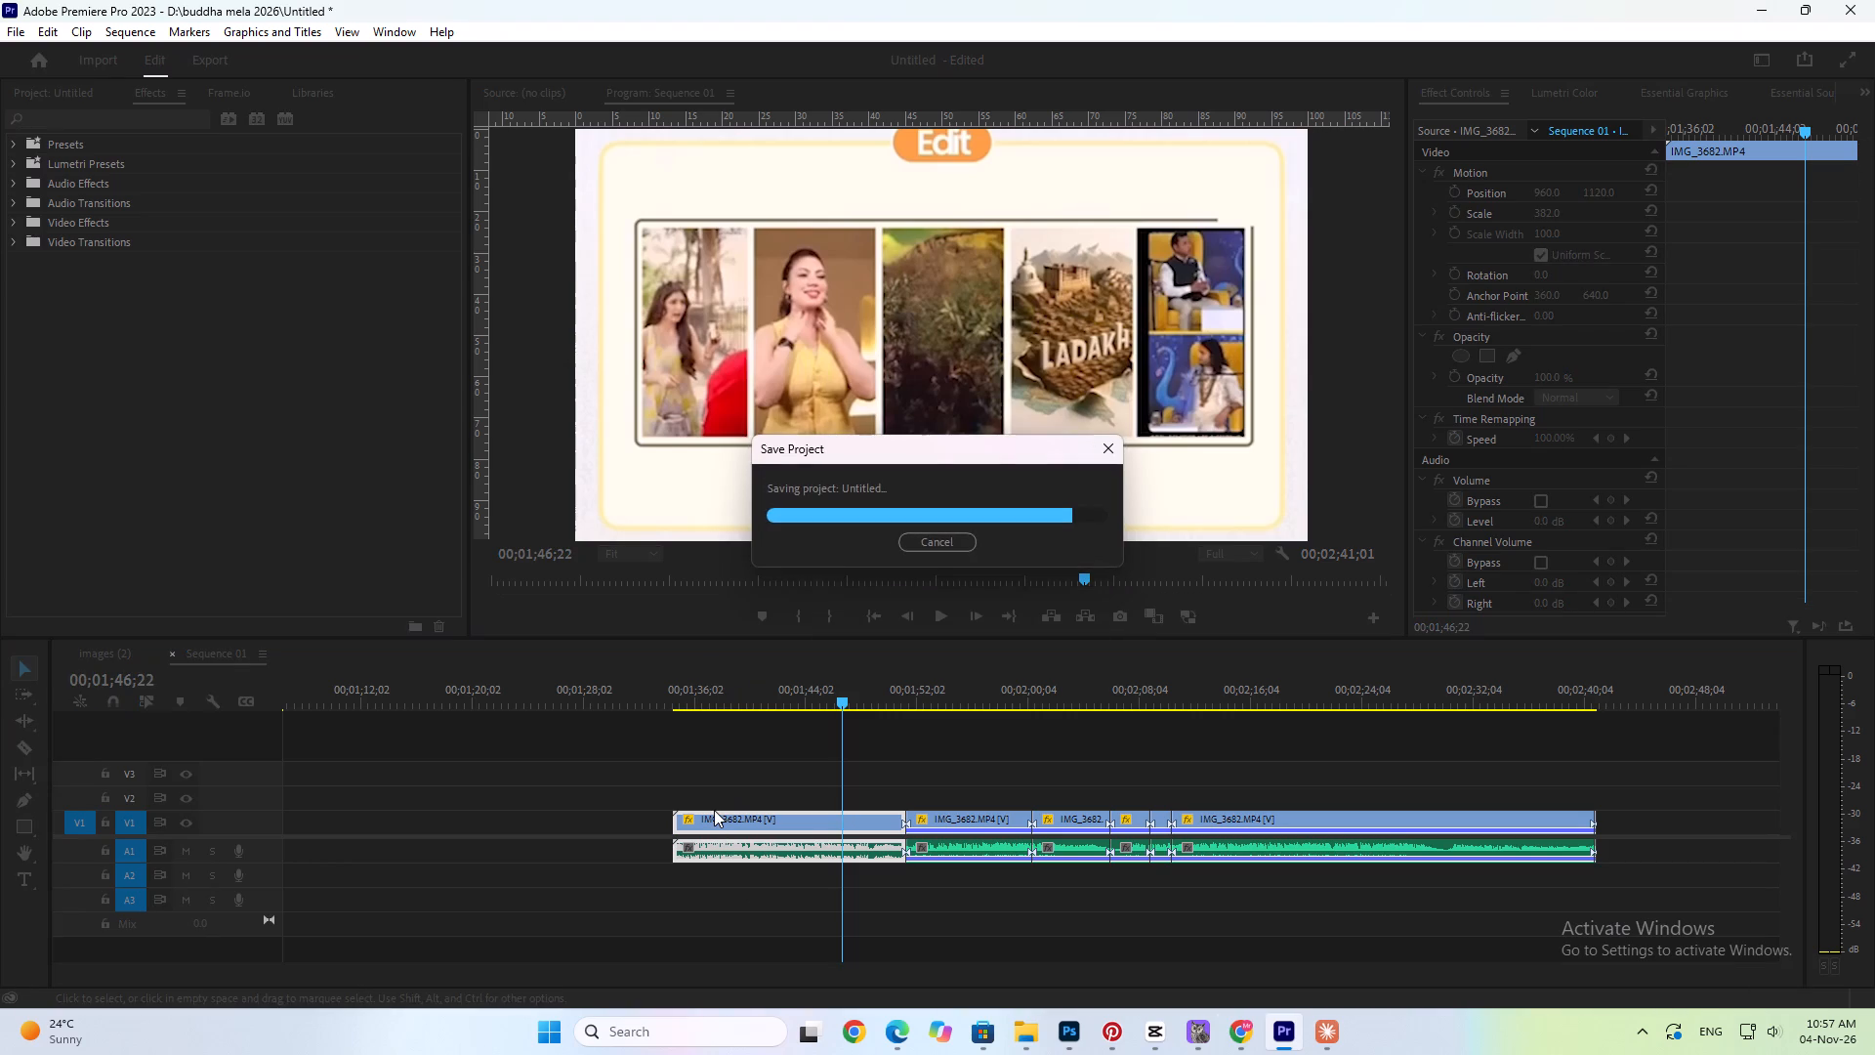
scroll(714, 810, up, 4)
key(Home)
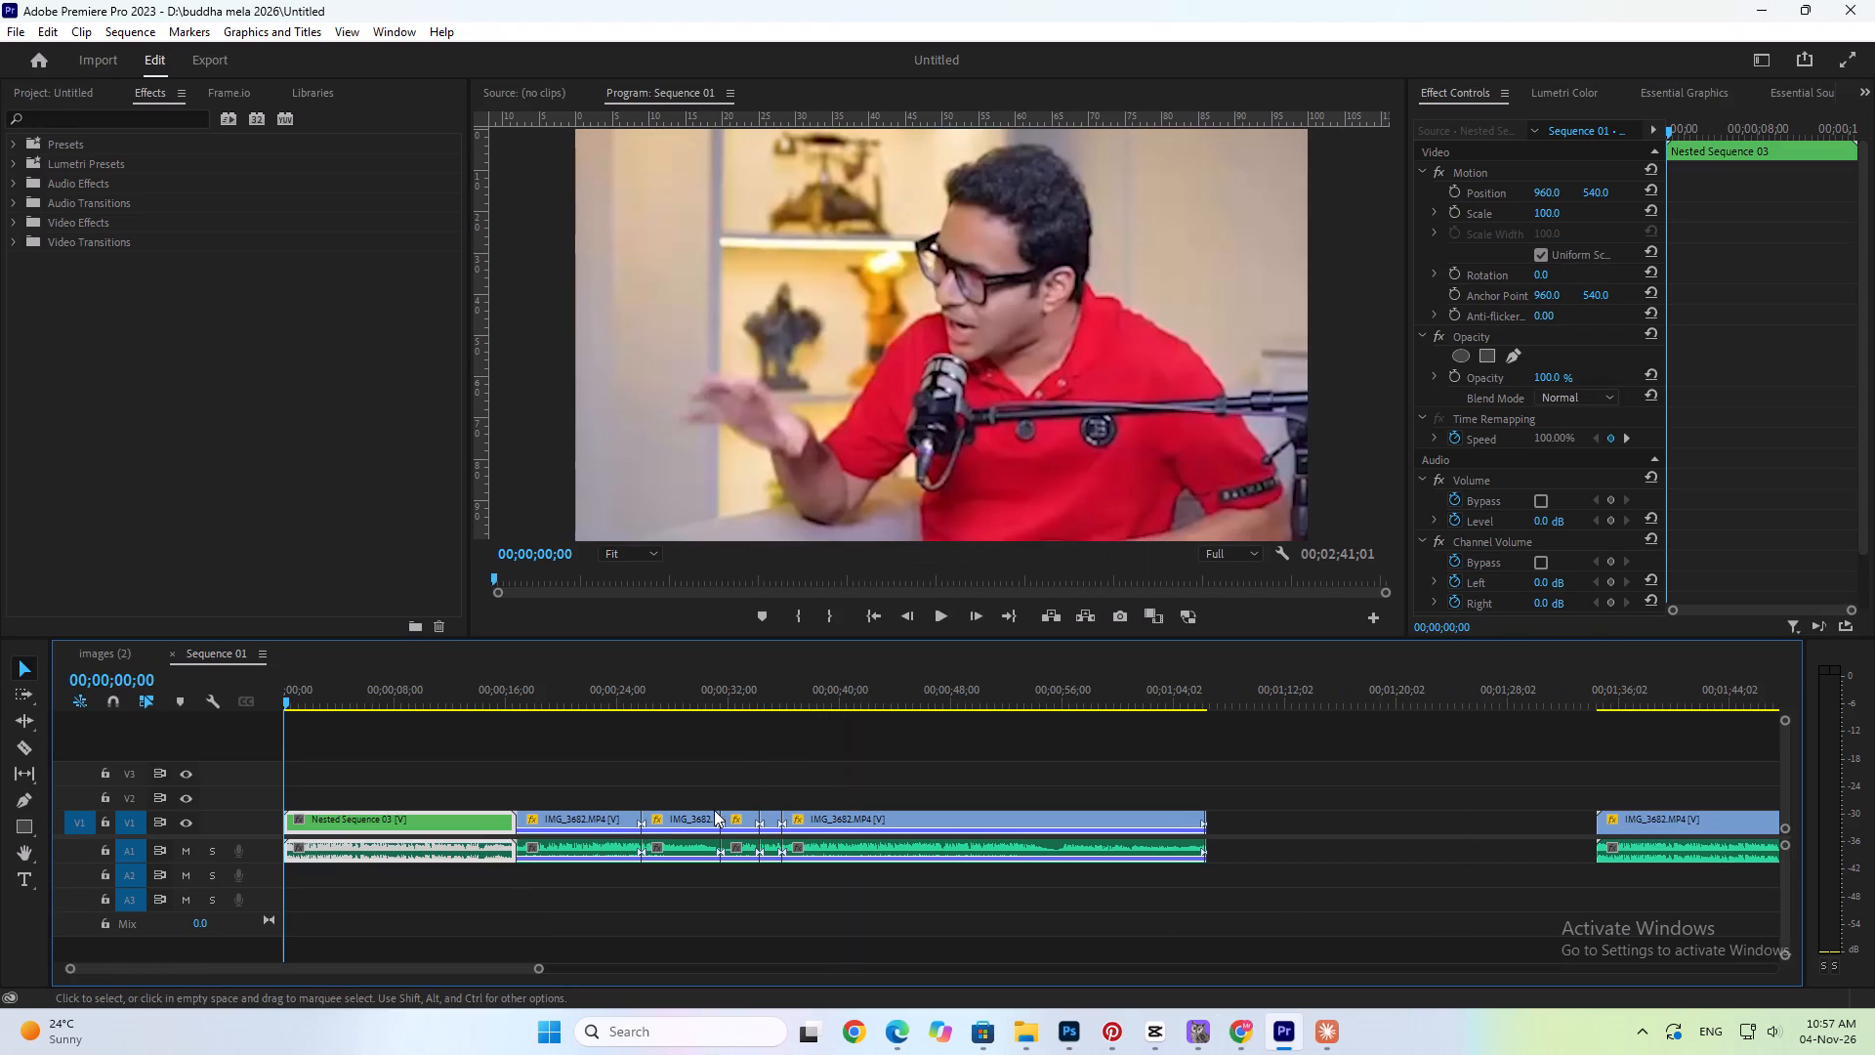
drag(406, 679, 438, 682)
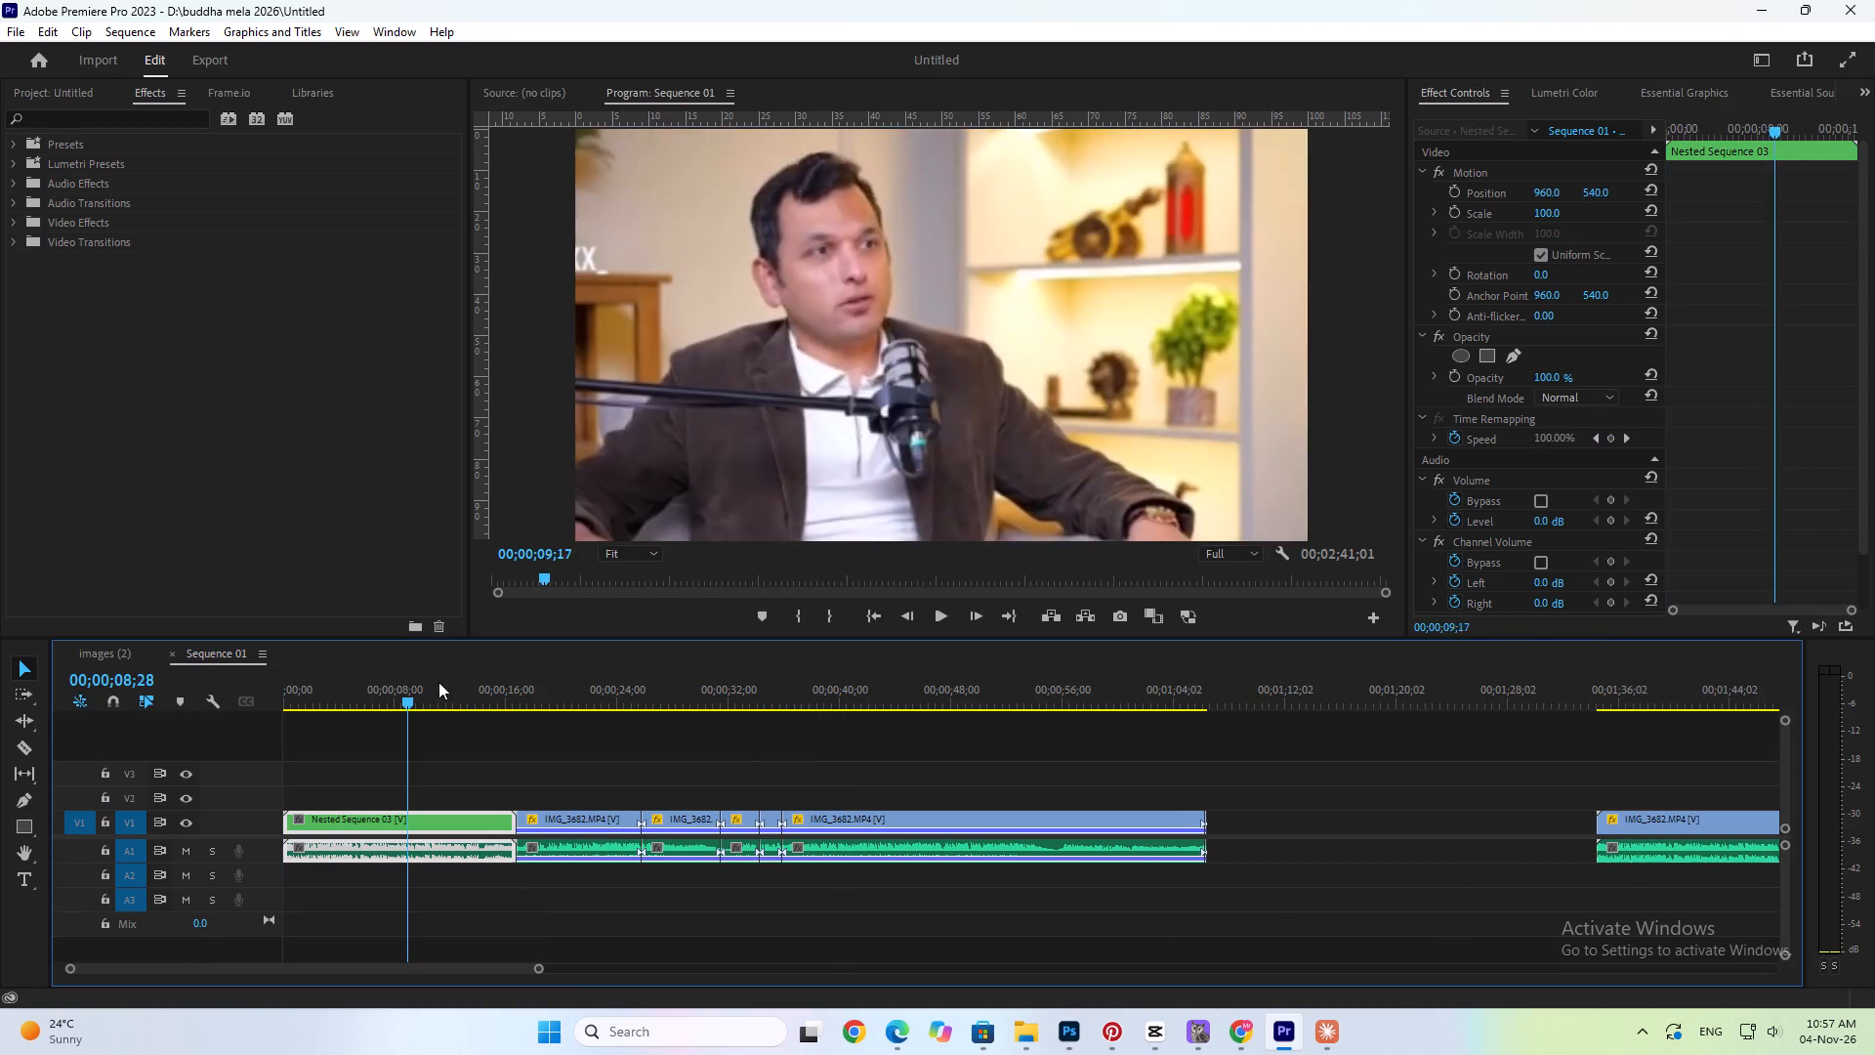
drag(438, 682, 312, 698)
key(space)
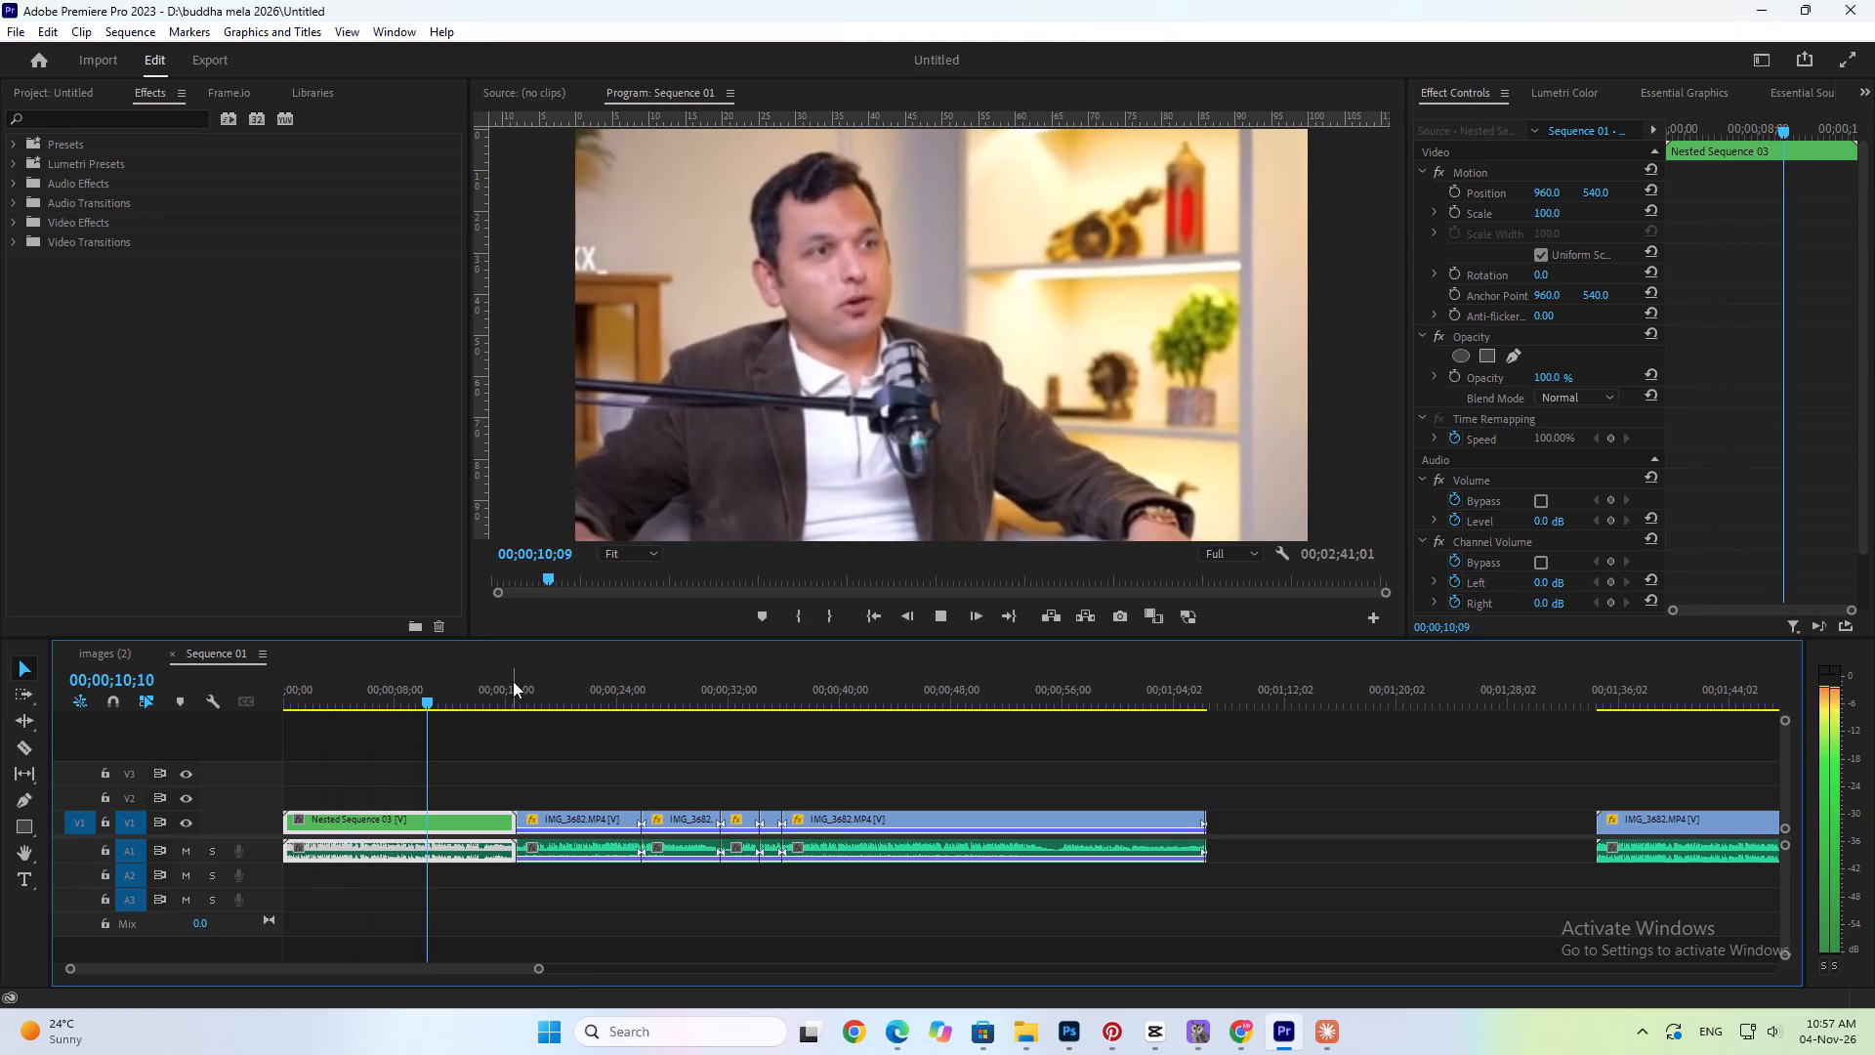
key(space)
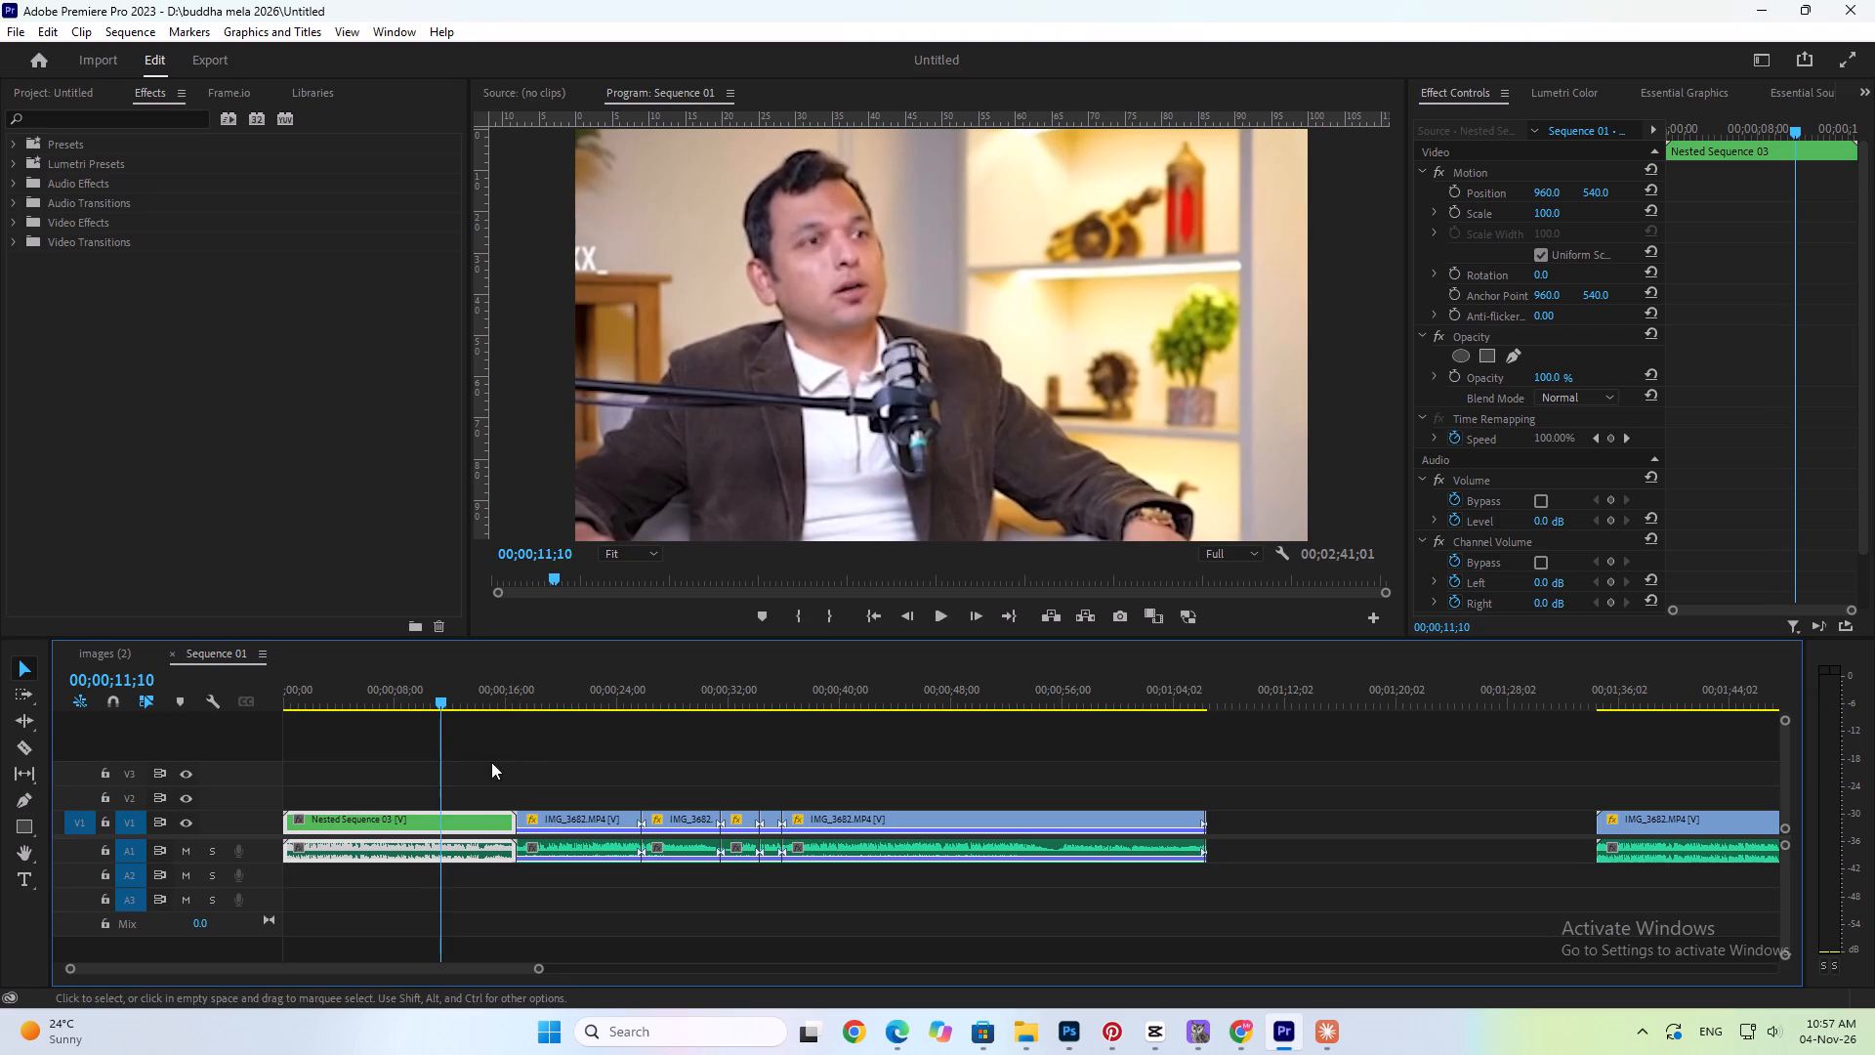
Undo the nesting of the opening raw clip in Sequence 01.
key(ctrl+z)
key(ctrl+z)
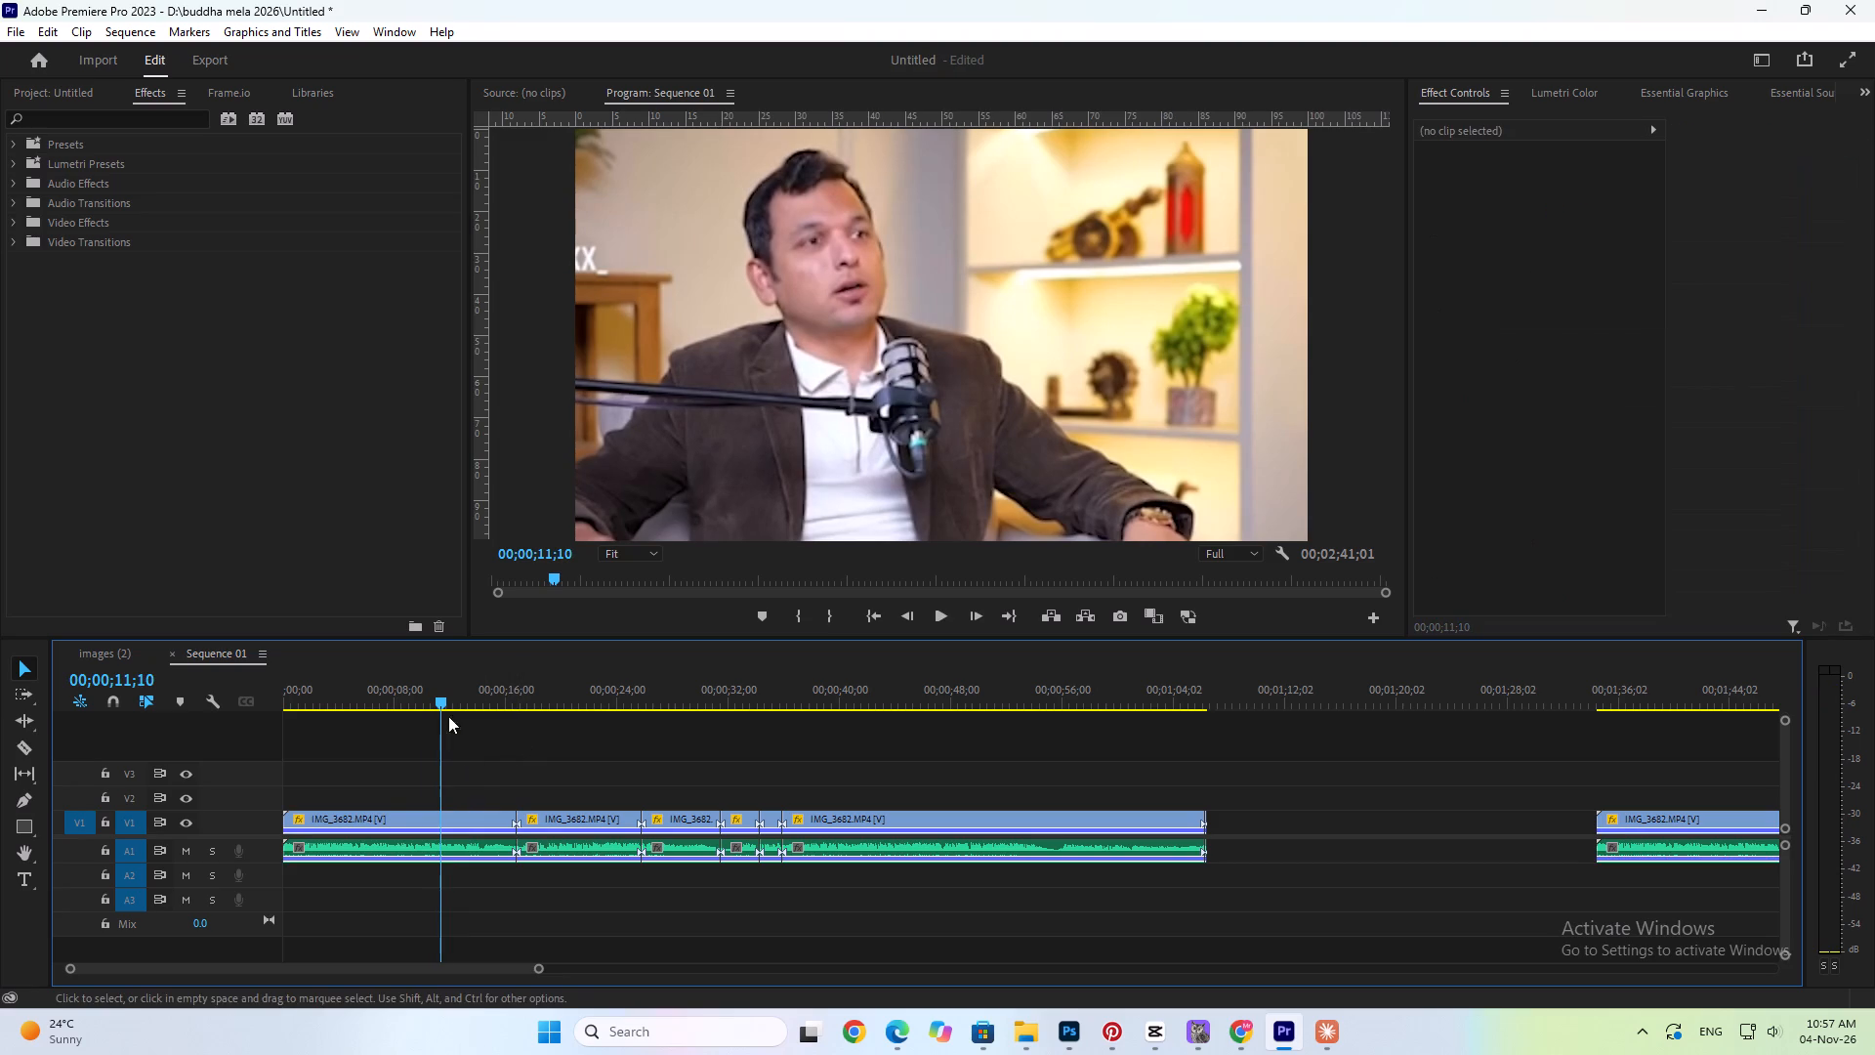
Play the un-nested opening clip up to about 00;00;14;10, partly in full screen, to check its picture and audio.
drag(418, 674, 392, 686)
key(space)
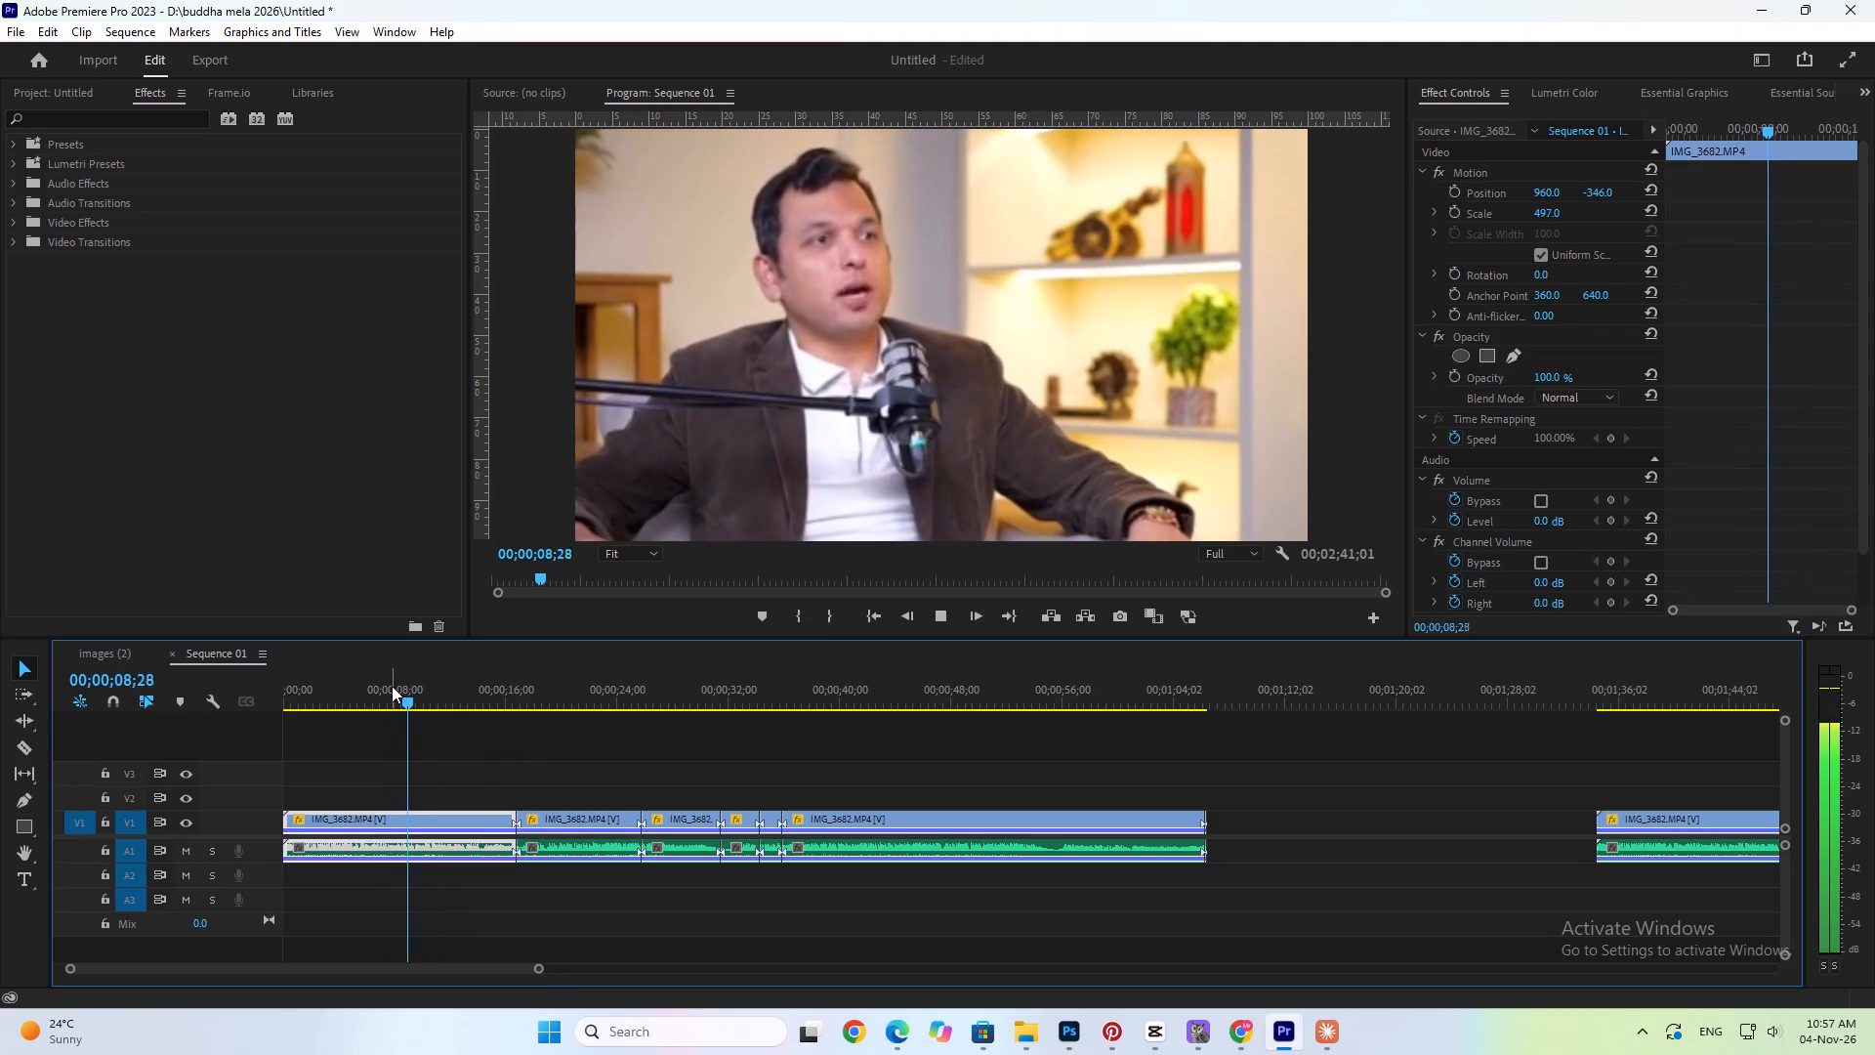
click(646, 513)
key(grave)
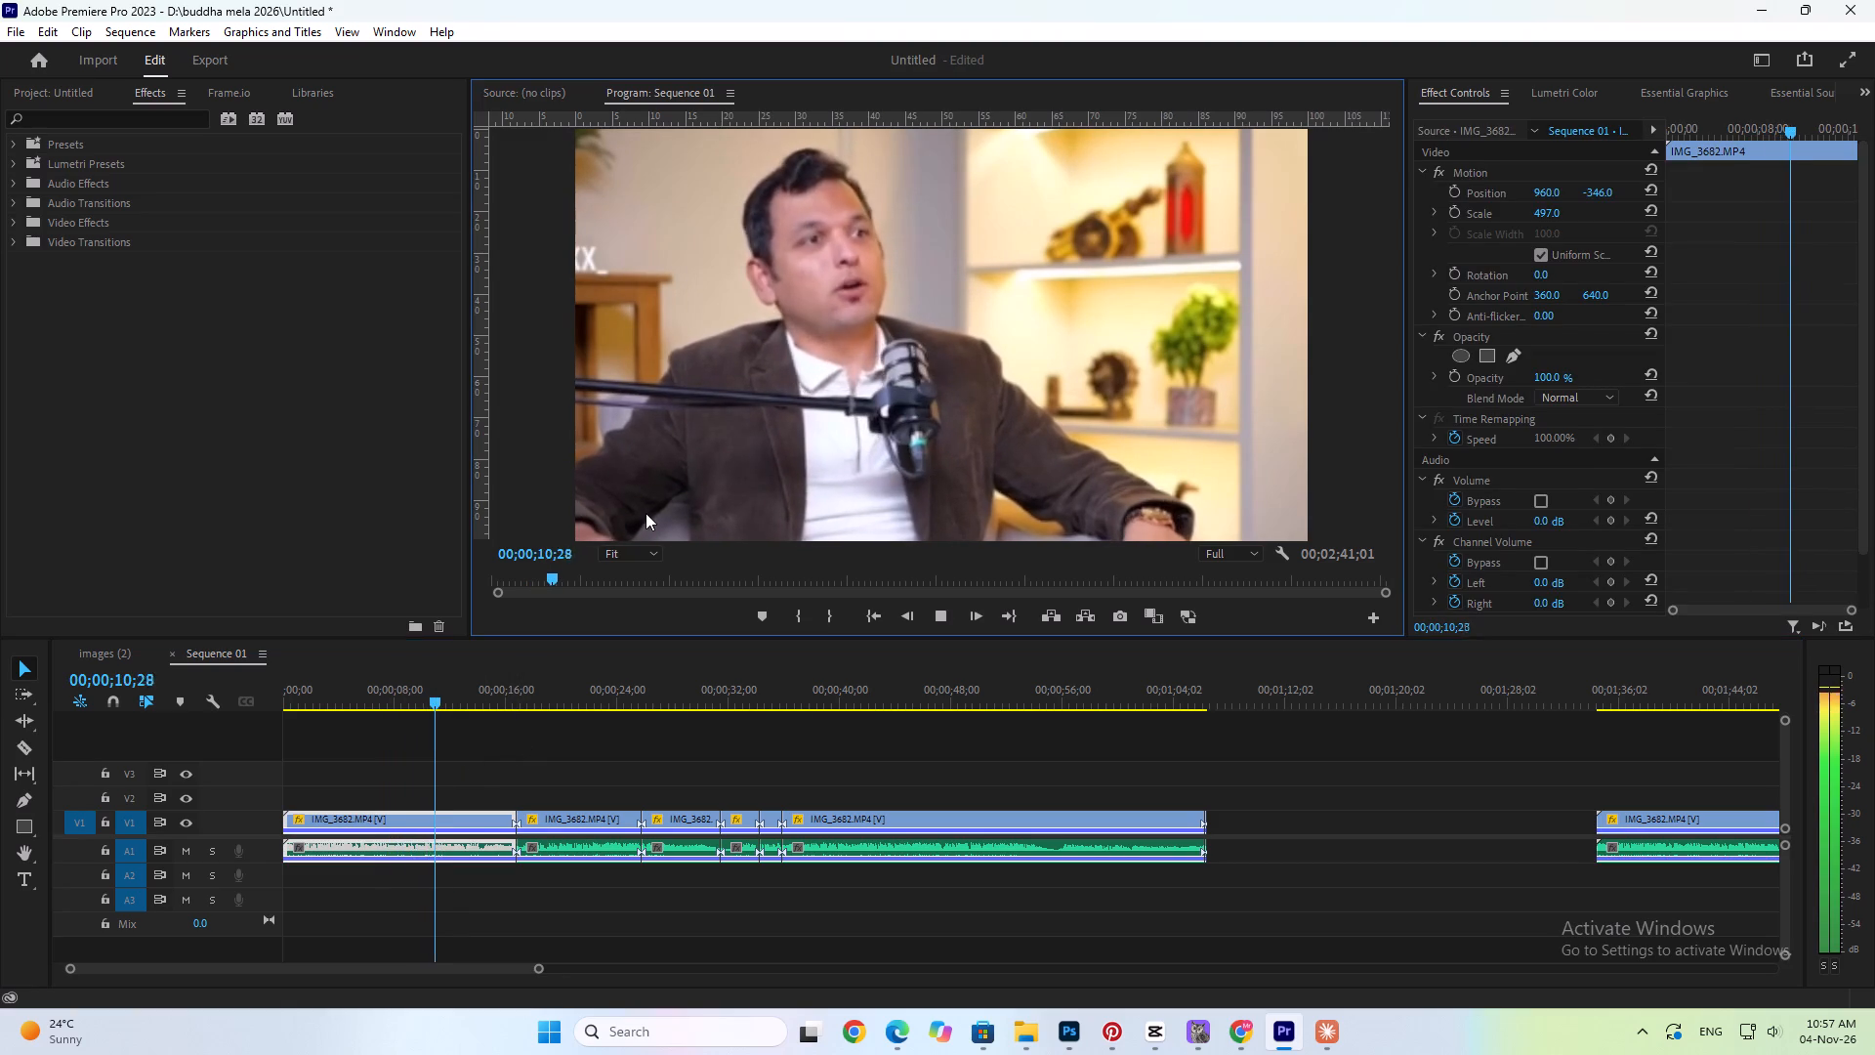
key(ctrl+grave)
key(space)
key(space)
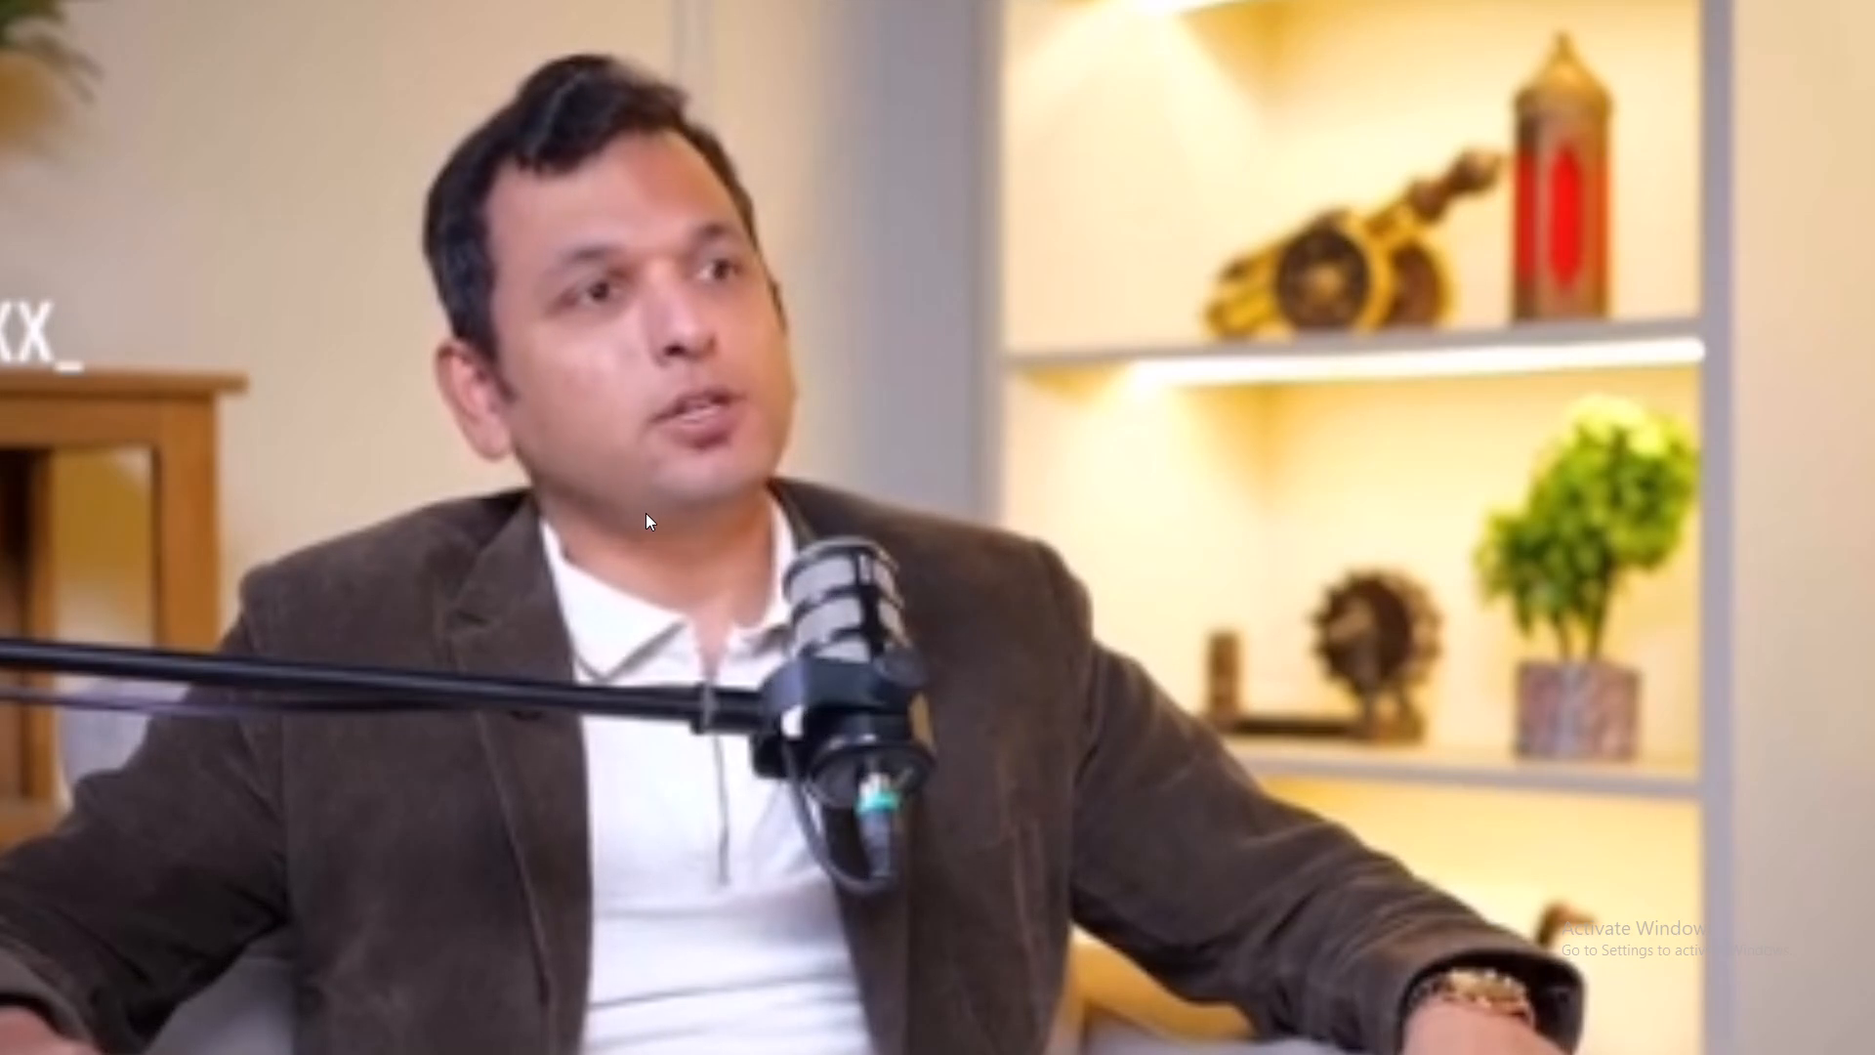
key(ctrl+grave)
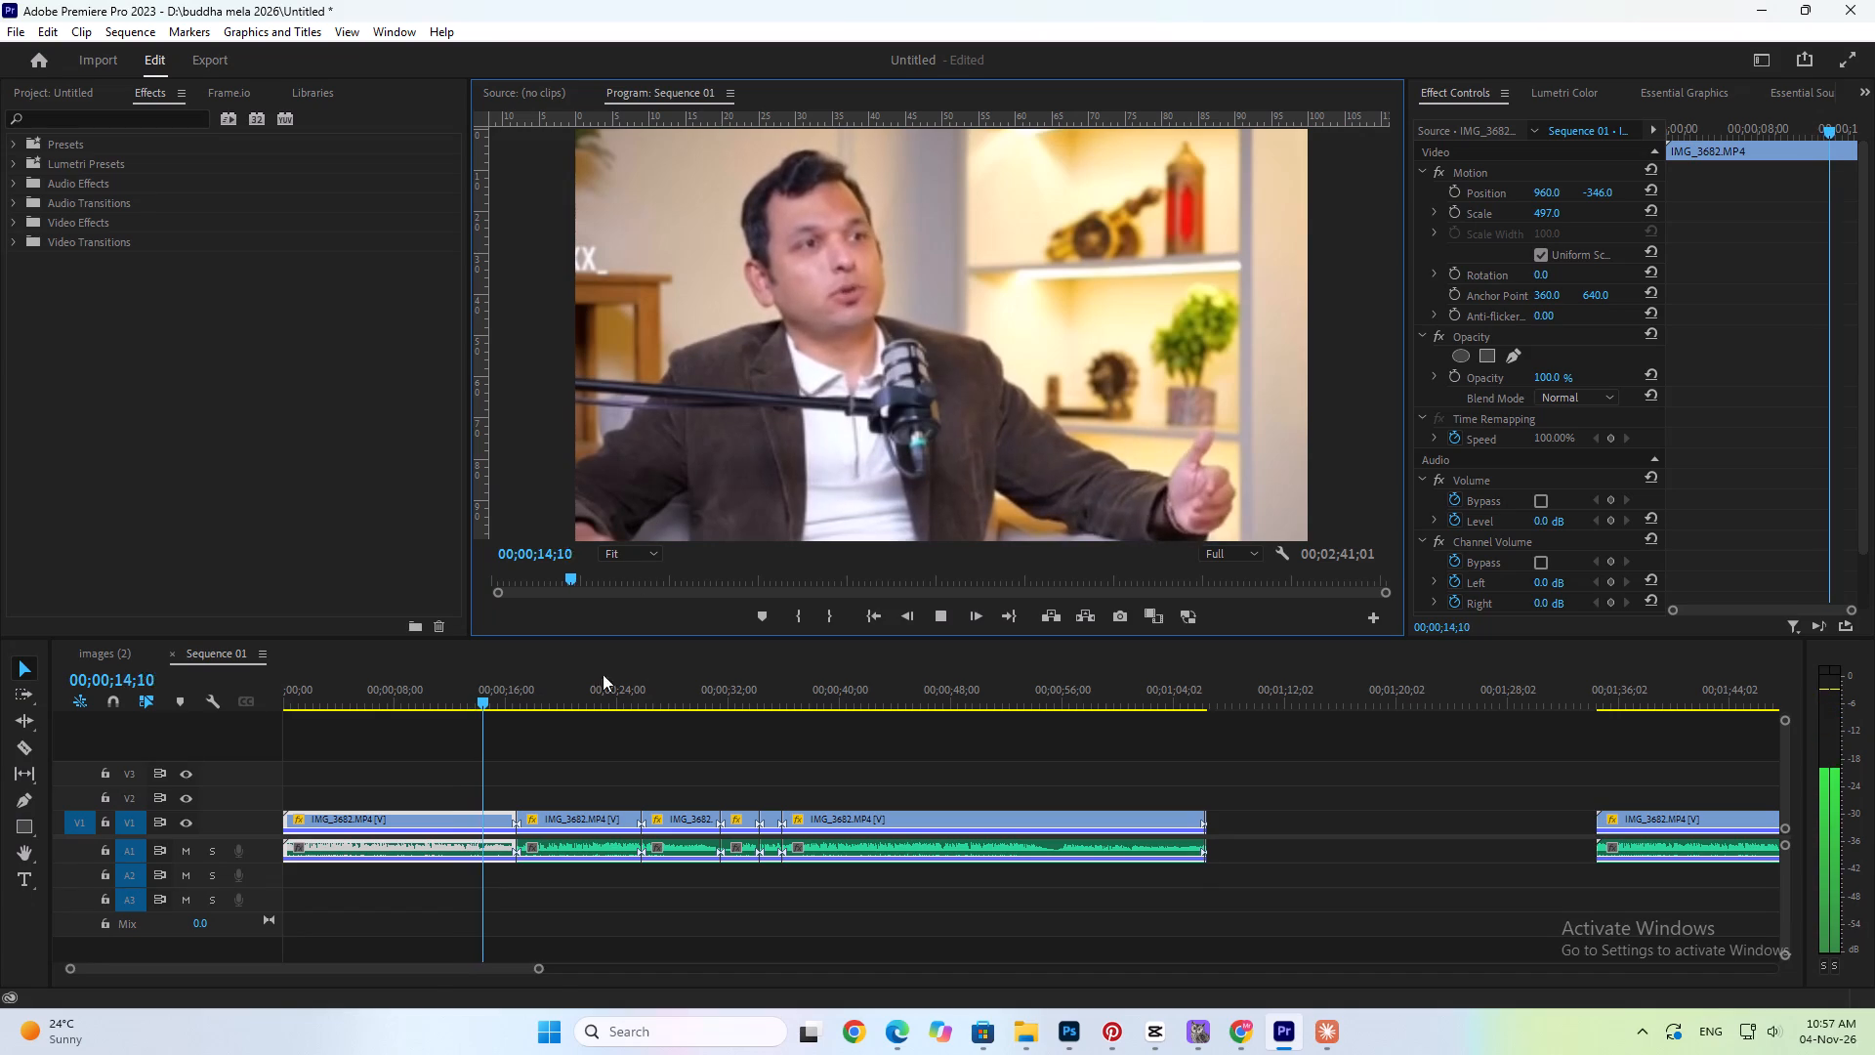
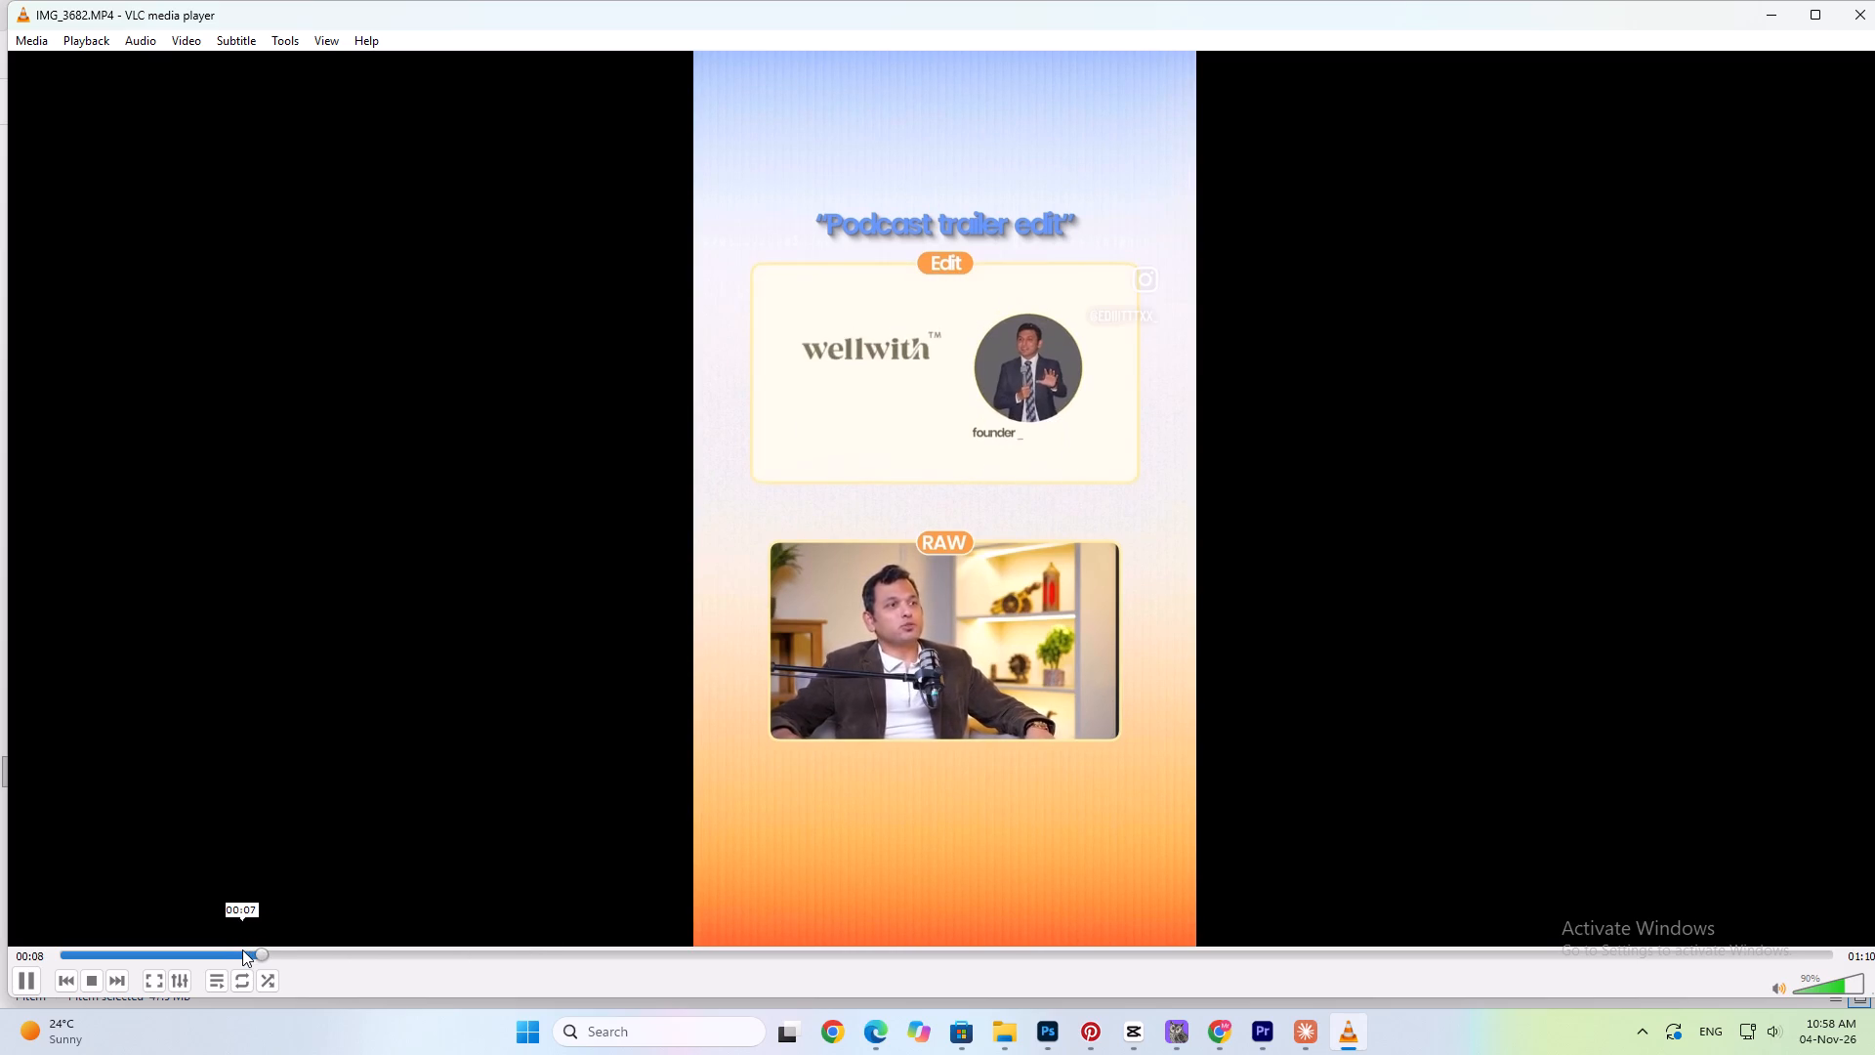
Replay the IMG_3682 reference video from about 00:06 to 00:27 to examine the Edit version's captions and graphics, and close it.
click(235, 951)
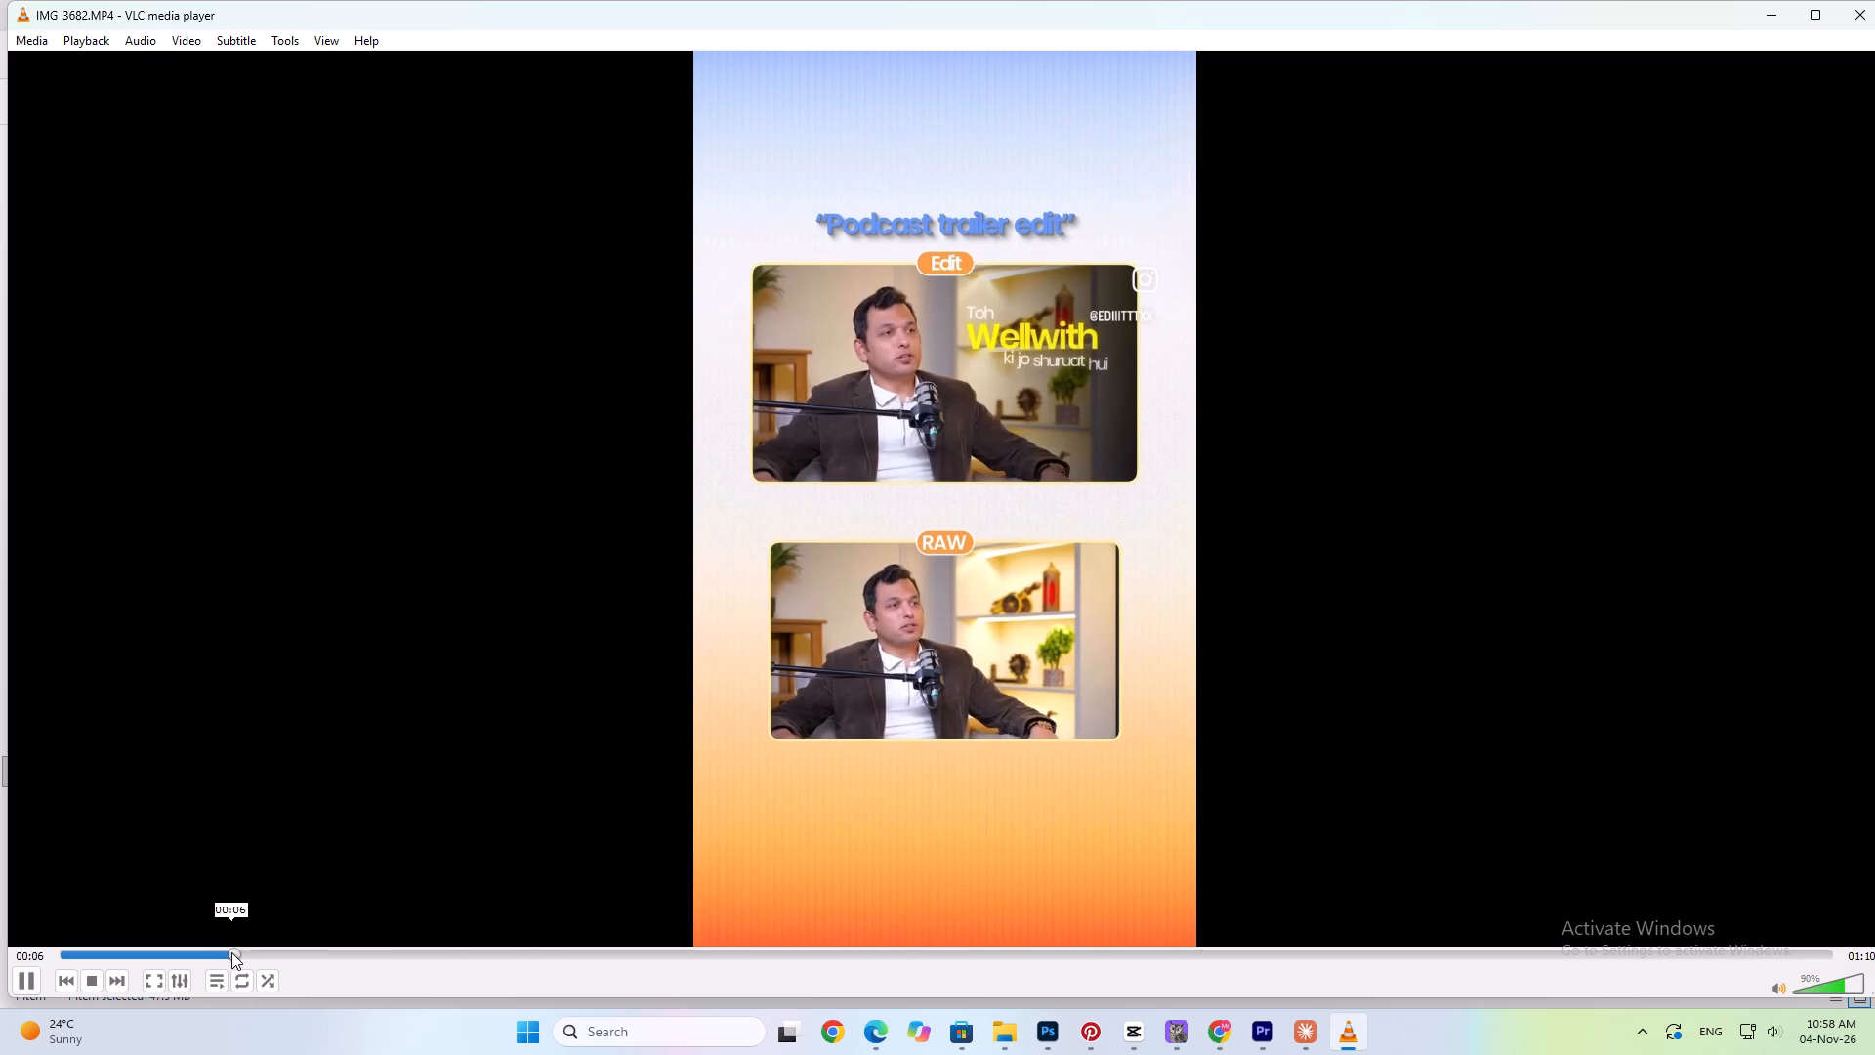
key(space)
key(space)
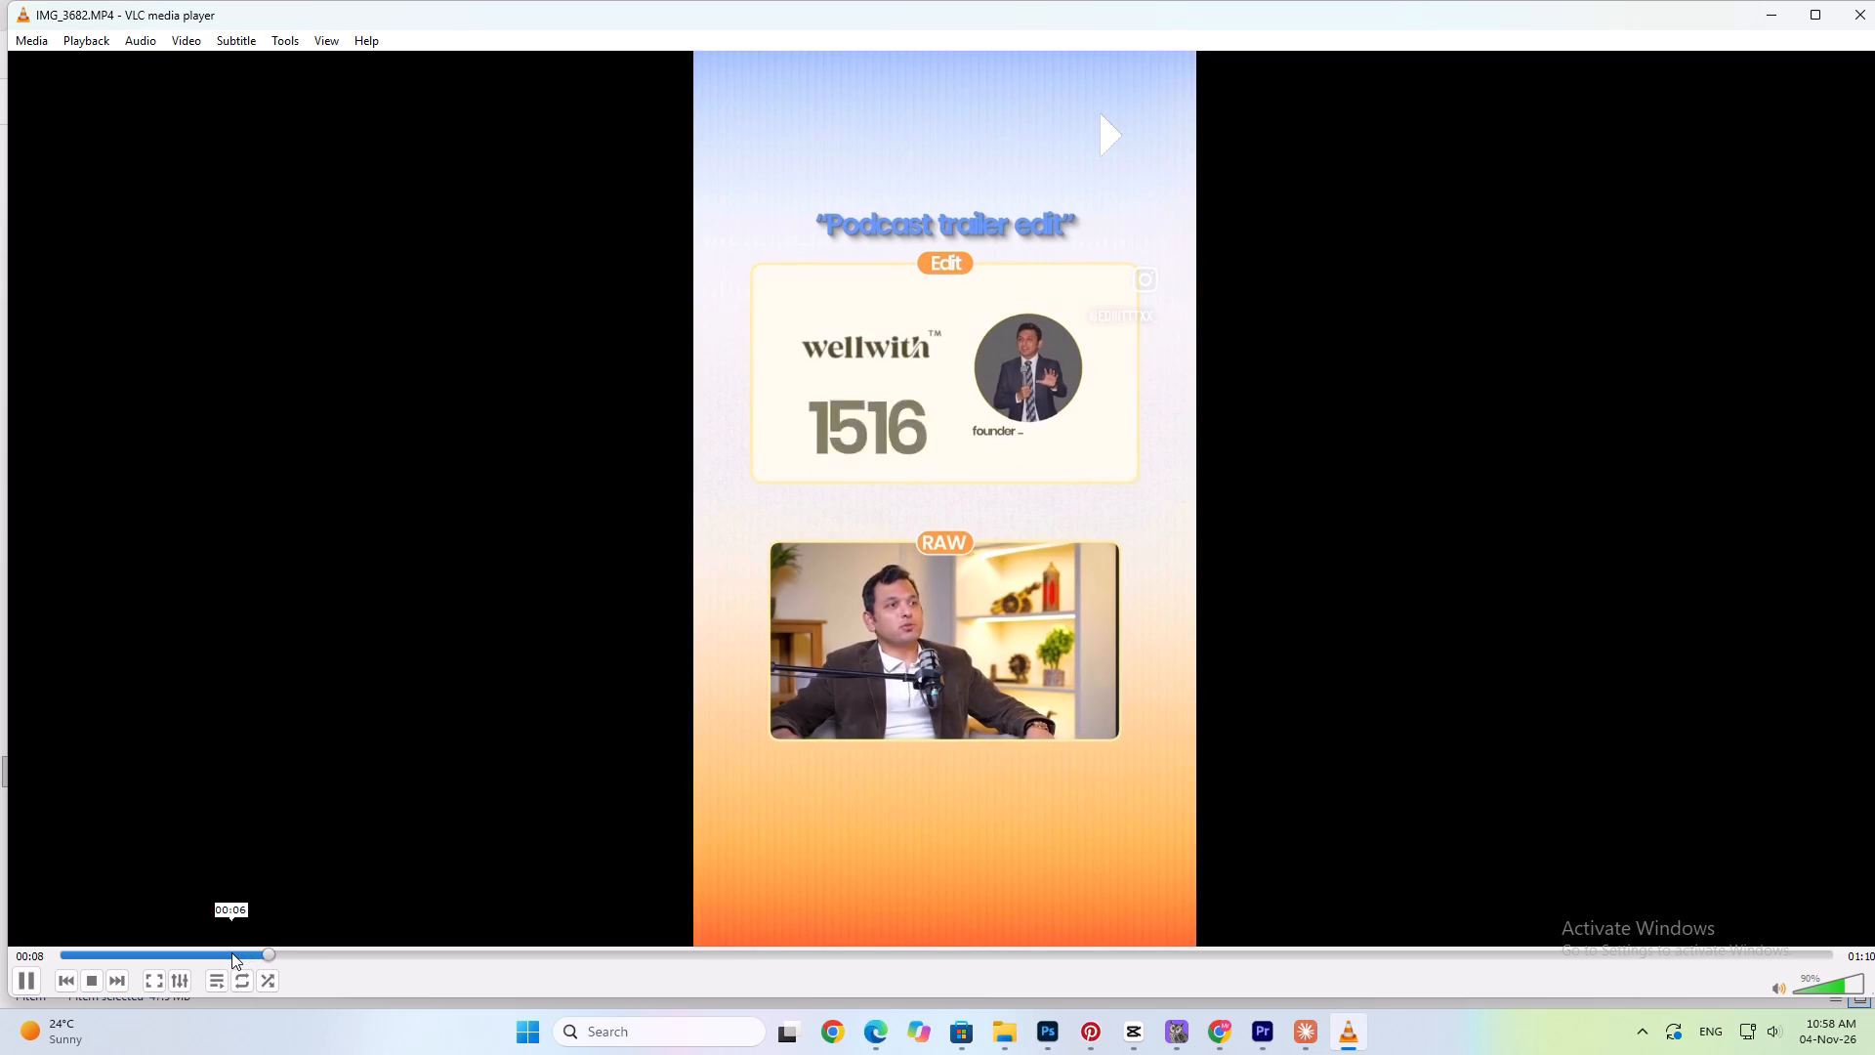
key(space)
key(space)
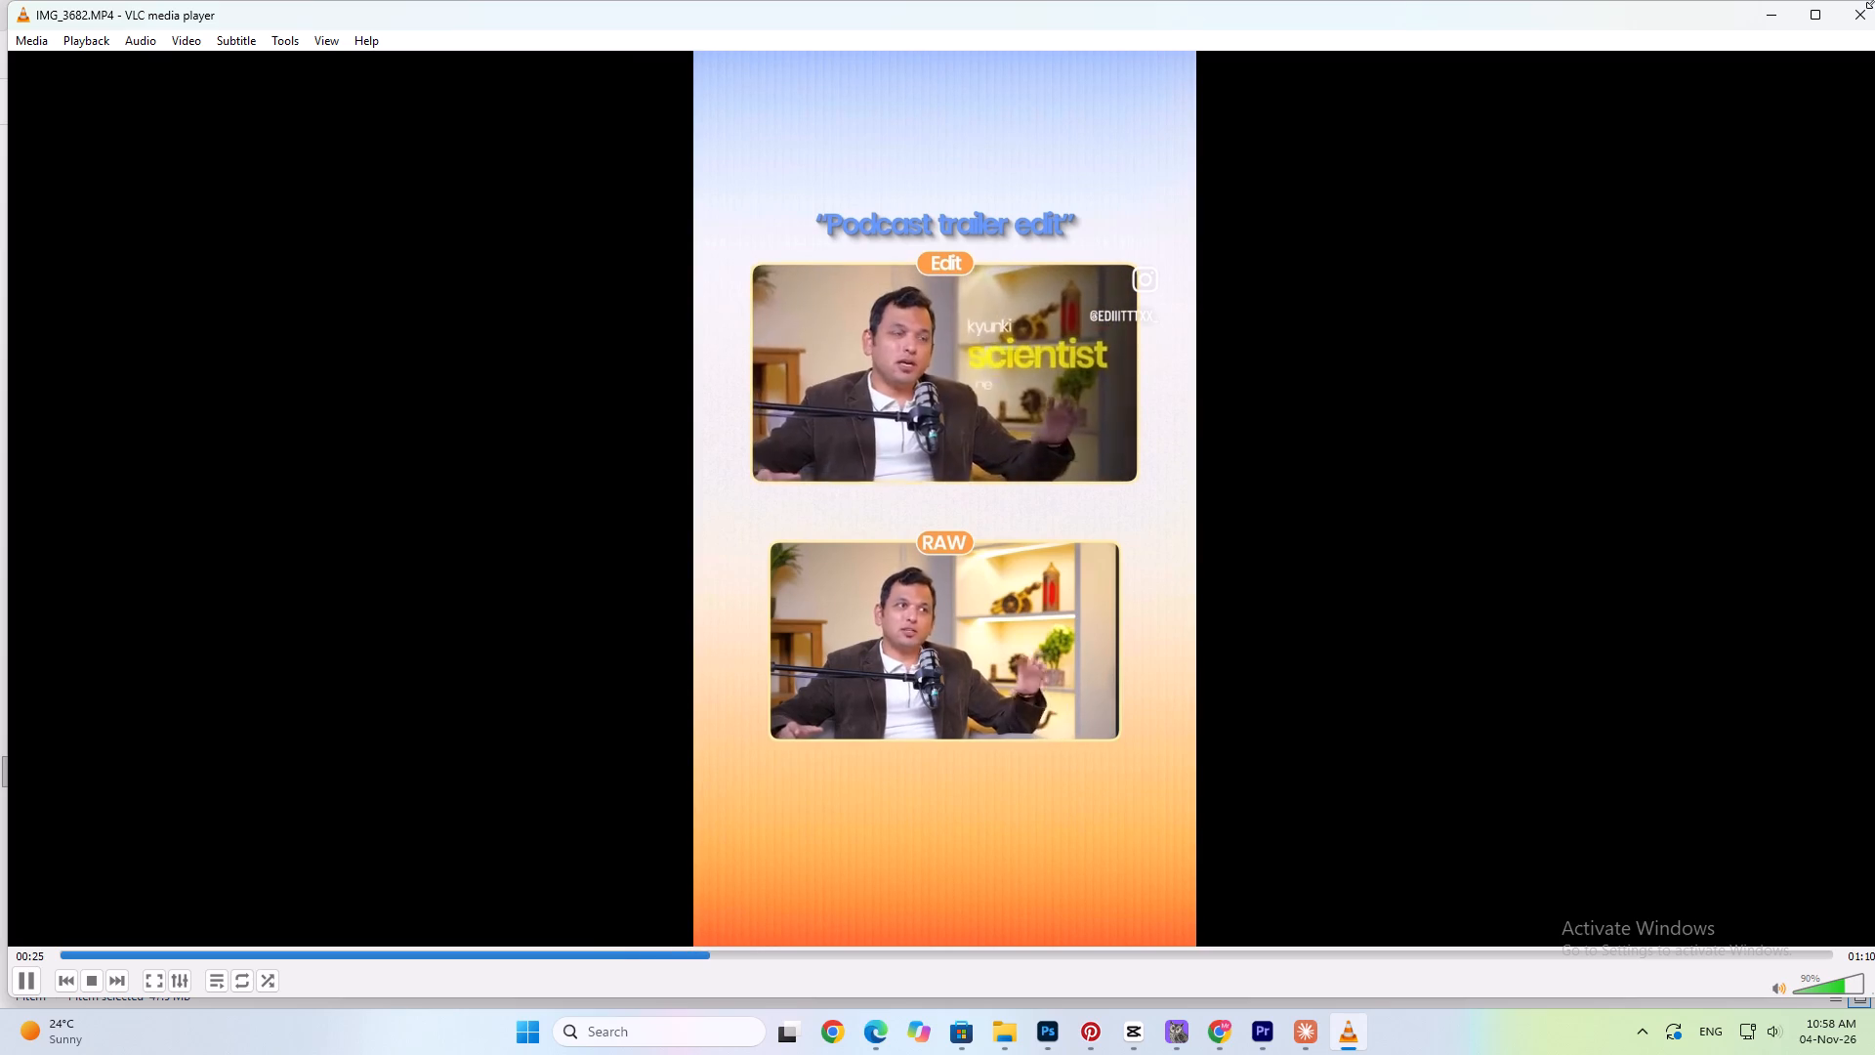
click(1874, 0)
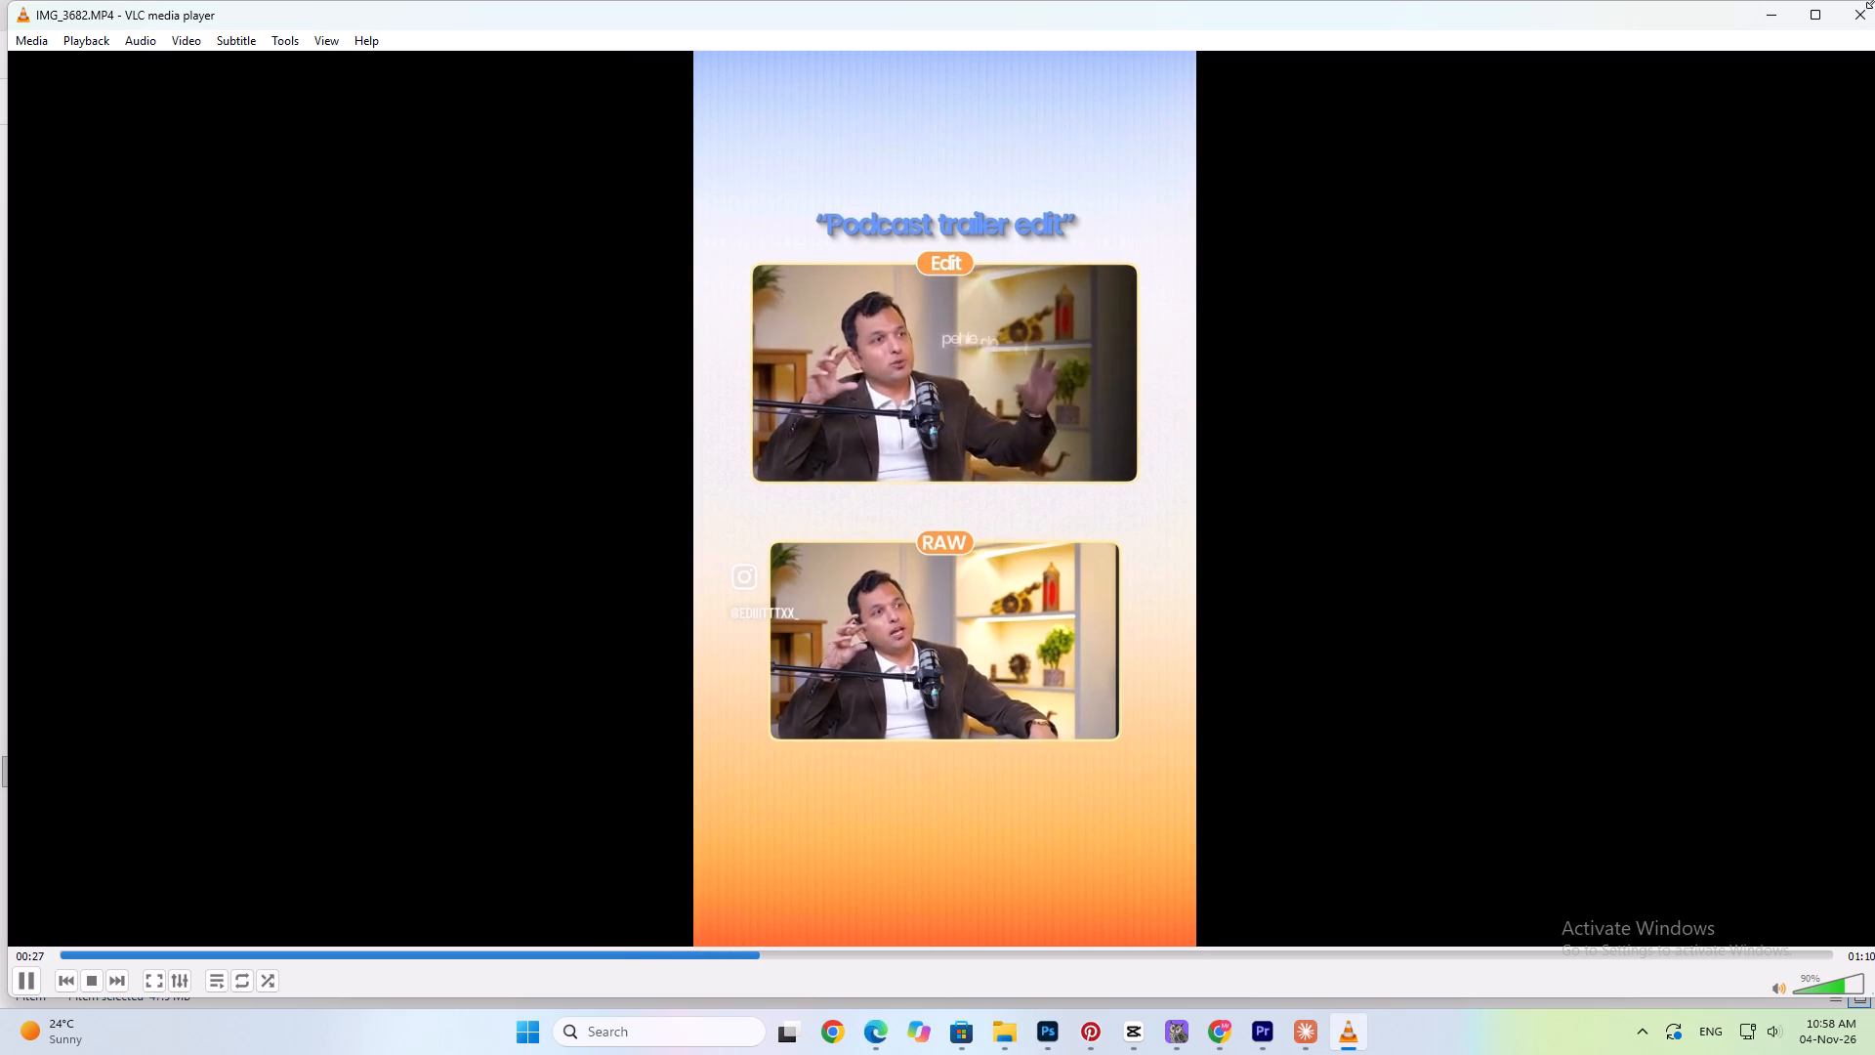
click(1869, 11)
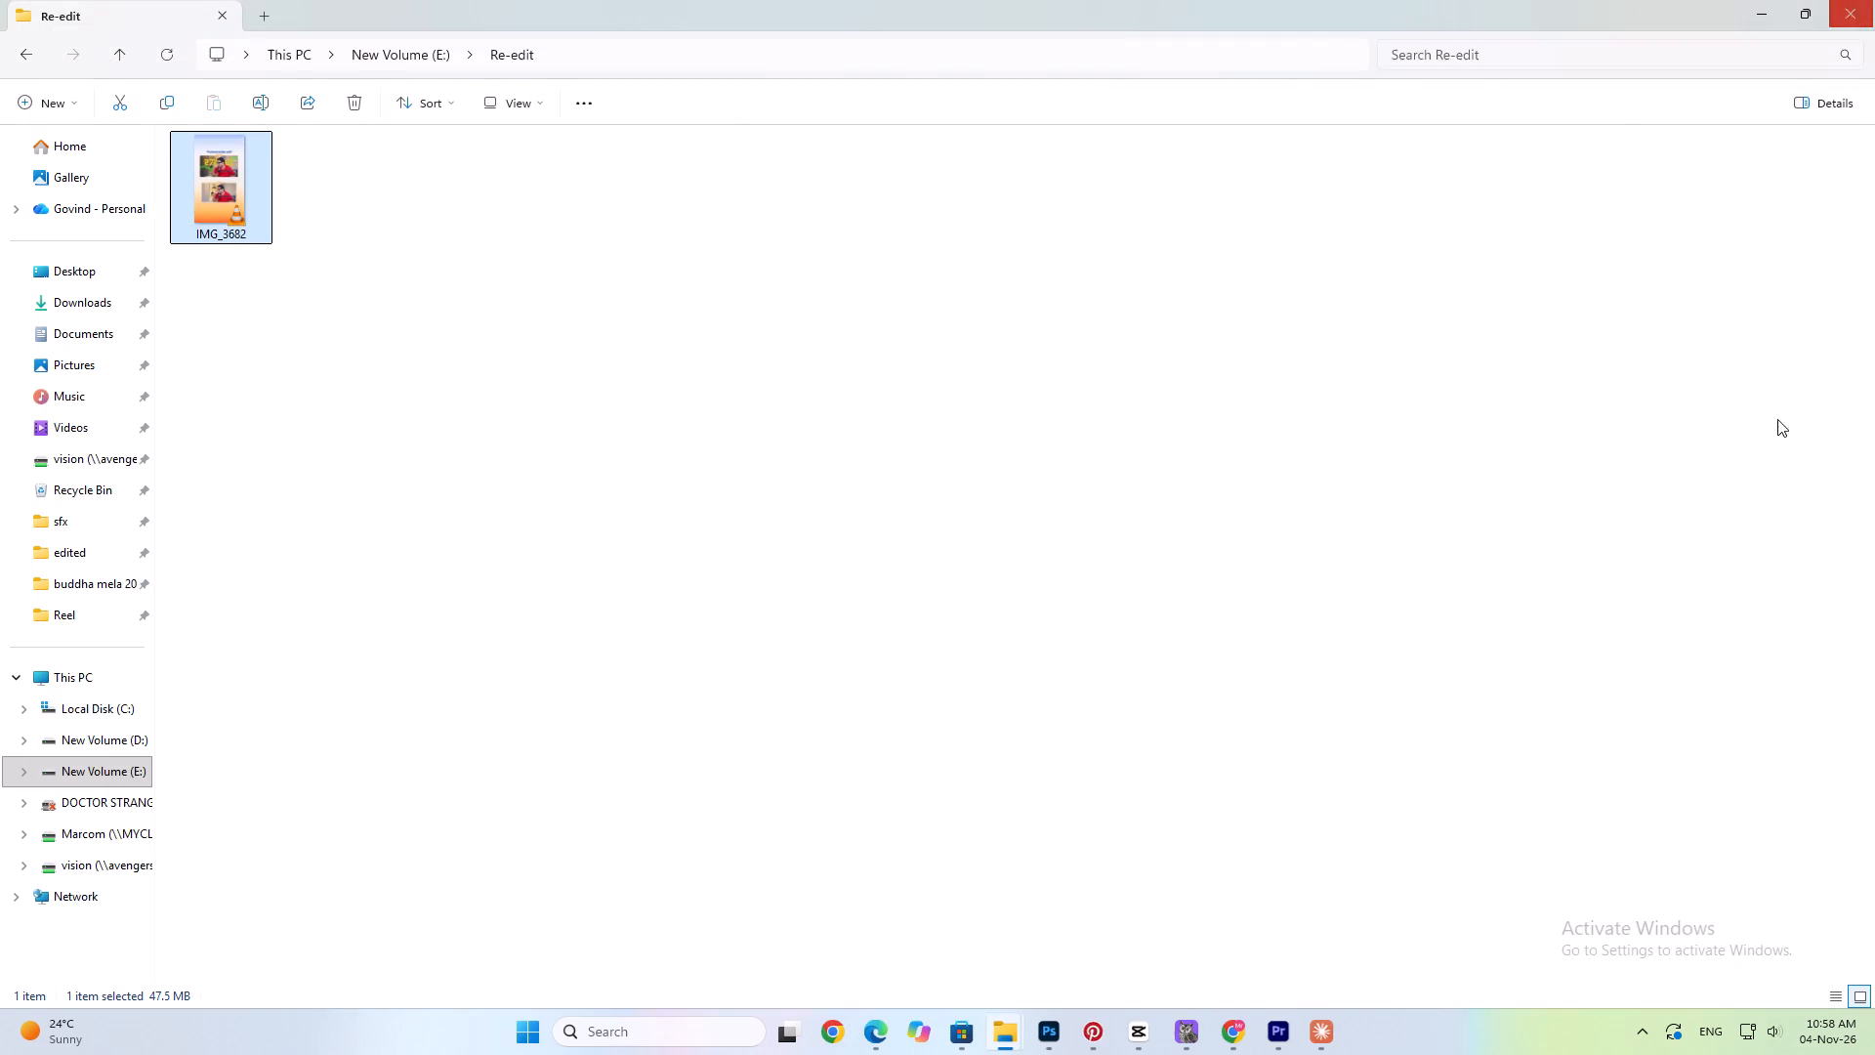
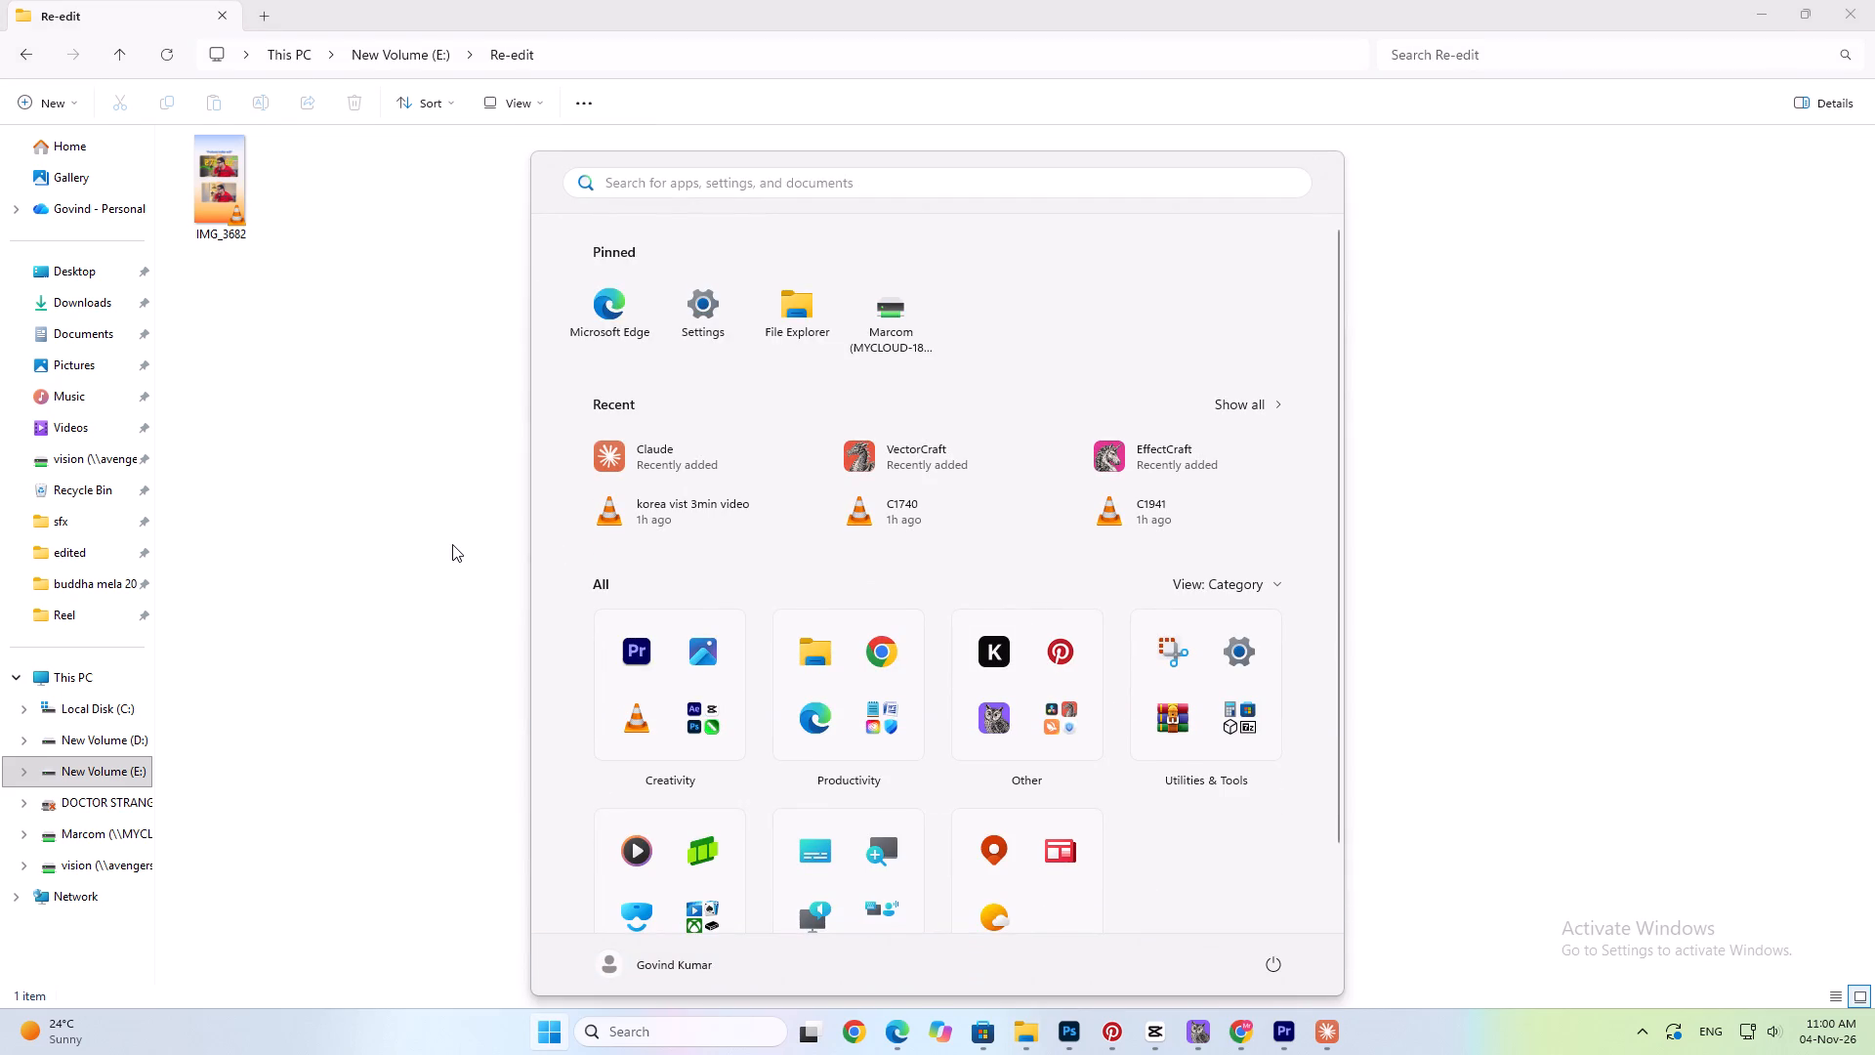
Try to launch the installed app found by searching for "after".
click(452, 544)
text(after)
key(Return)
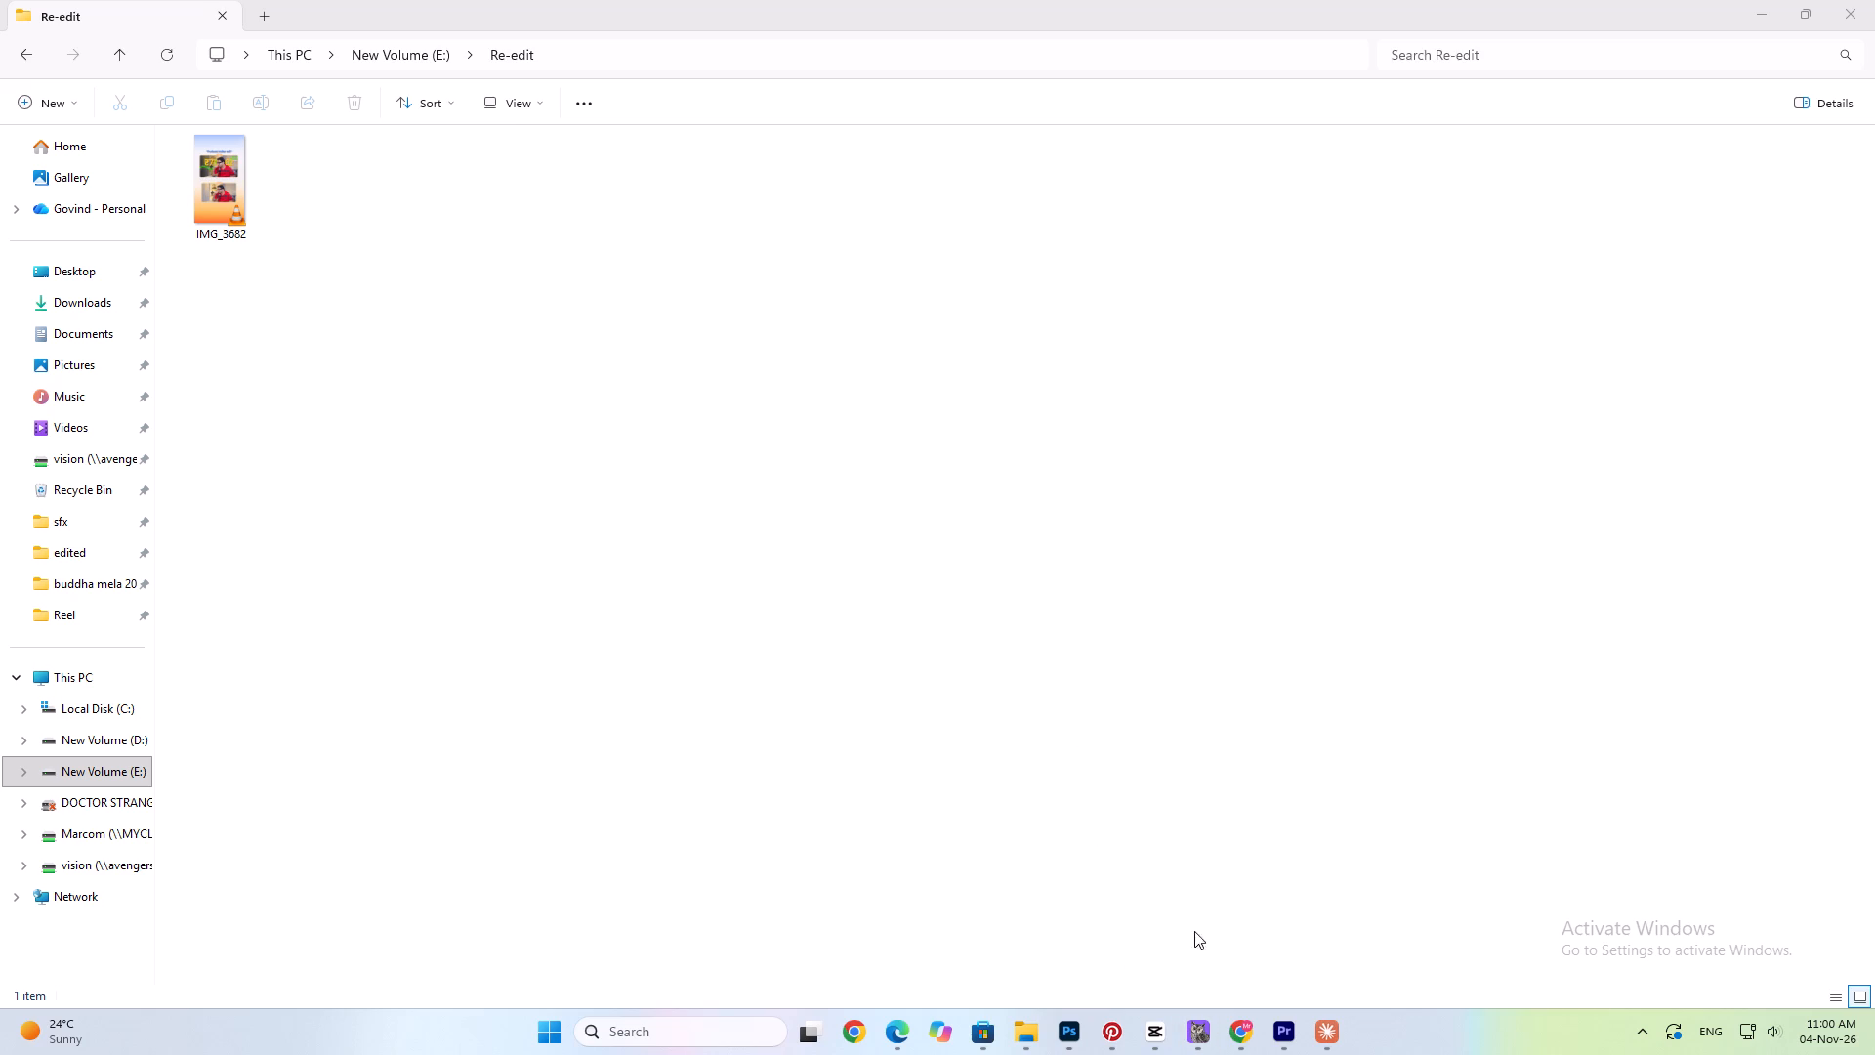